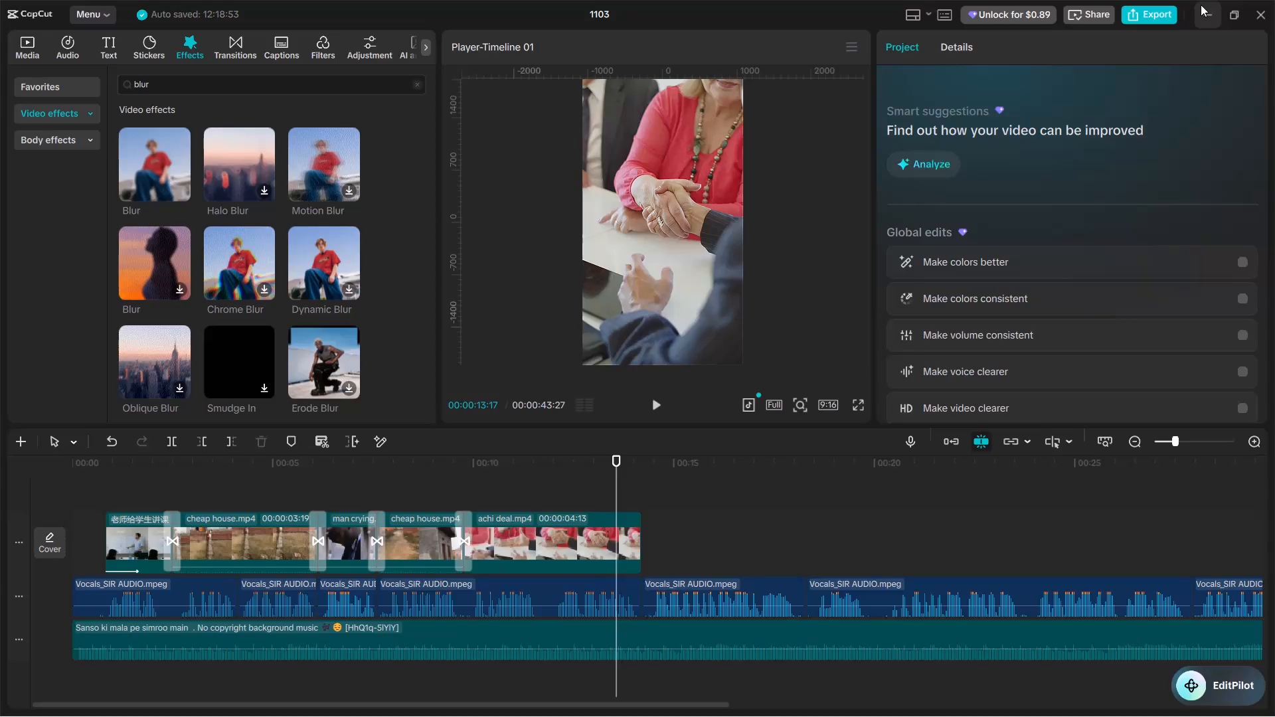
Minimize the CapCut editor window to get to the desktop.
left_click(1206, 7)
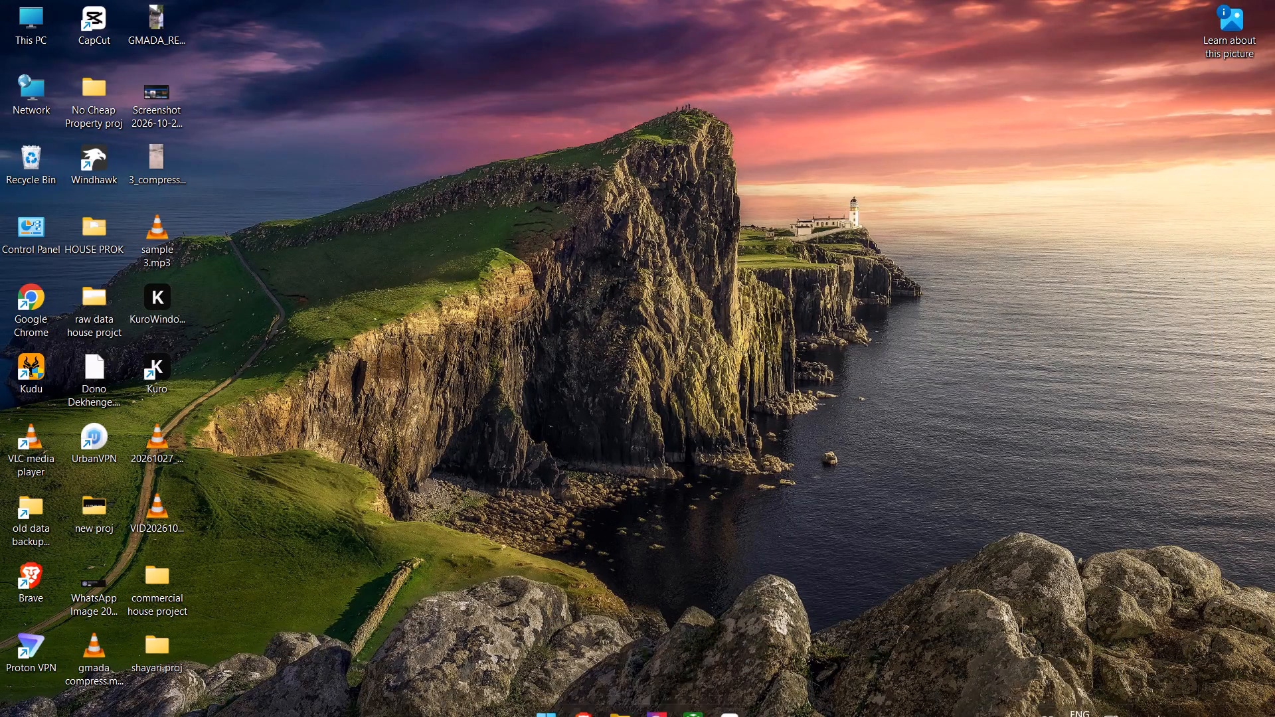
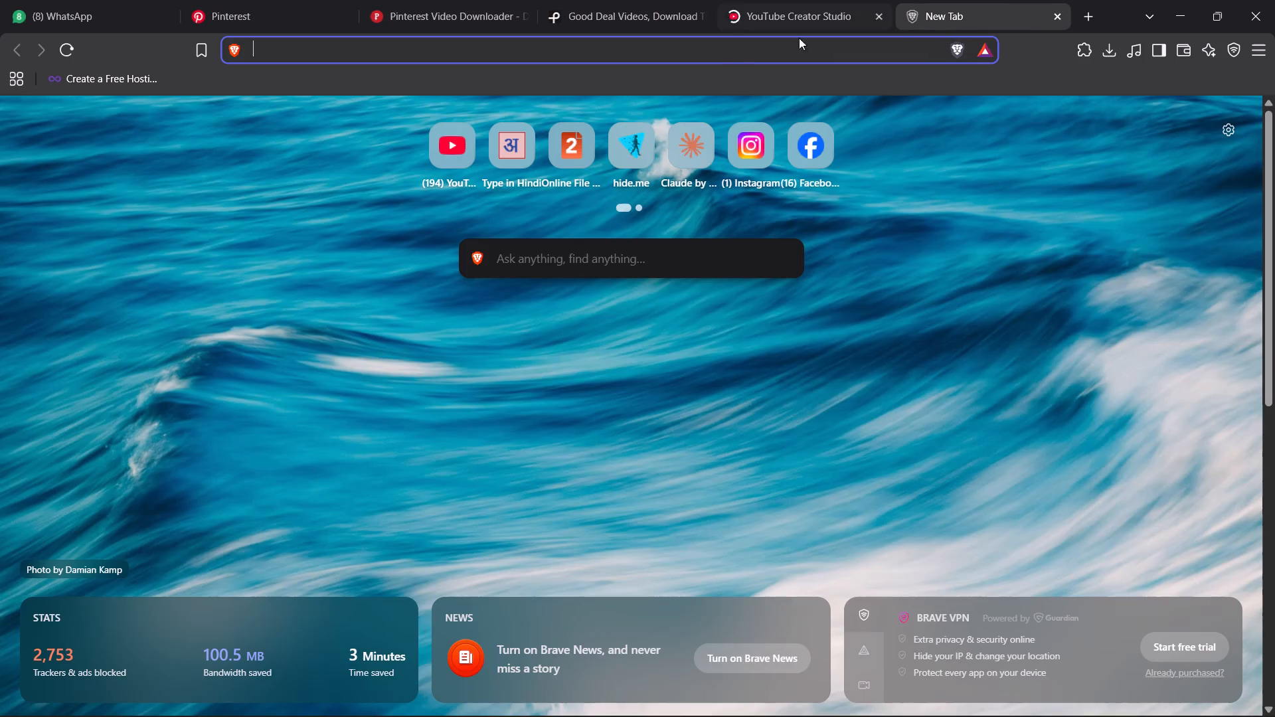
Open Instagram and Facebook from the new-tab shortcuts, each in its own browser tab.
left_click(741, 143)
left_click(1086, 23)
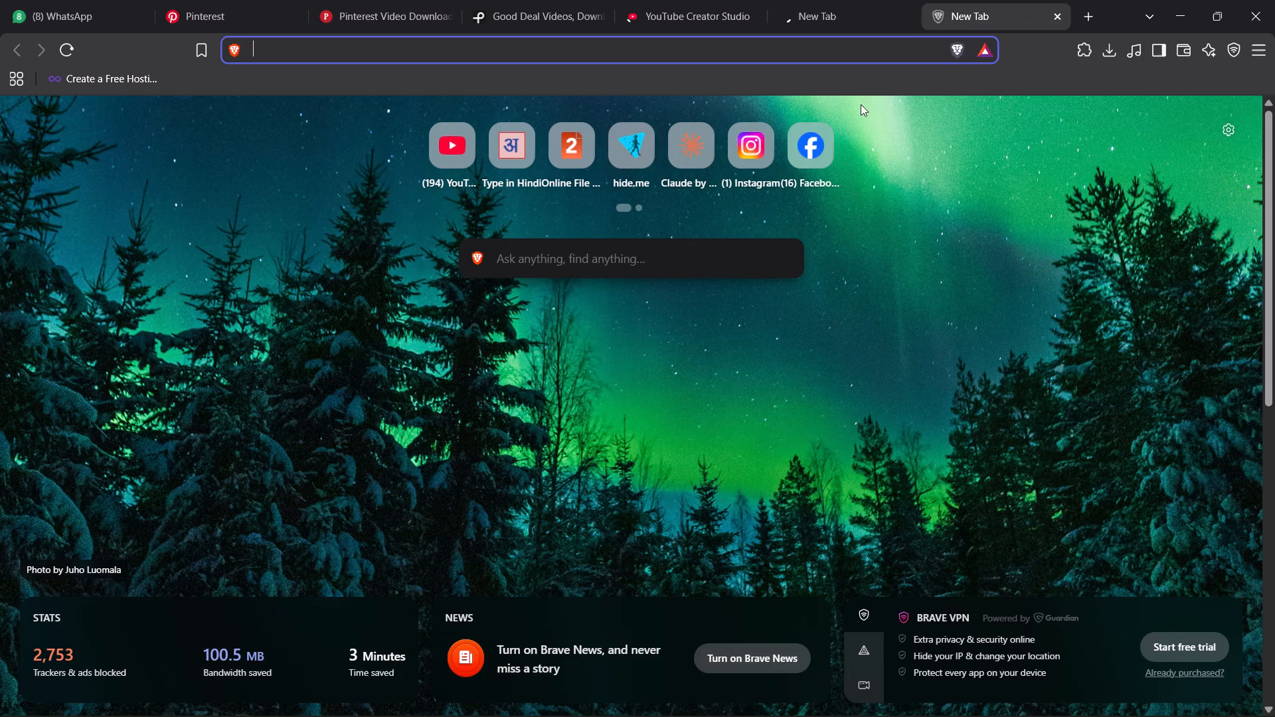
left_click(811, 133)
Review the reels on the yuvedhestate Instagram profile.
left_click(809, 1)
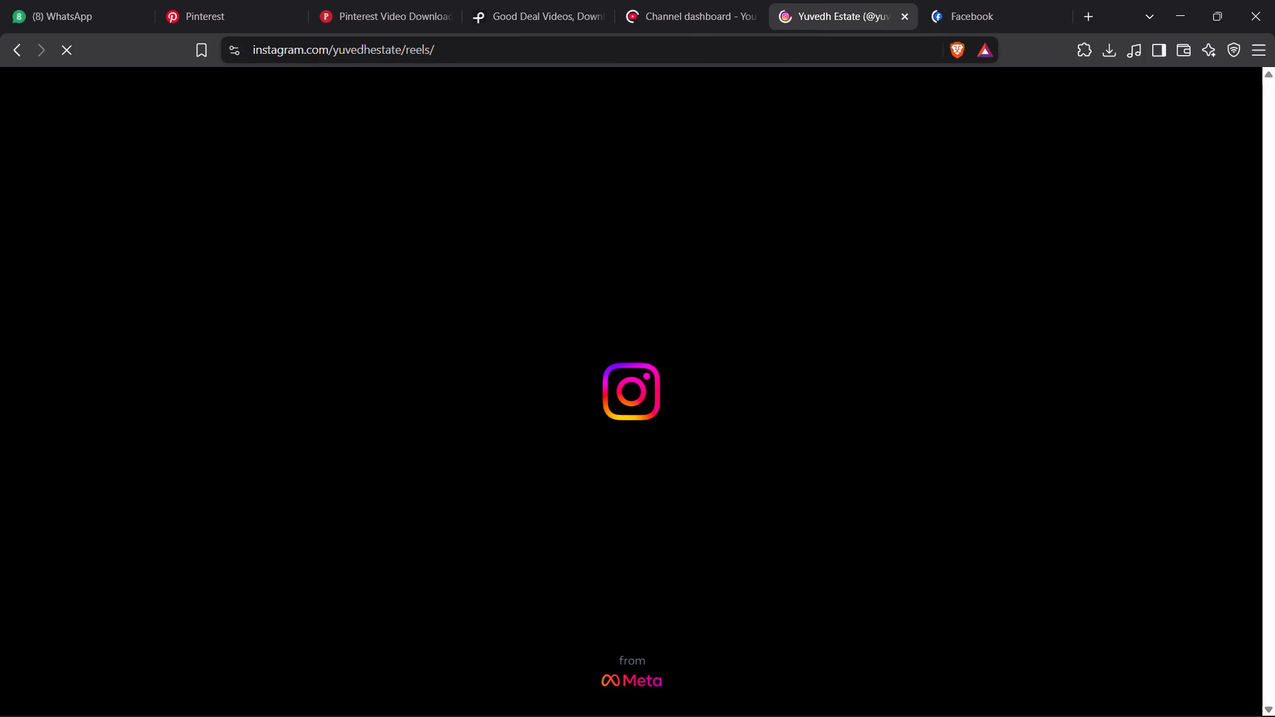
left_click(987, 0)
left_click(855, 0)
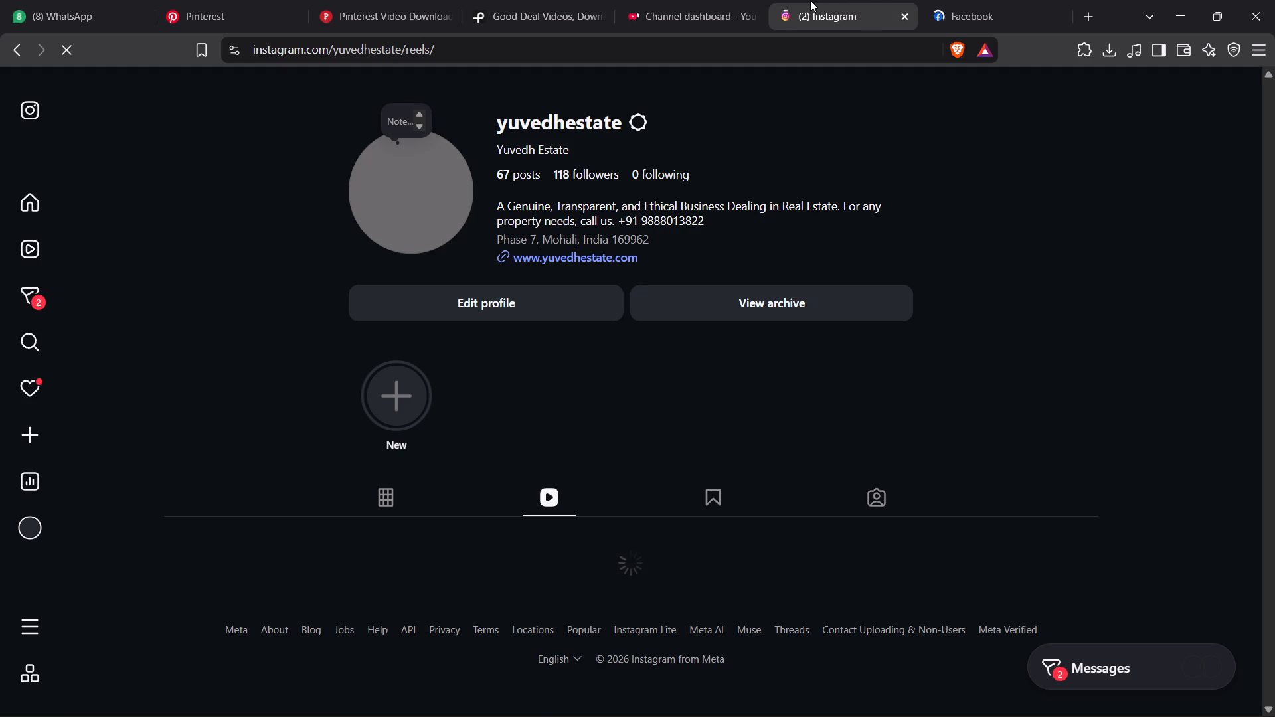
scroll(623, 416, "down", 3)
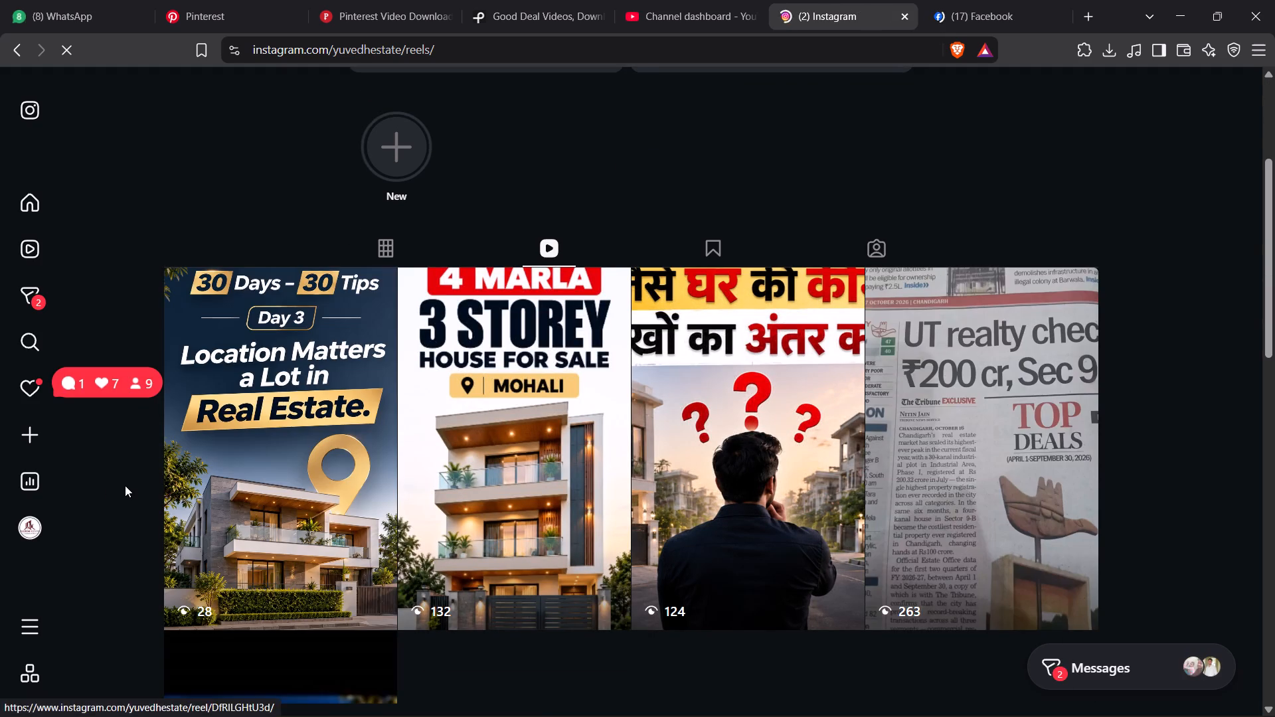
scroll(118, 470, "up", 6)
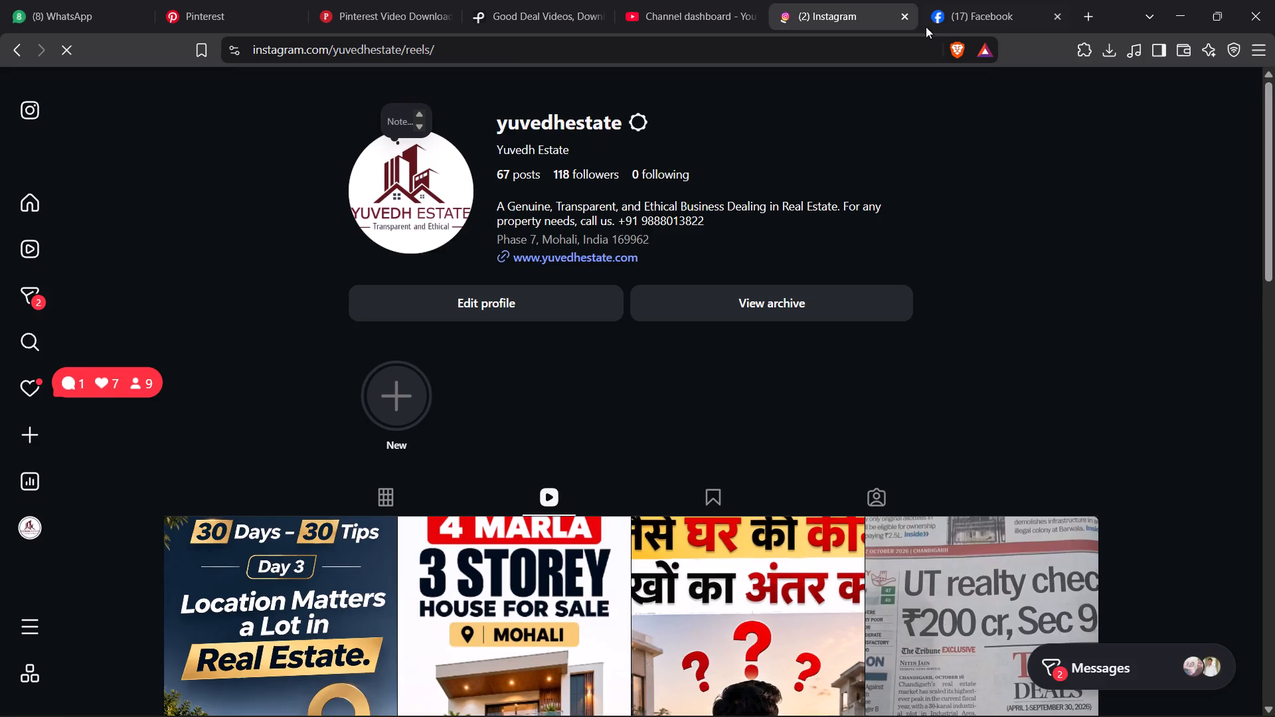
Check the Facebook Business dashboard's Views insights, including content types and recent posts.
left_click(975, 0)
scroll(554, 263, "down", 6)
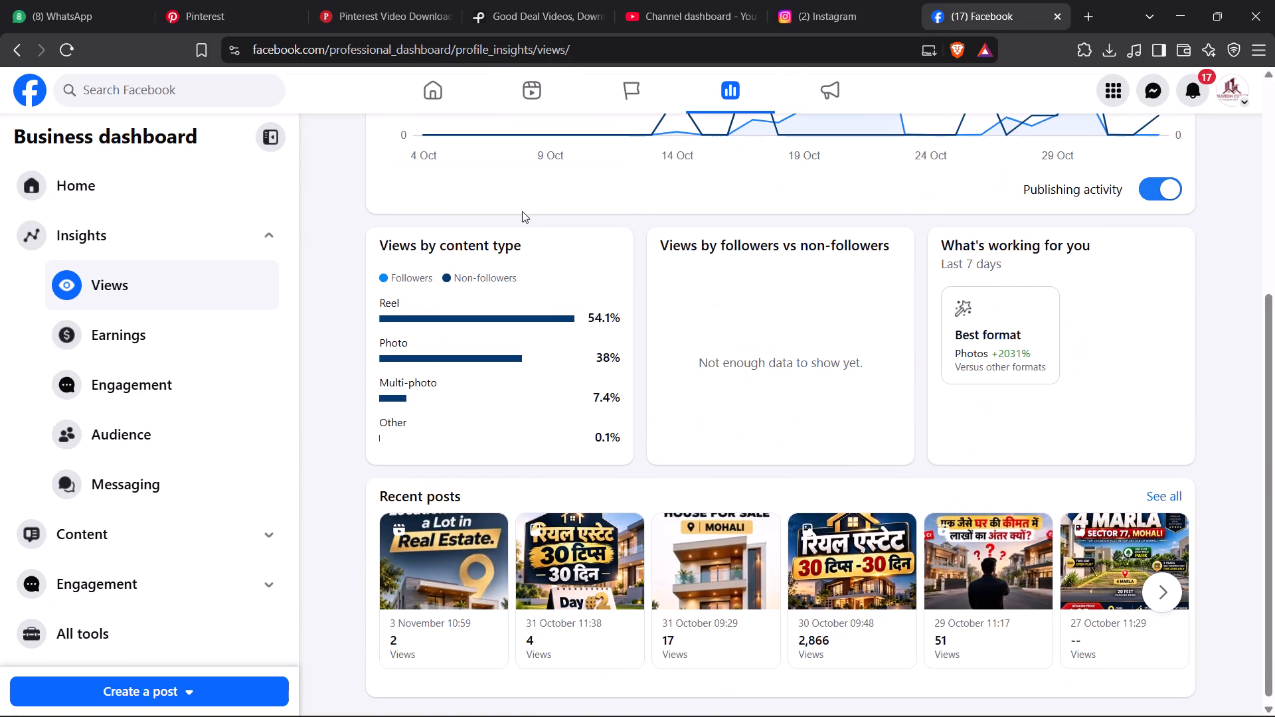
Examine the YouTube Studio channel dashboard, including latest Short performance, channel analytics, published videos and comments.
left_click(696, 0)
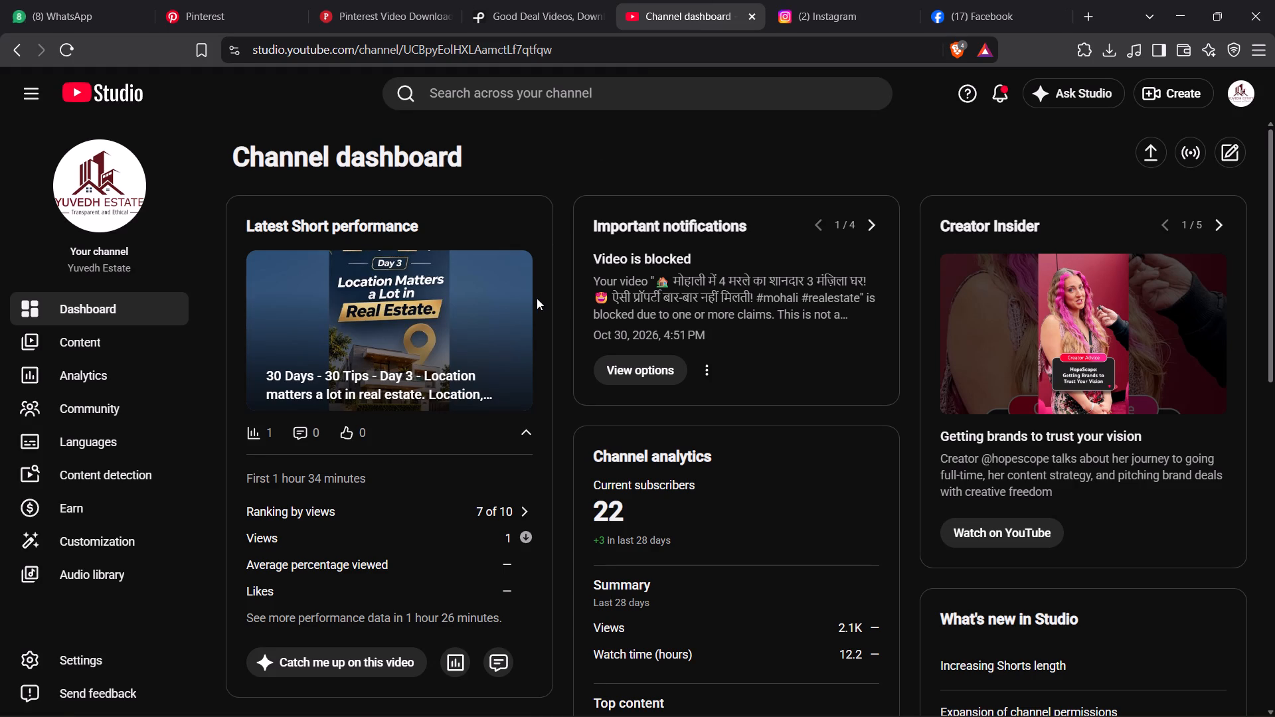
scroll(537, 298, "down", 5)
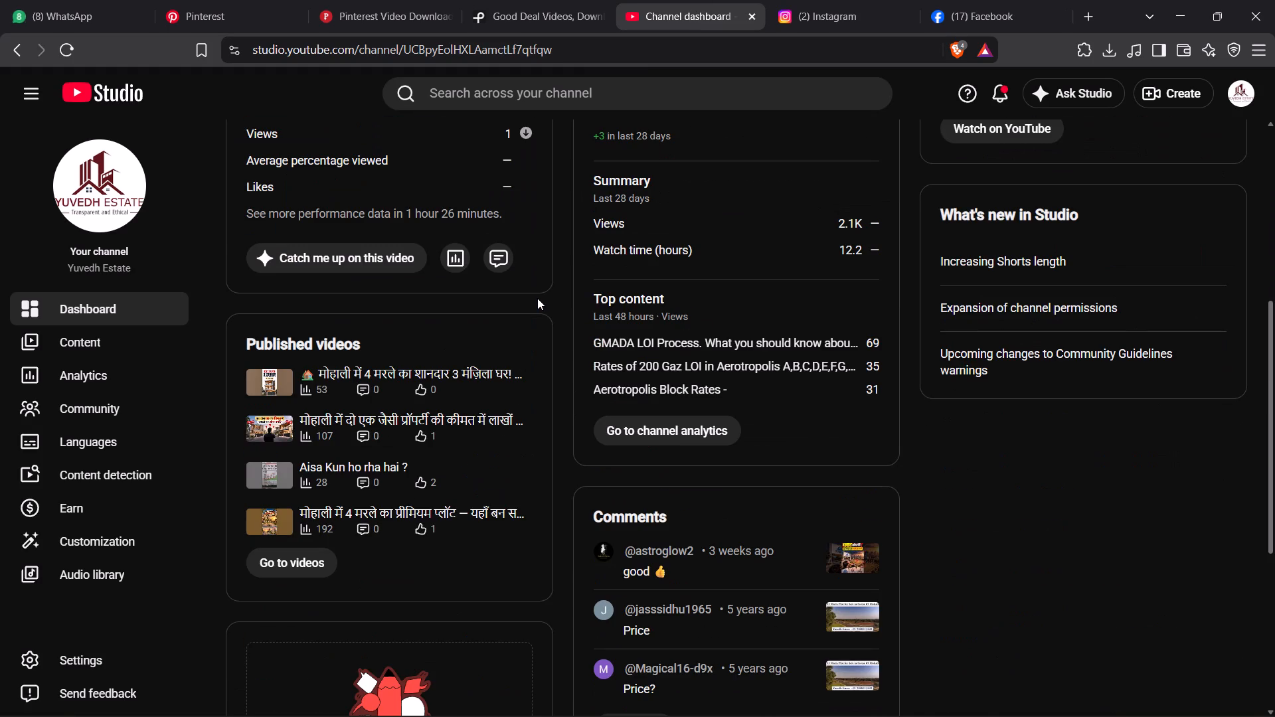
scroll(537, 298, "up", 2)
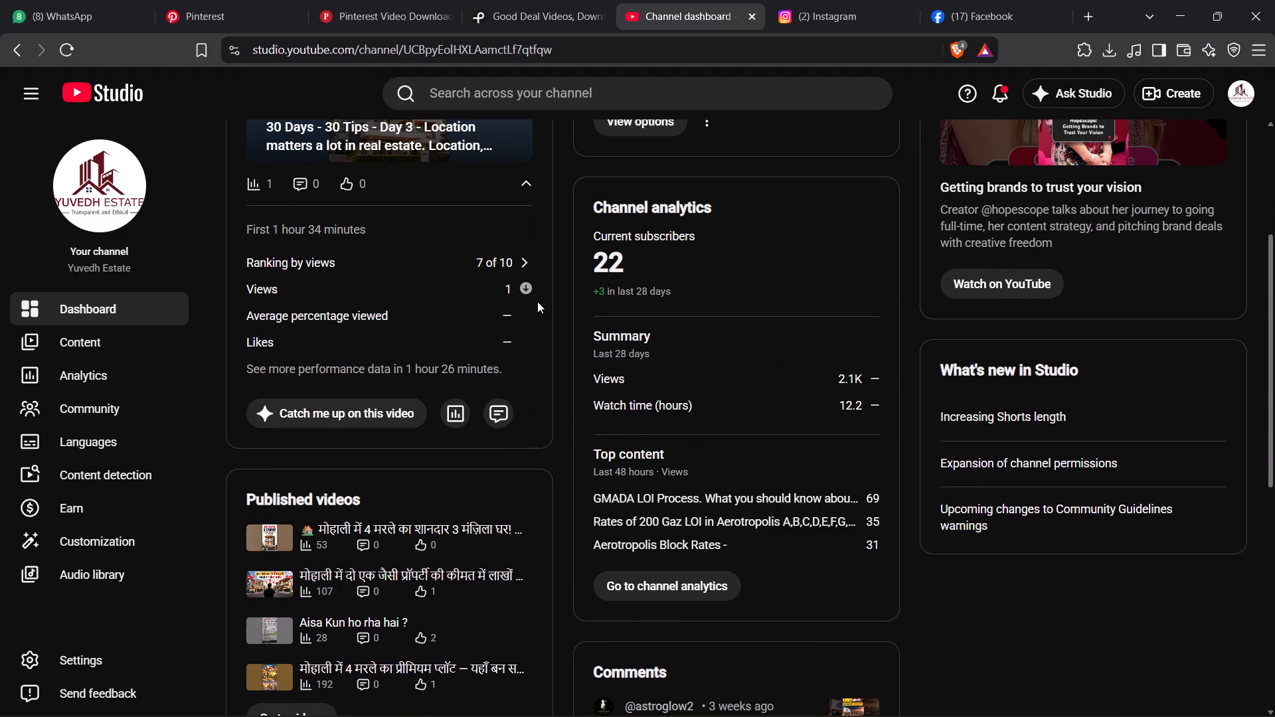
scroll(537, 301, "up", 3)
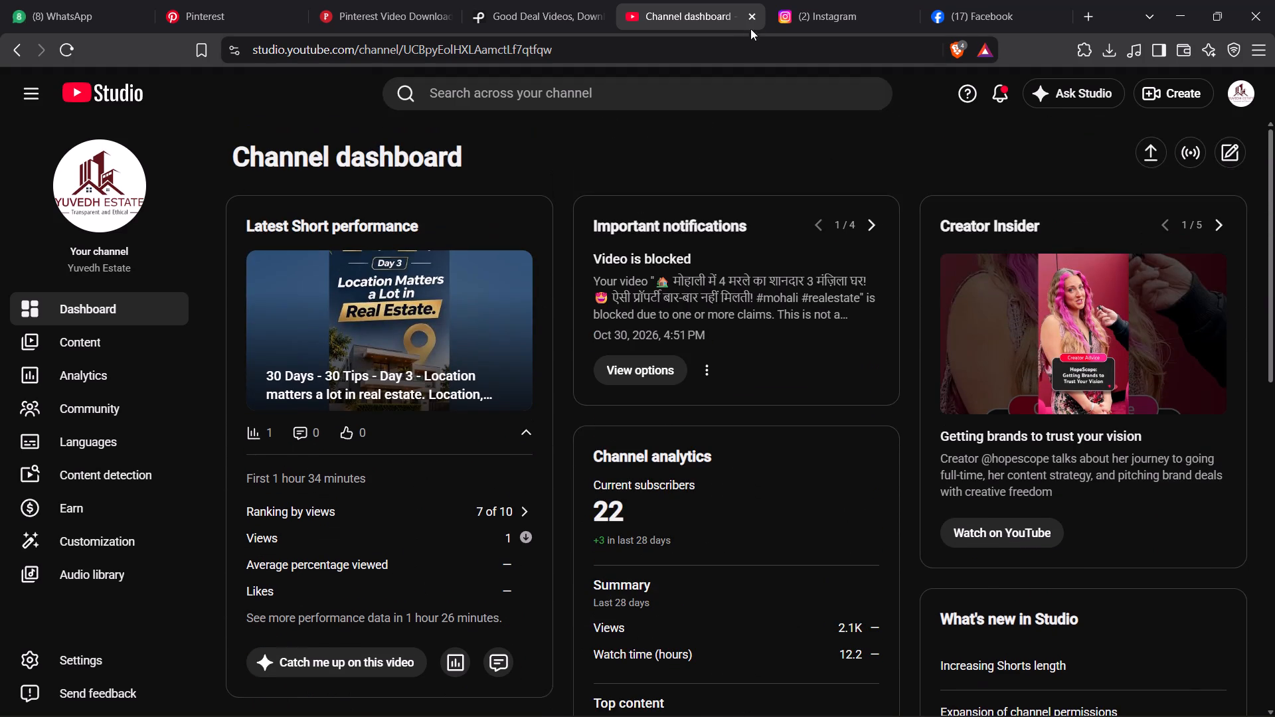
Close the YouTube Studio, Instagram and Facebook tabs, keeping the Pexels tab open.
triple_click(756, 20)
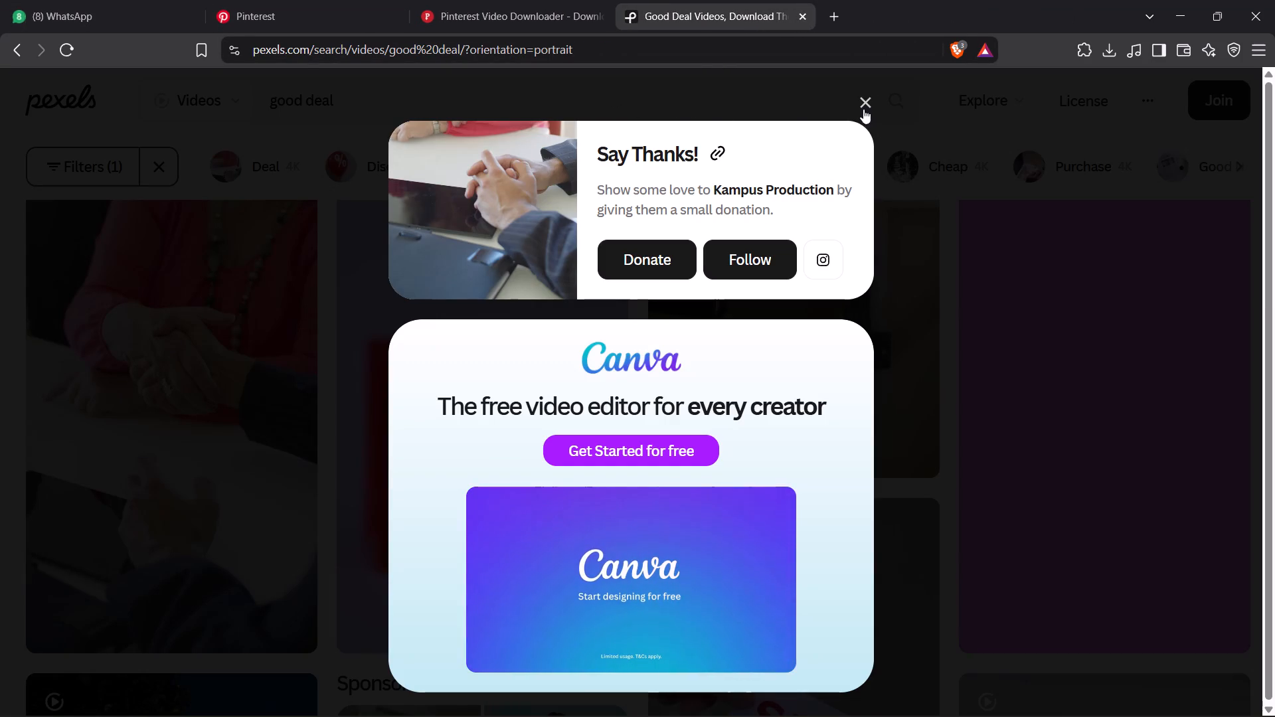
Minimize the browser window to return to the desktop.
left_click(1181, 2)
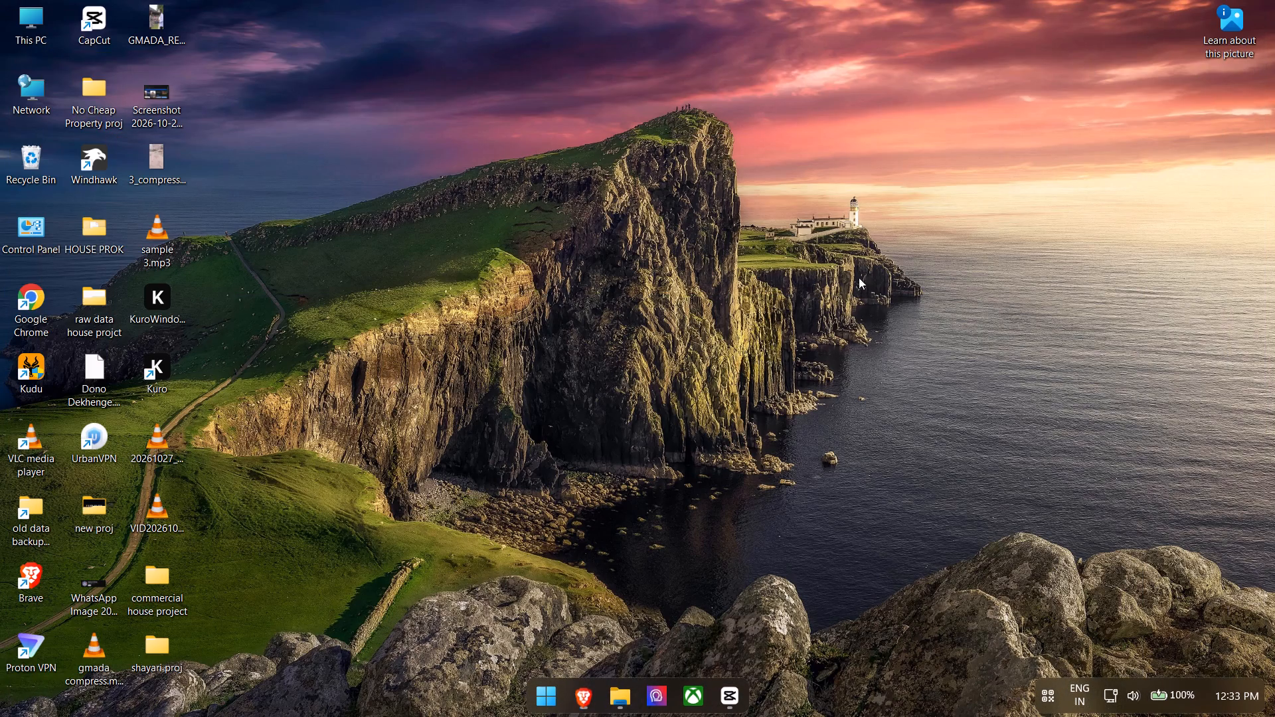
Switch back to CapCut, listen to the timeline from the end of the achi deal.mp4 clip, and return the playhead to that point.
left_click(732, 702)
left_click(718, 694)
key("space")
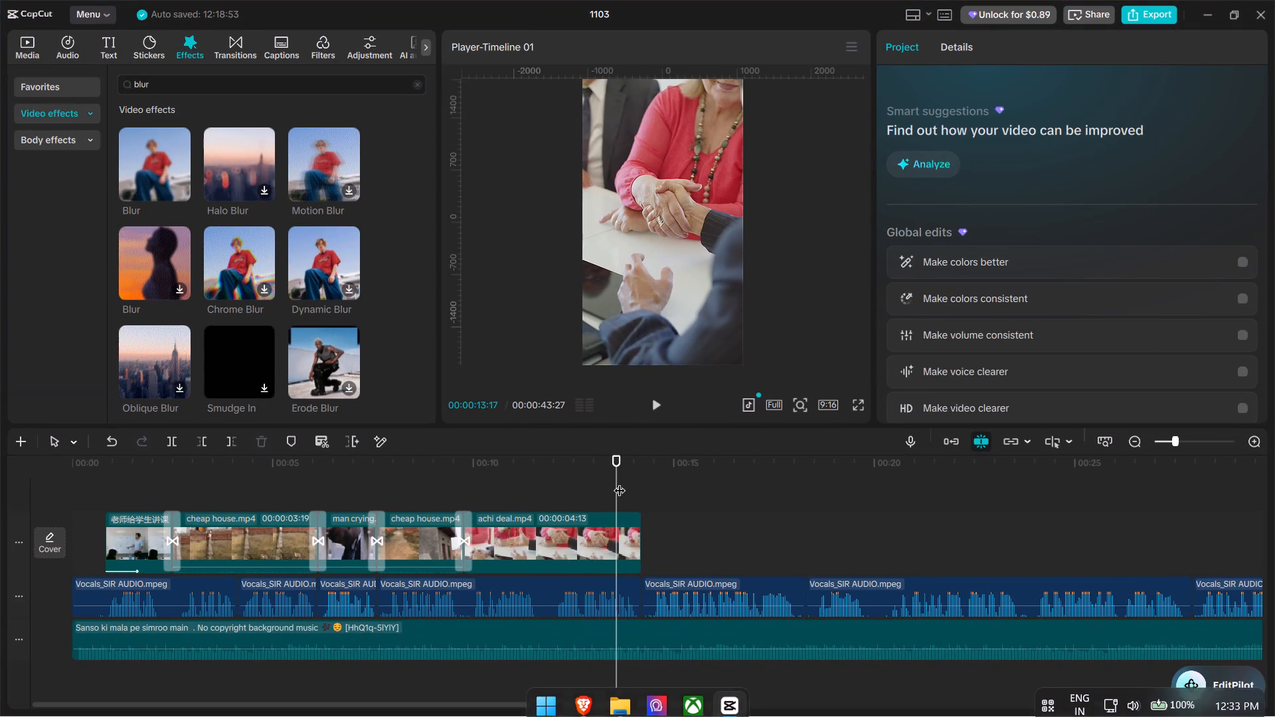
double_click(638, 485)
key("space")
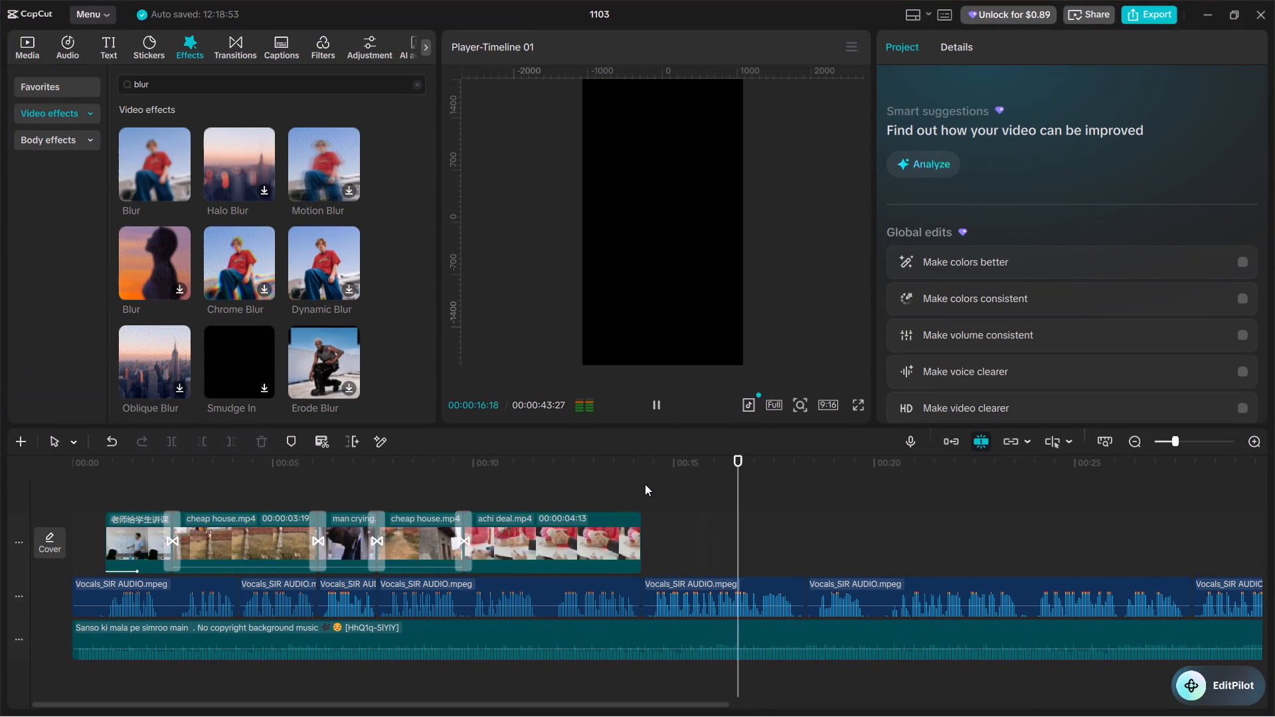
left_click(645, 484)
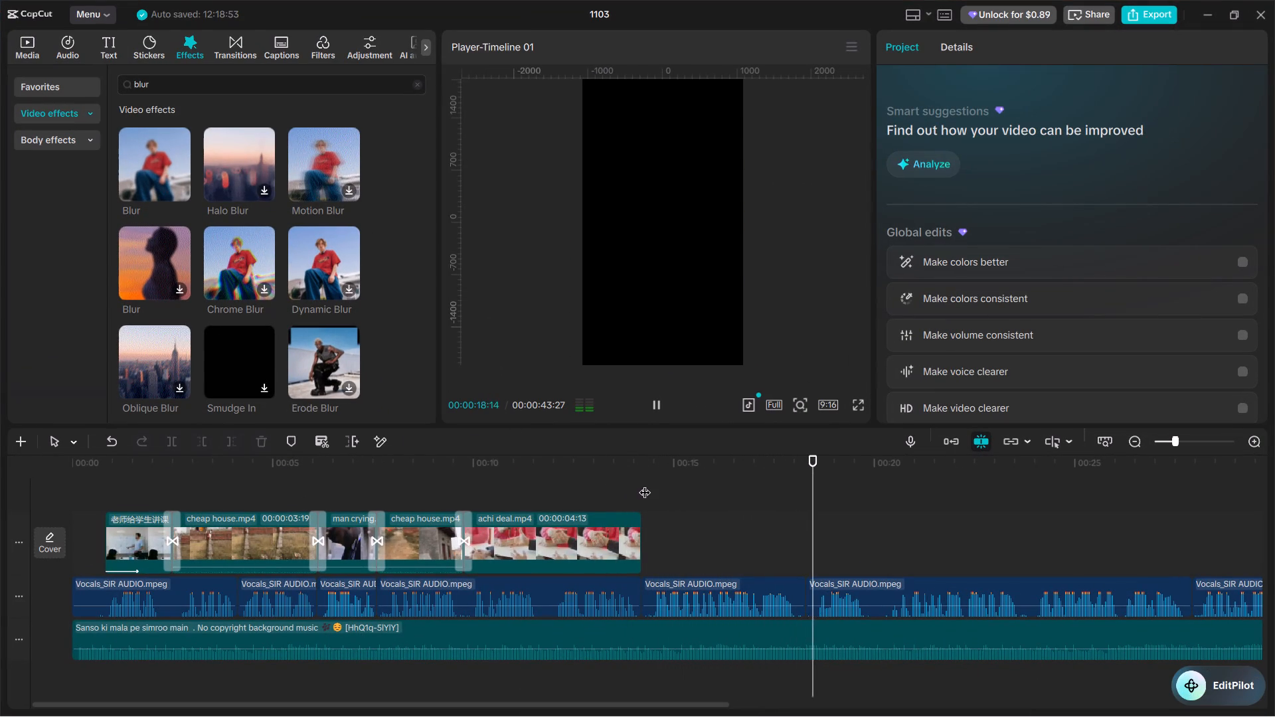
Switch to the Pexels video search page in Brave and select the whole "good deal" query in its search box.
left_click(591, 691)
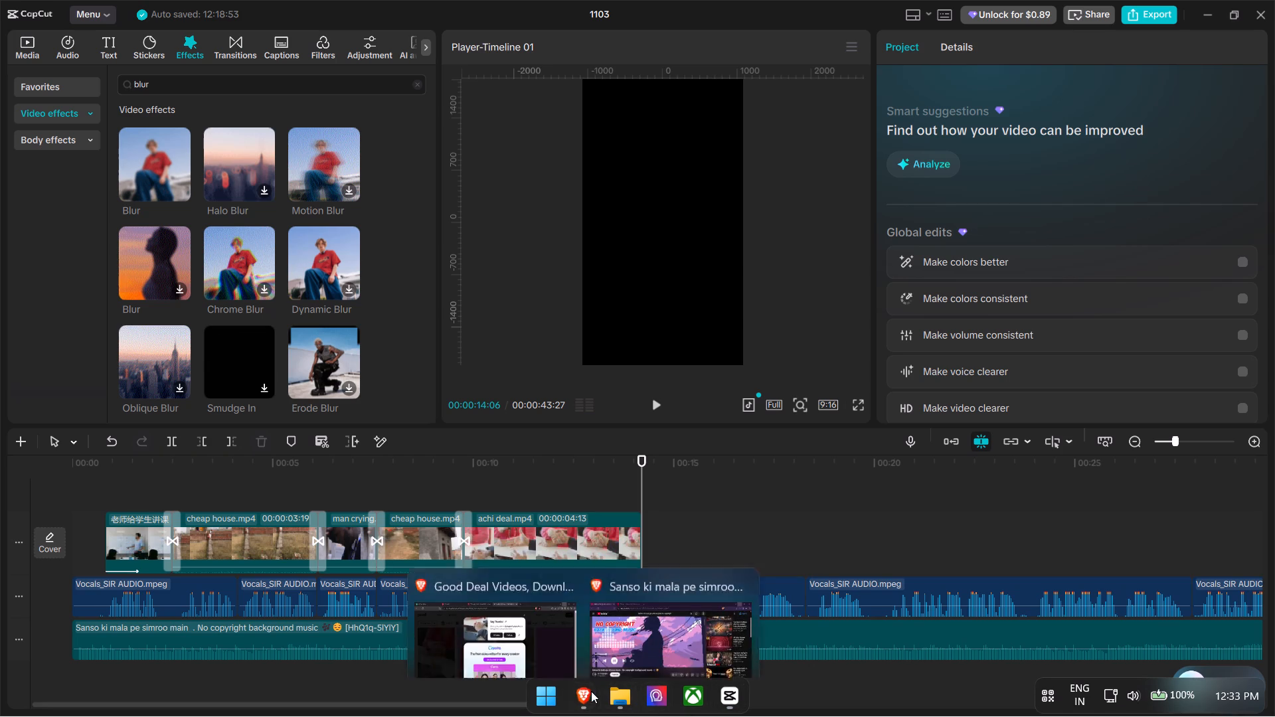
left_click(519, 631)
left_click(865, 106)
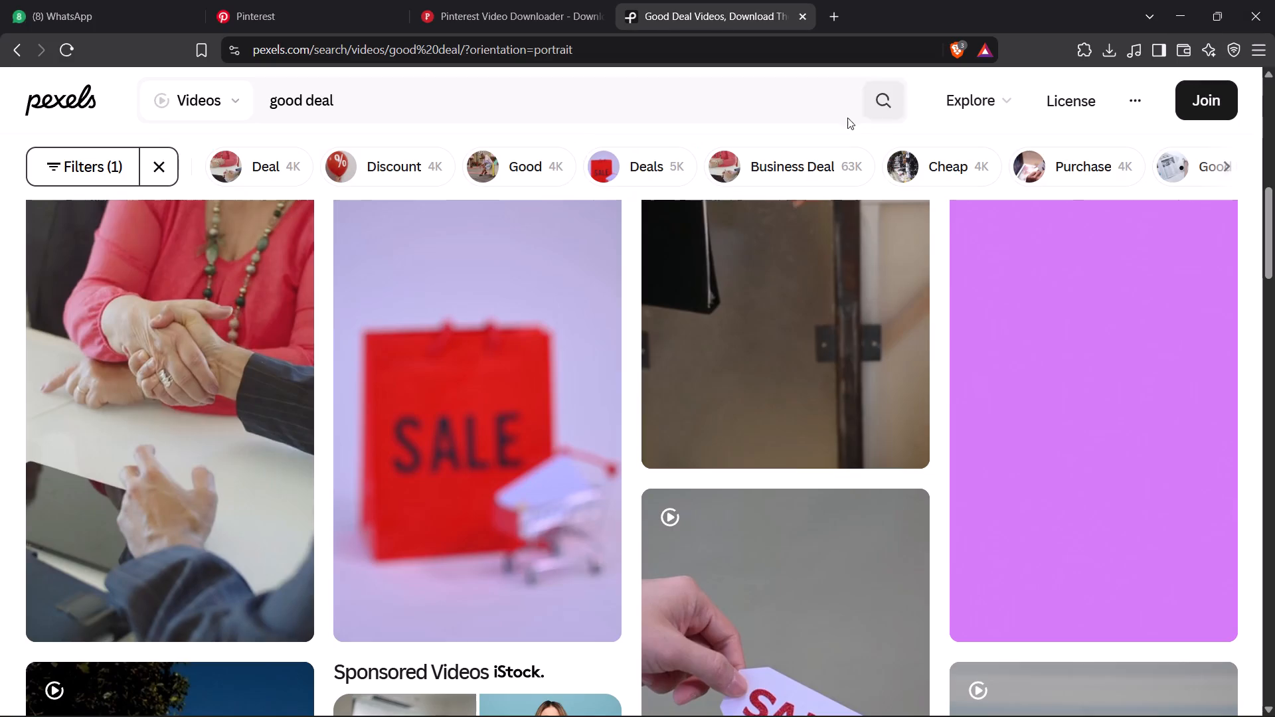
left_click(495, 96)
key("ctrl+a")
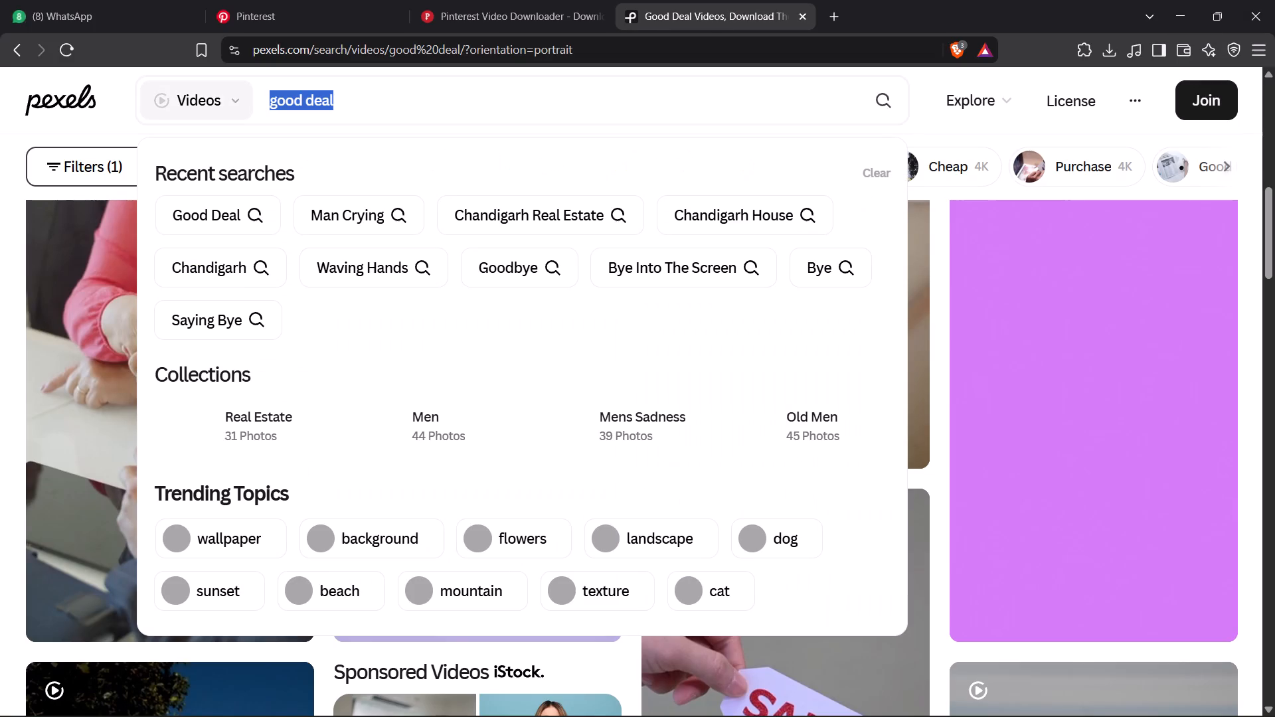
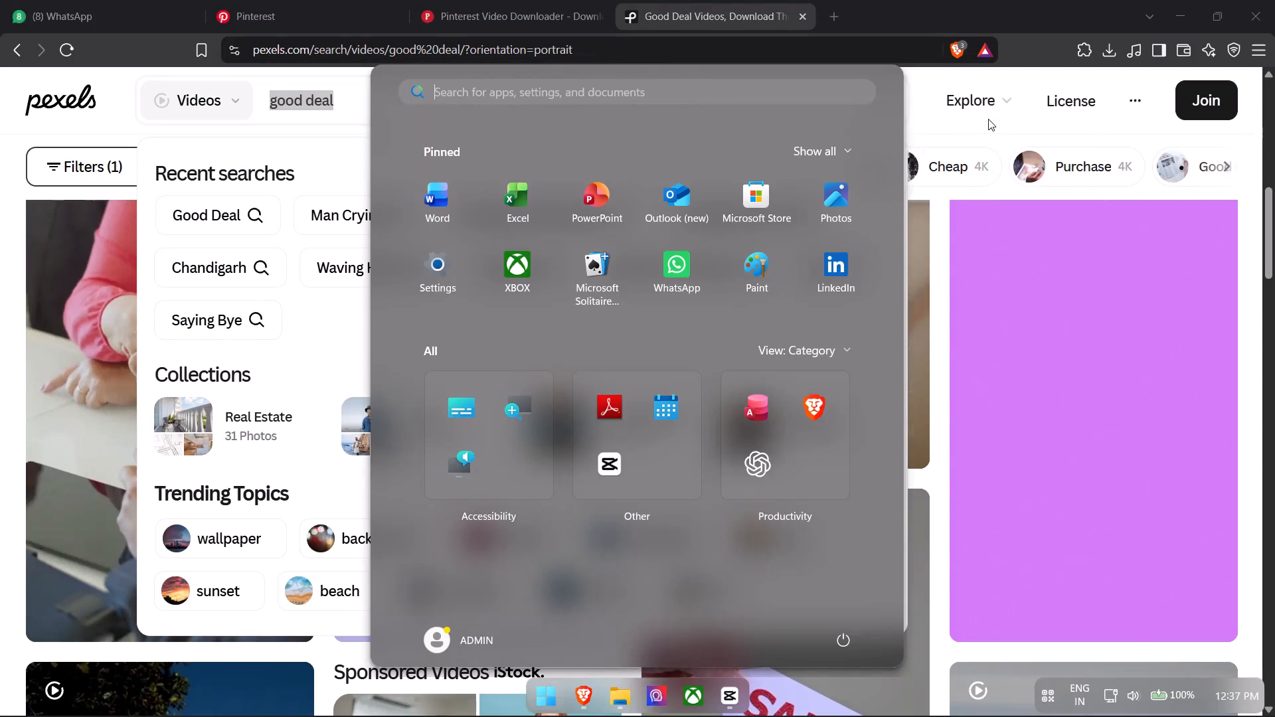
Switch back to CapCut and listen to the vocals from the end of the achi deal.mp4 clip.
left_click(940, 128)
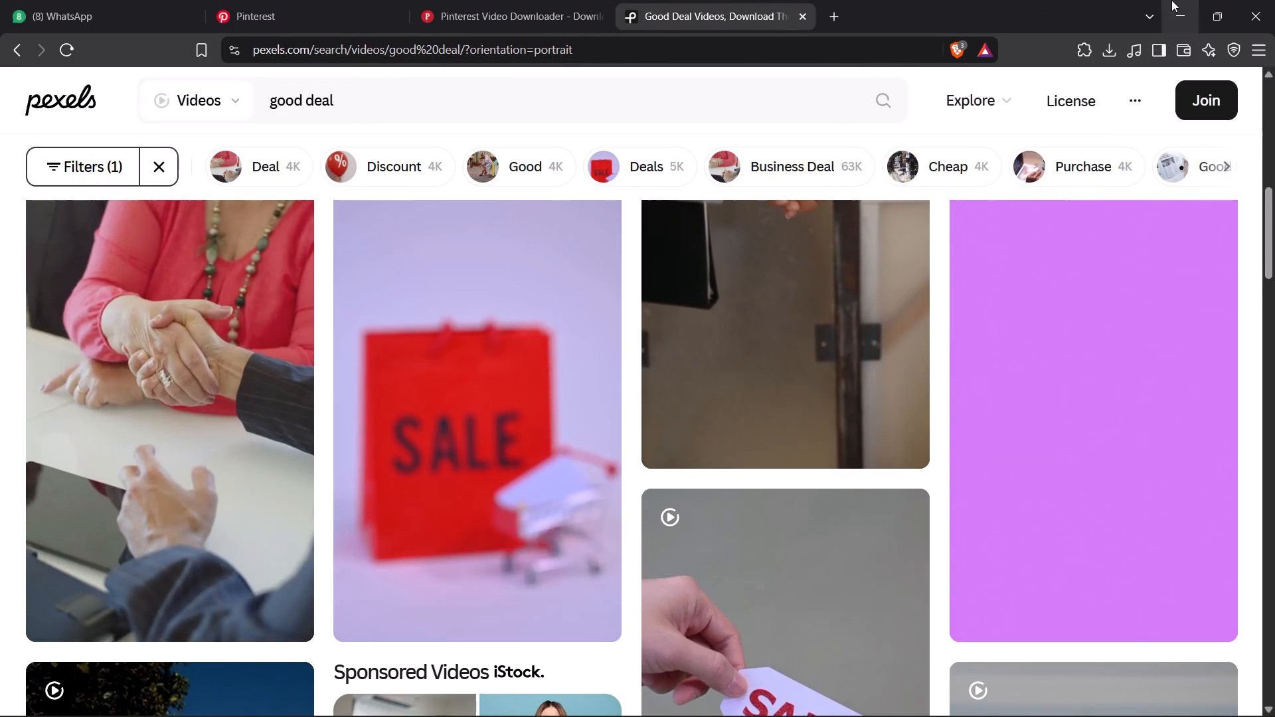
left_click(1171, 0)
key("space")
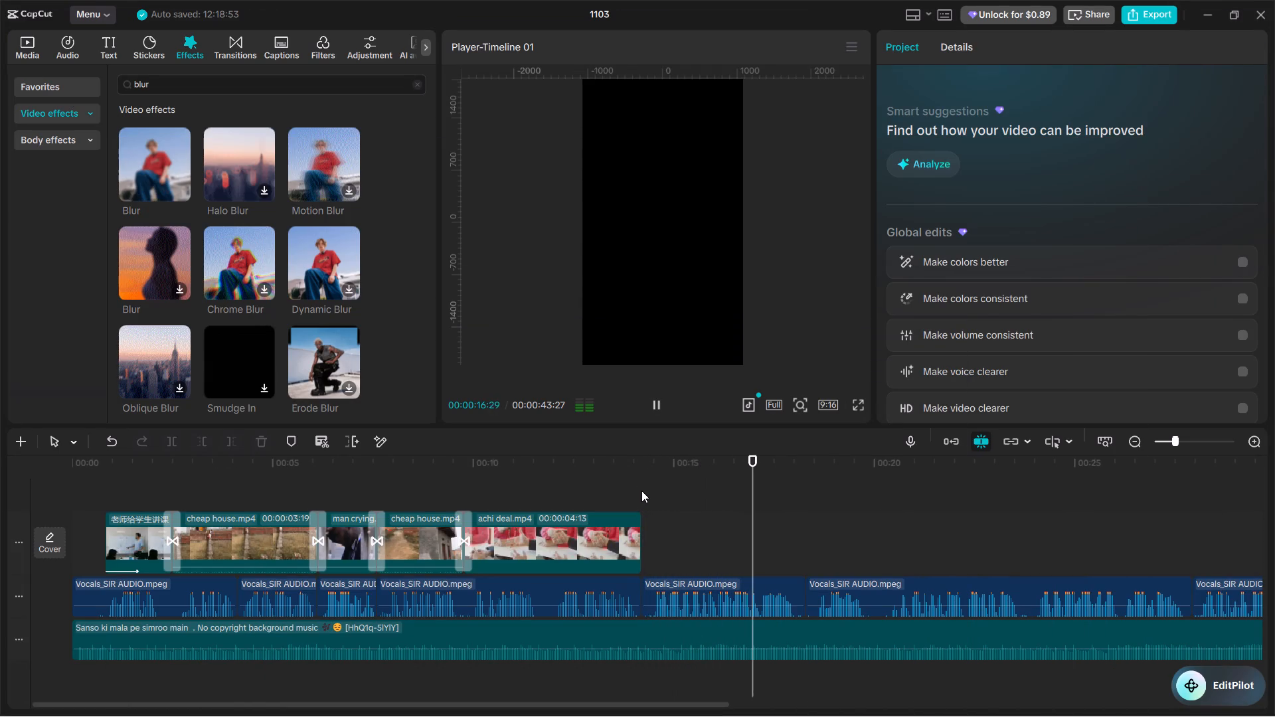
left_click(641, 491)
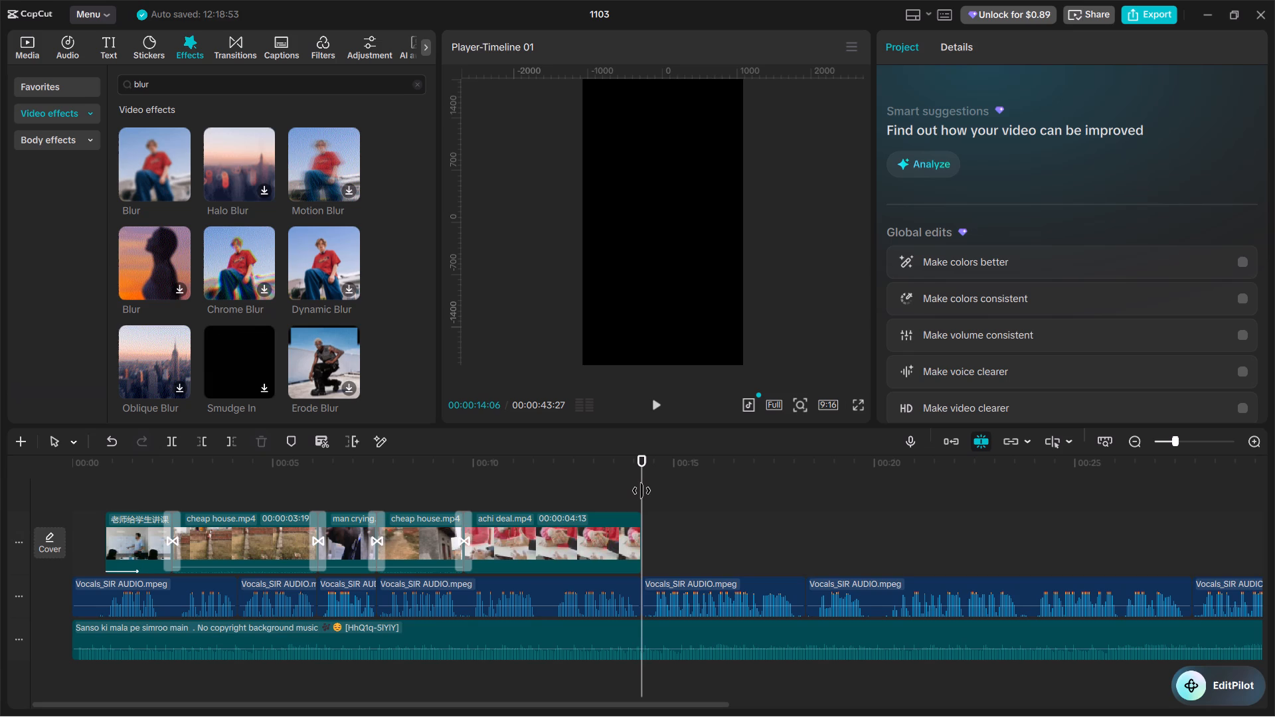
key("space")
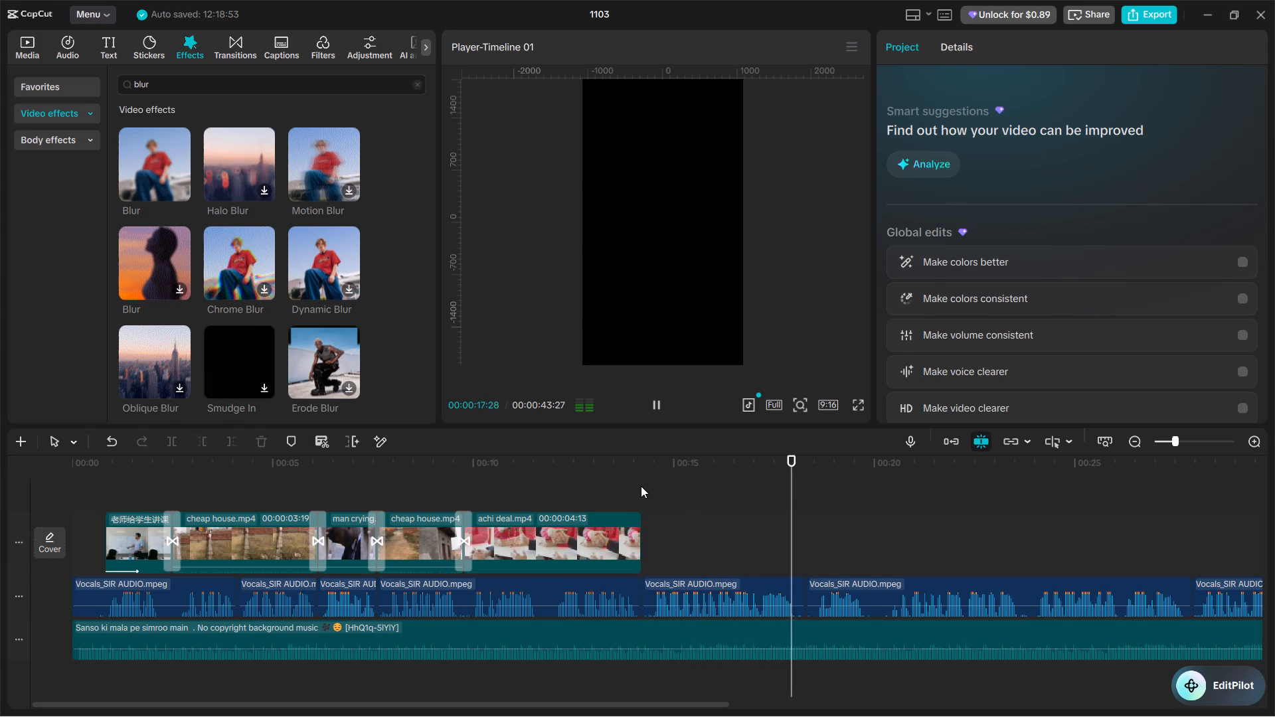
left_click(641, 486)
key("space")
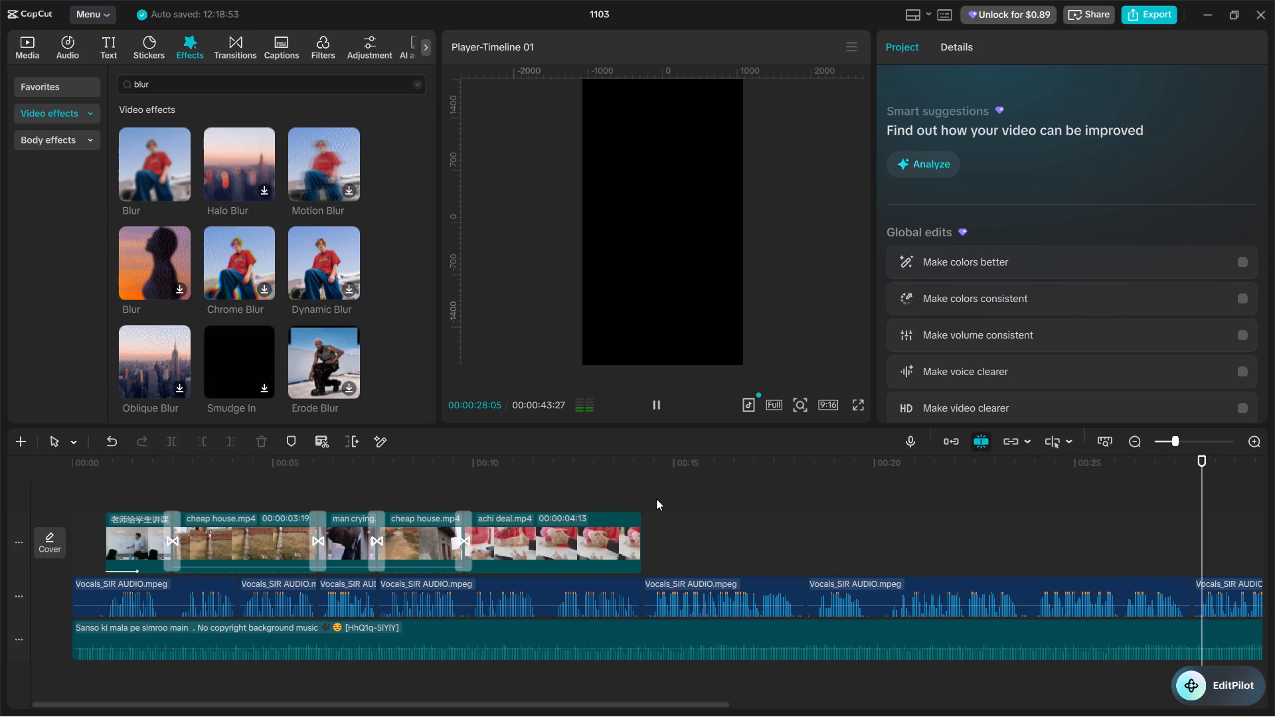
Play the timeline from near the start of the achi deal.mp4 clip and again from the project's beginning.
left_click(656, 499)
left_click_drag(656, 499, 444, 478)
key("space")
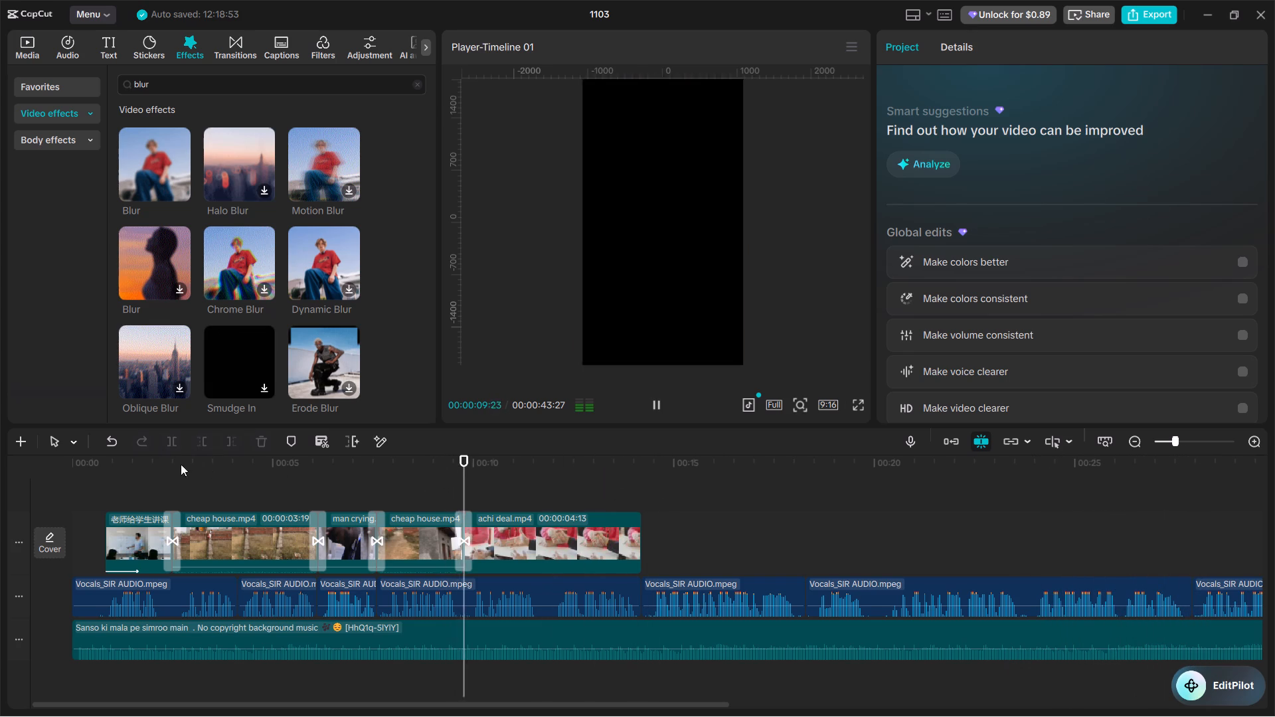
left_click(122, 474)
left_click_drag(119, 475, 27, 499)
key("space")
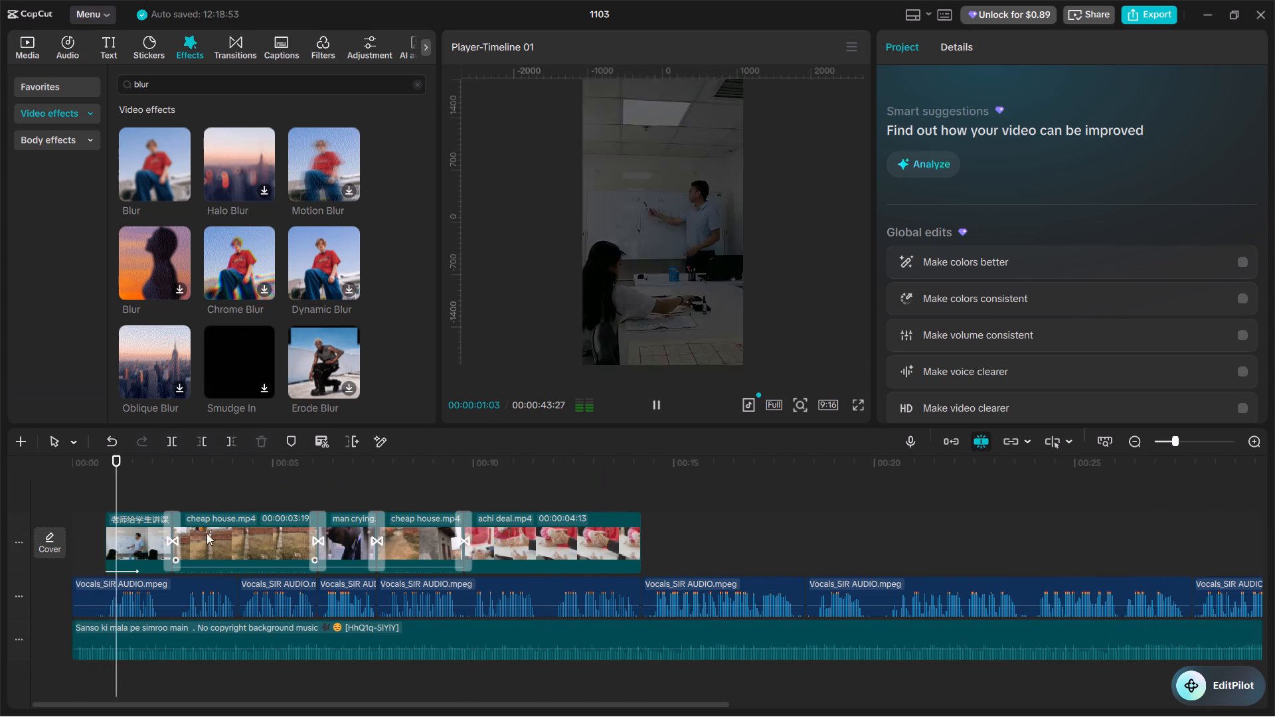
key("space")
left_click(88, 516)
left_click_drag(86, 514, 41, 505)
key("space")
key("space")
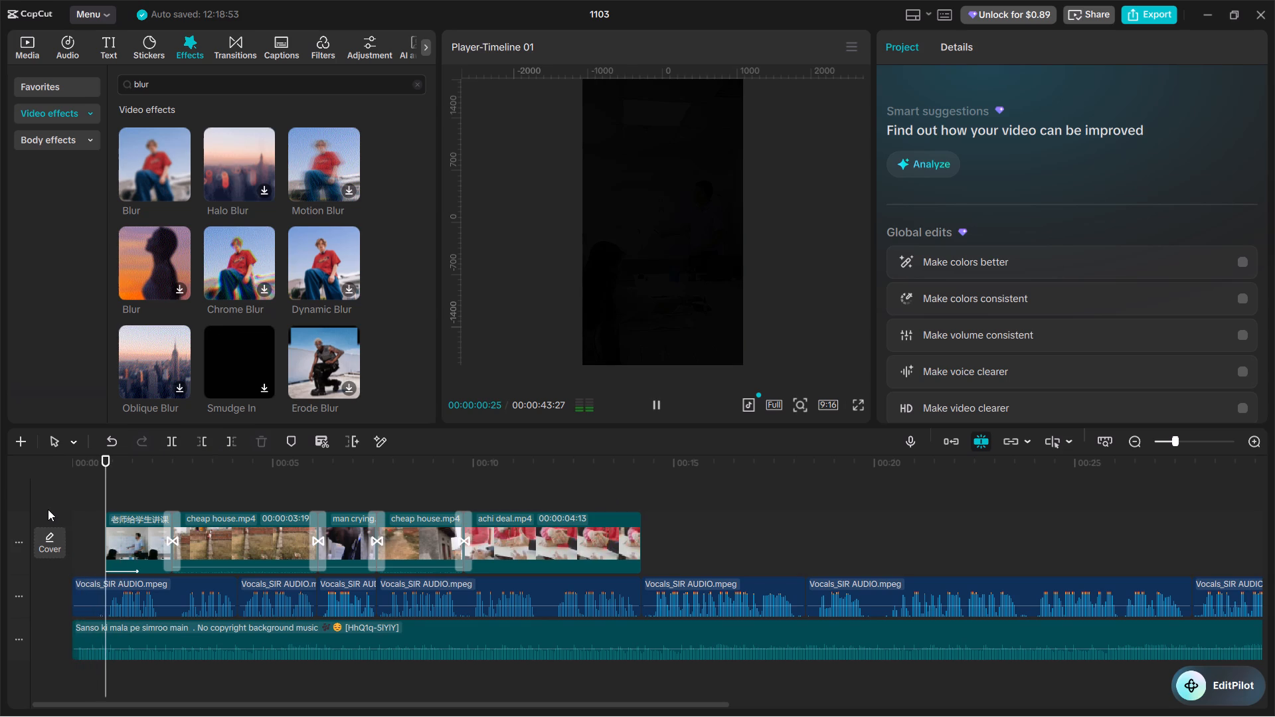
Trim 4 frames off the start of the background music clip and close the resulting gap on its track.
scroll(120, 597, "up", 12, "ctrl")
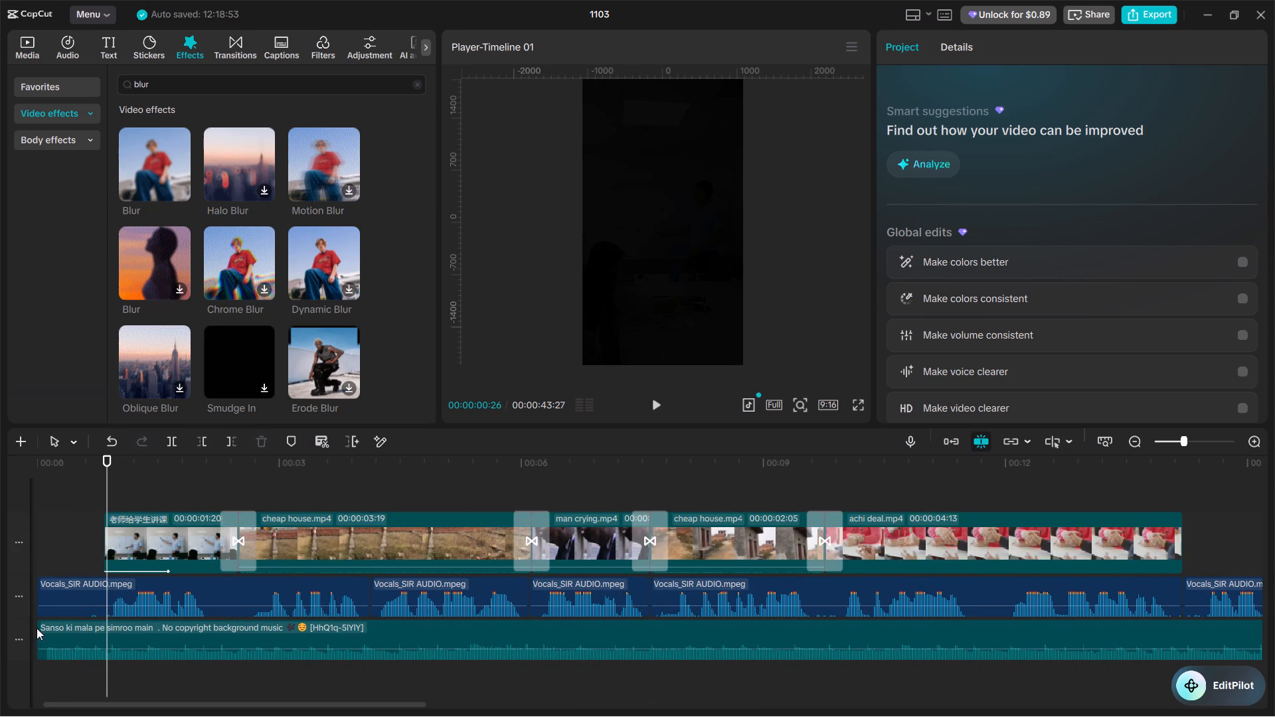
left_click(39, 625)
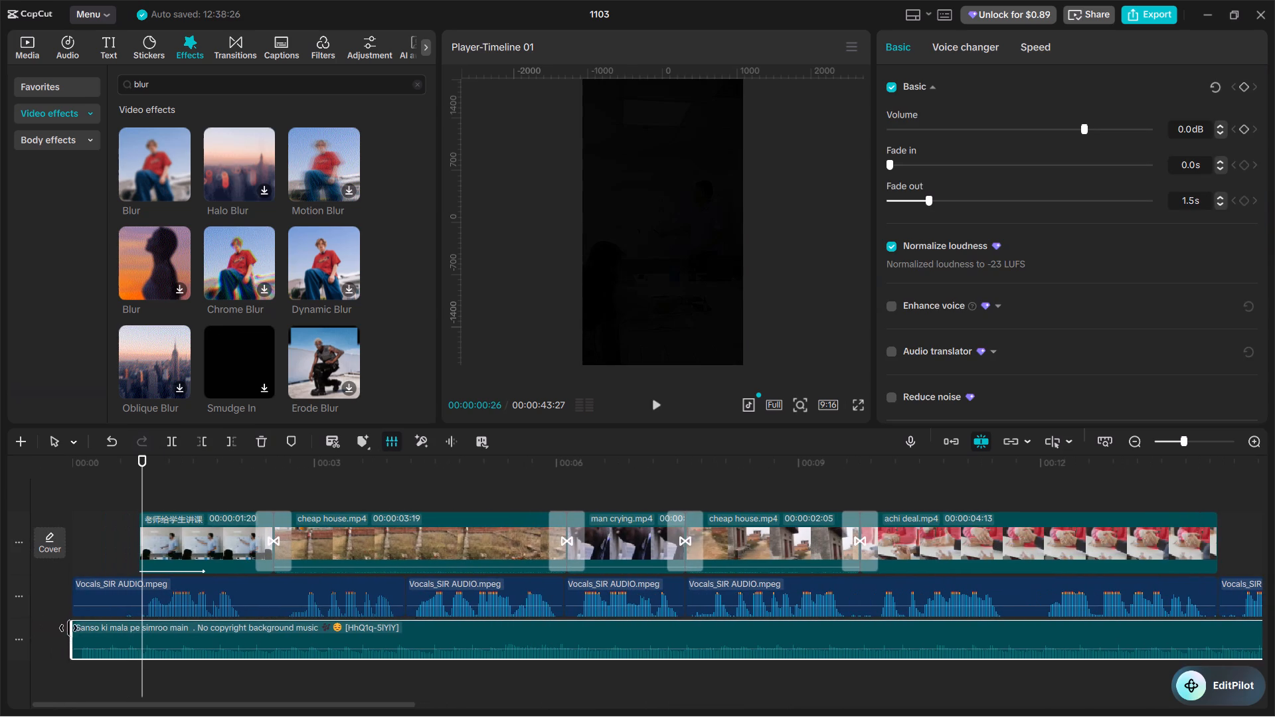
left_click_drag(72, 623, 85, 632)
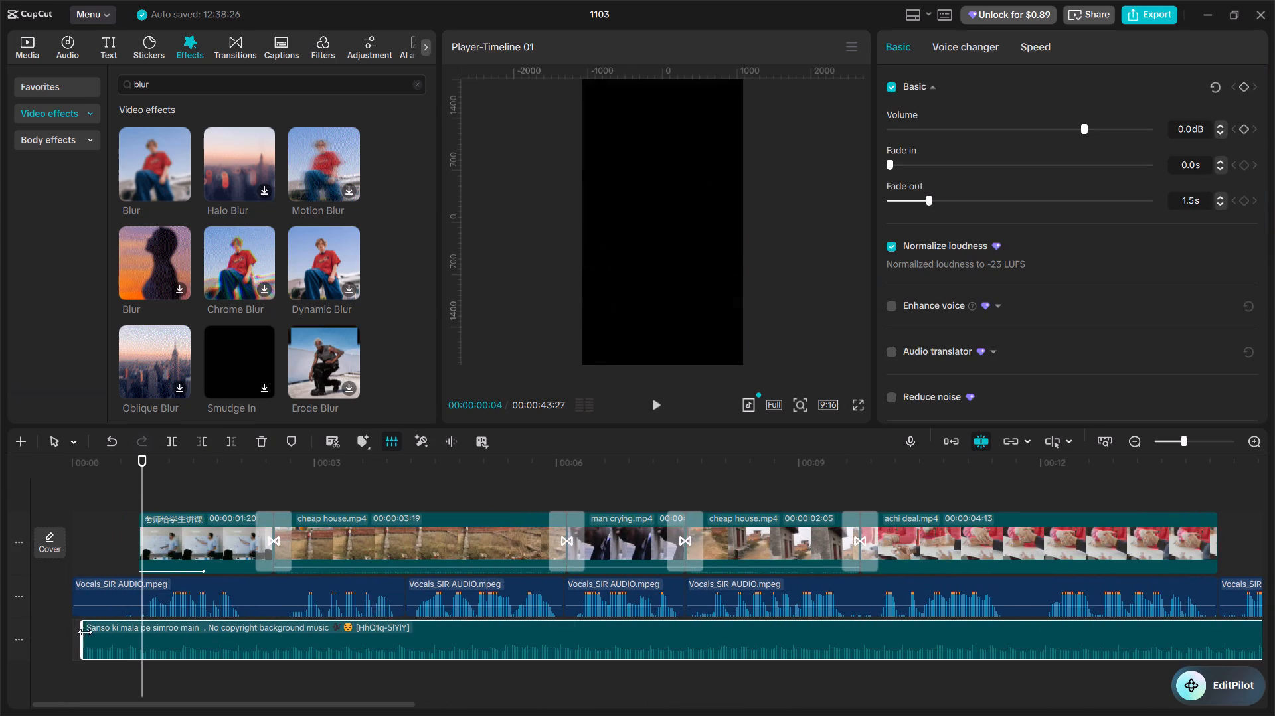
right_click(75, 633)
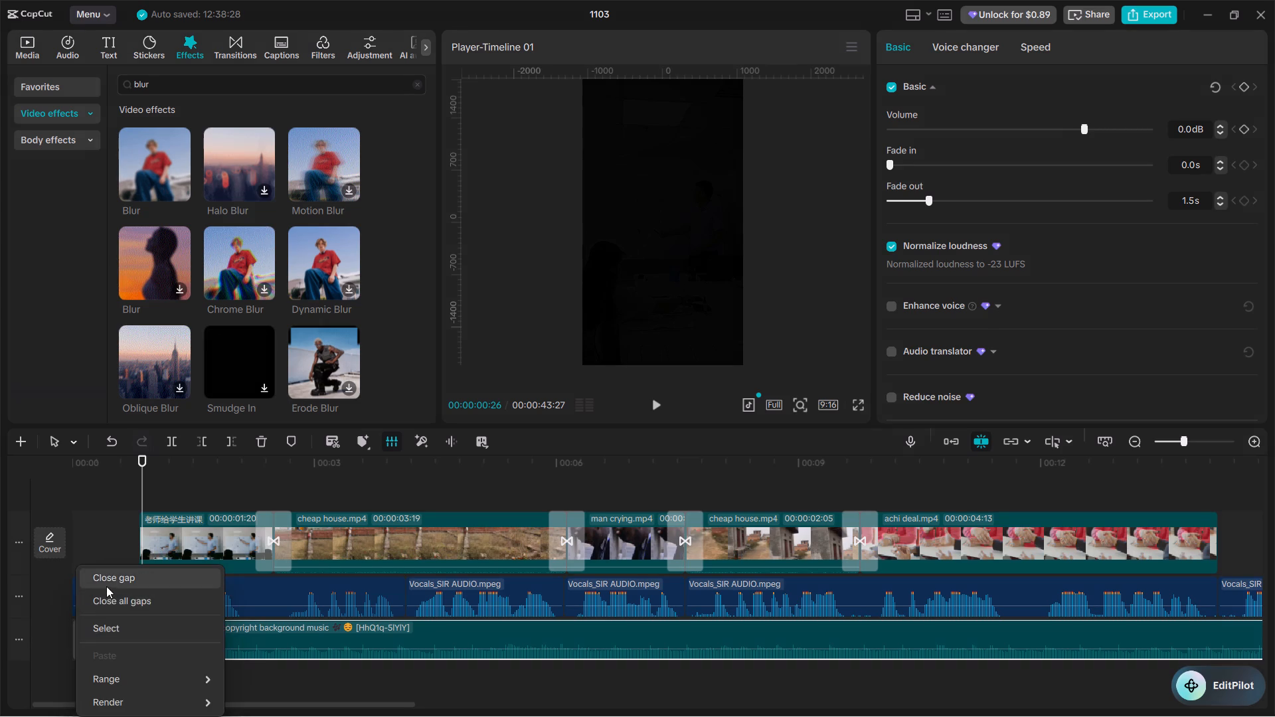
left_click(106, 586)
Play the timeline from the beginning to check the opening with the trimmed background music.
left_click(84, 514)
left_click_drag(84, 514, 48, 507)
key("space")
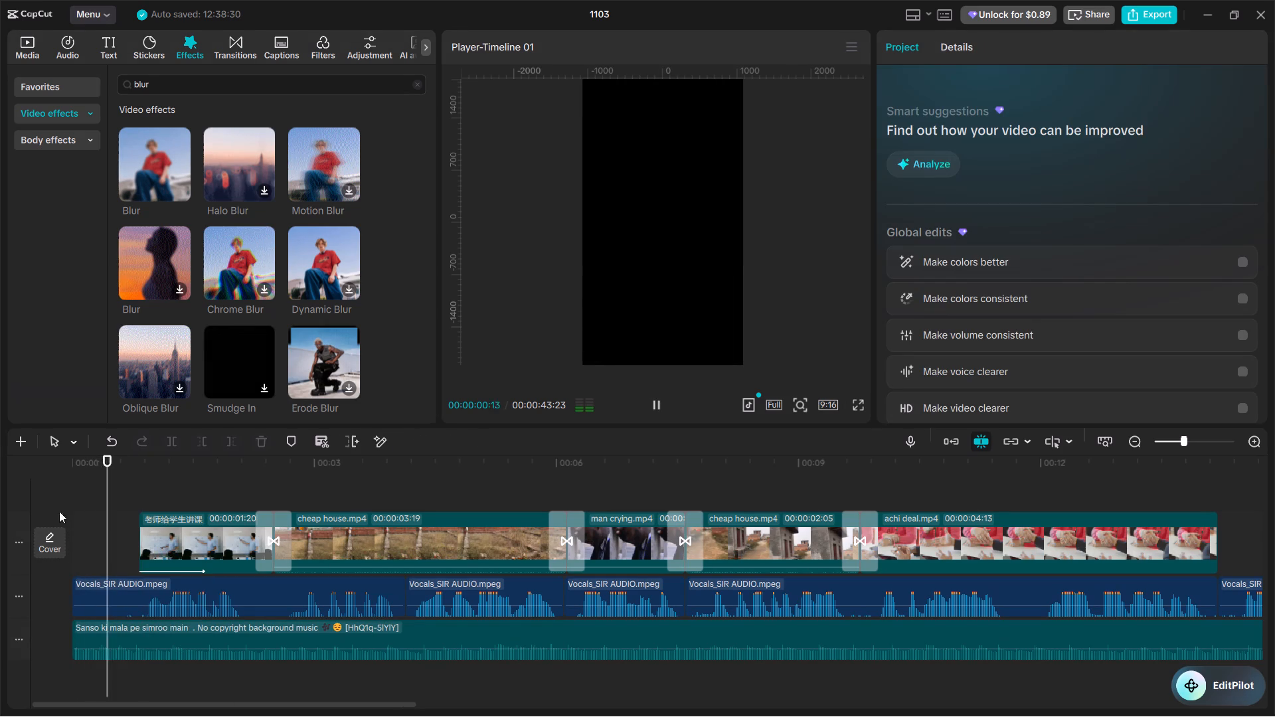
scroll(549, 540, "down", 8, "ctrl")
scroll(711, 560, "down", 5, "ctrl")
scroll(871, 547, "down", 6, "ctrl")
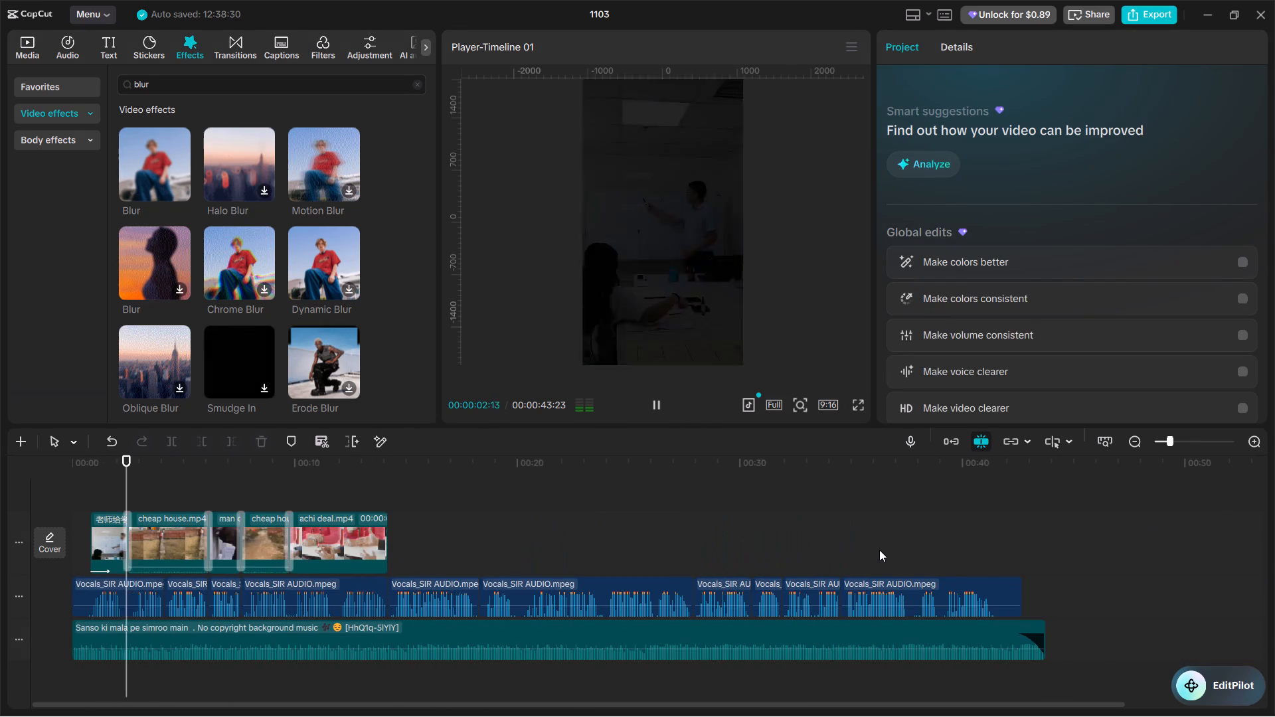
scroll(537, 580, "up", 7, "ctrl")
scroll(333, 570, "down", 3, "ctrl")
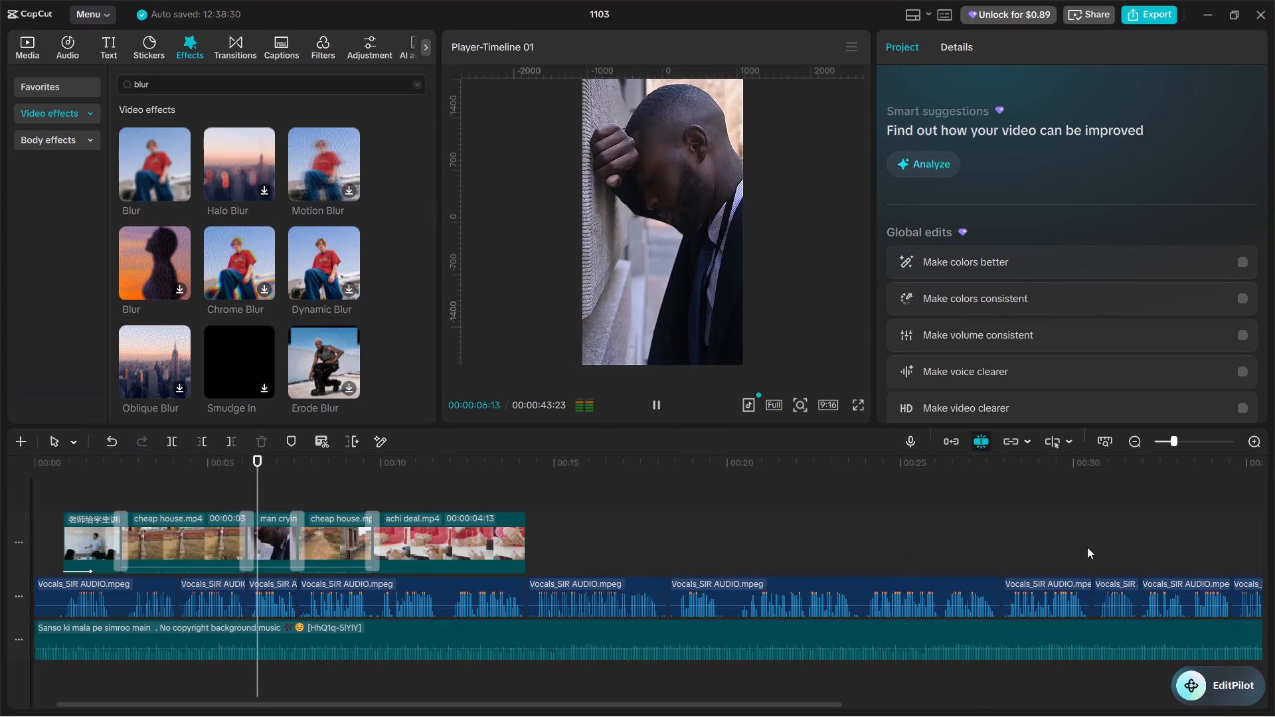
scroll(1072, 546, "down", 5, "alt")
scroll(1165, 534, "down", 4, "alt")
scroll(1063, 534, "down", 5, "alt")
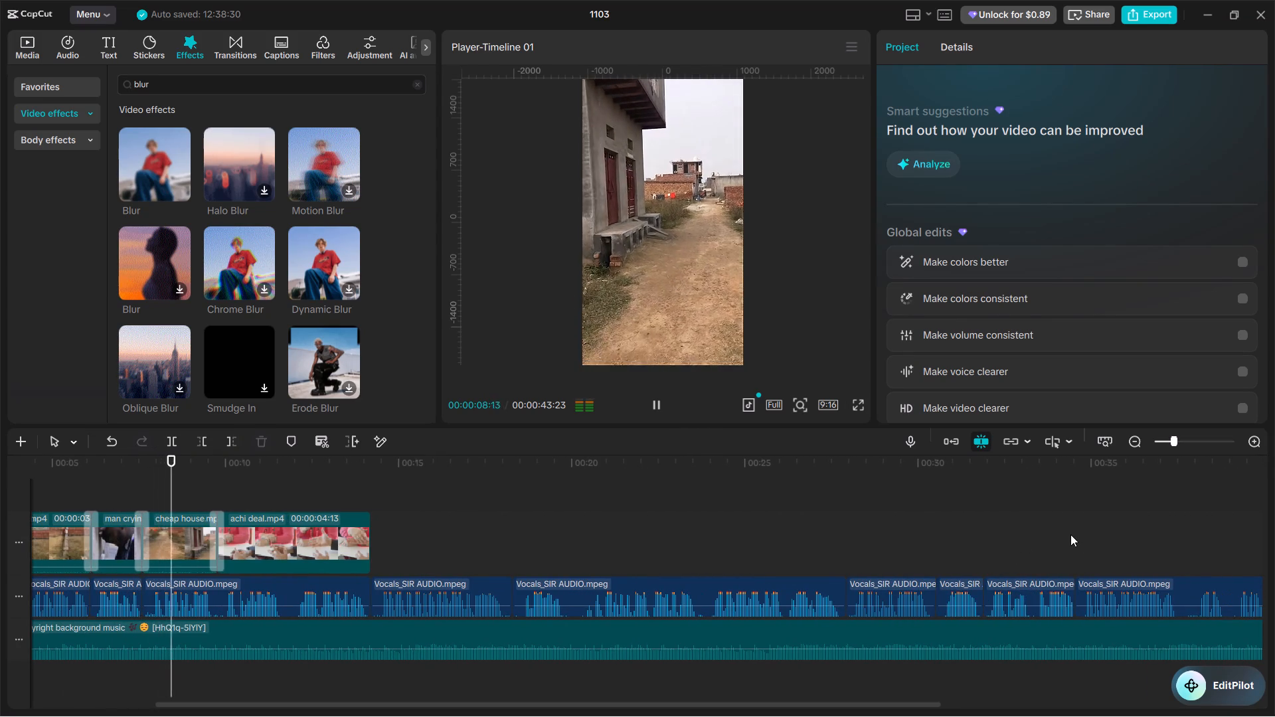
Listen to the last seconds of the timeline, covering the final vocals and the background music's fade-out.
left_click(1000, 534)
scroll(1043, 523, "down", 7, "alt")
left_click(837, 526)
key("space")
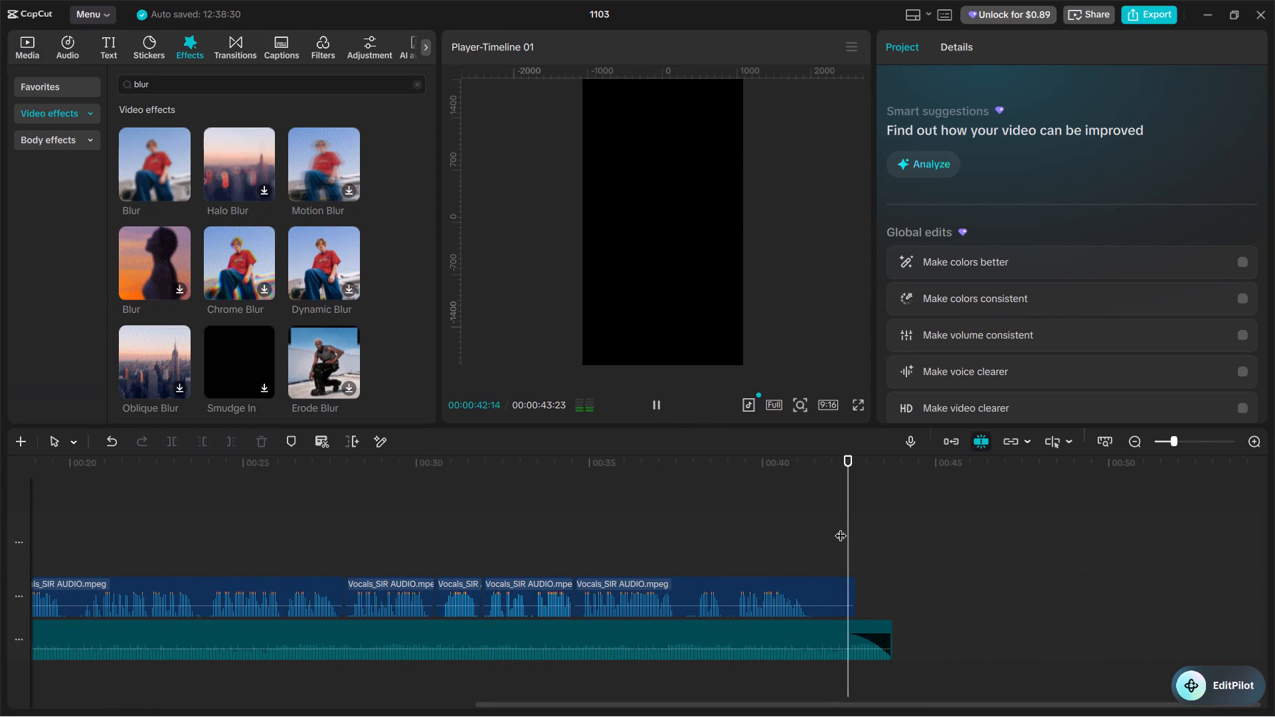
left_click(624, 539)
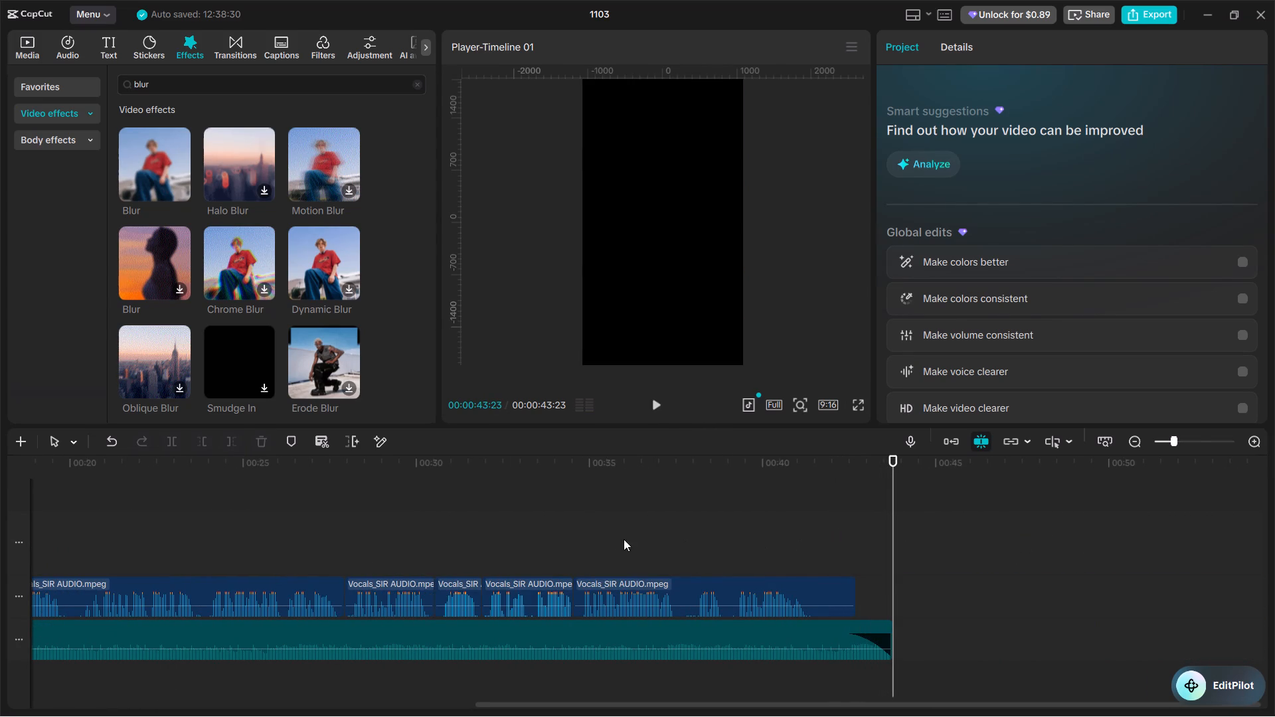
key("space")
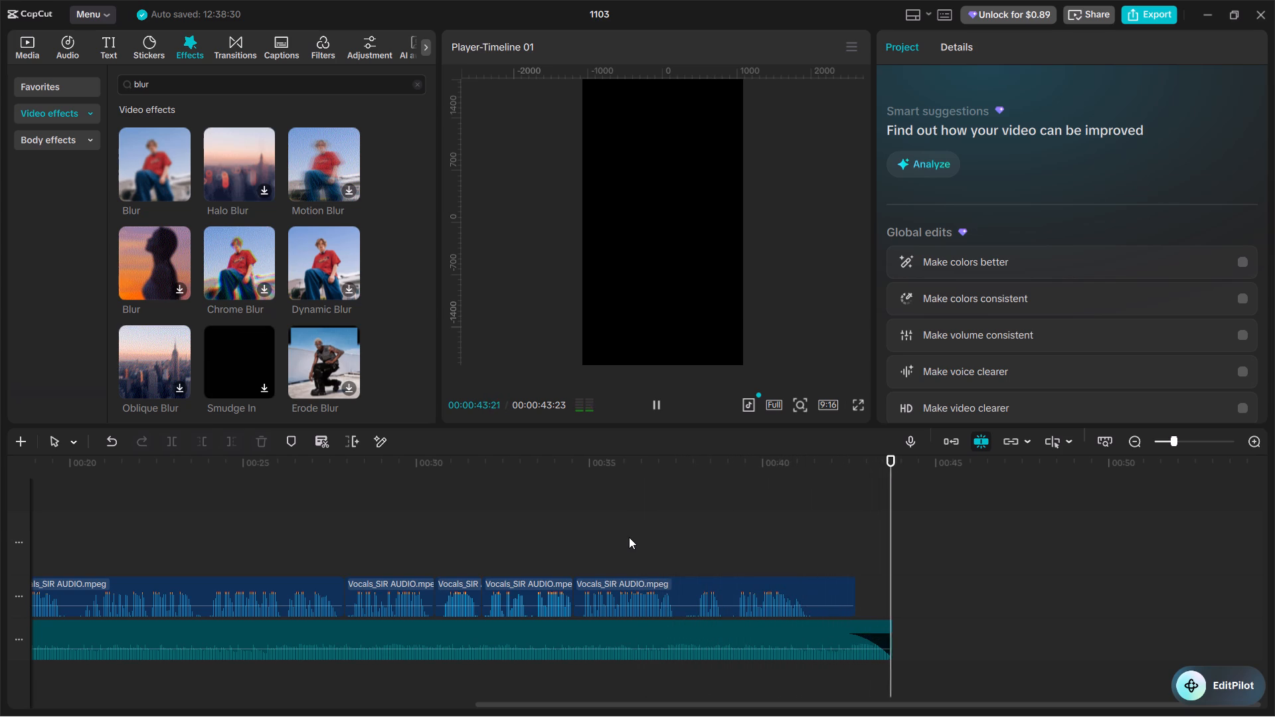
Play the project from the beginning past the achi deal.mp4 clip and return the playhead to that clip's end.
scroll(635, 538, "down", 8, "ctrl")
left_click(168, 481)
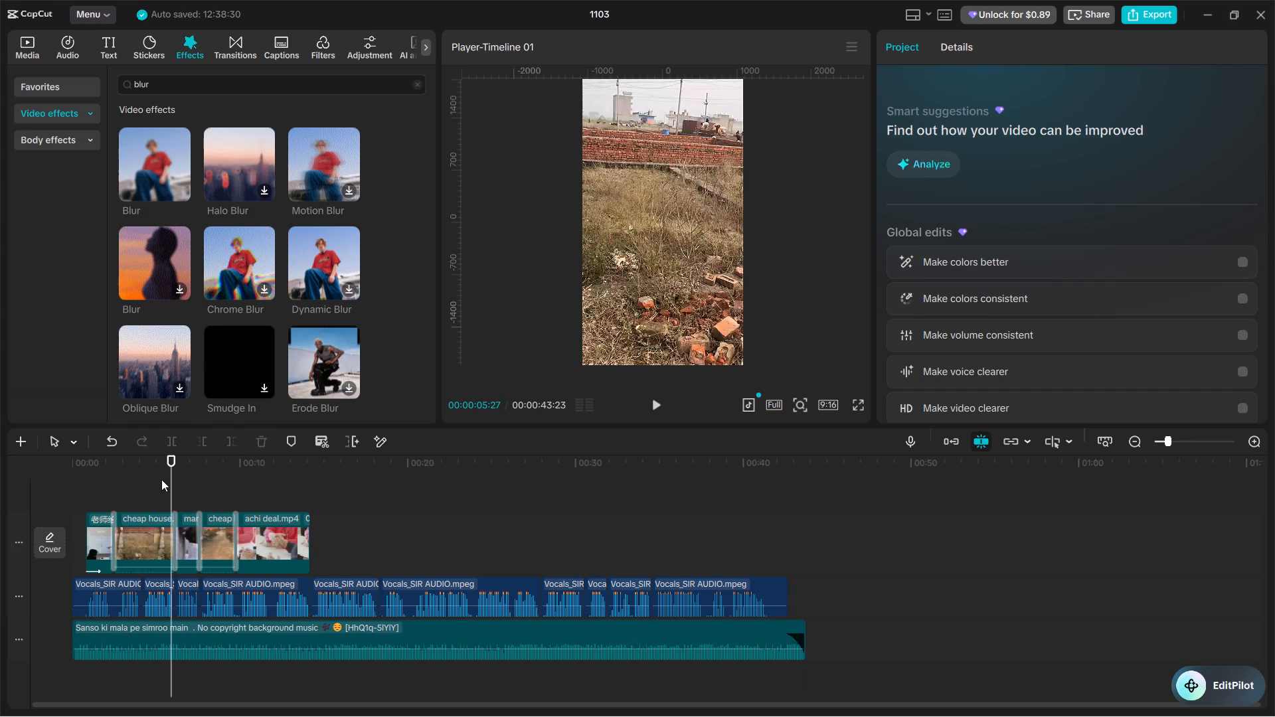
left_click_drag(162, 479, 0, 477)
key("space")
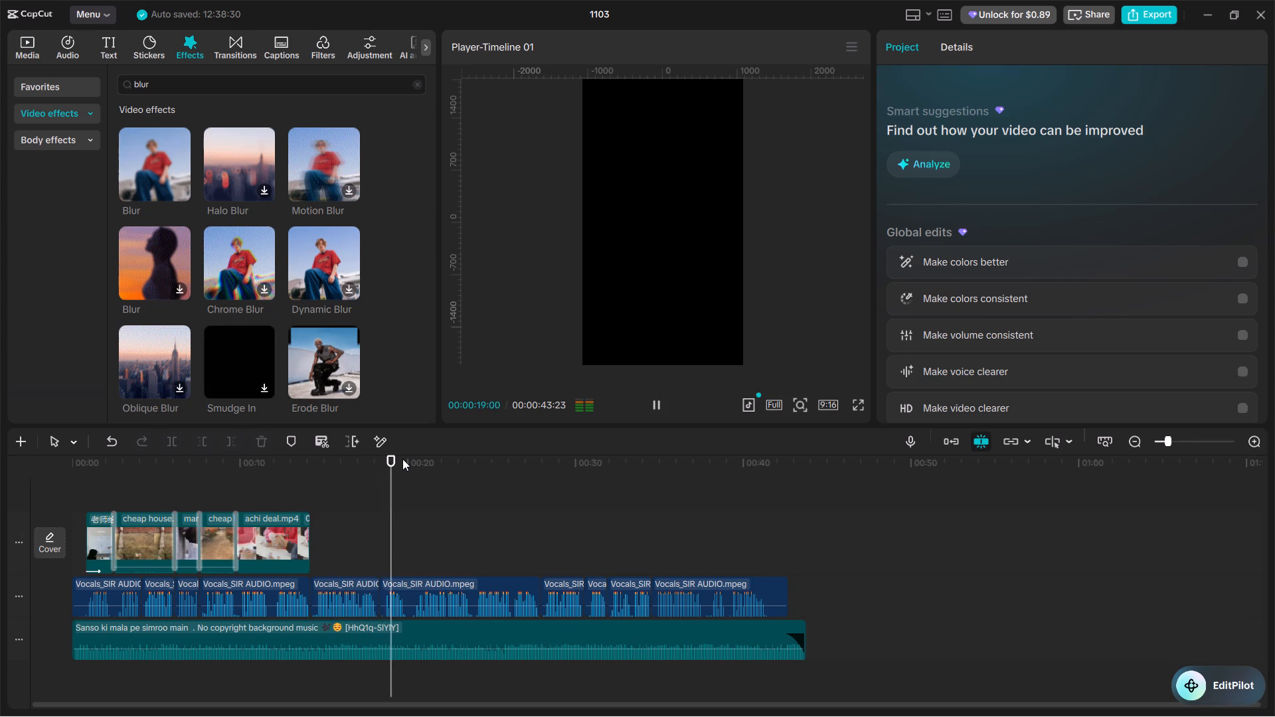
left_click(312, 497)
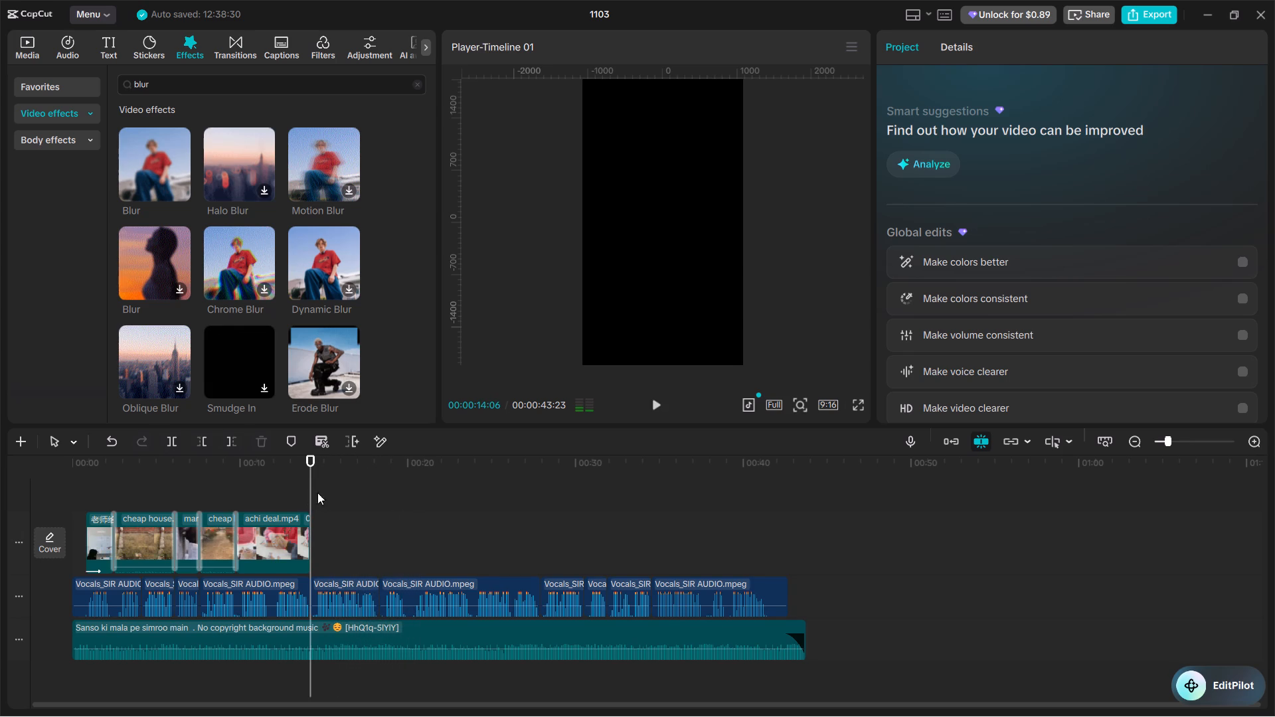
Switch to Brave and search the Pexels portrait videos for "cheap property".
left_click(1203, 12)
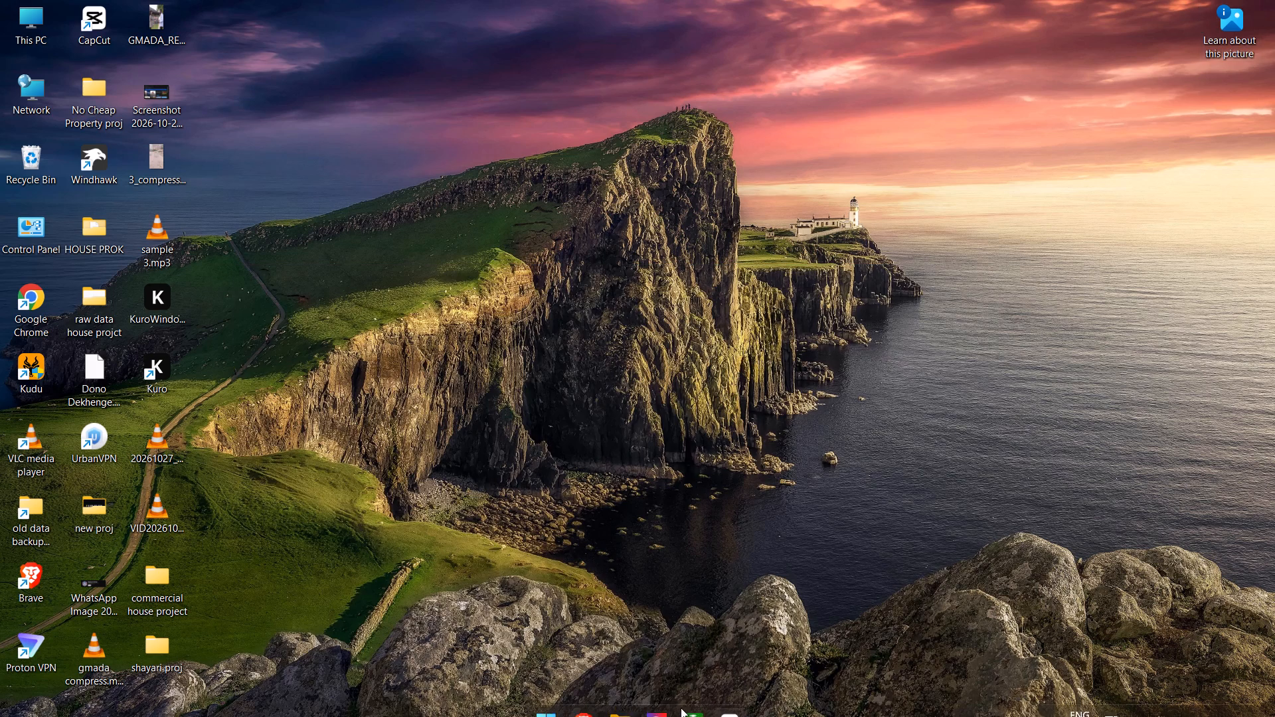
left_click(580, 701)
left_click(452, 592)
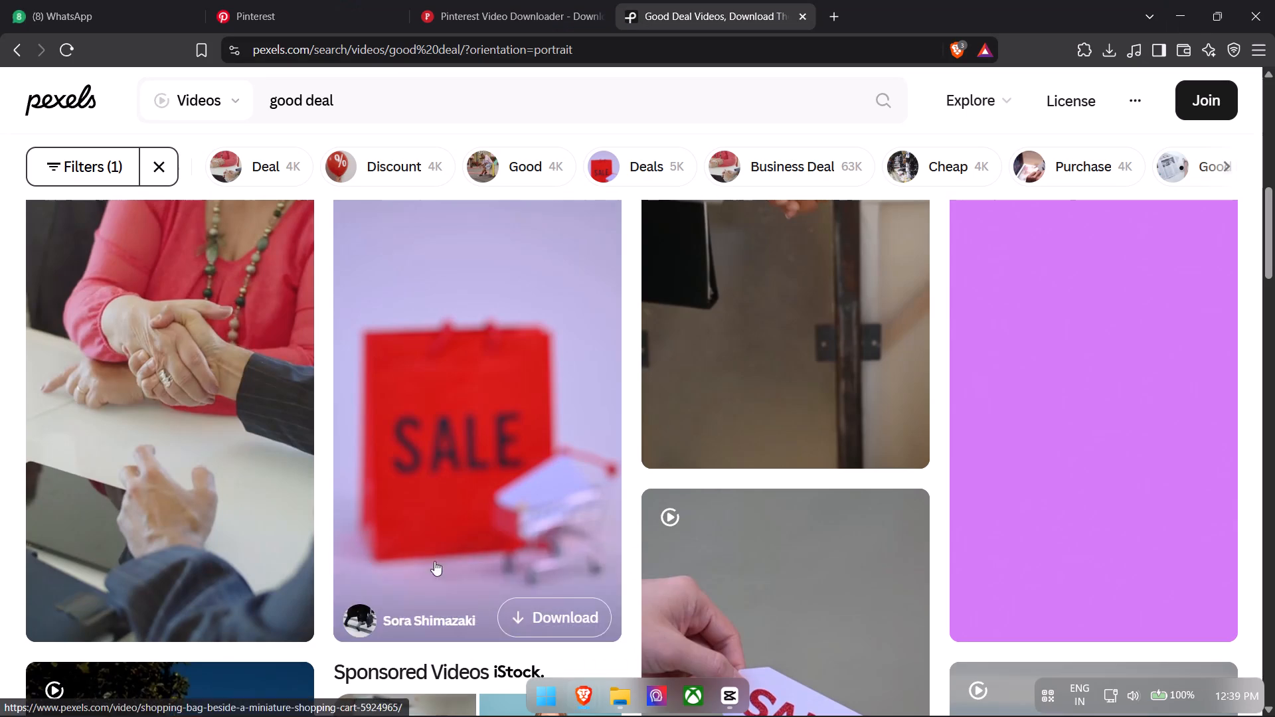
left_click(421, 110)
key("ctrl+a")
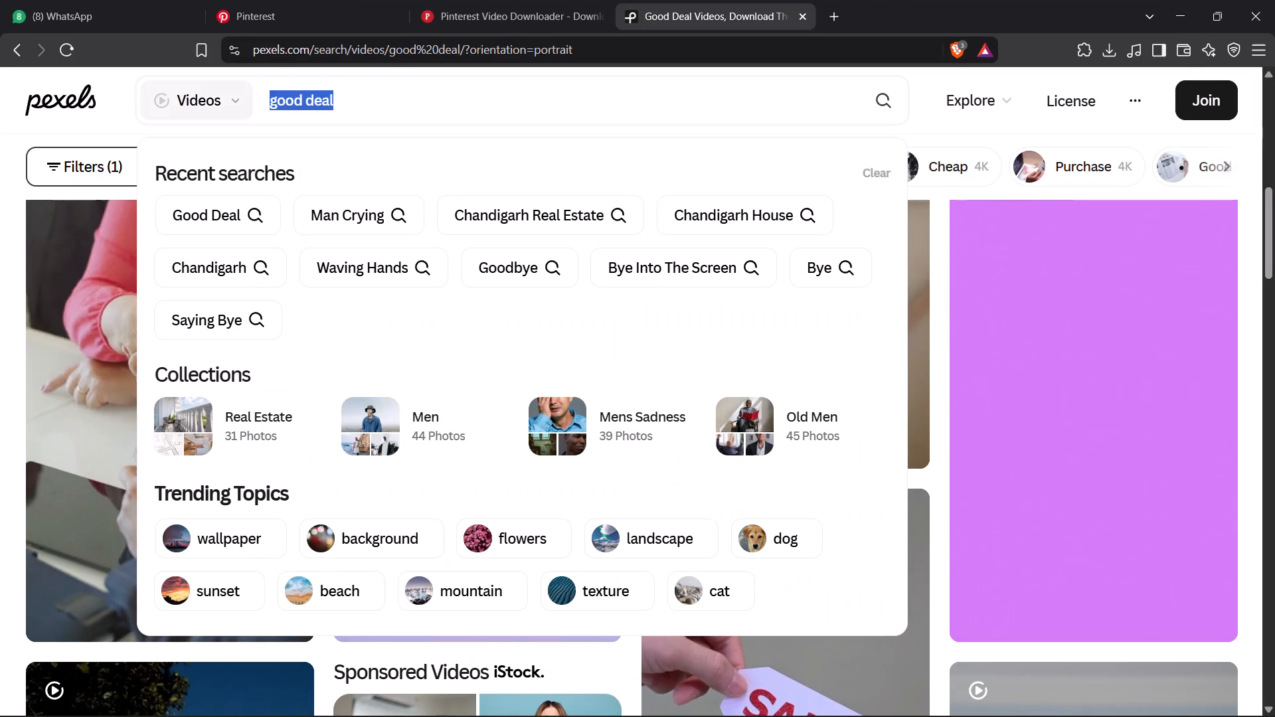
left_click(425, 0)
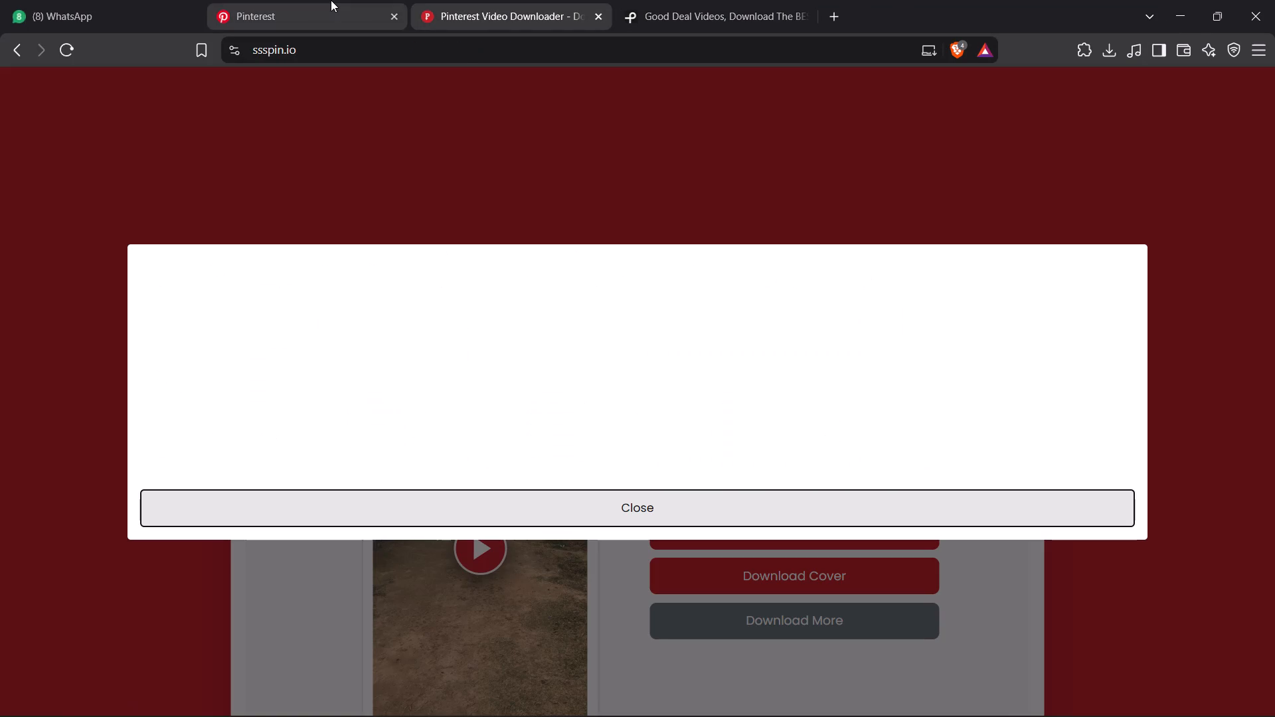
left_click(330, 0)
left_click(710, 0)
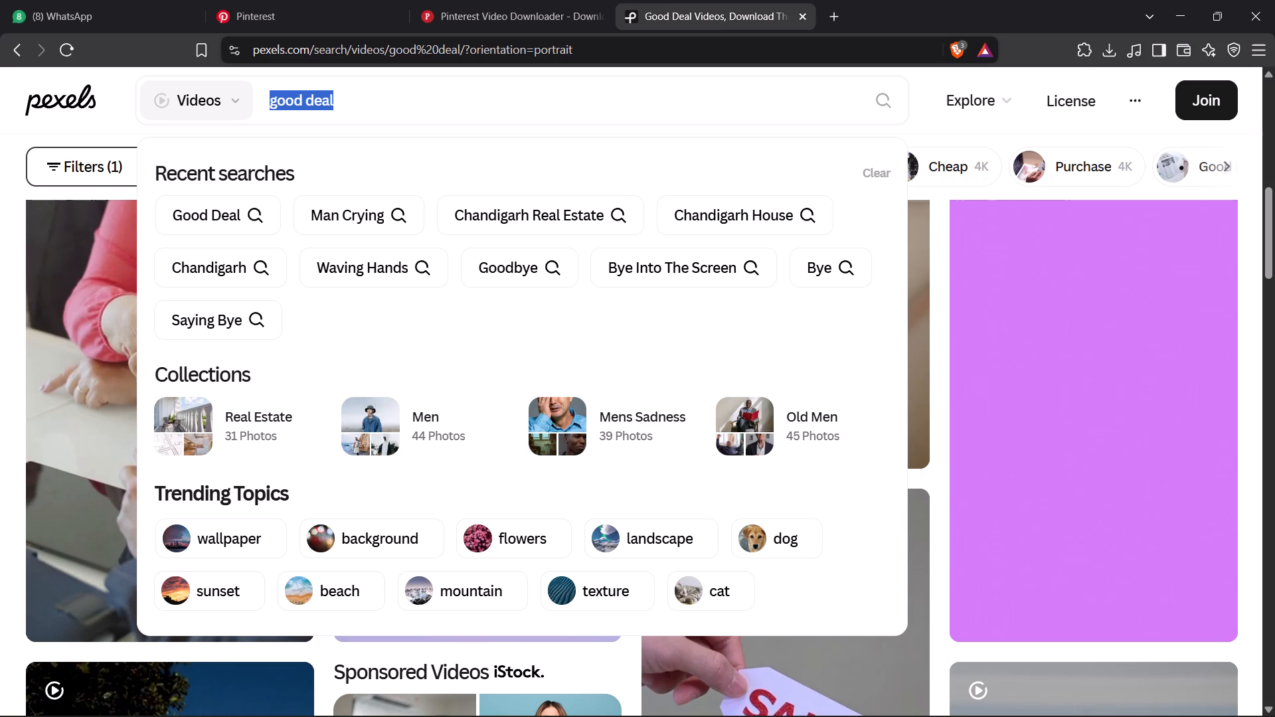
type("cheap property")
key("Return")
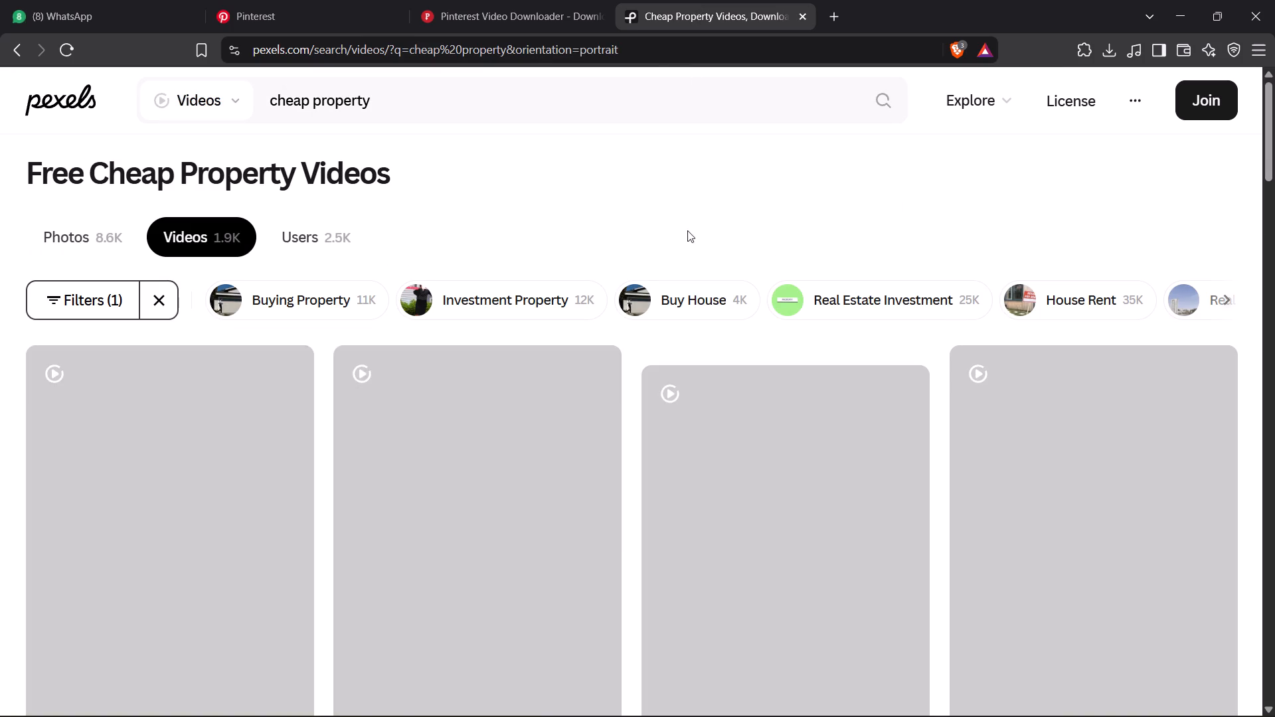
Browse the cheap property video results for footage that suits the vocals following the achi deal clip.
scroll(683, 234, "down", 1)
scroll(278, 427, "down", 1)
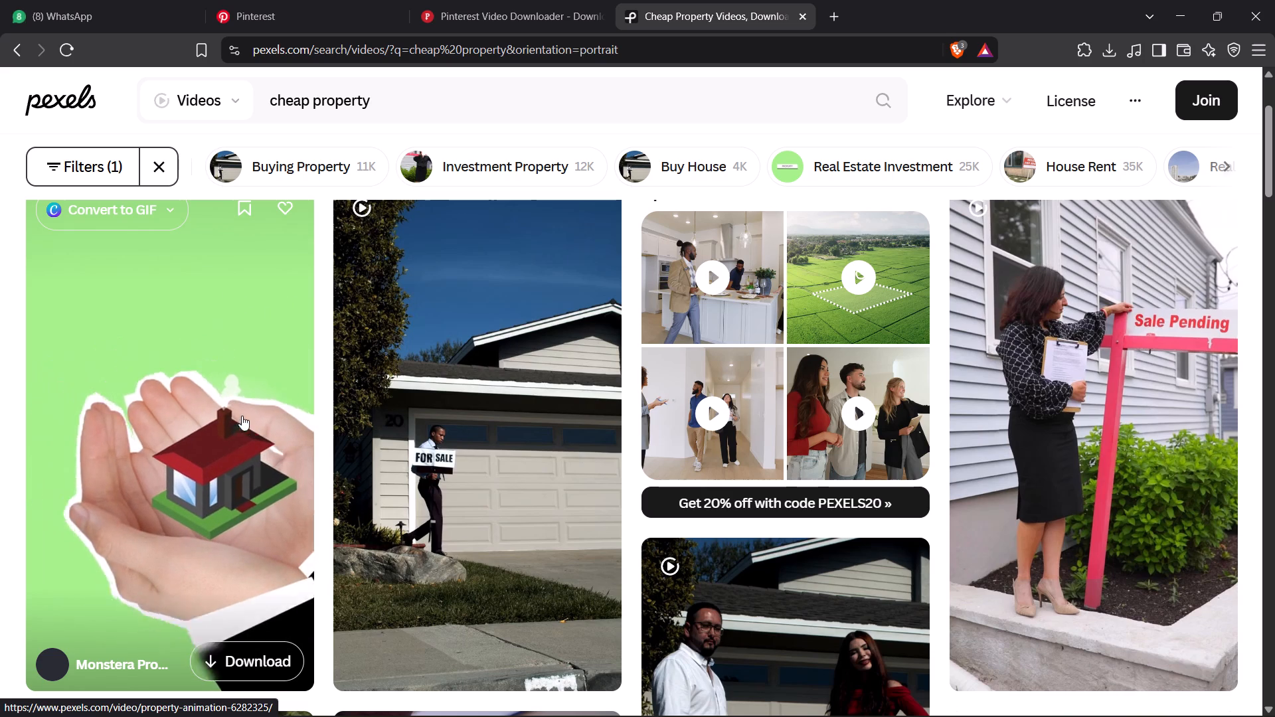
scroll(242, 416, "down", 4)
scroll(664, 325, "down", 6)
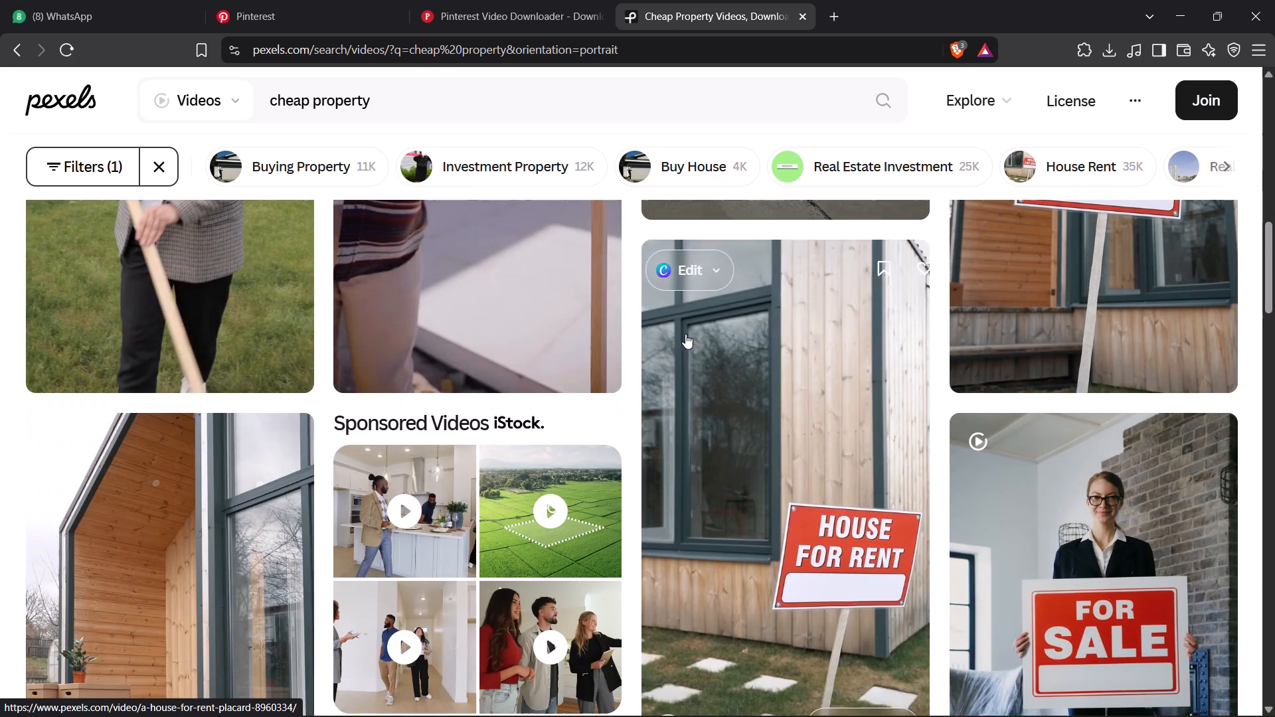
scroll(1112, 345, "down", 4)
scroll(1039, 333, "up", 9)
scroll(704, 336, "down", 7)
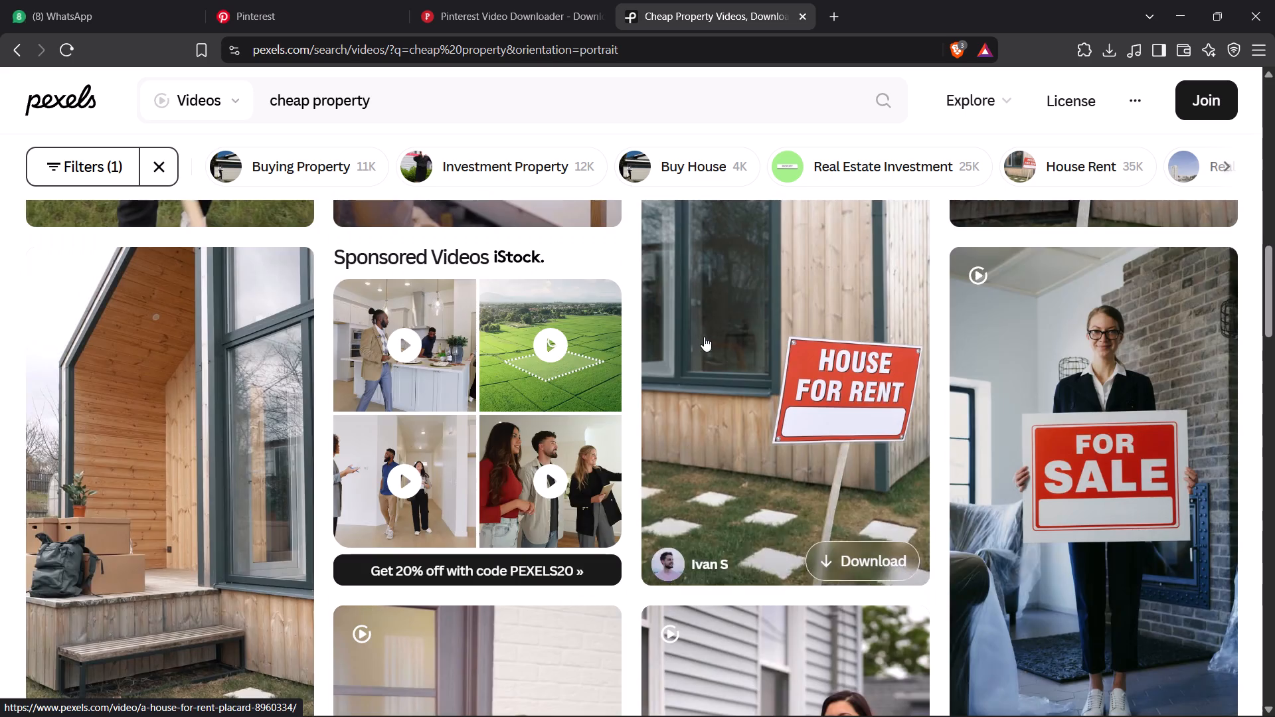
scroll(610, 416, "down", 5)
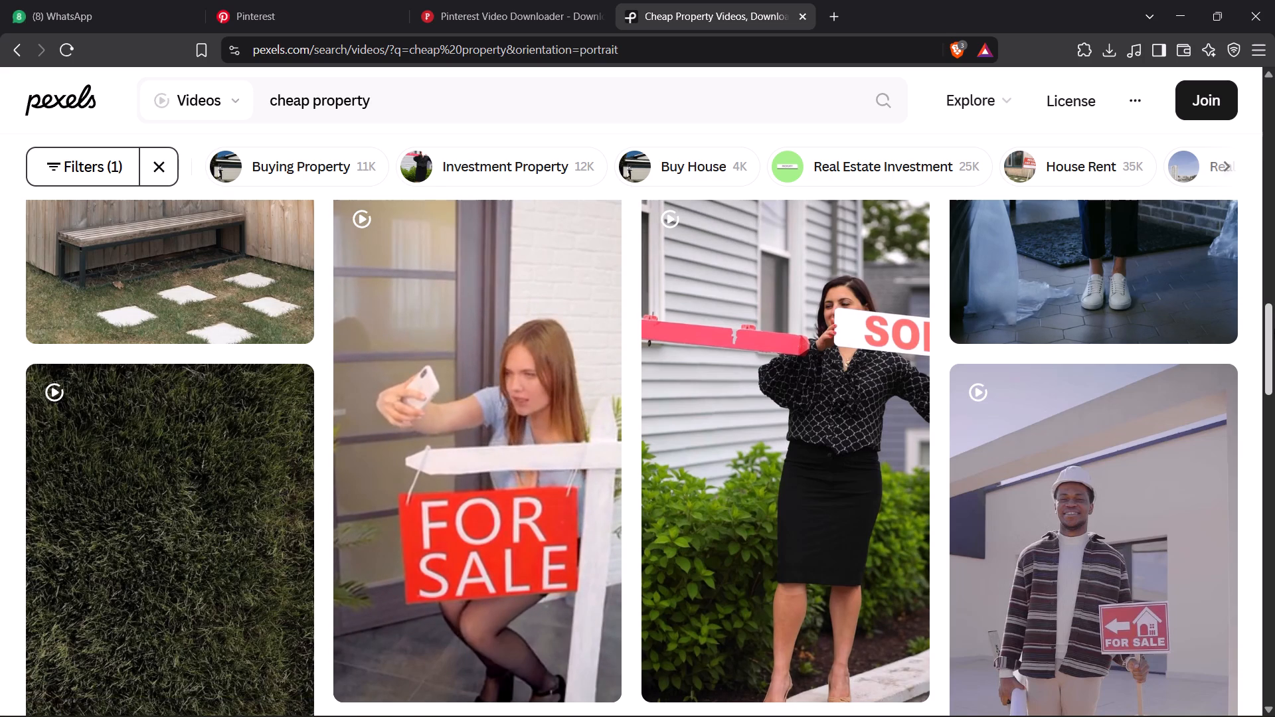
scroll(1274, 336, "down", 3)
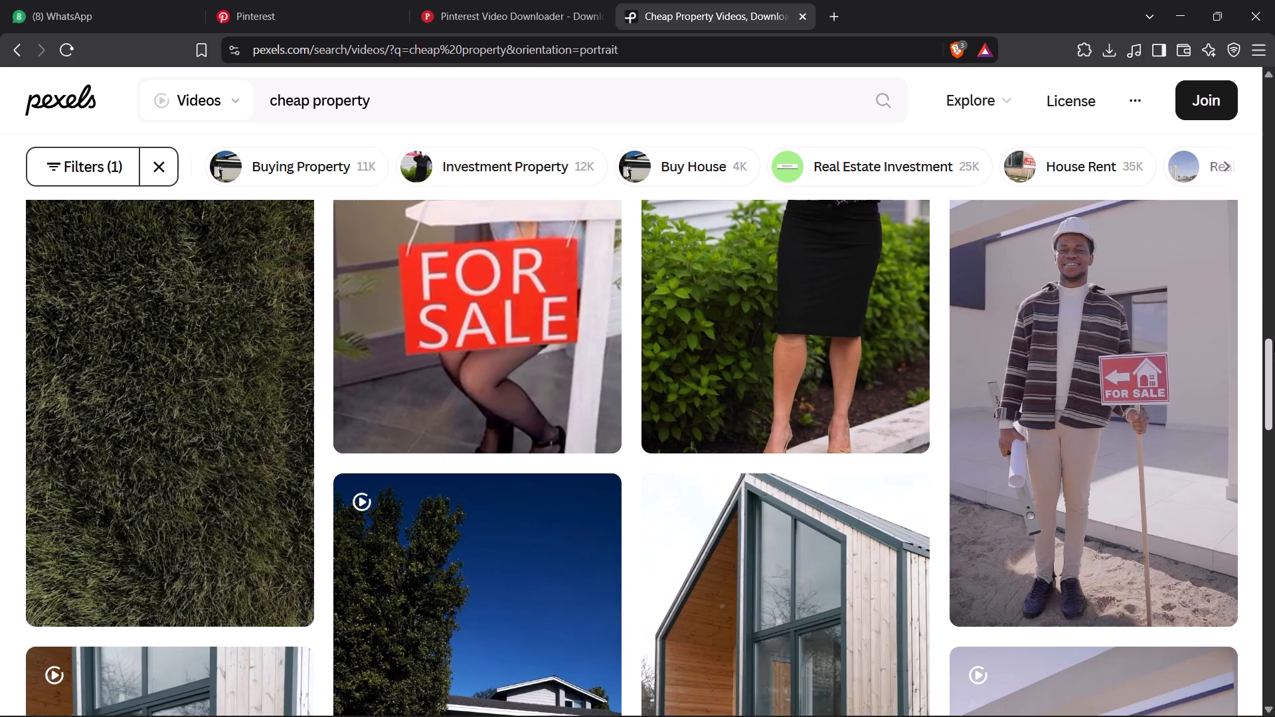
scroll(202, 430, "up", 1)
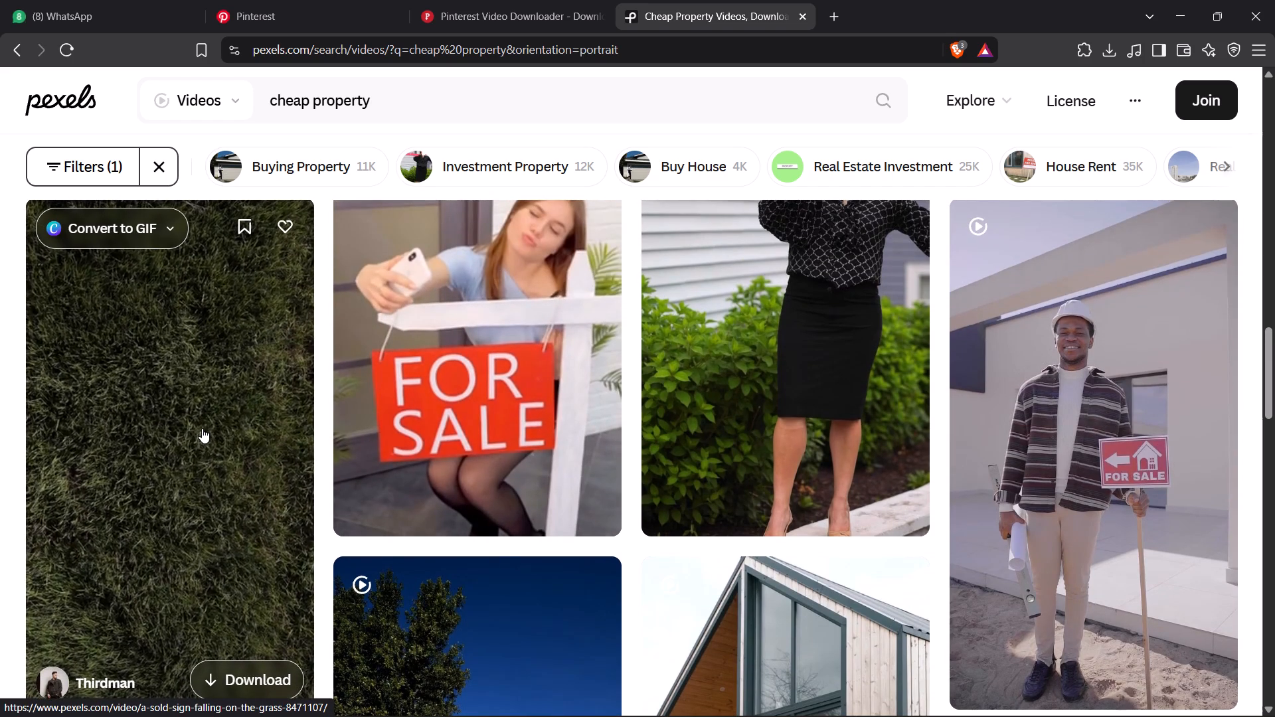
scroll(209, 427, "up", 15)
scroll(319, 365, "up", 16)
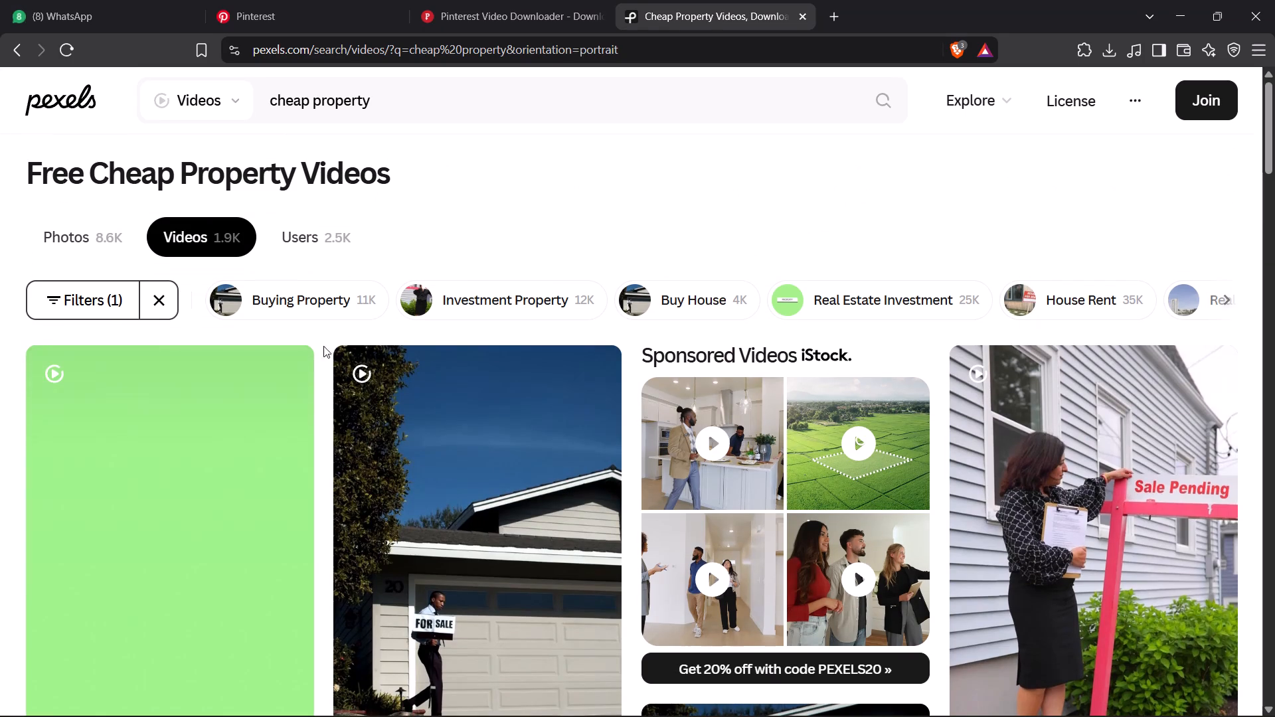
Search the Pexels portrait videos for "guy saving money".
left_click(411, 102)
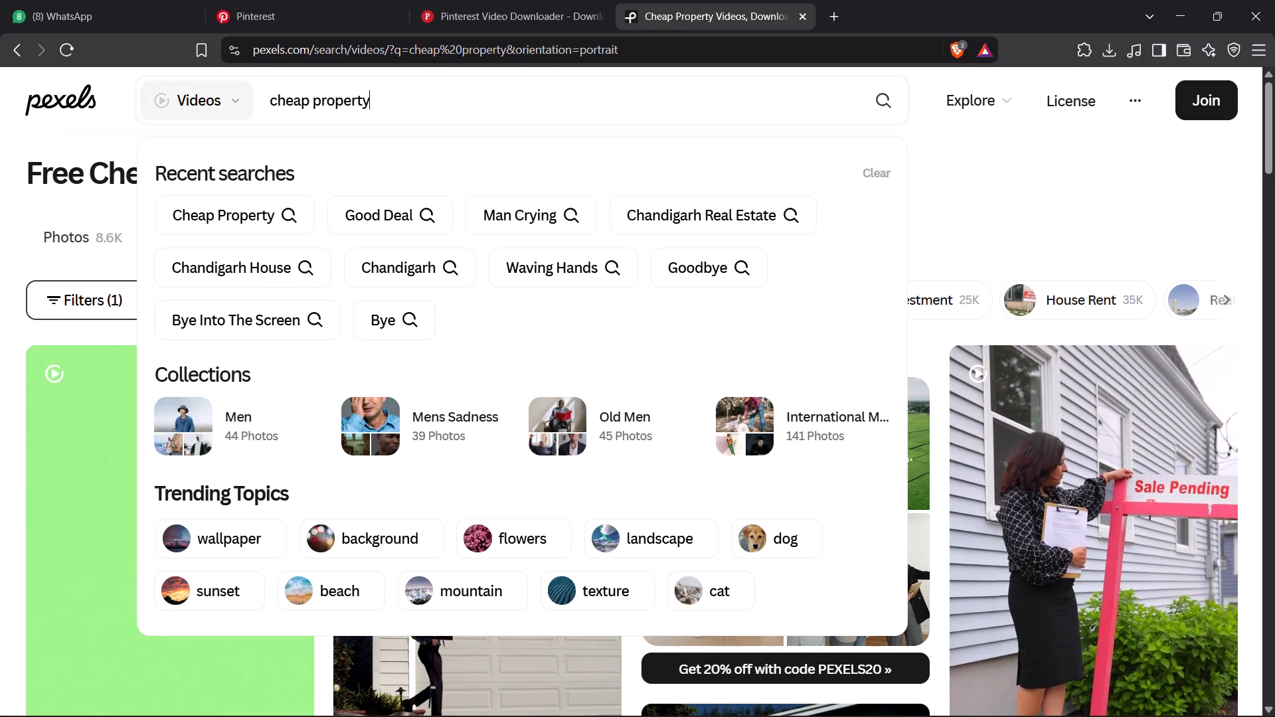
key("ctrl+a")
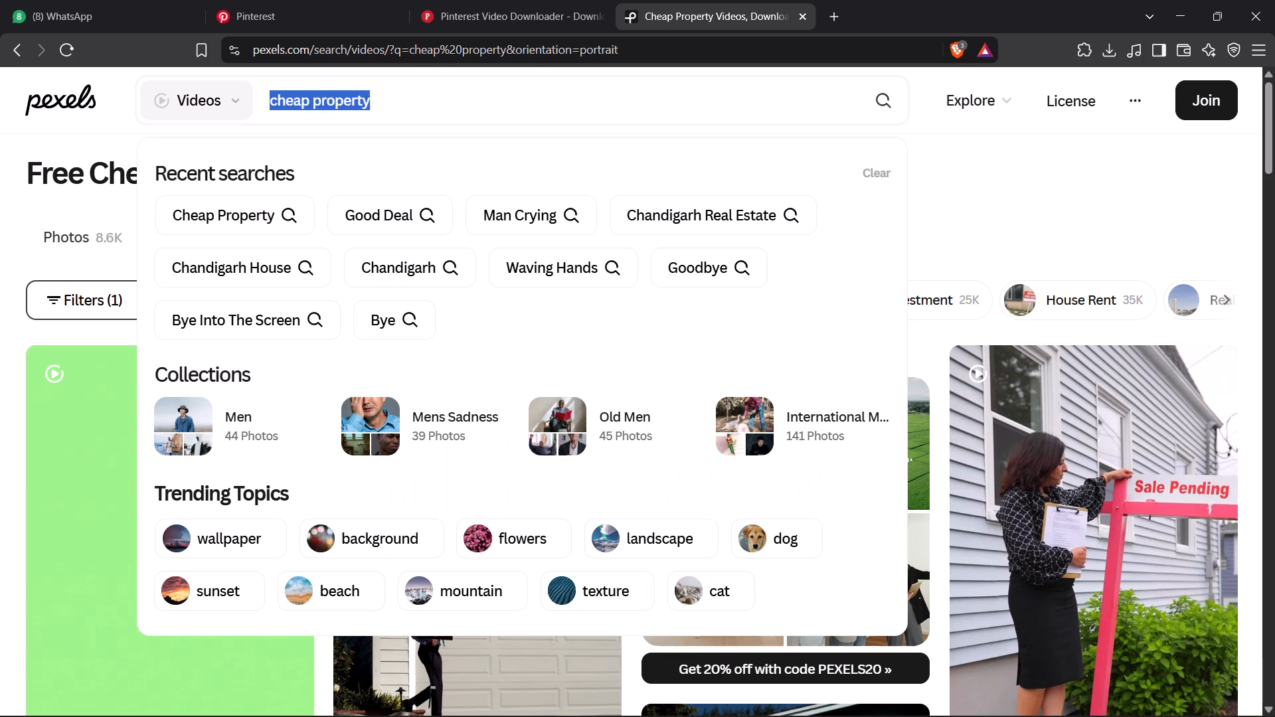
type("guy")
key("space")
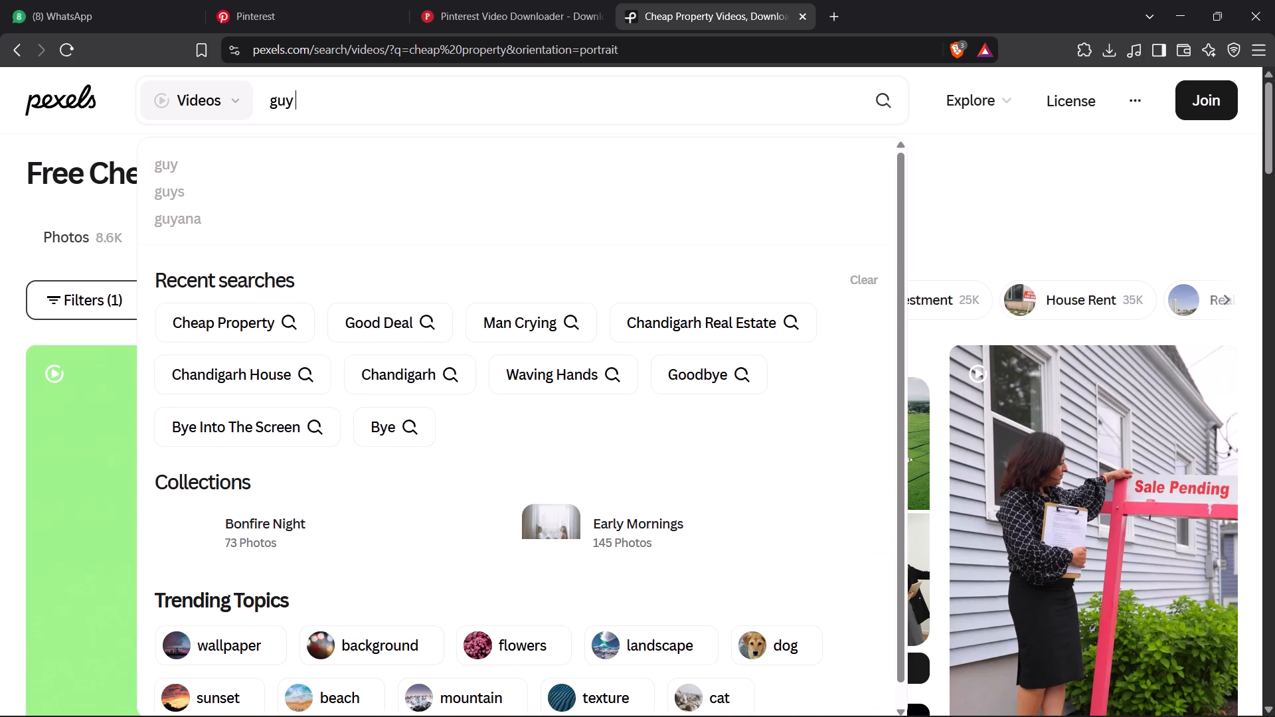
type("saving money")
key("space")
key("Return")
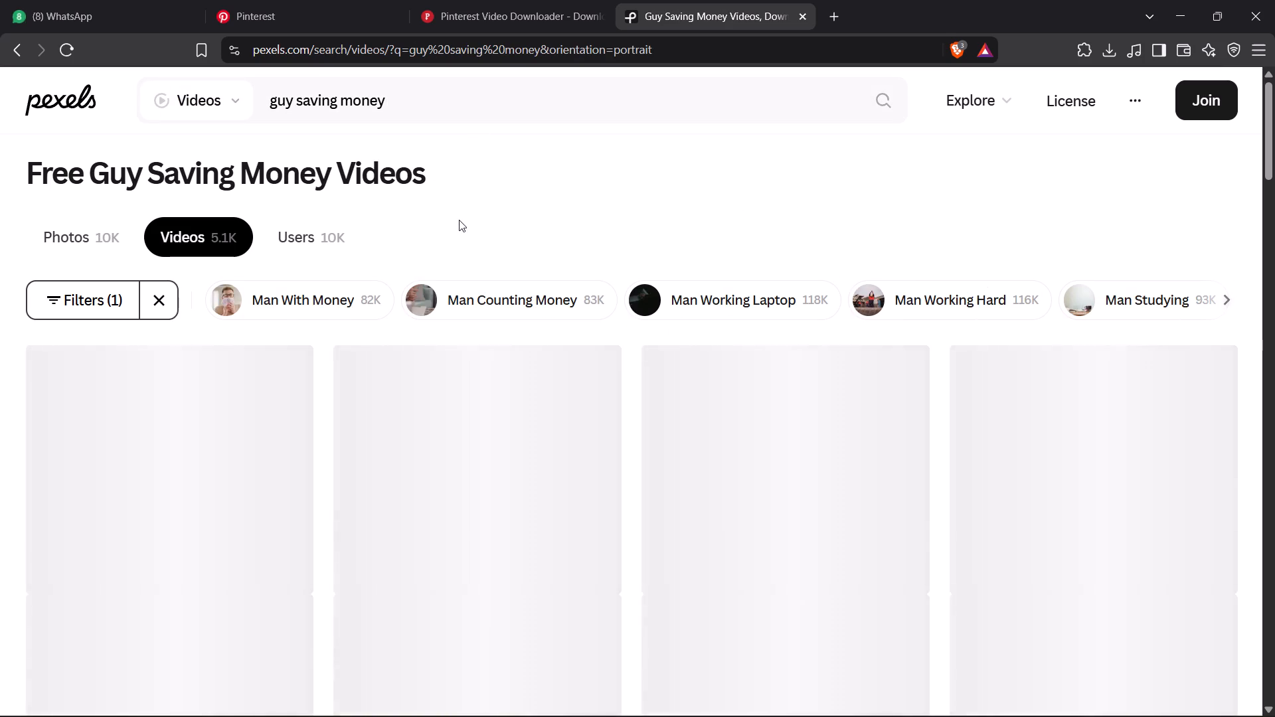
Browse the guy saving money video results for footage that suits the vocals after the achi deal clip.
scroll(477, 253, "down", 1)
scroll(361, 285, "down", 2)
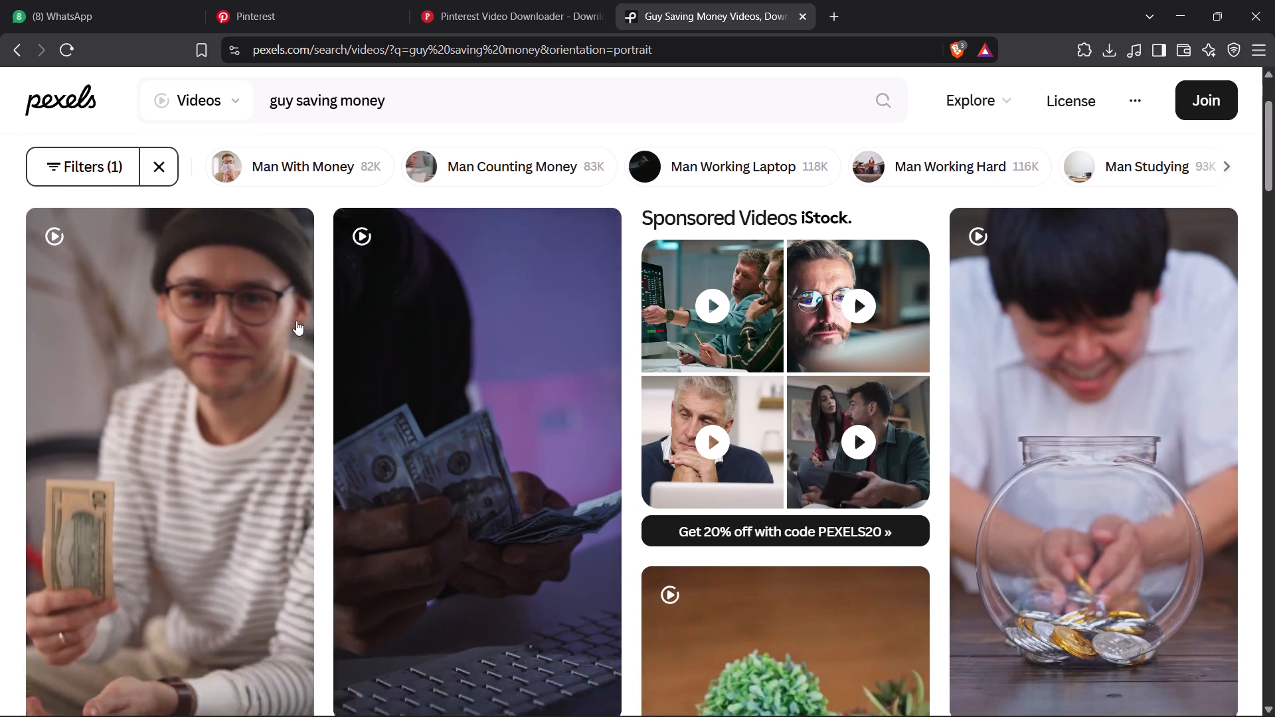
scroll(210, 351, "up", 1)
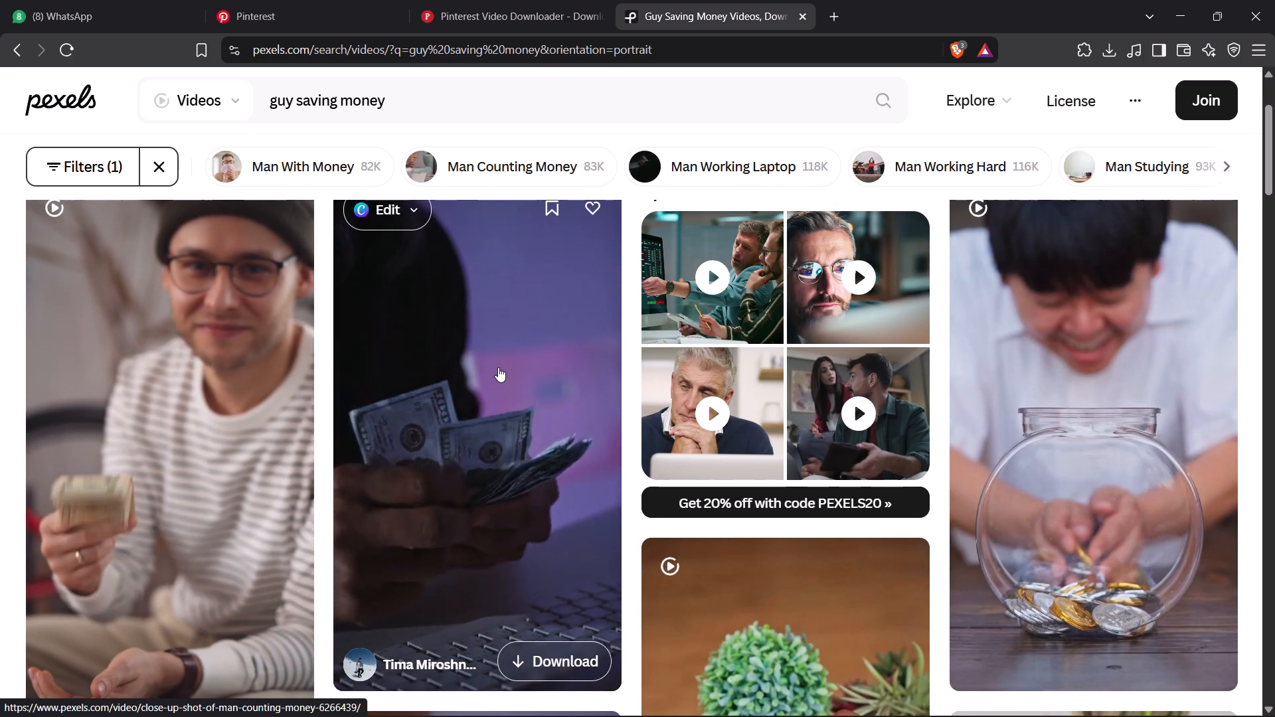
scroll(499, 369, "down", 7)
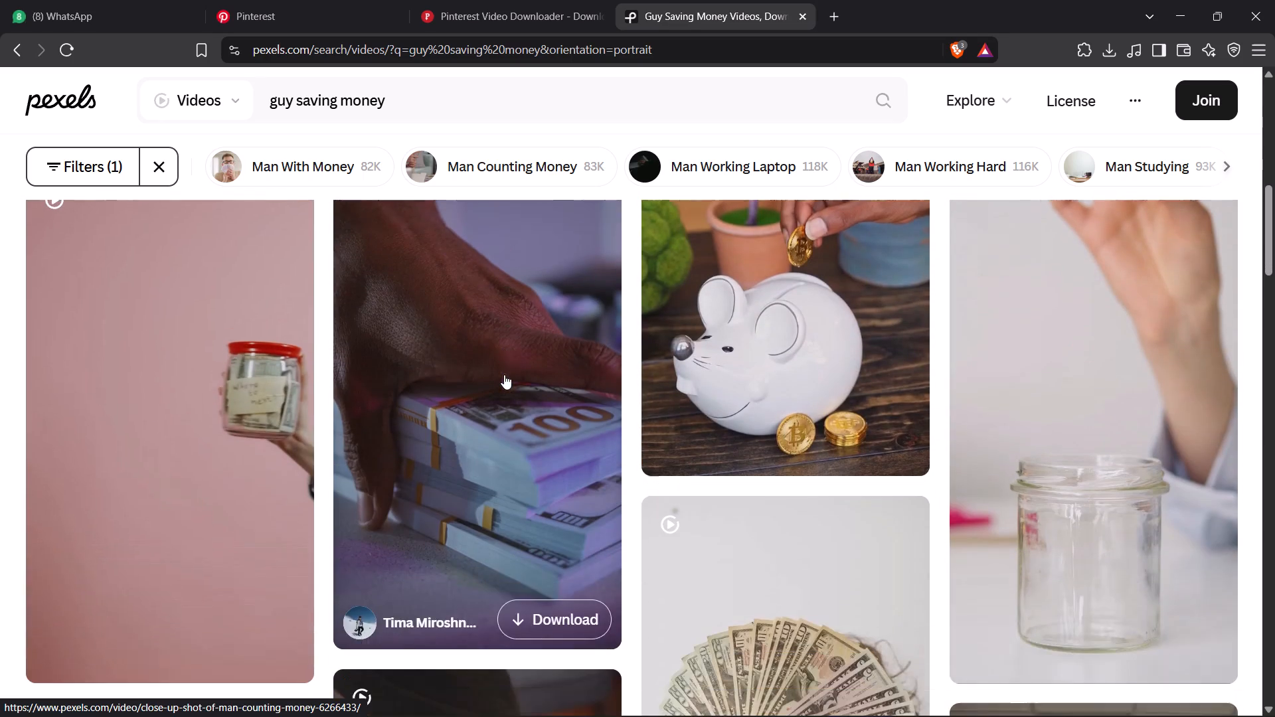
scroll(256, 443, "up", 1)
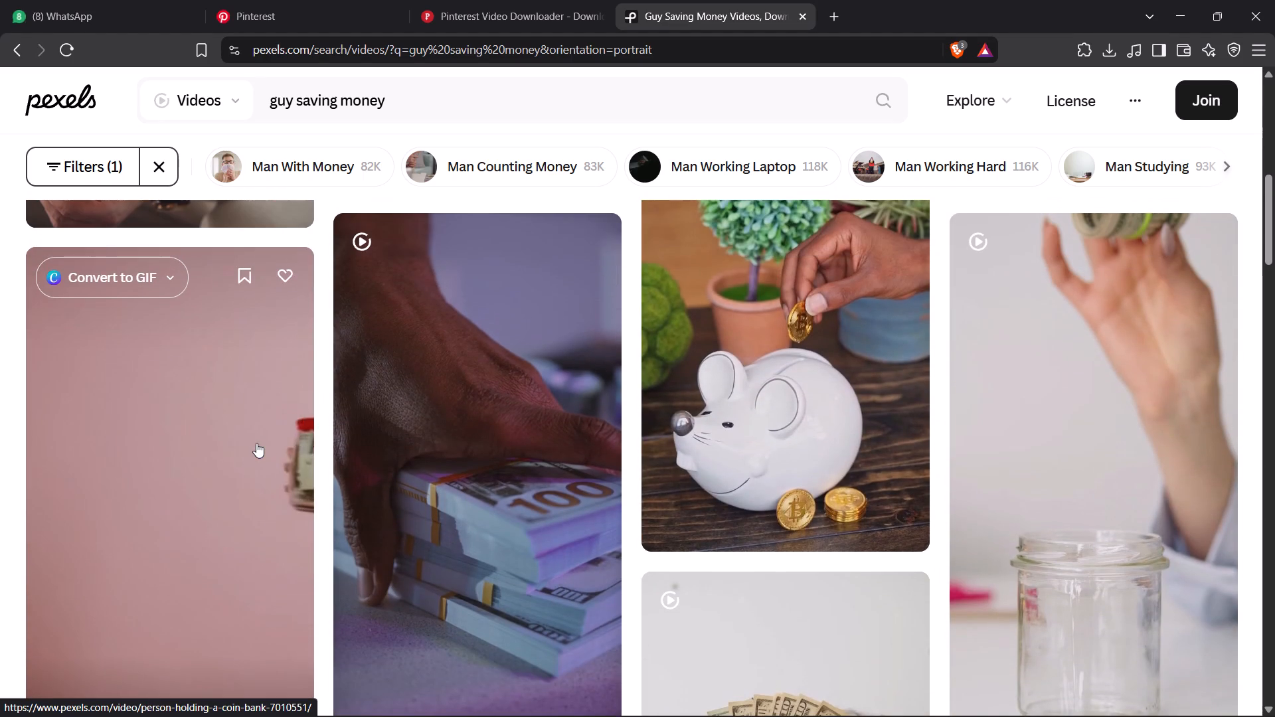
scroll(257, 443, "up", 3)
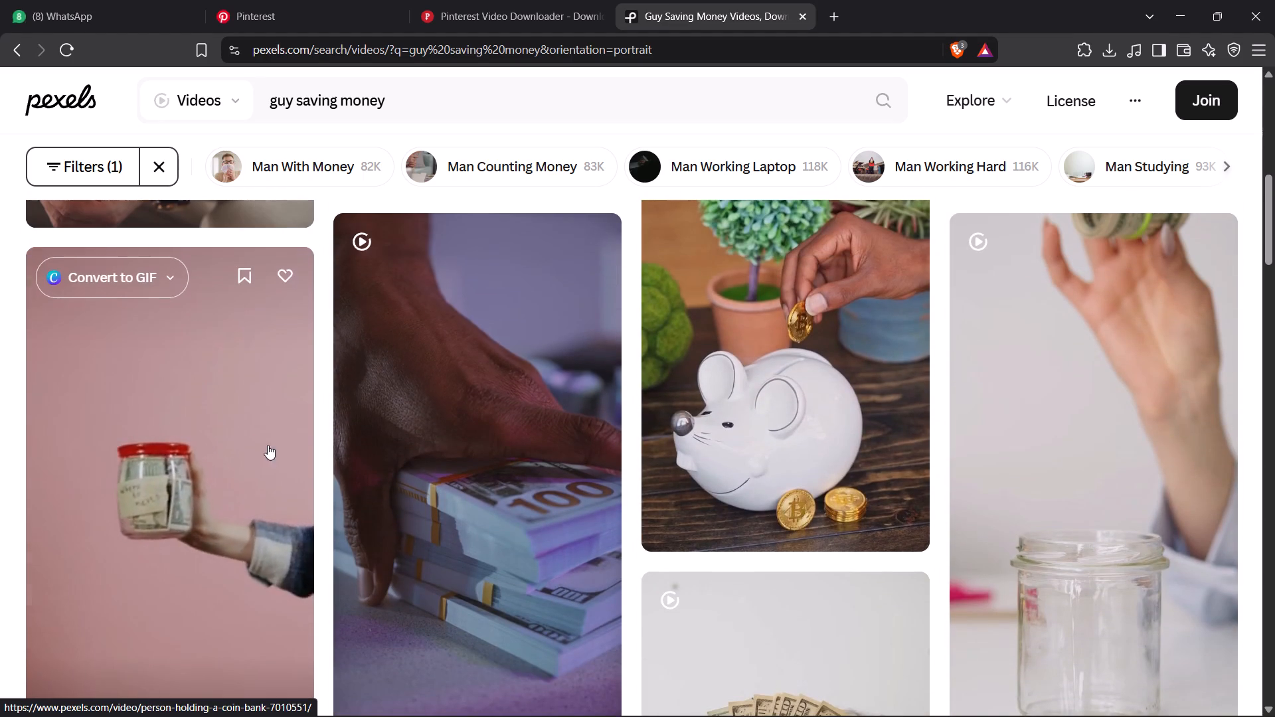
scroll(268, 445, "up", 3)
Open the related "Man Counting Money" search and look through its videos for suitable footage.
left_click(467, 173)
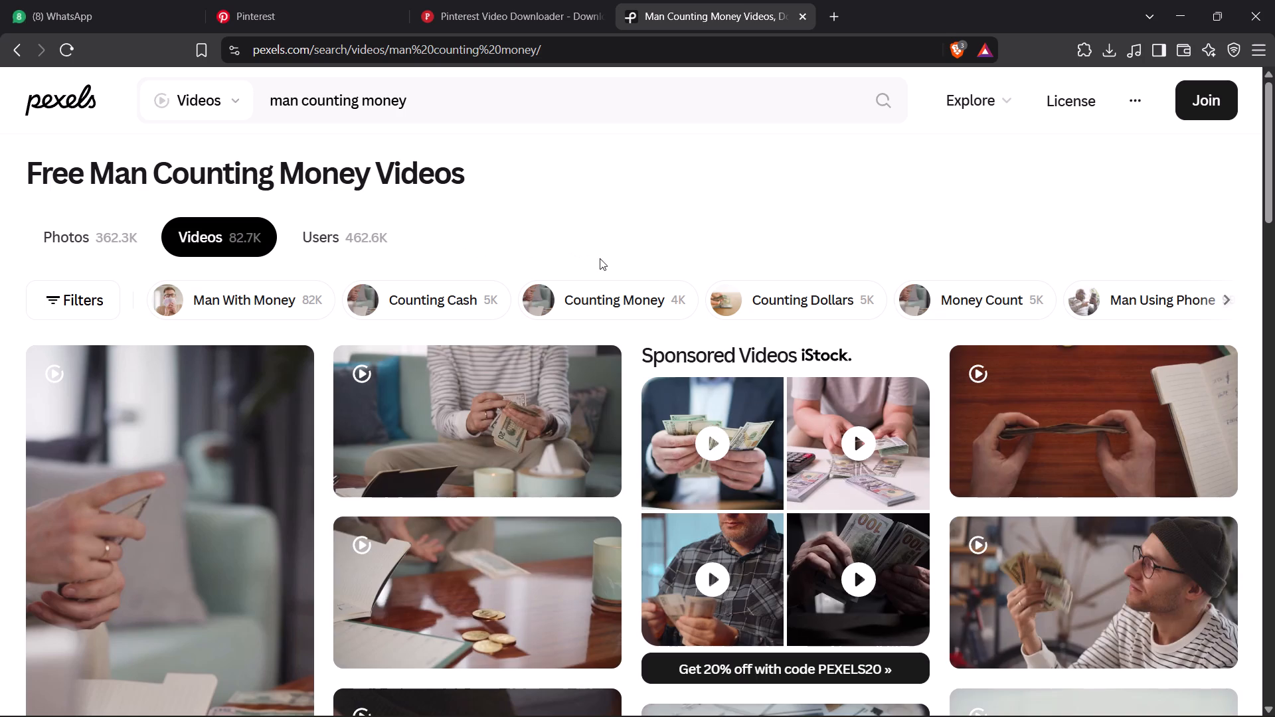
scroll(846, 326, "down", 6)
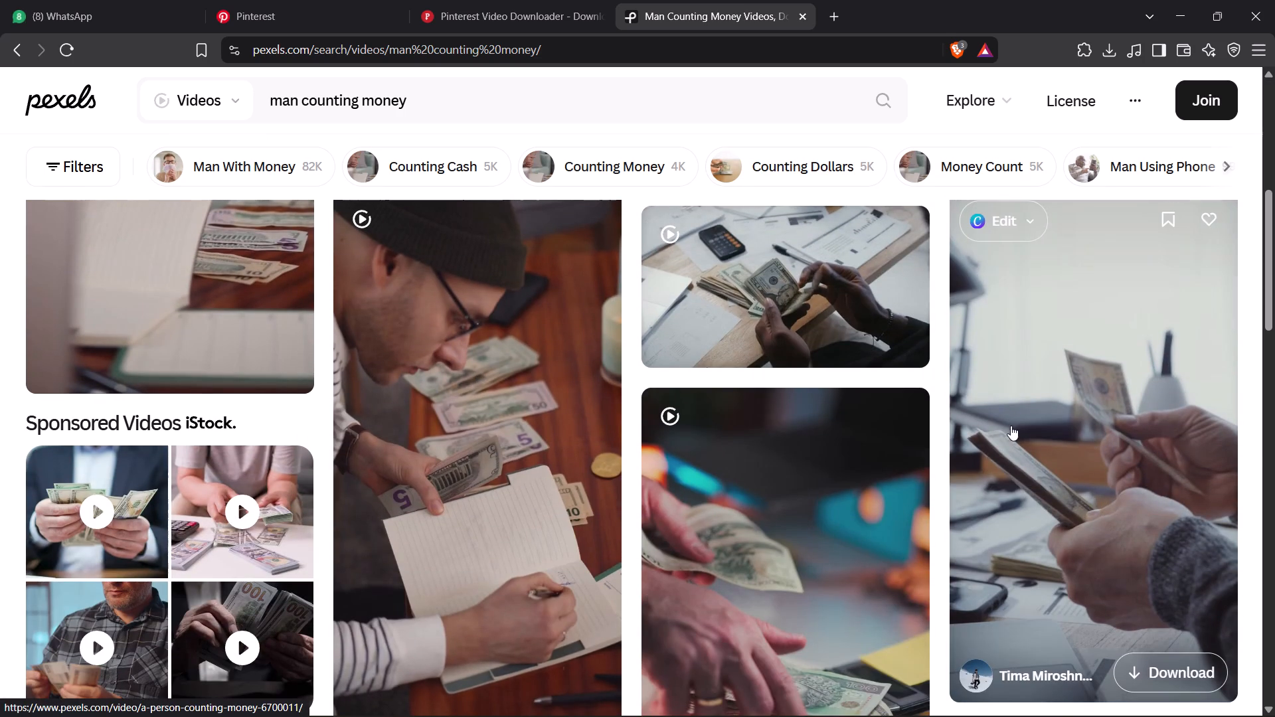
scroll(1272, 408, "down", 1)
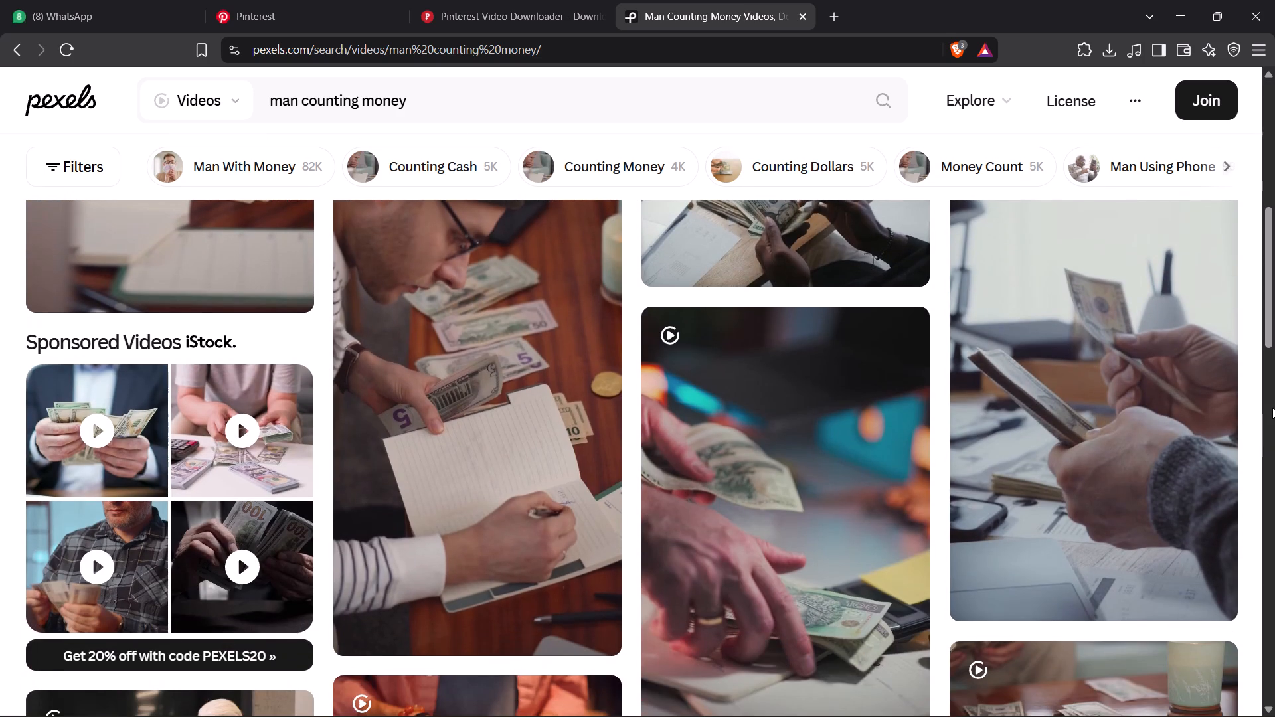
scroll(1272, 408, "down", 3)
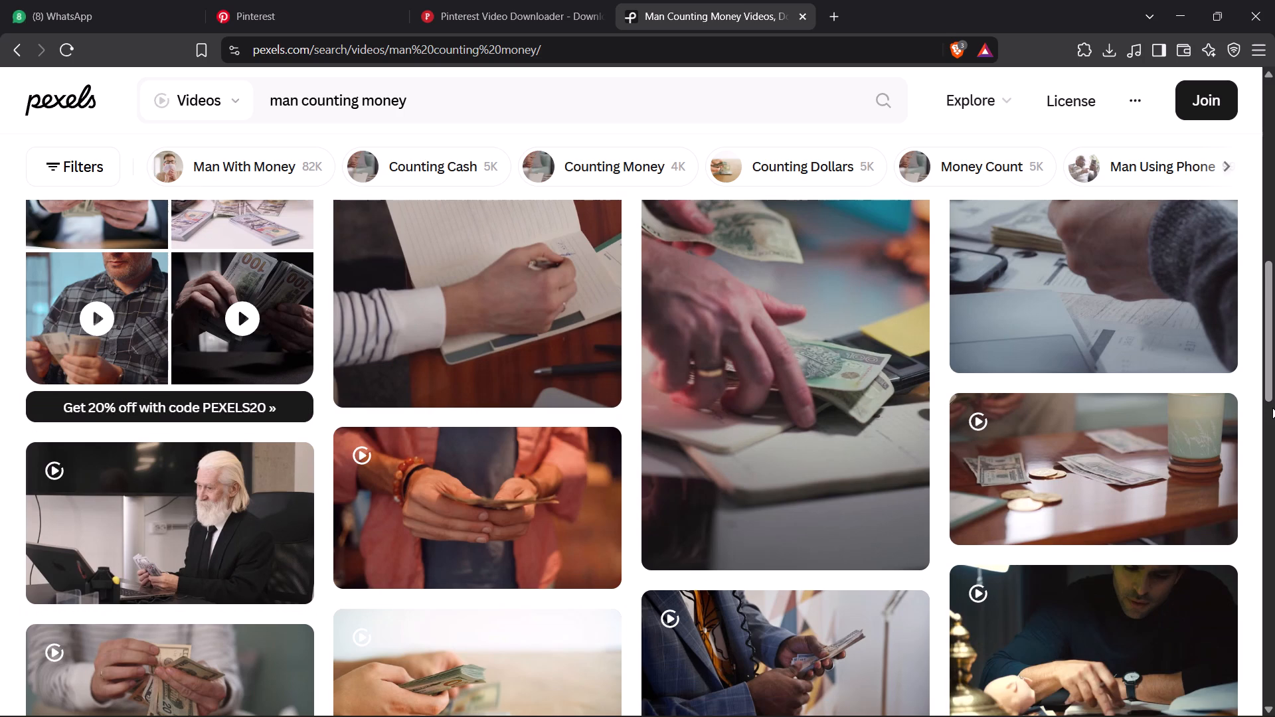
scroll(1272, 408, "down", 2)
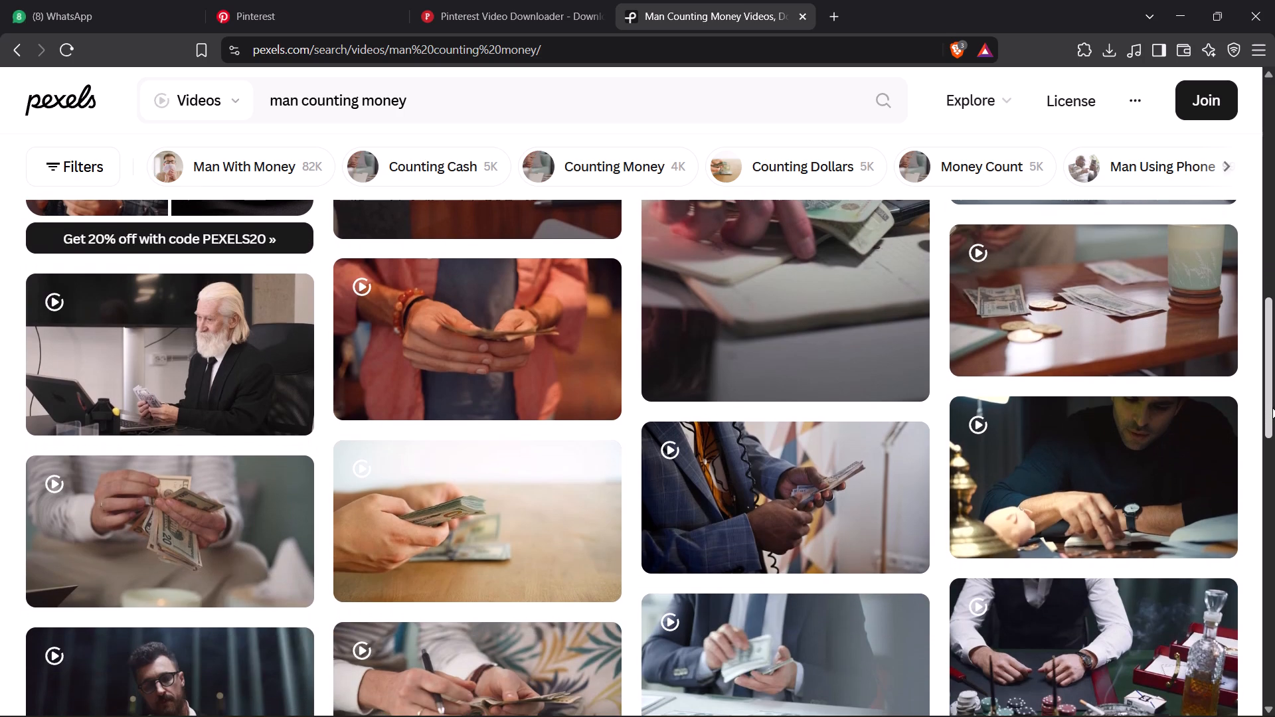
scroll(1272, 408, "down", 4)
scroll(1269, 408, "up", 2)
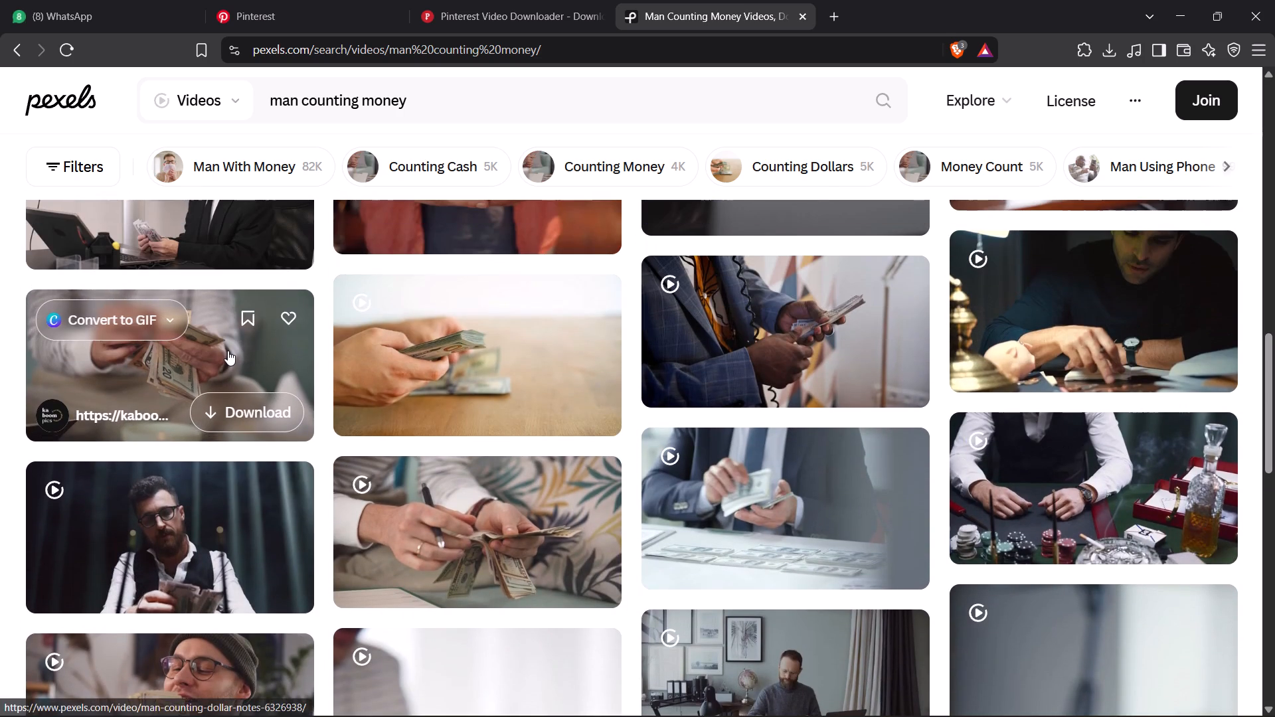
Filter the man counting money results to vertical orientation and look over the matching videos.
left_click(60, 155)
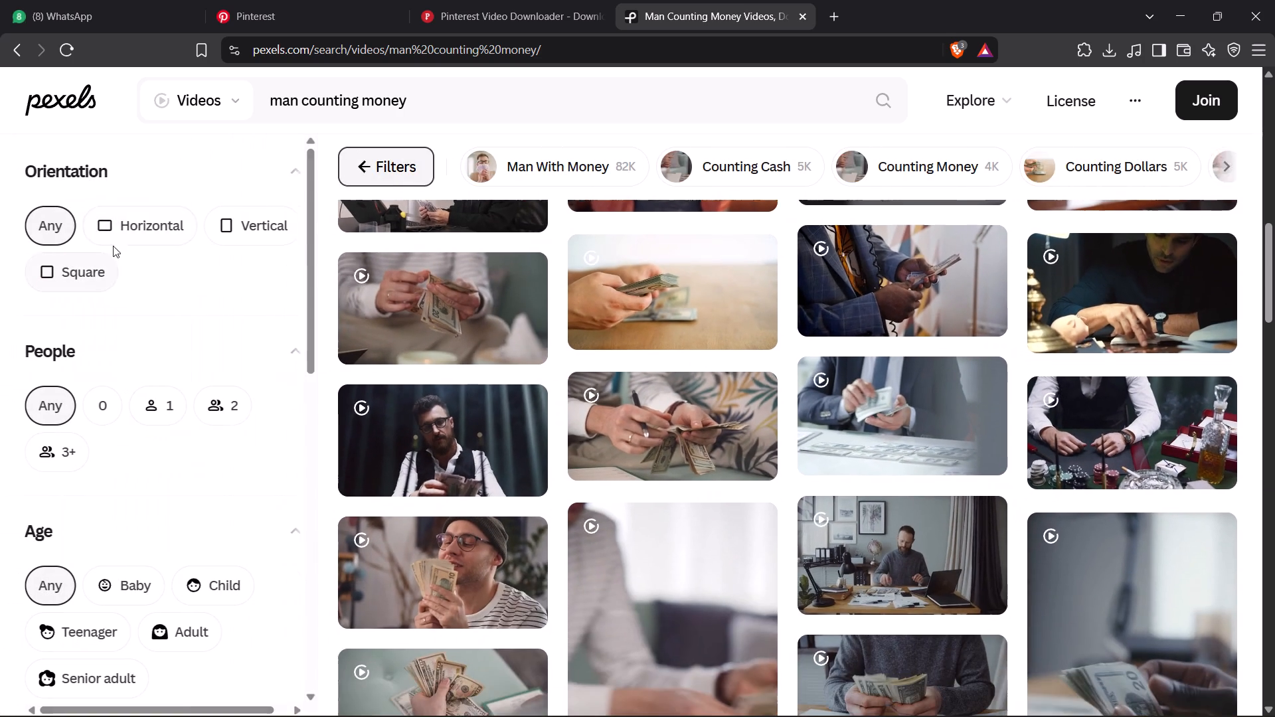
left_click(239, 241)
left_click(355, 157)
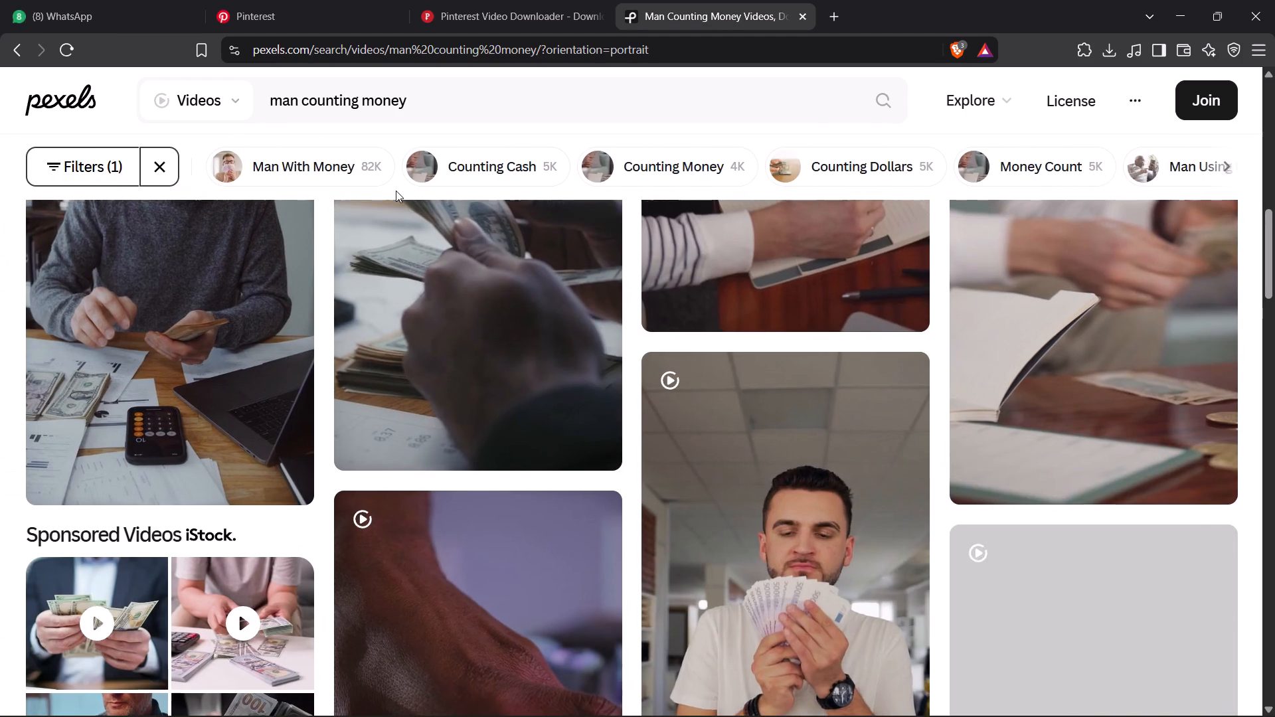
scroll(391, 293, "up", 2)
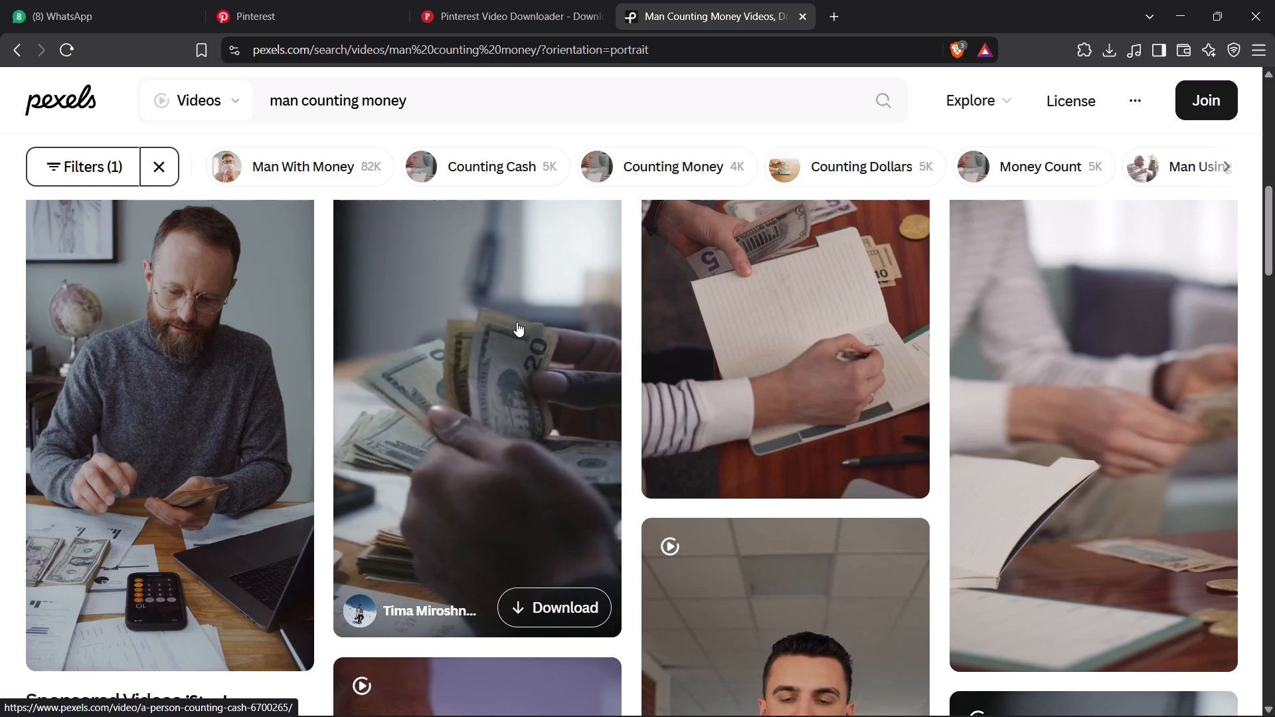
scroll(517, 322, "up", 11)
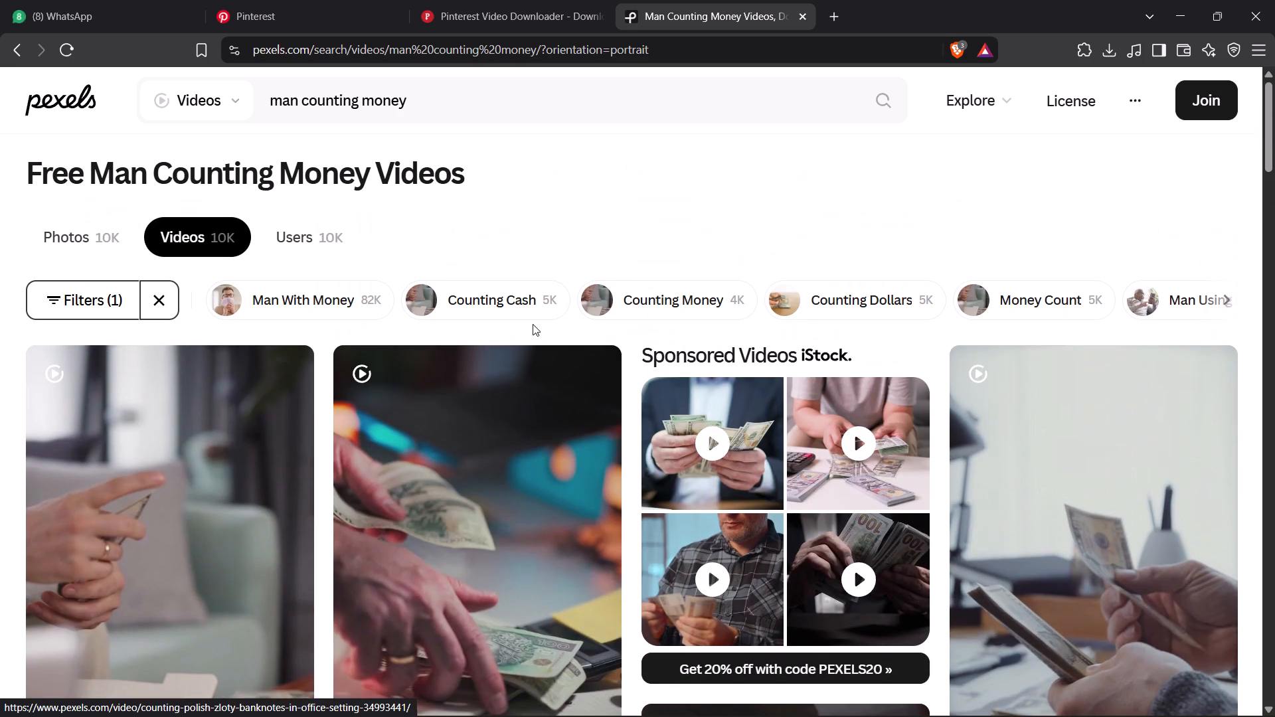
scroll(533, 325, "up", 6)
Extend the search to "man counting money ruppe", keeping the vertical filter.
left_click(426, 104)
key("space")
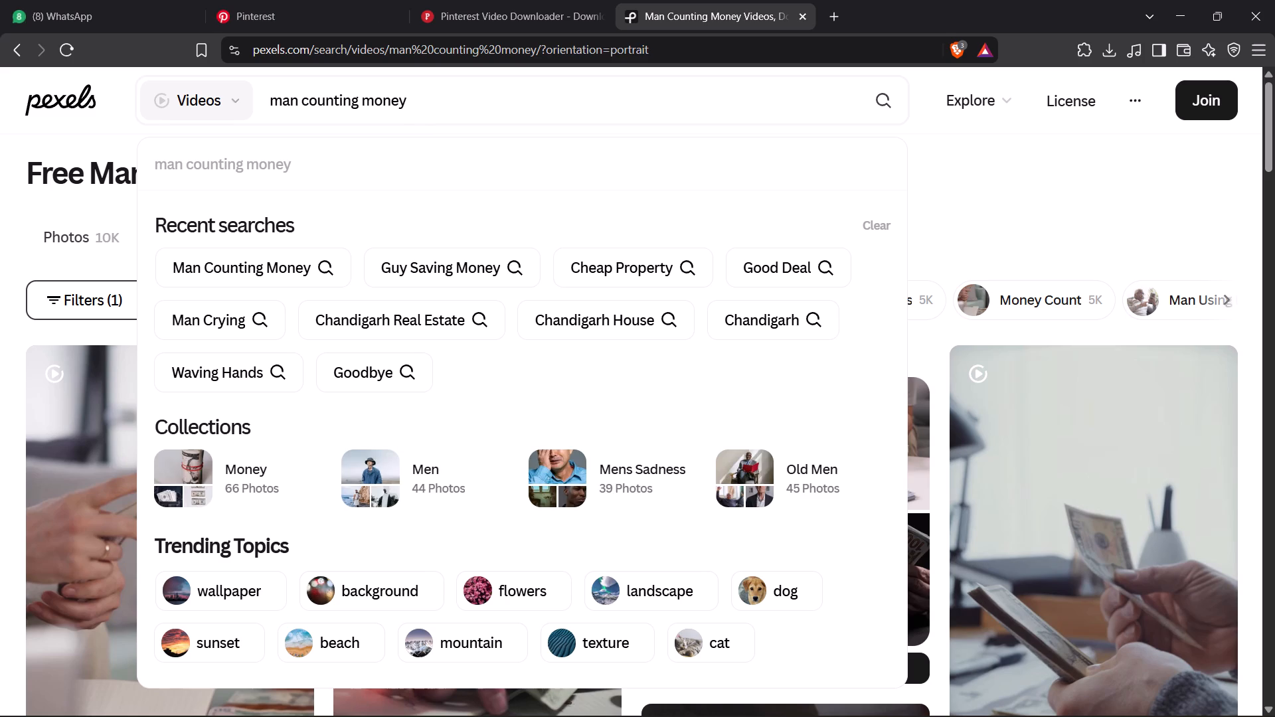
type("ruppe")
key("Return")
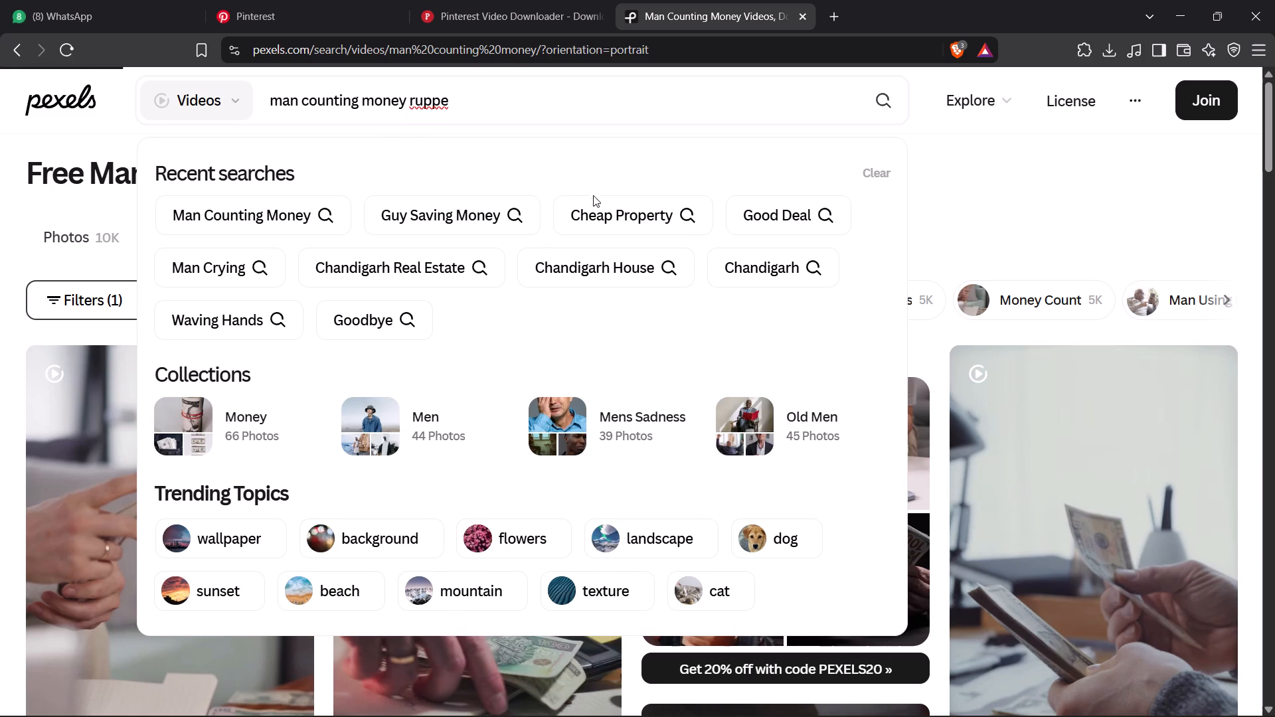
Find the portrait video of hands holding Indian rupee notes and download it to the RAW folder as "sasti mil rhi hai".
scroll(344, 410, "down", 3)
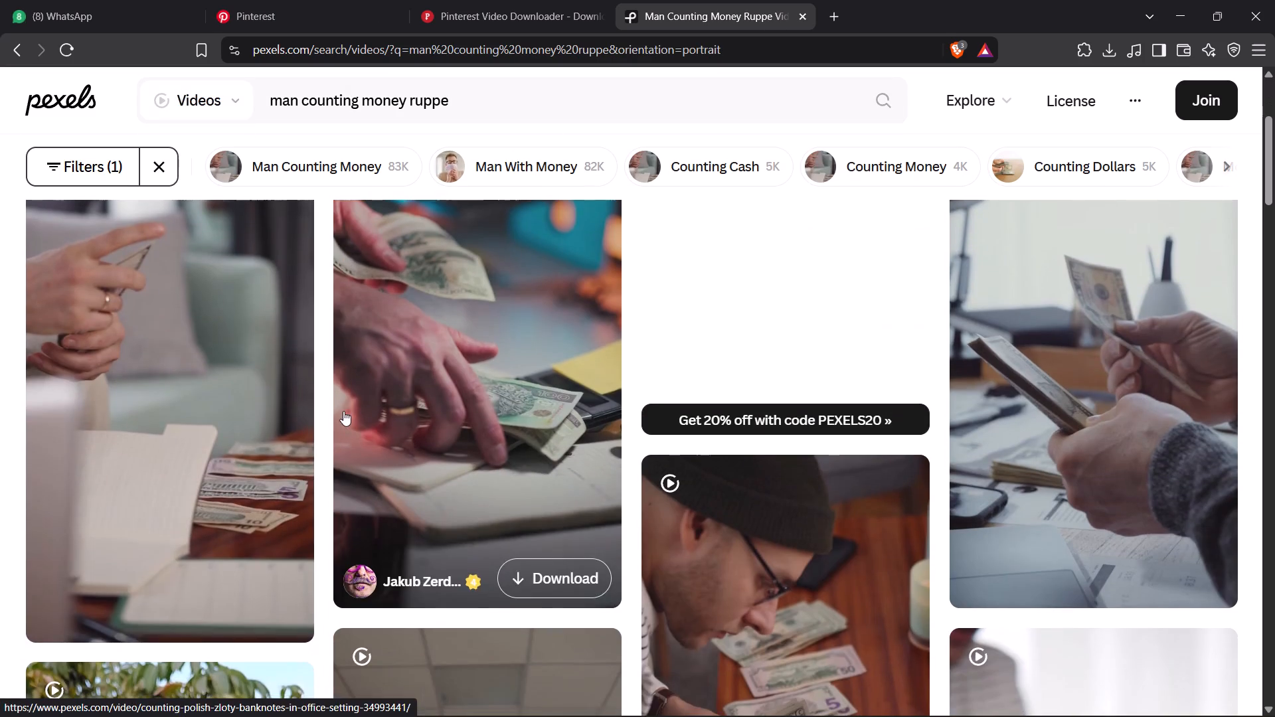
scroll(240, 410, "up", 2)
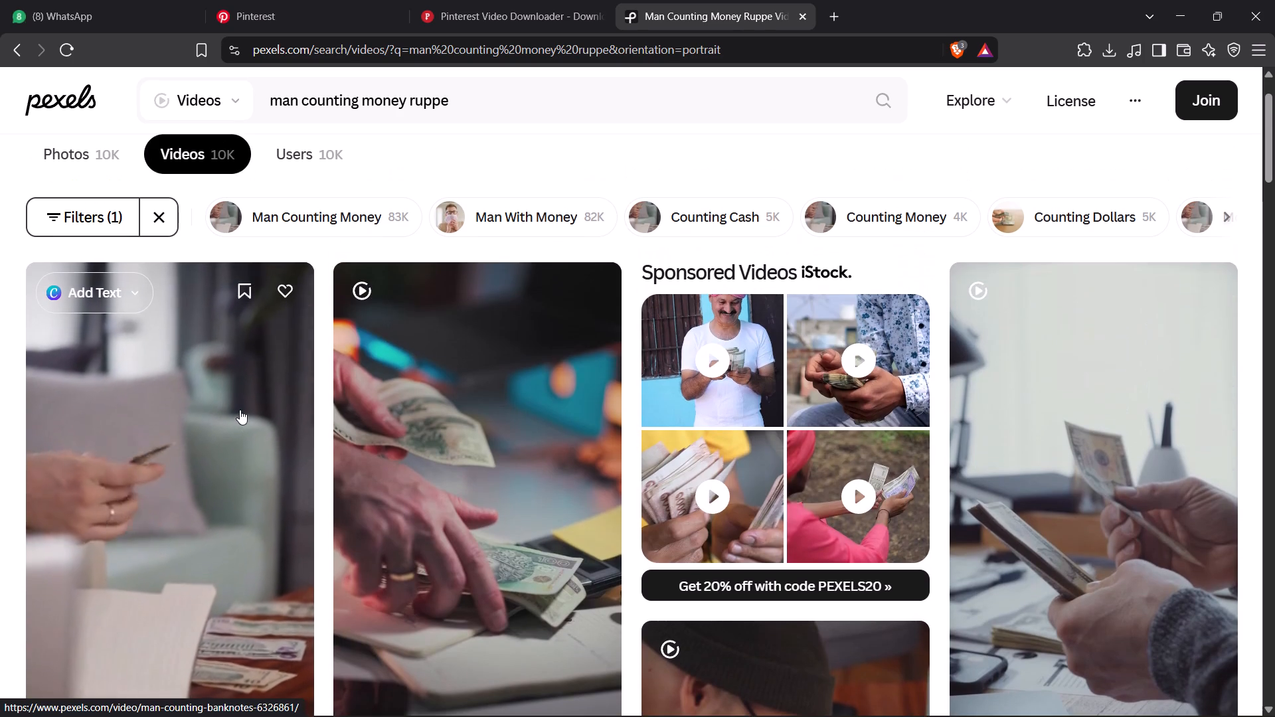
scroll(240, 410, "down", 5)
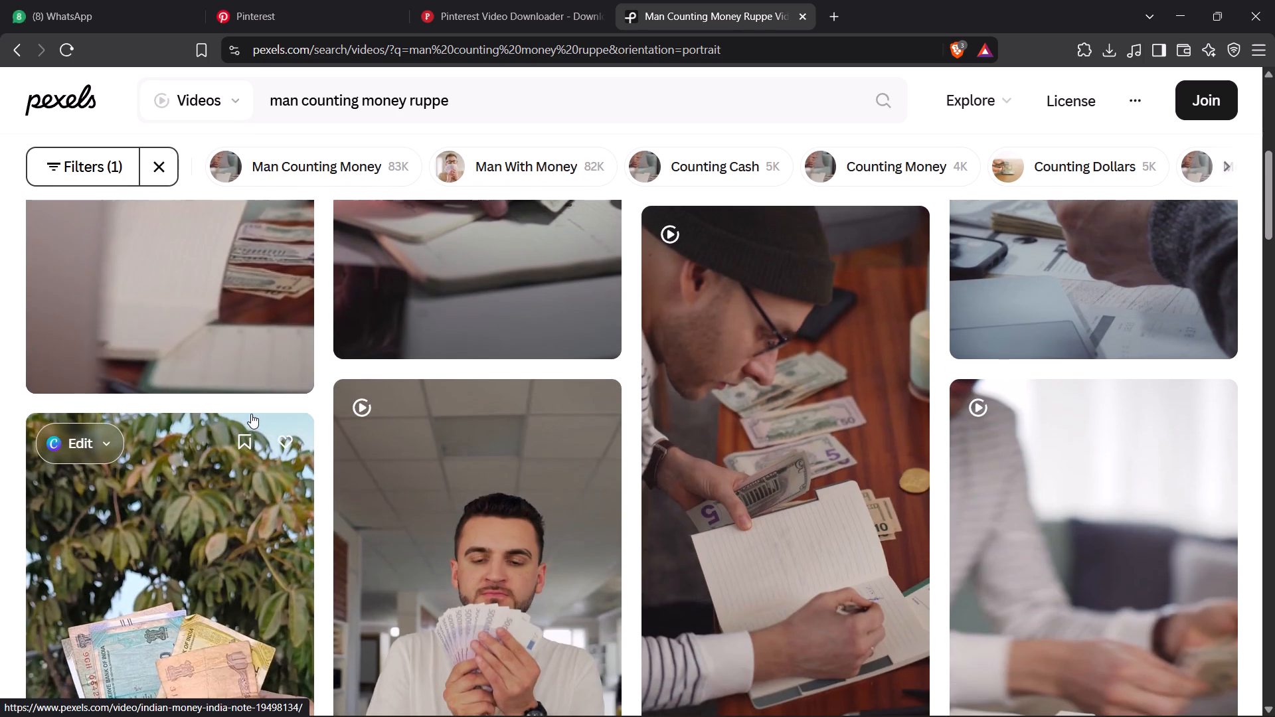
scroll(251, 414, "down", 4)
scroll(252, 414, "up", 1)
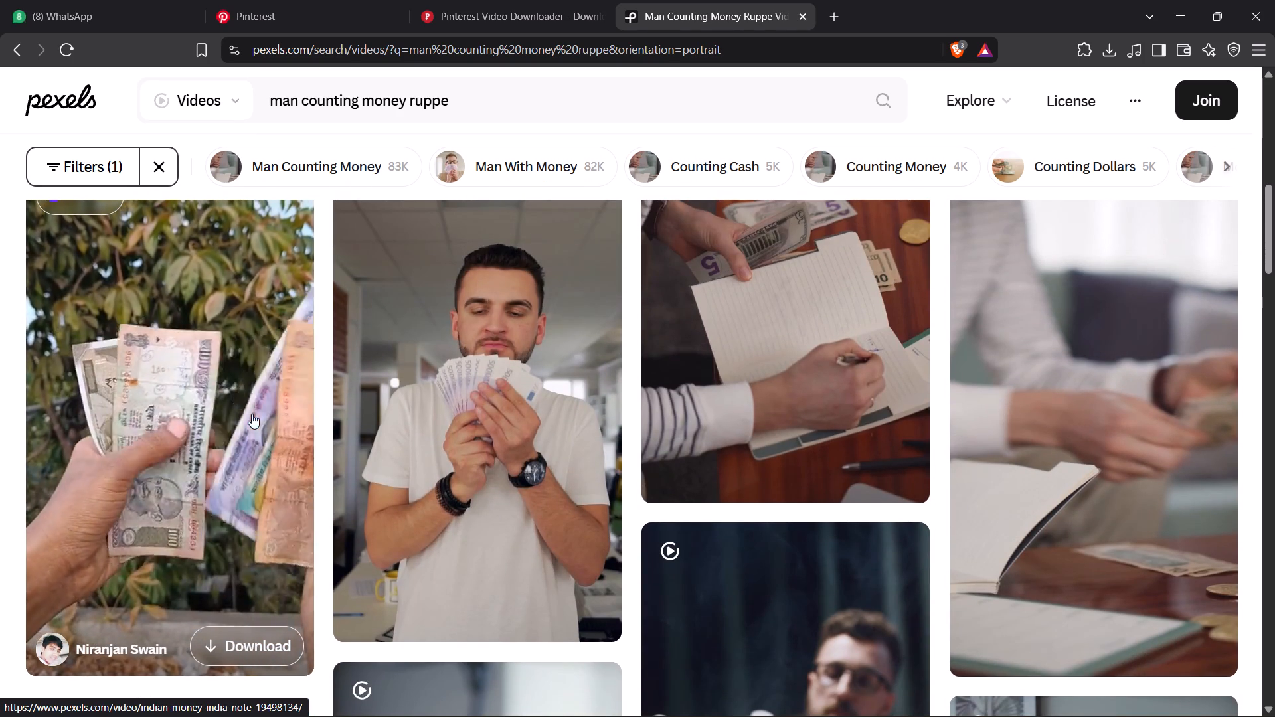
left_click(254, 632)
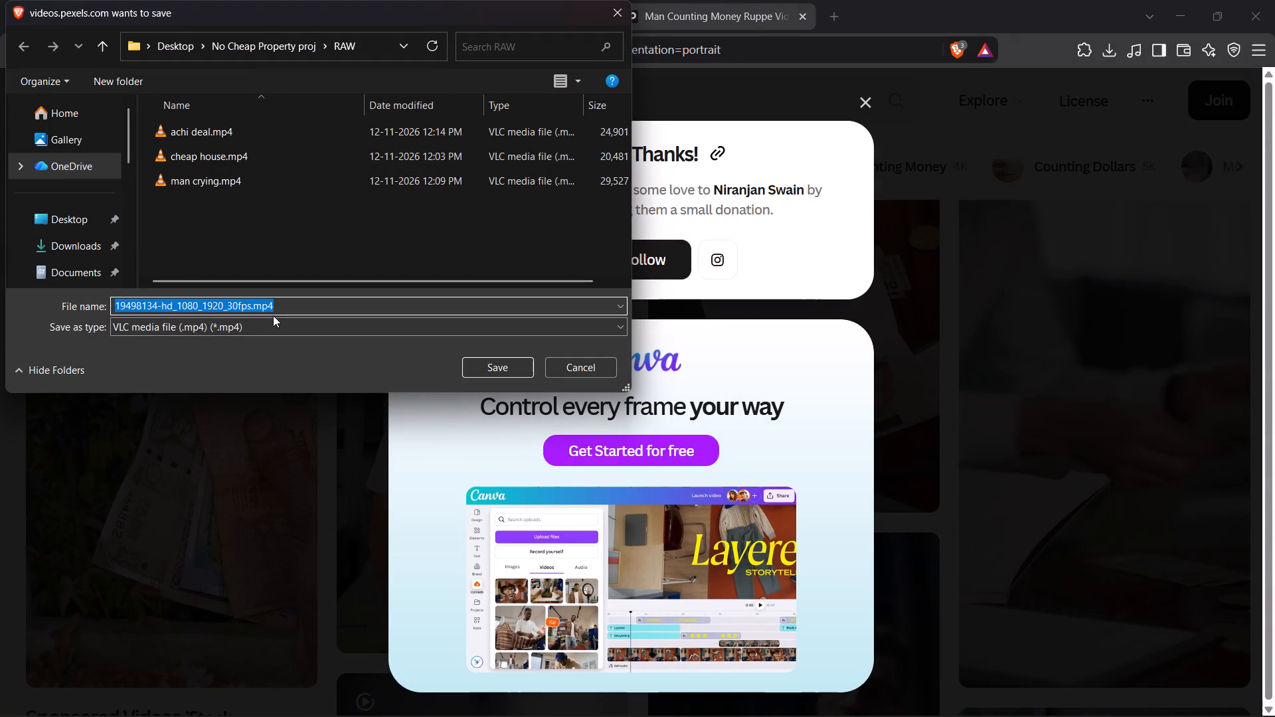
type("sasti mil rhi hai")
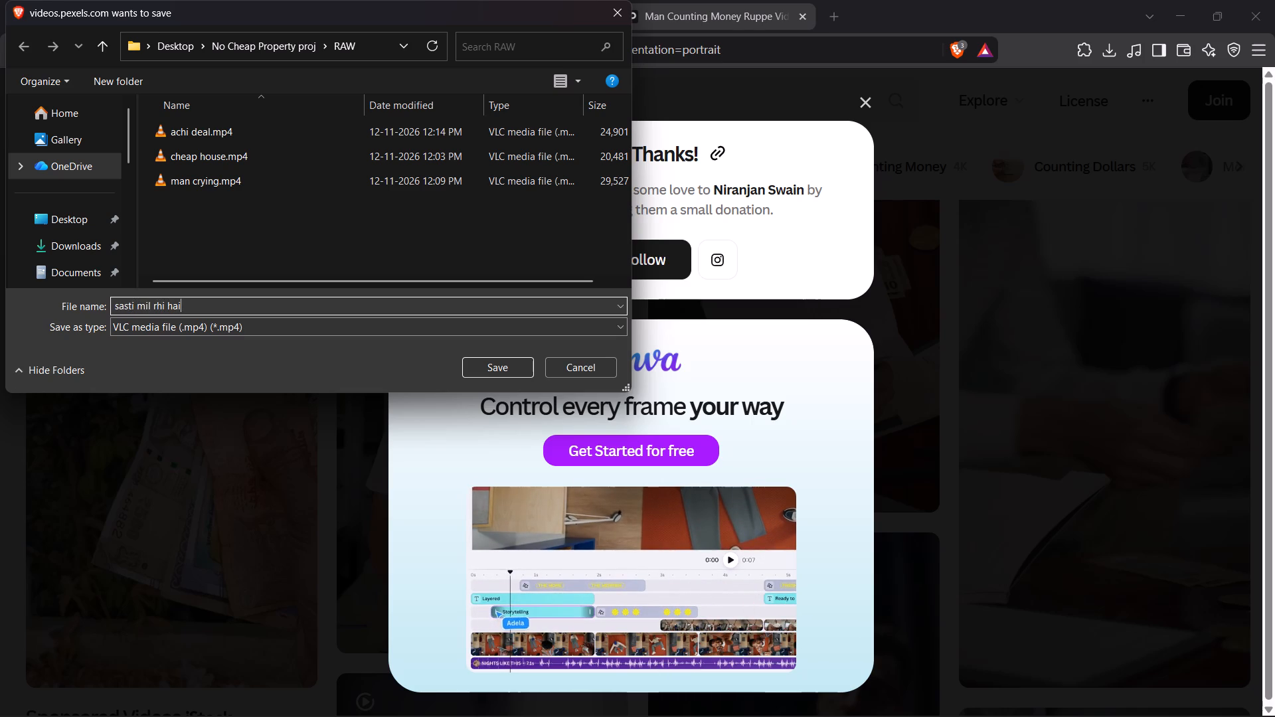
key("Return")
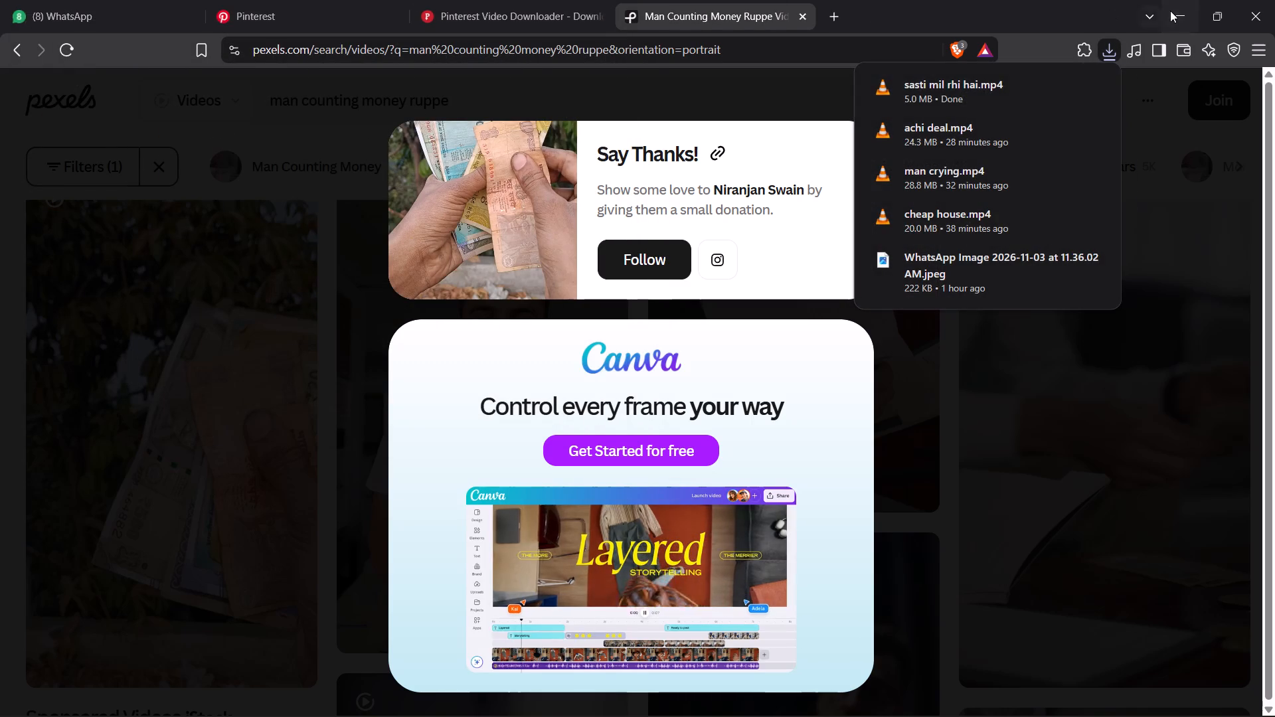
Switch to CapCut and import sasti mil rhi hai.mp4 from the RAW folder into the project media.
left_click(1170, 11)
left_click(582, 702)
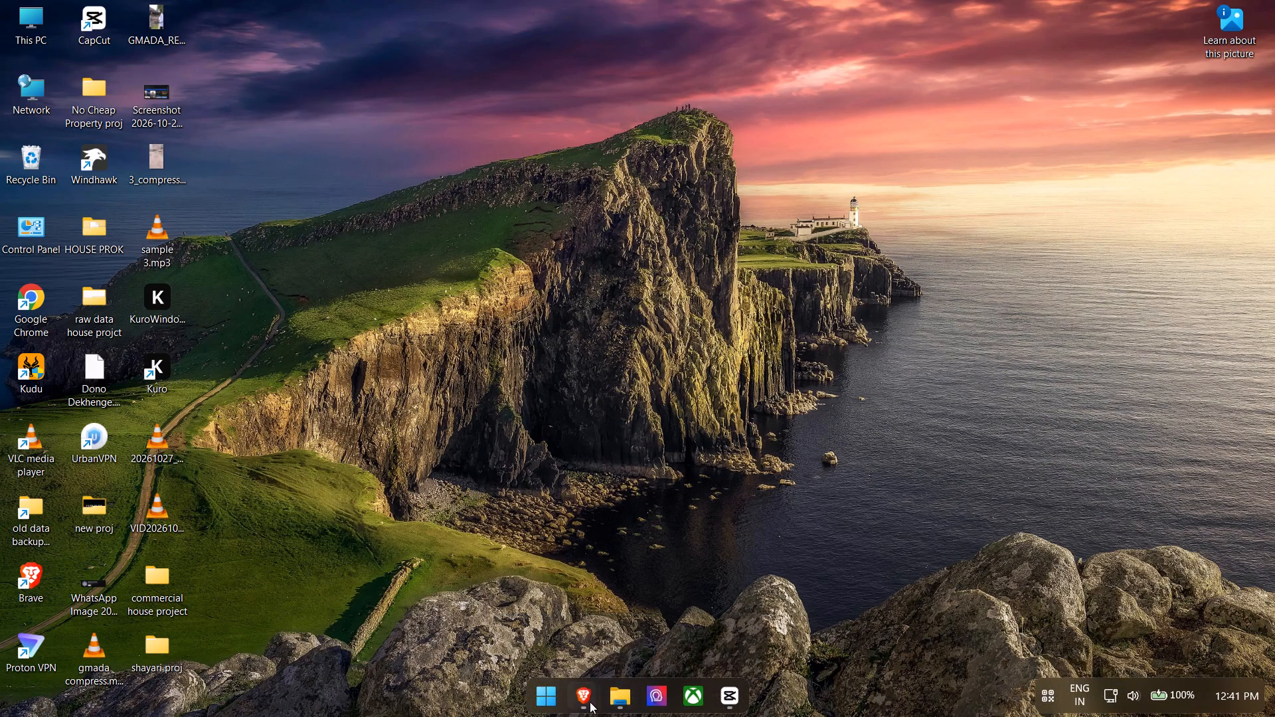
left_click(723, 693)
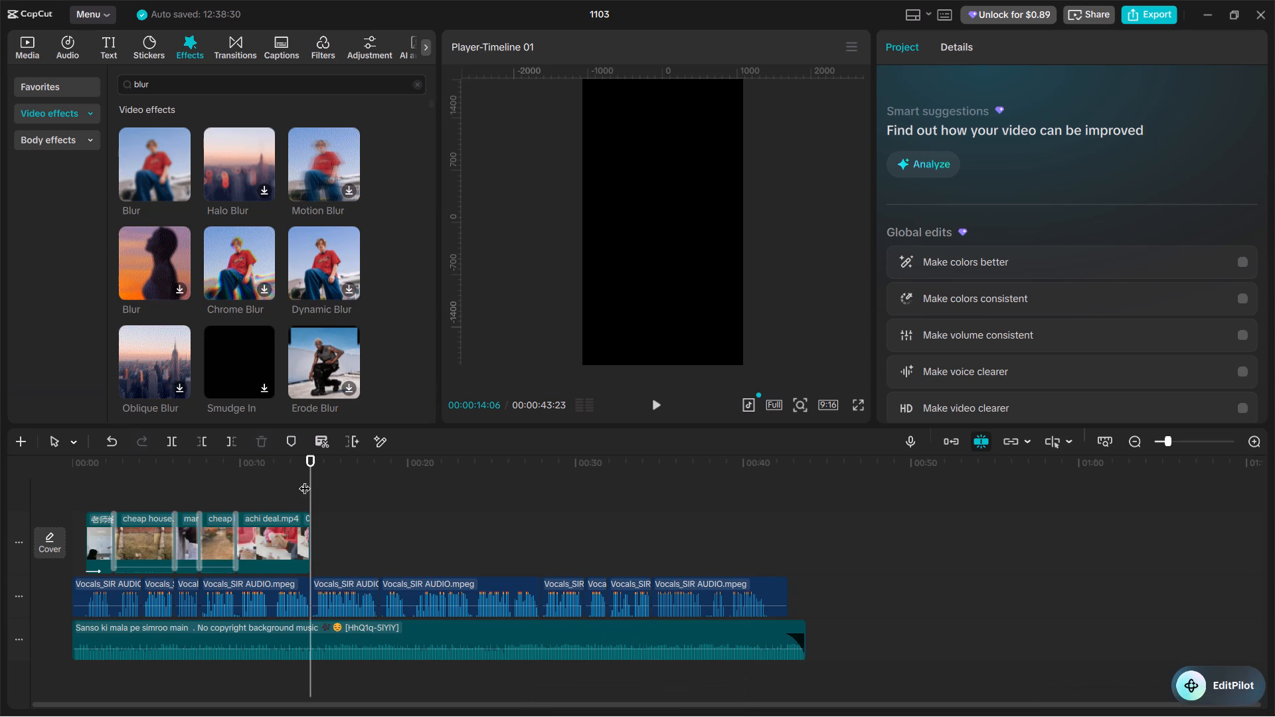
left_click(8, 44)
left_click(18, 41)
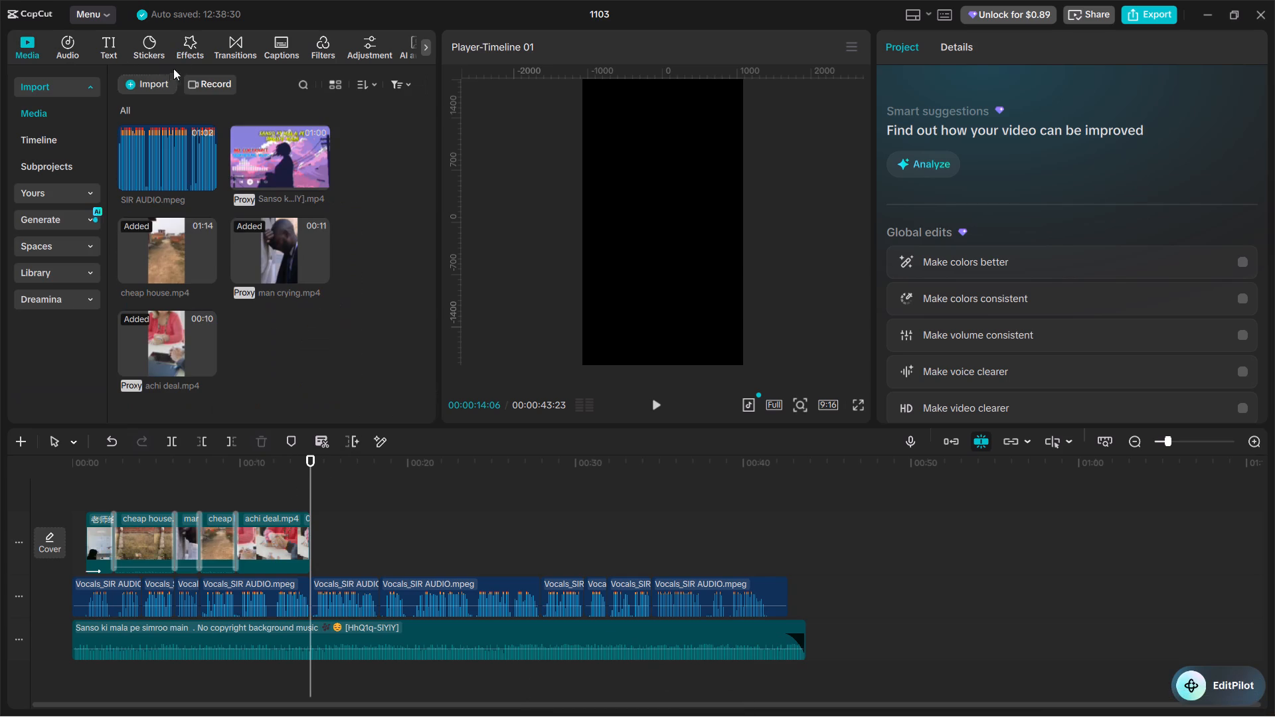
left_click(153, 82)
left_click(159, 107)
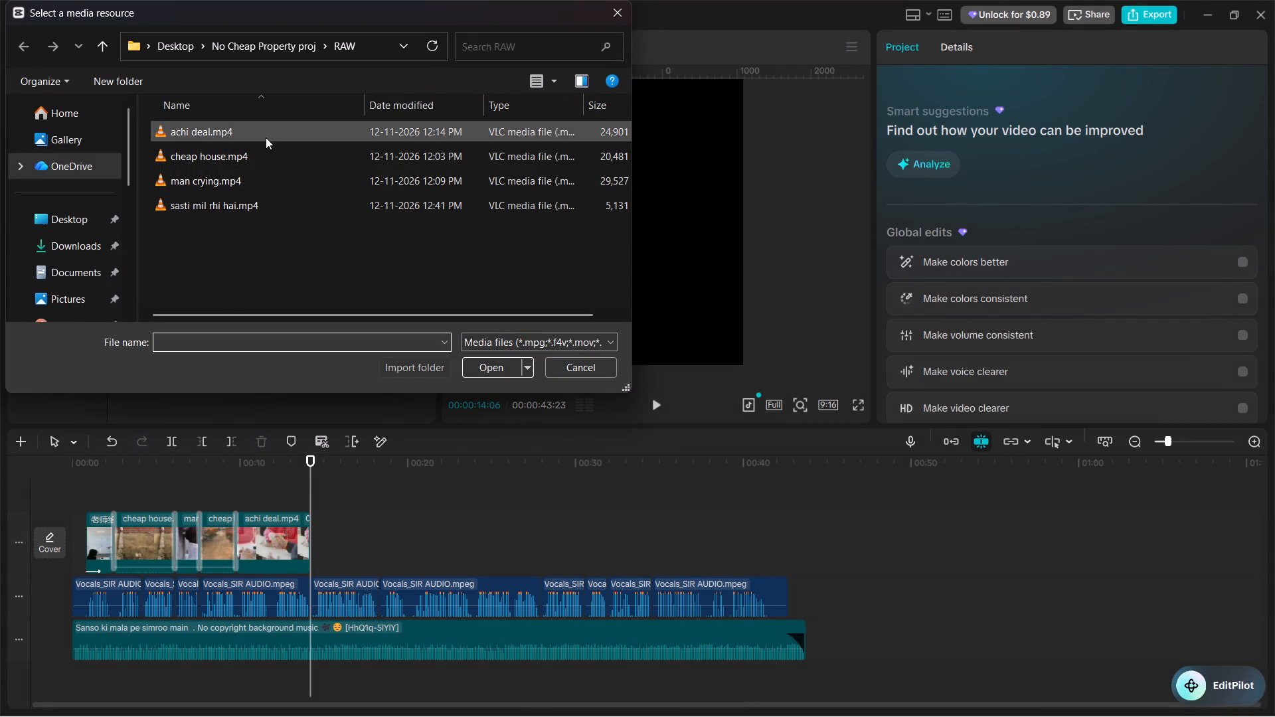
double_click(309, 206)
Place the sasti mil rhi hai.mp4 clip on the main video track directly after the achi deal.mp4 clip.
left_click_drag(272, 351, 375, 574)
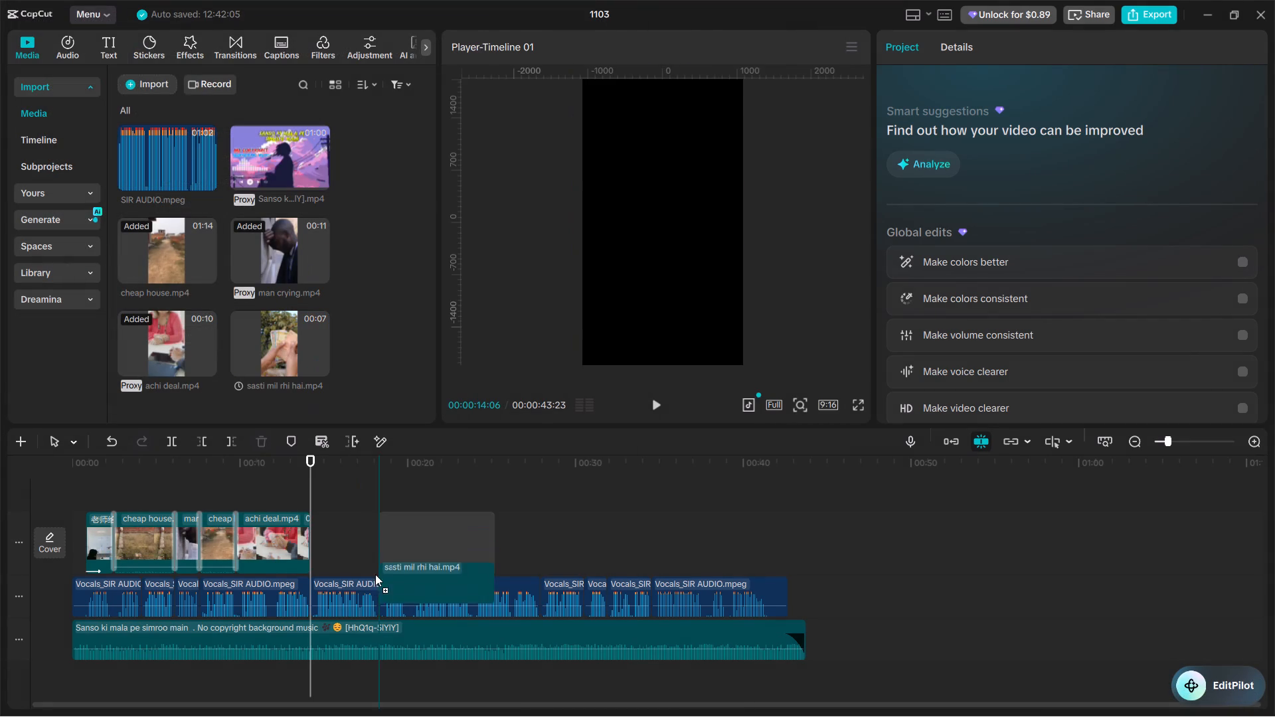
left_click_drag(375, 574, 369, 555)
right_click(345, 548)
left_click(367, 554)
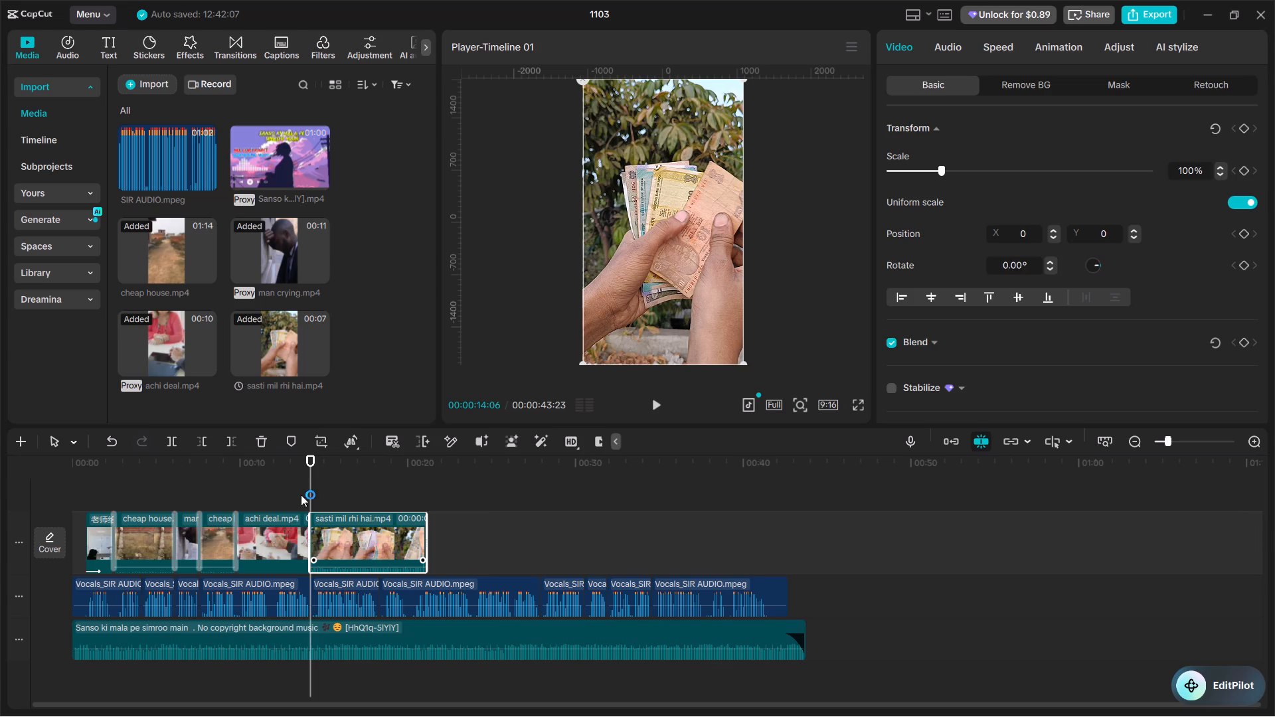
Play the start of the sasti mil rhi hai.mp4 clip and mute the audio of the main video track.
left_click(290, 485)
key("space")
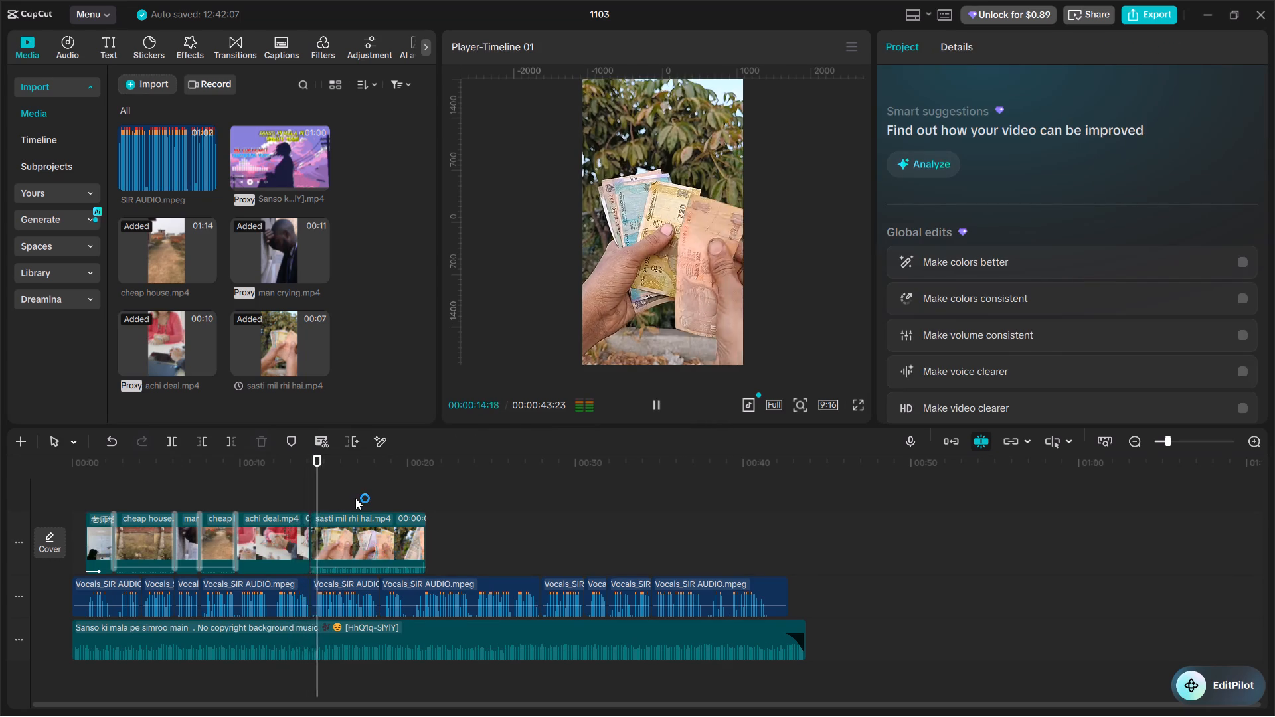
key("space")
left_click(368, 544)
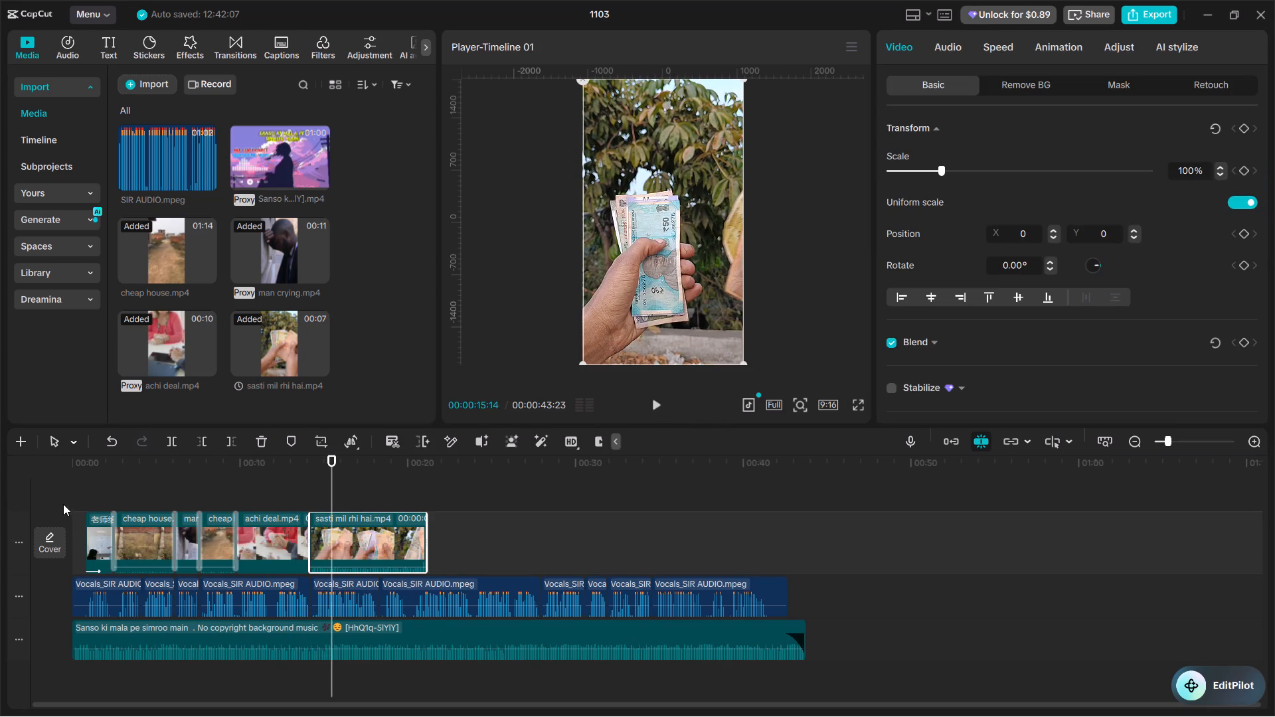
left_click(31, 501)
left_click_drag(29, 501, 49, 501)
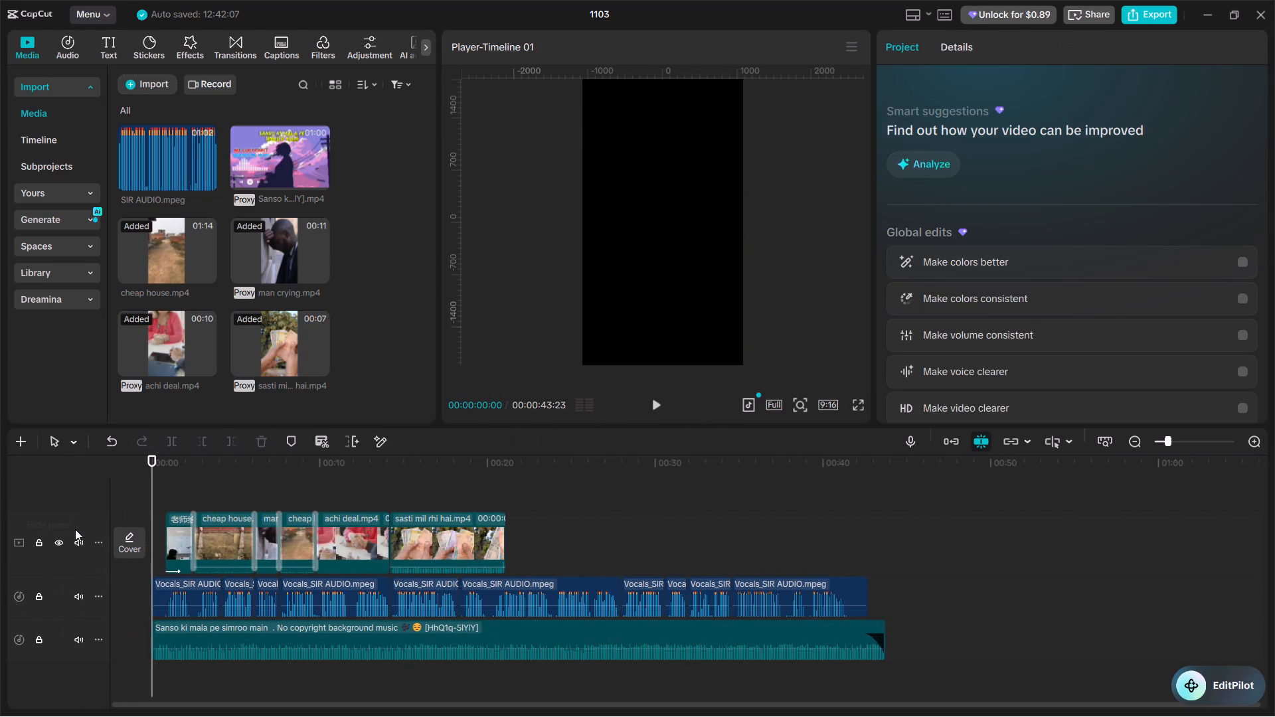
left_click(80, 537)
left_click_drag(108, 495, 33, 508)
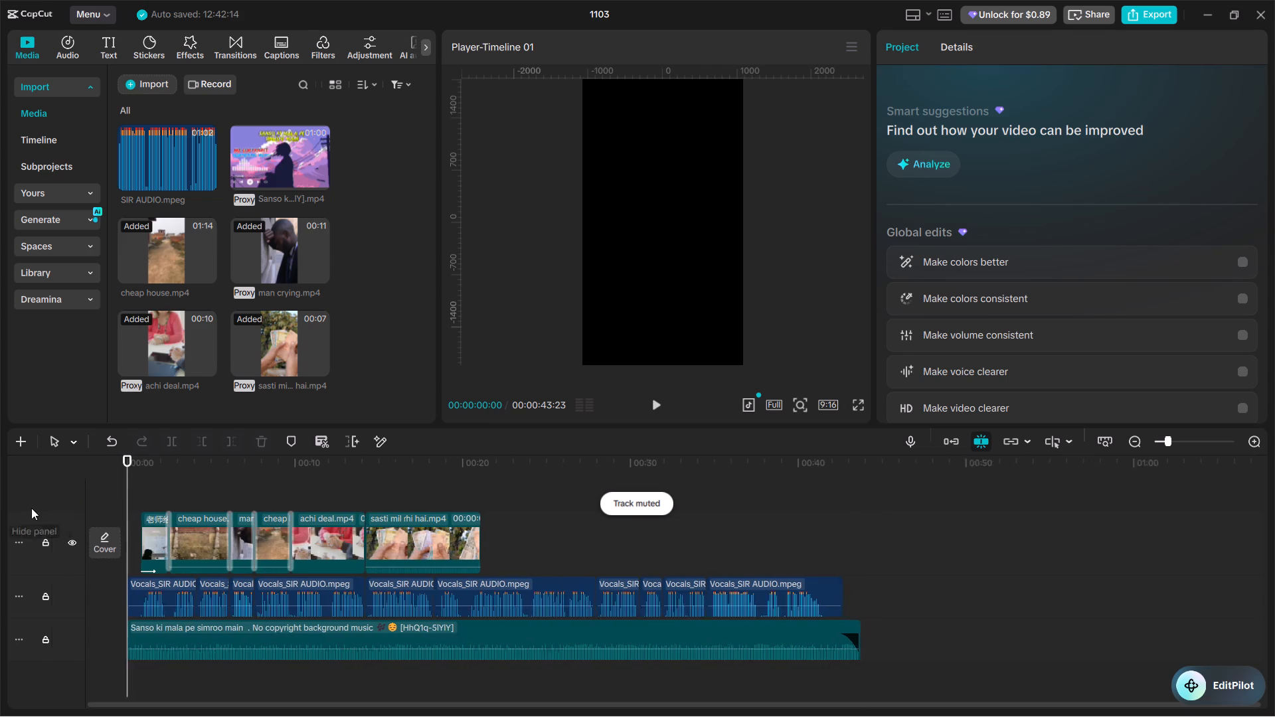
Play back the cut from achi deal.mp4 into sasti mil rhi hai.mp4 to check it against the vocals.
key("space")
left_click(322, 495)
left_click(305, 493)
key("space")
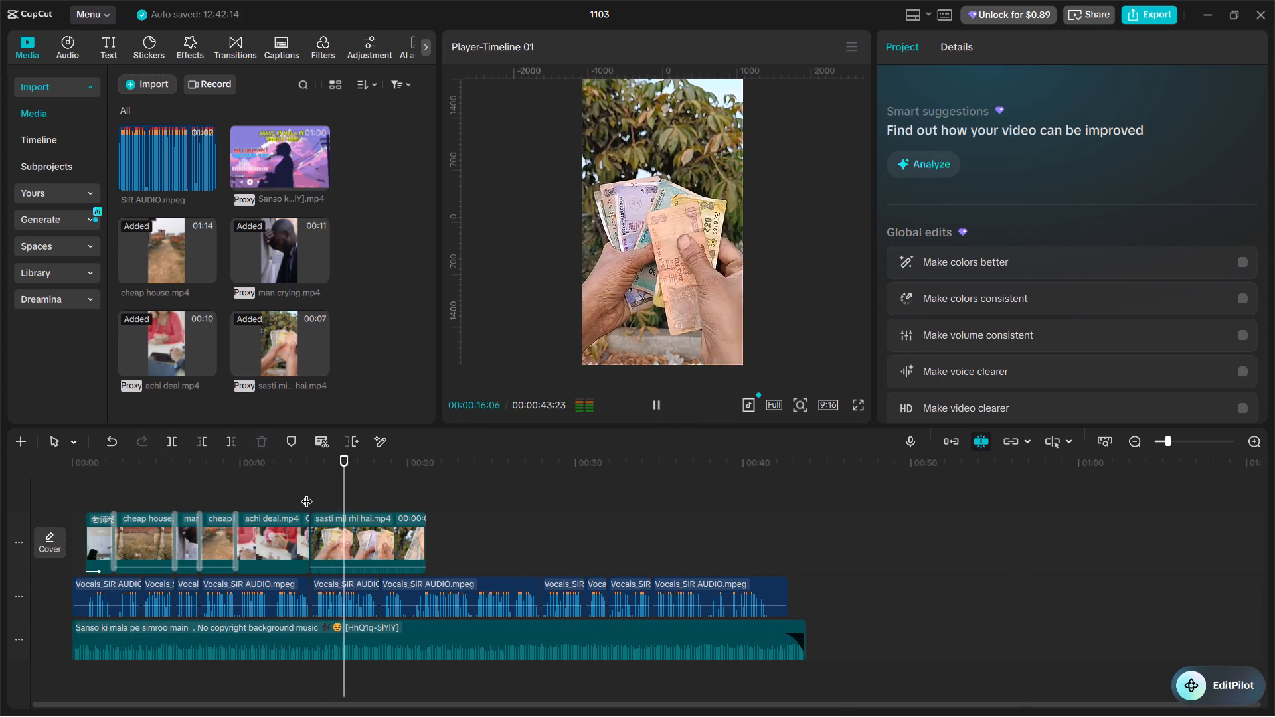
left_click(311, 494)
key("space")
left_click(292, 493)
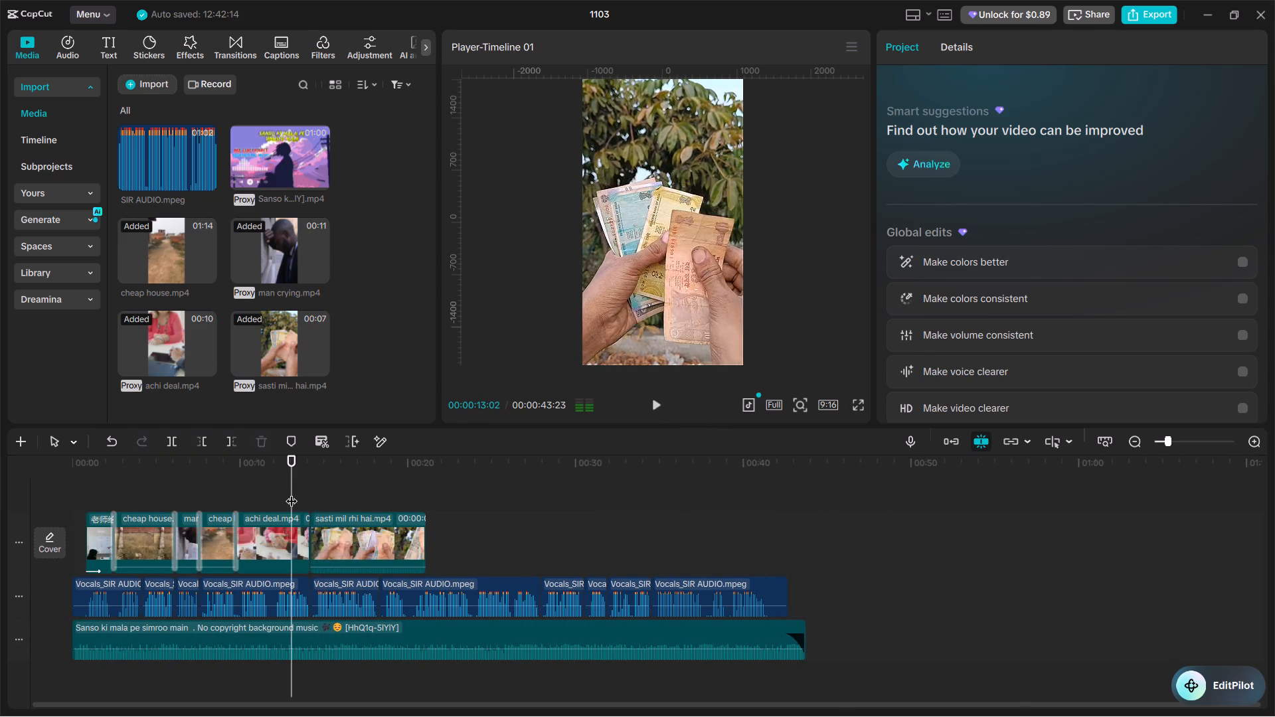
key("space")
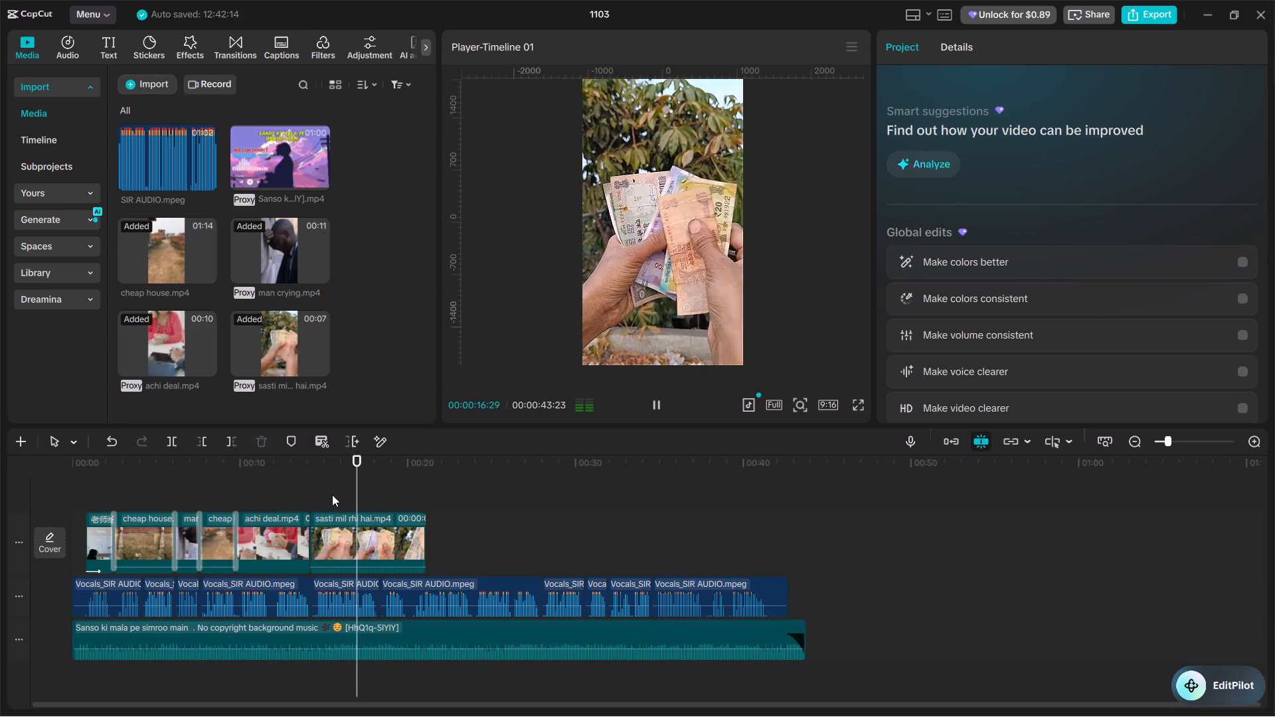
key("space")
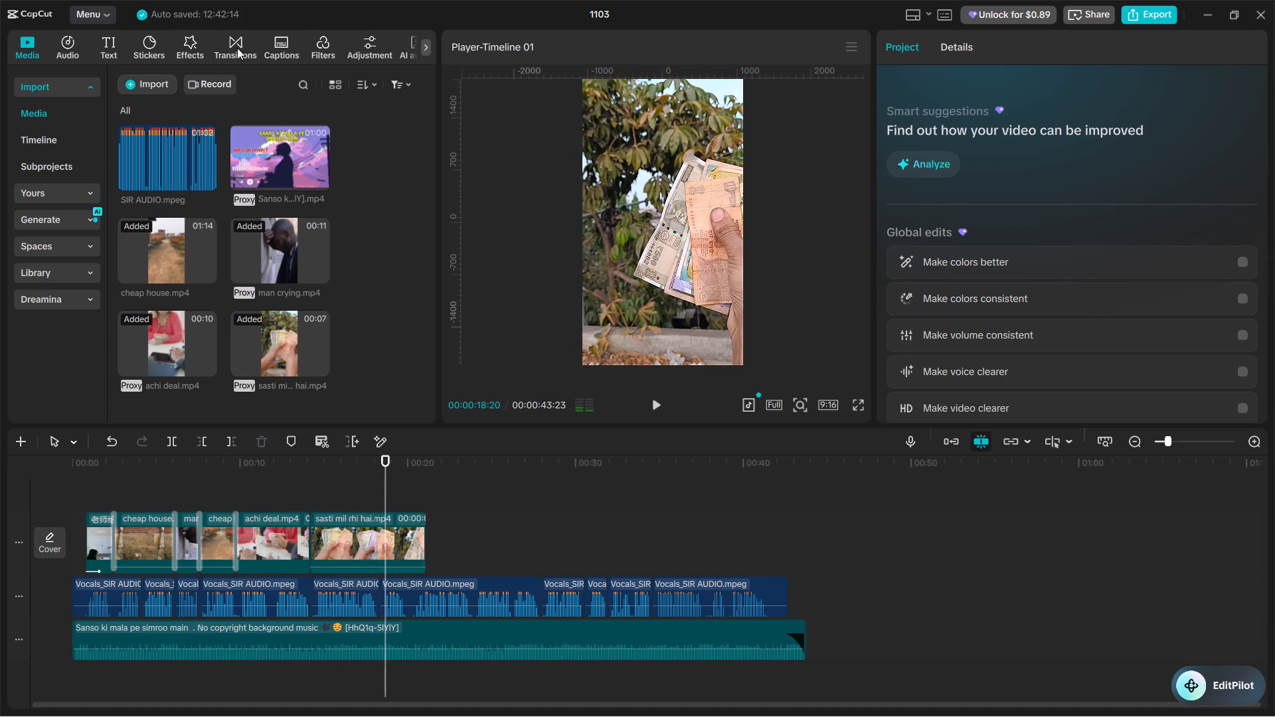
Add the favorite Heat Rush transition between achi deal.mp4 and sasti mil rhi hai.mp4, accepting duplicate frames.
left_click(236, 43)
left_click(77, 92)
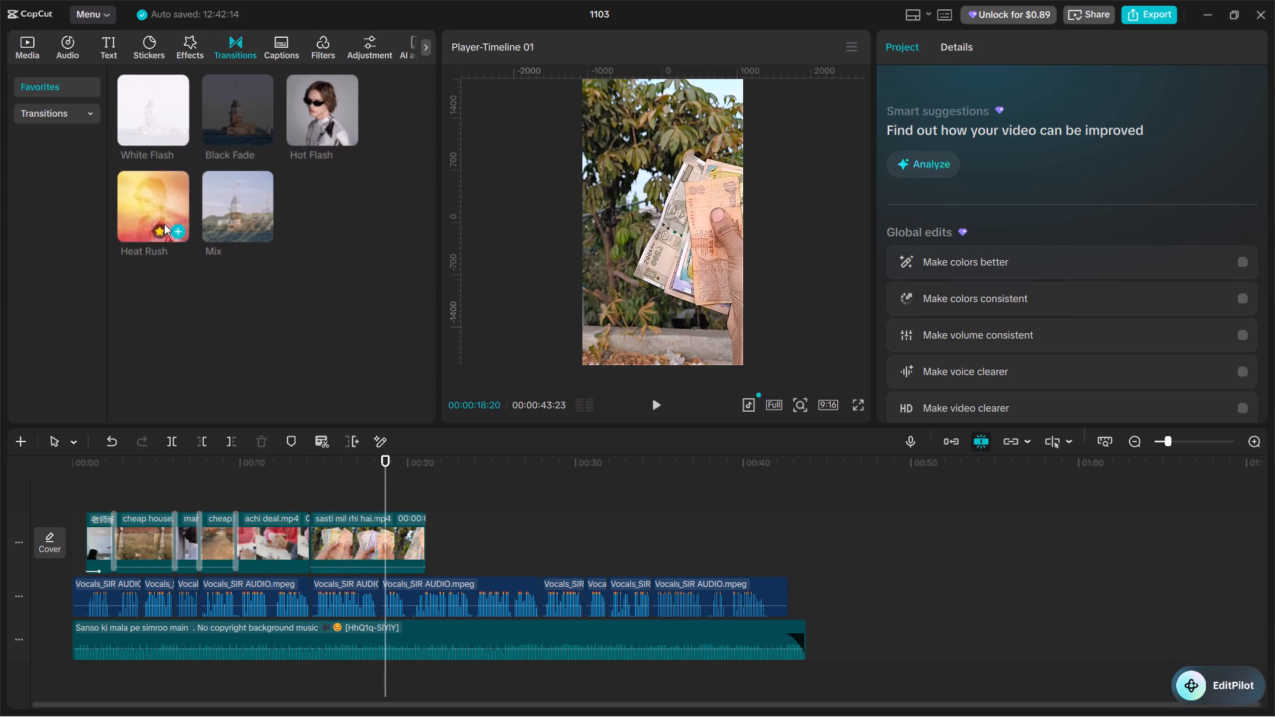
left_click_drag(154, 210, 292, 537)
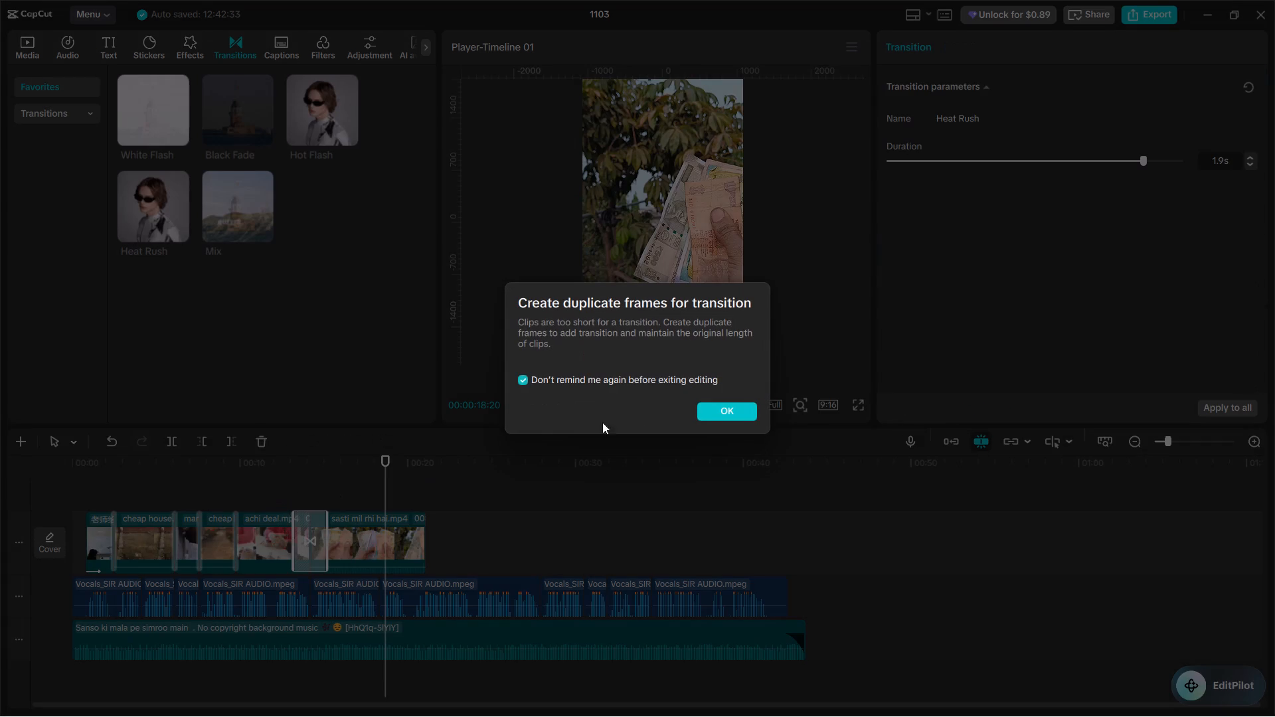
left_click(711, 408)
Play back the transition into sasti mil rhi hai.mp4 with the vocals and park the playhead at 00:00:18:09.
left_click(292, 493)
key("space")
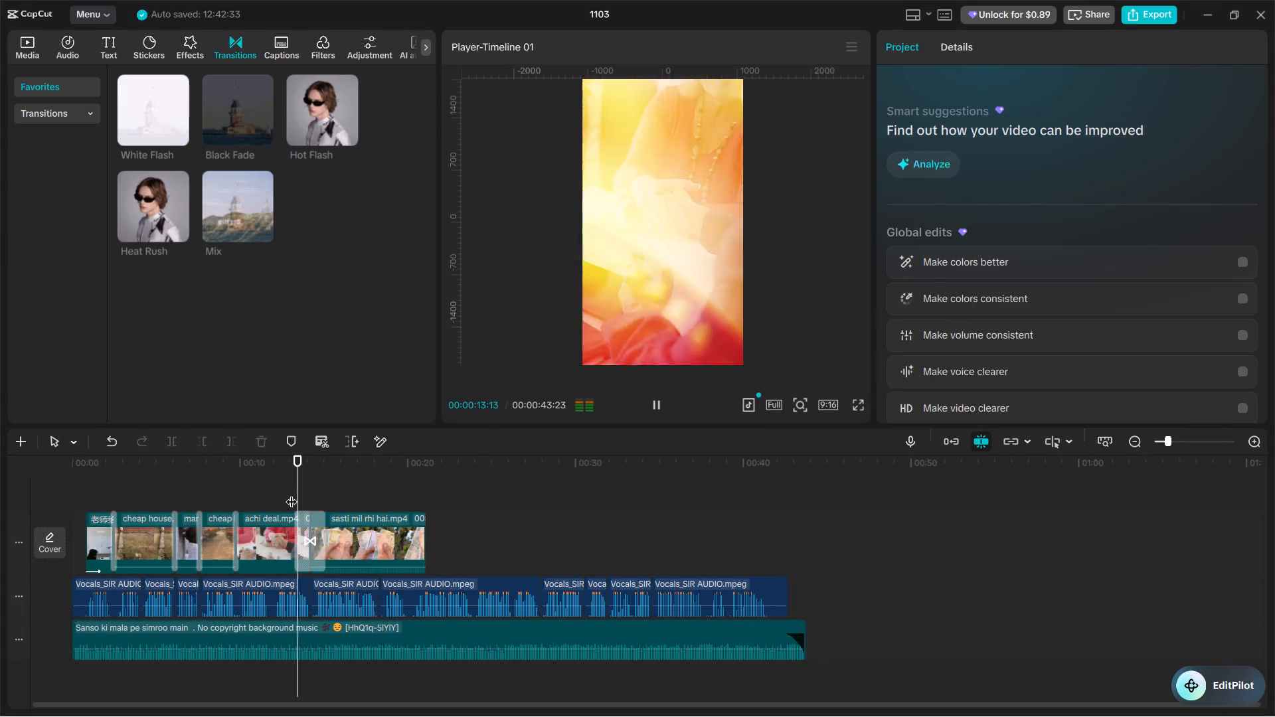
left_click(265, 497)
key("space")
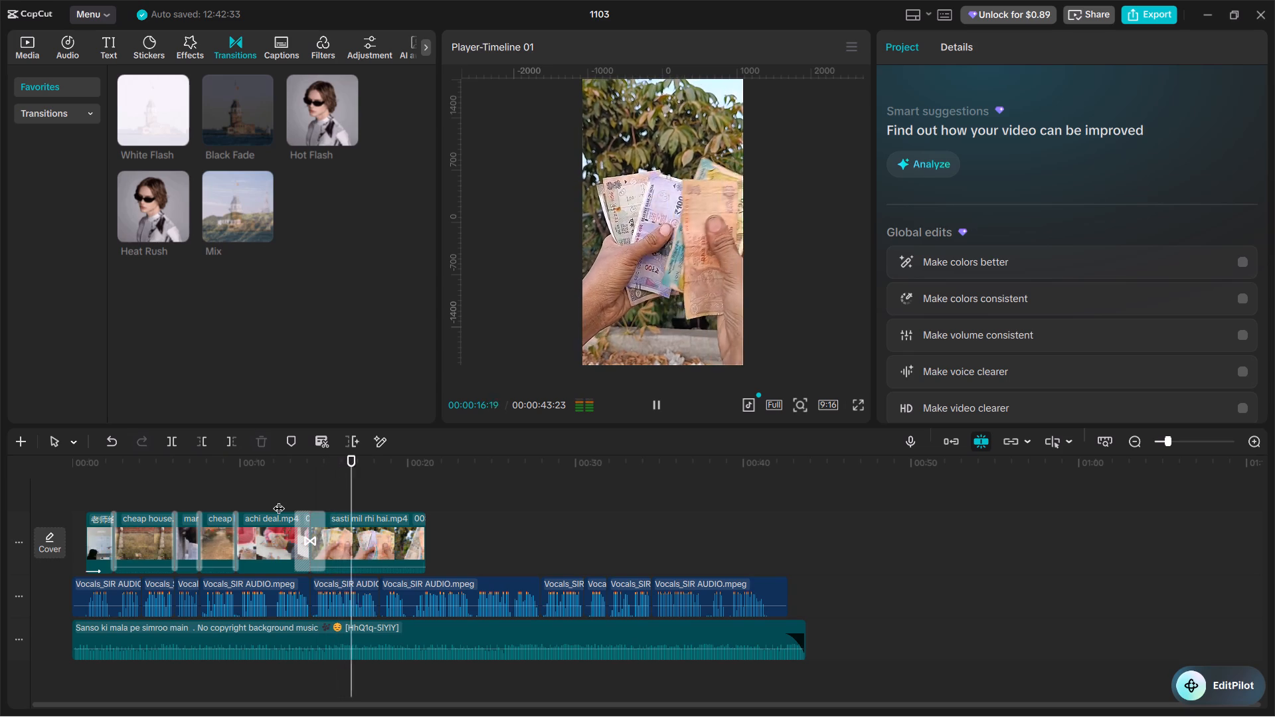
key("space")
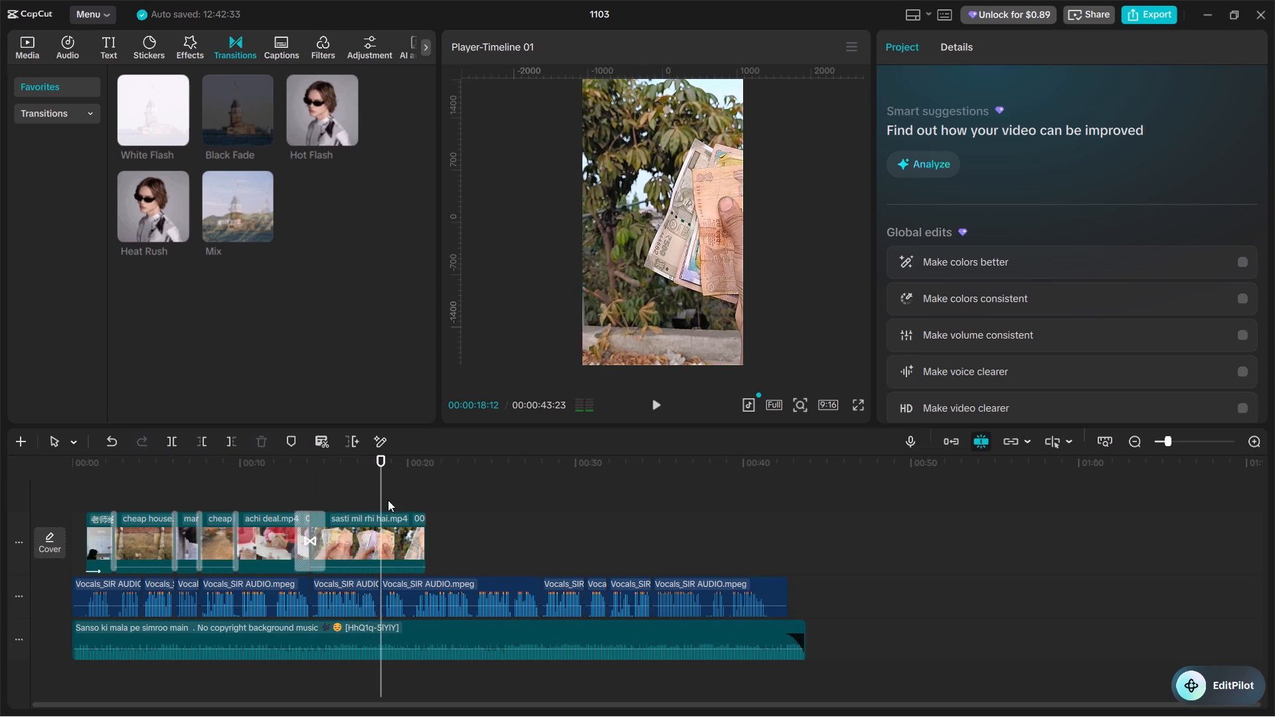
left_click(377, 485)
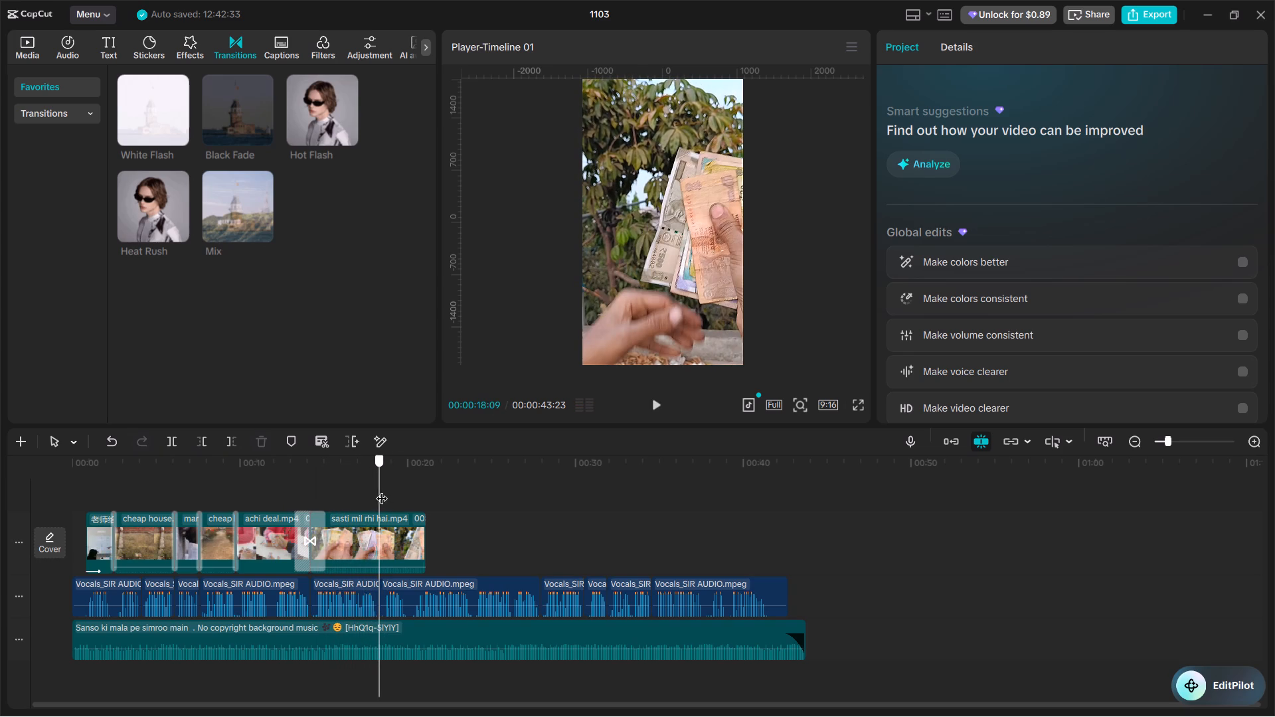
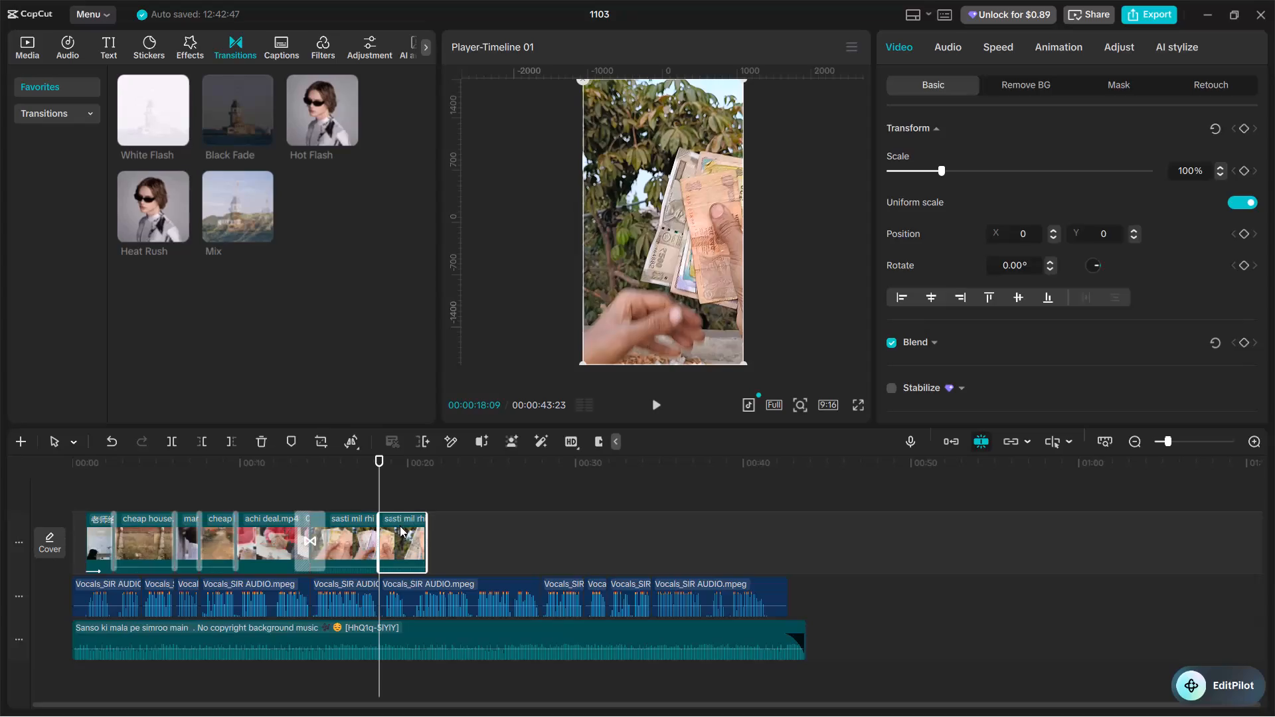
Play the vocals beyond the end of the sasti mil rhi hai.mp4 clip several times to hear what footage they call for, parking the playhead at 00:00:20:08.
key("space")
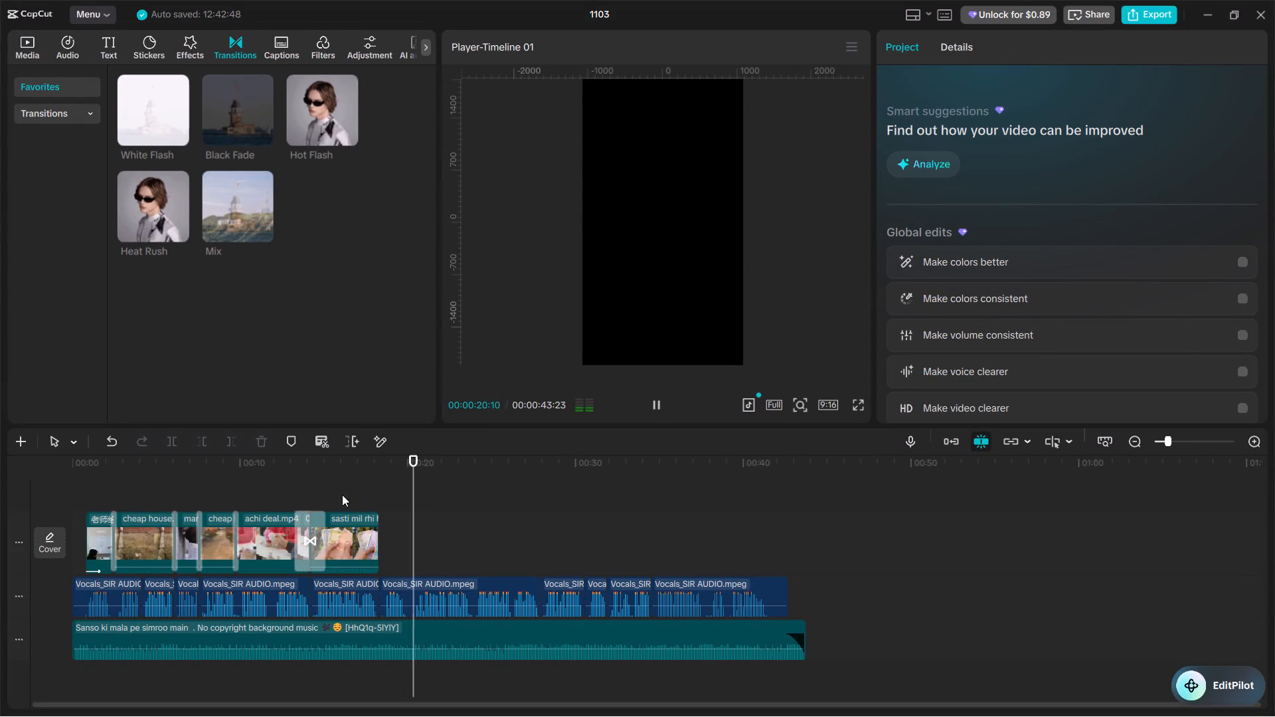
left_click(341, 495)
key("space")
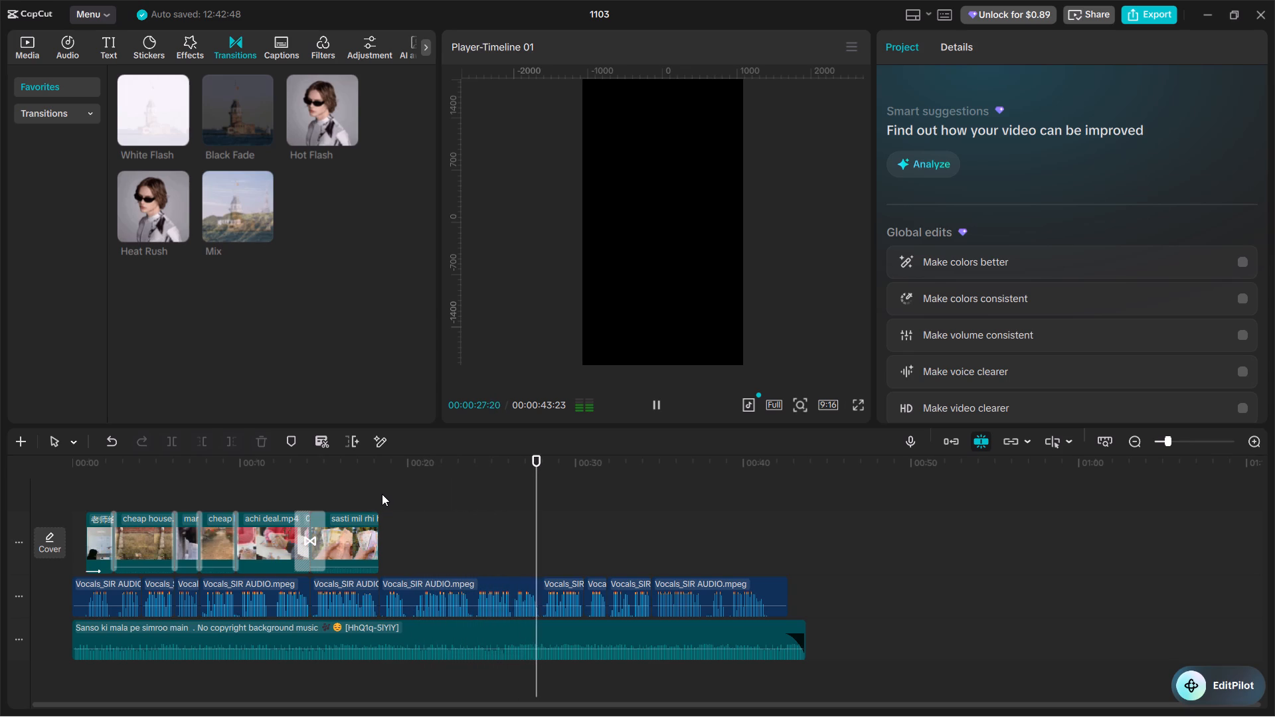
left_click(382, 494)
key("space")
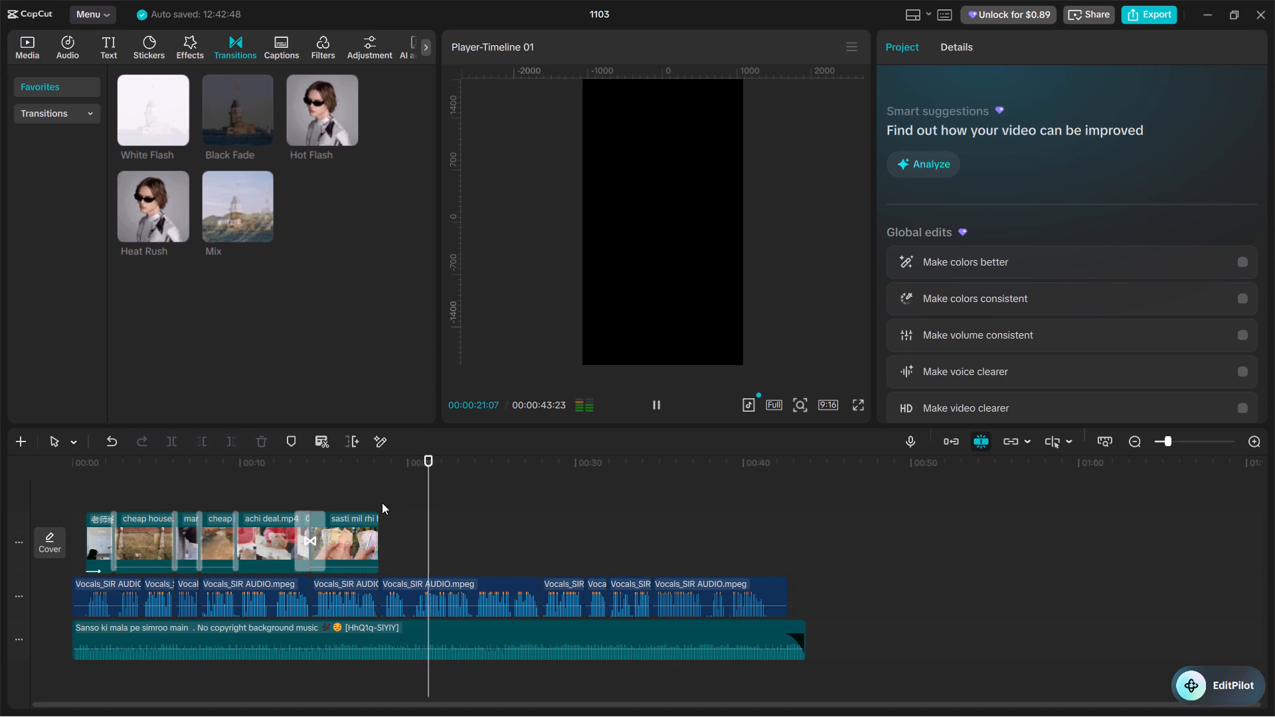
double_click(382, 503)
left_click_drag(382, 503, 403, 508)
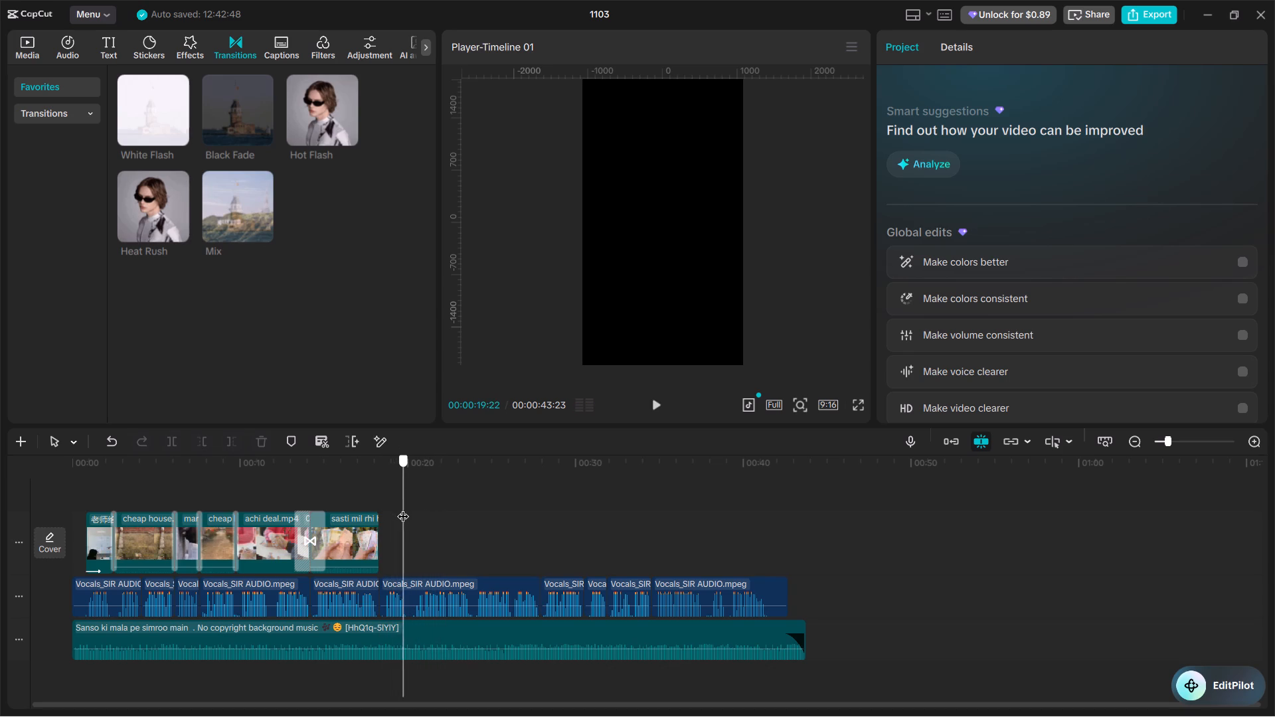
left_click_drag(403, 508, 409, 515)
key("space")
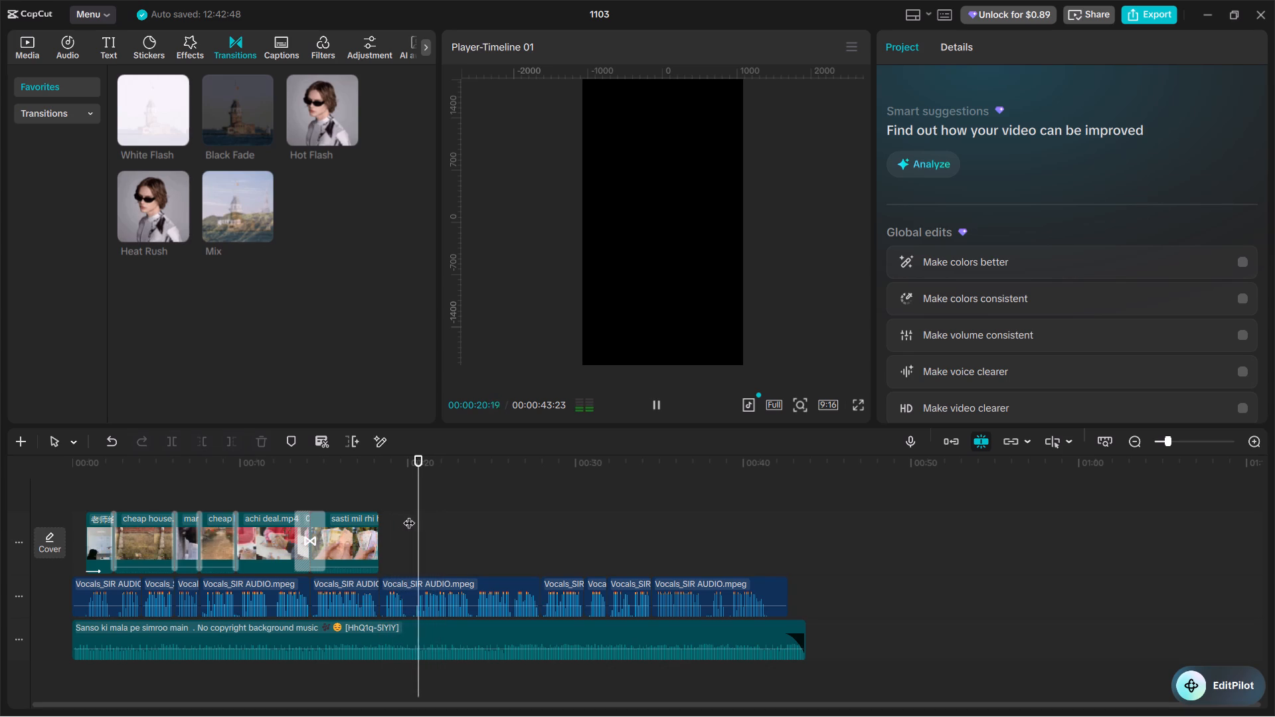
left_click(412, 517)
key("space")
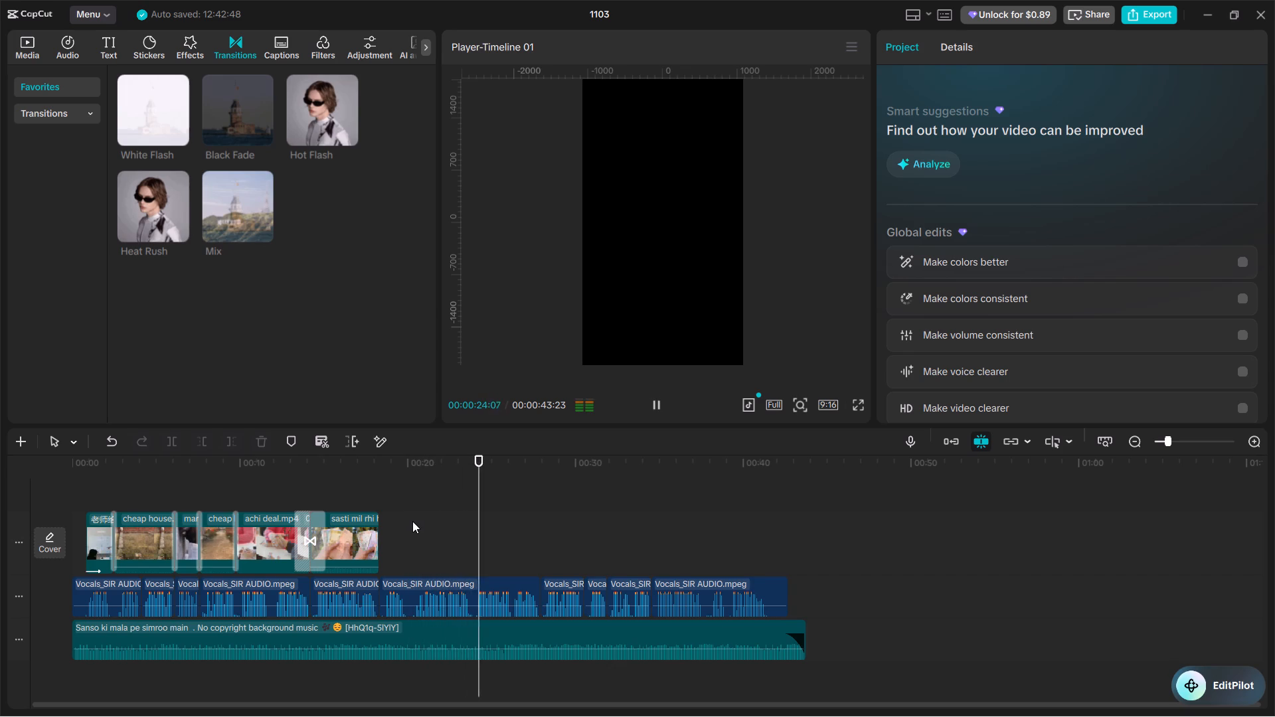
left_click(412, 521)
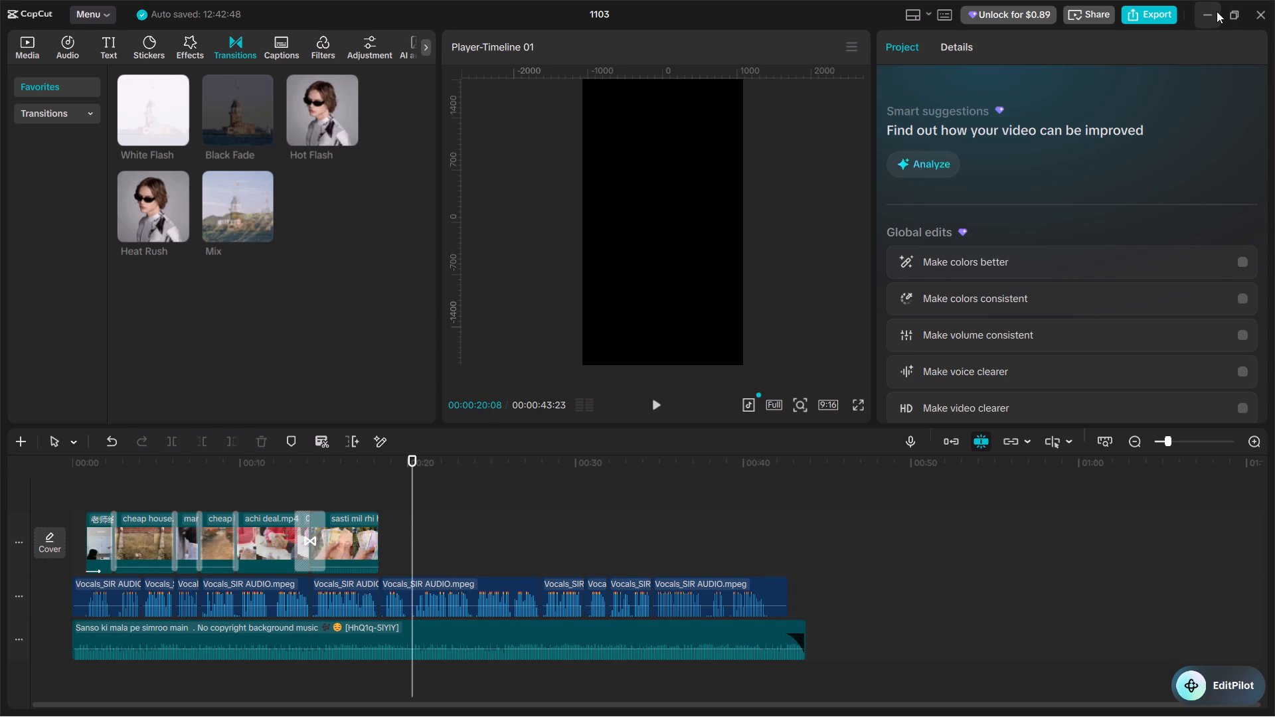
Switch to Brave, dismiss the Pexels thank-you pop-up and return Pinterest from the man crying video search to the old village pin.
left_click(1217, 11)
left_click(588, 692)
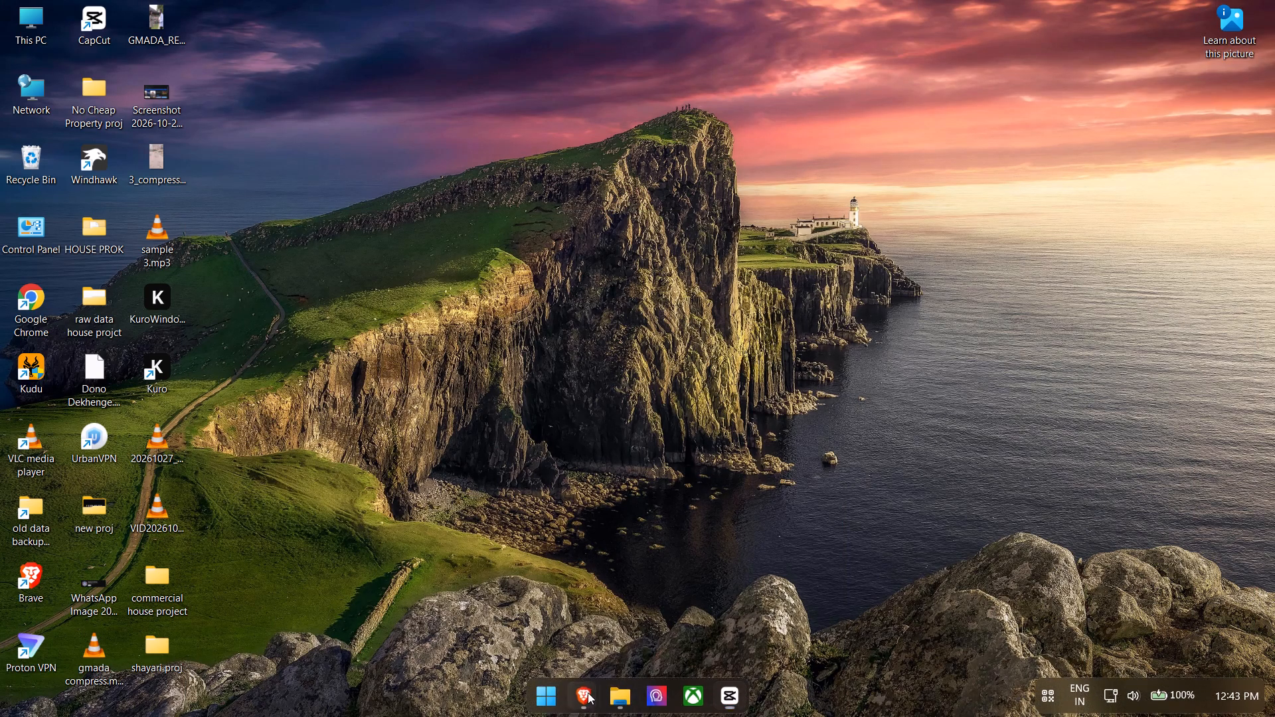
left_click(531, 629)
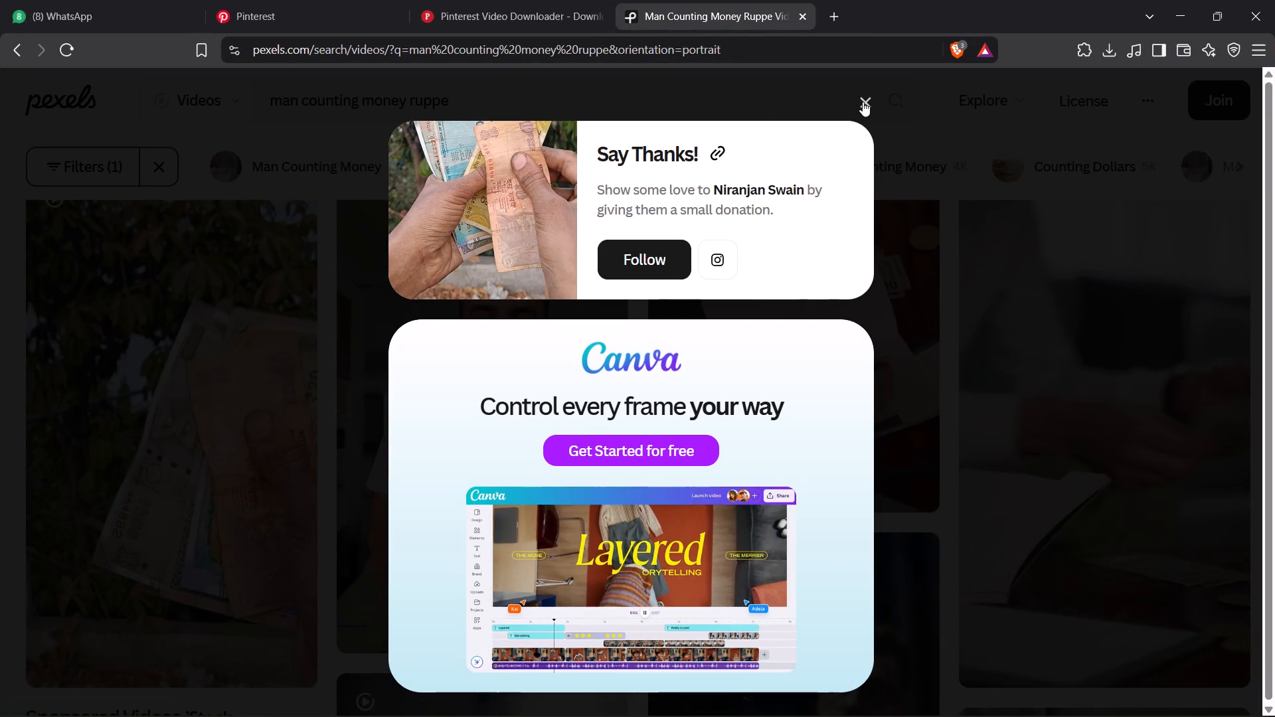
left_click(863, 102)
left_click(321, 3)
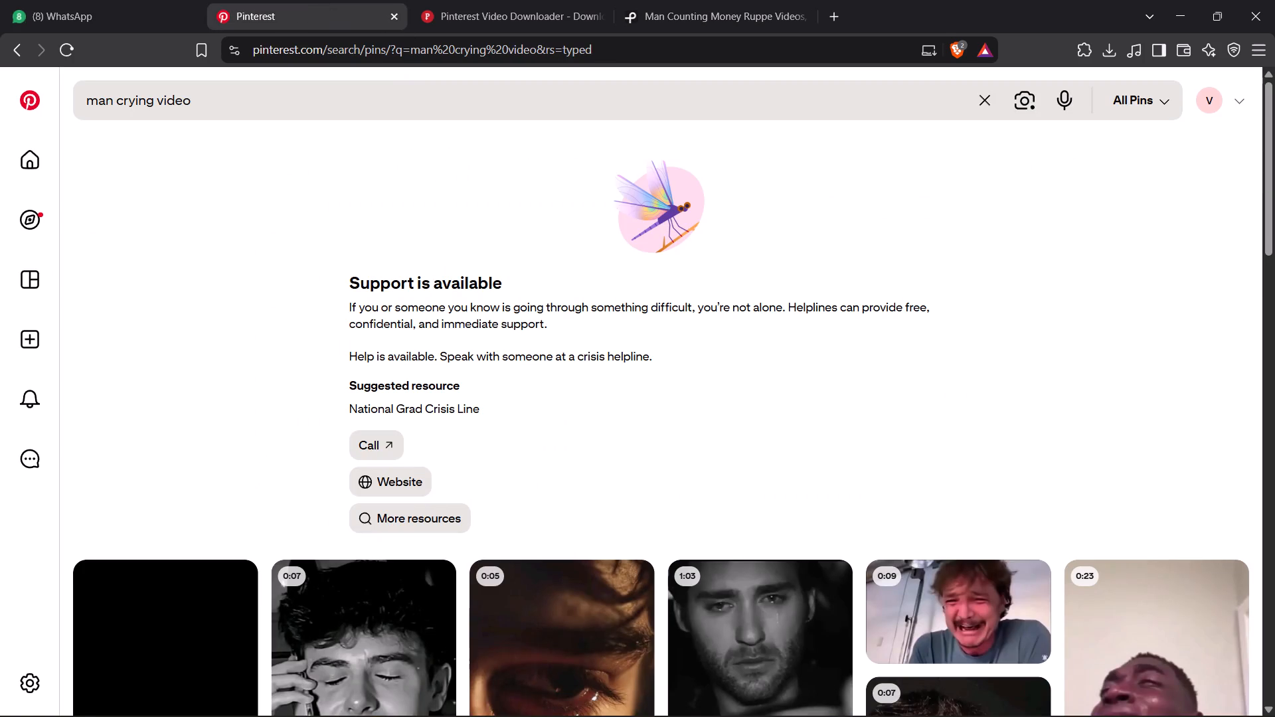
scroll(492, 252, "up", 1)
left_click(17, 46)
left_click(17, 49)
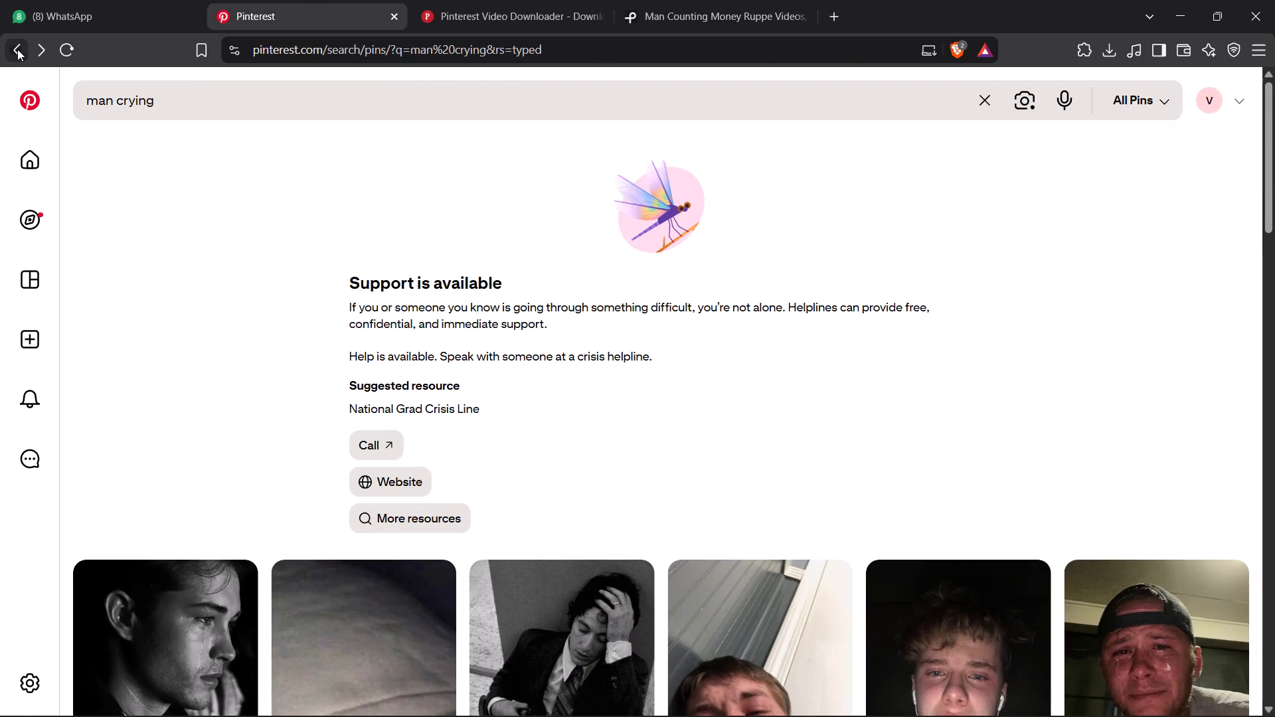
left_click(17, 54)
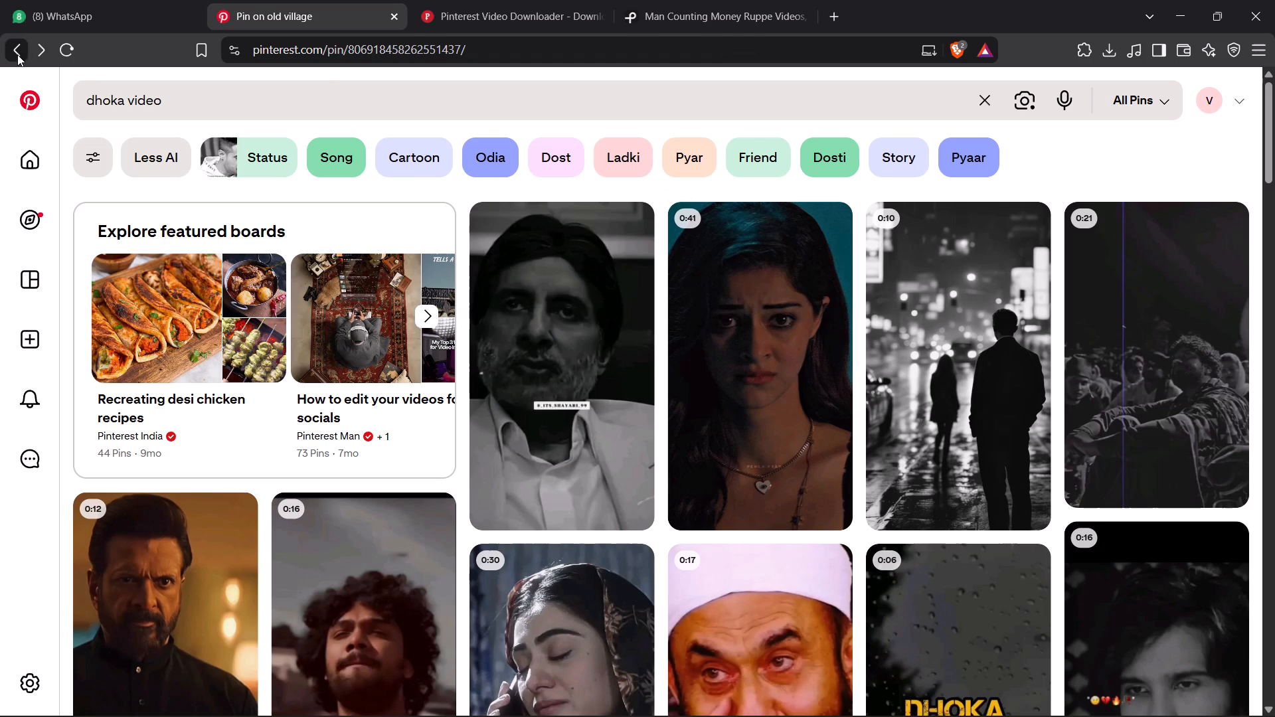
Examine the videos related to the old village pin for footage that suits the next vocals.
scroll(529, 361, "down", 4)
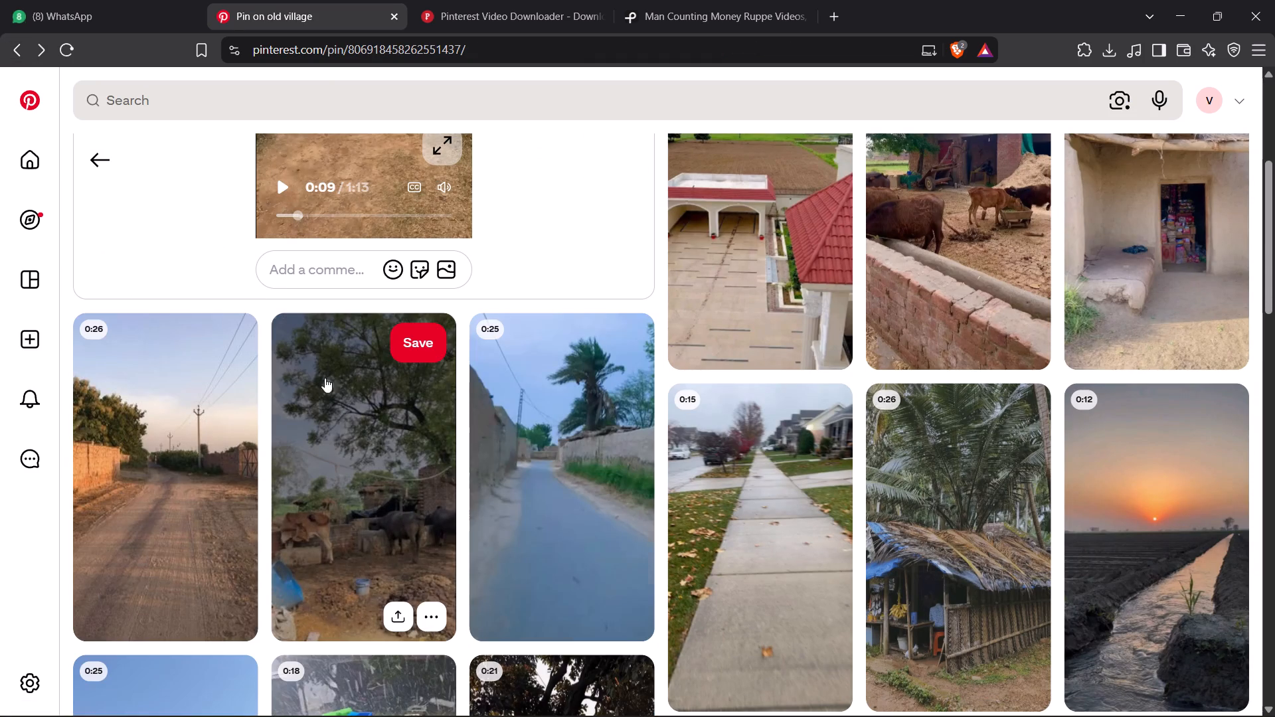
scroll(355, 426, "down", 3)
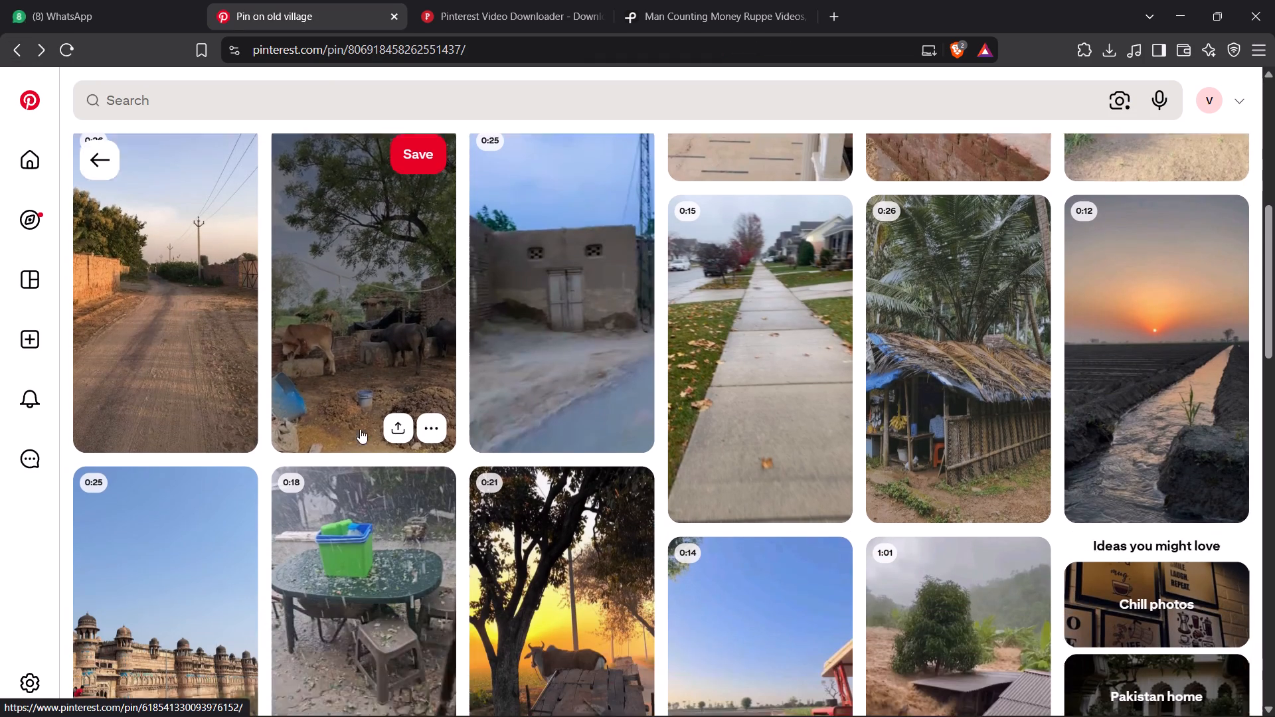
scroll(362, 430, "down", 3)
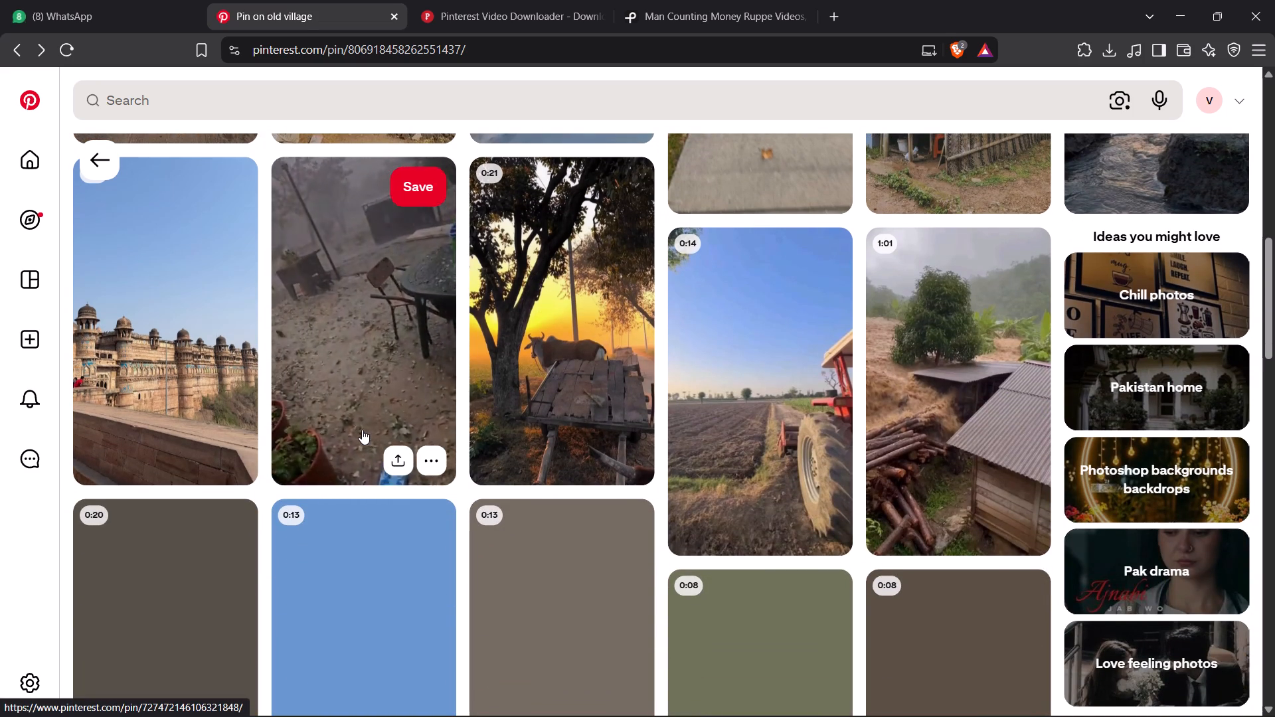
scroll(362, 430, "up", 1)
scroll(362, 430, "down", 4)
scroll(362, 430, "up", 16)
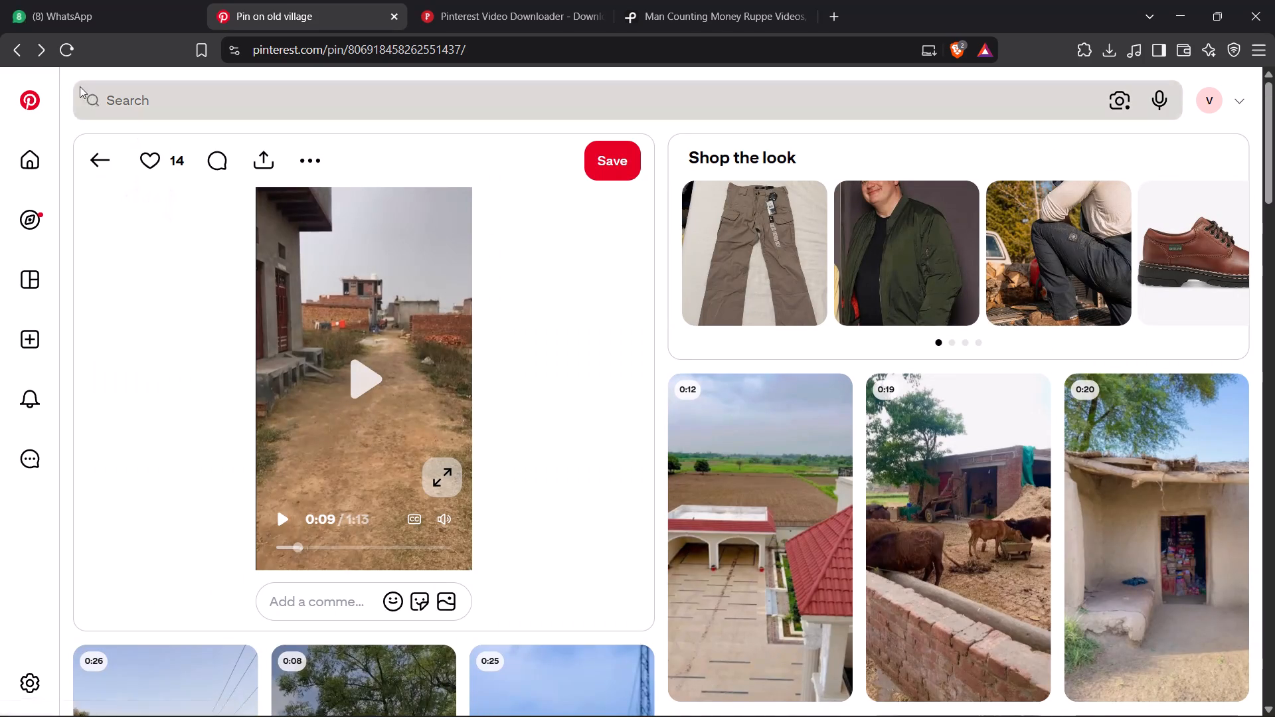
Go back to the previous village lane pin and examine its related videos for suitable house footage.
left_click(15, 57)
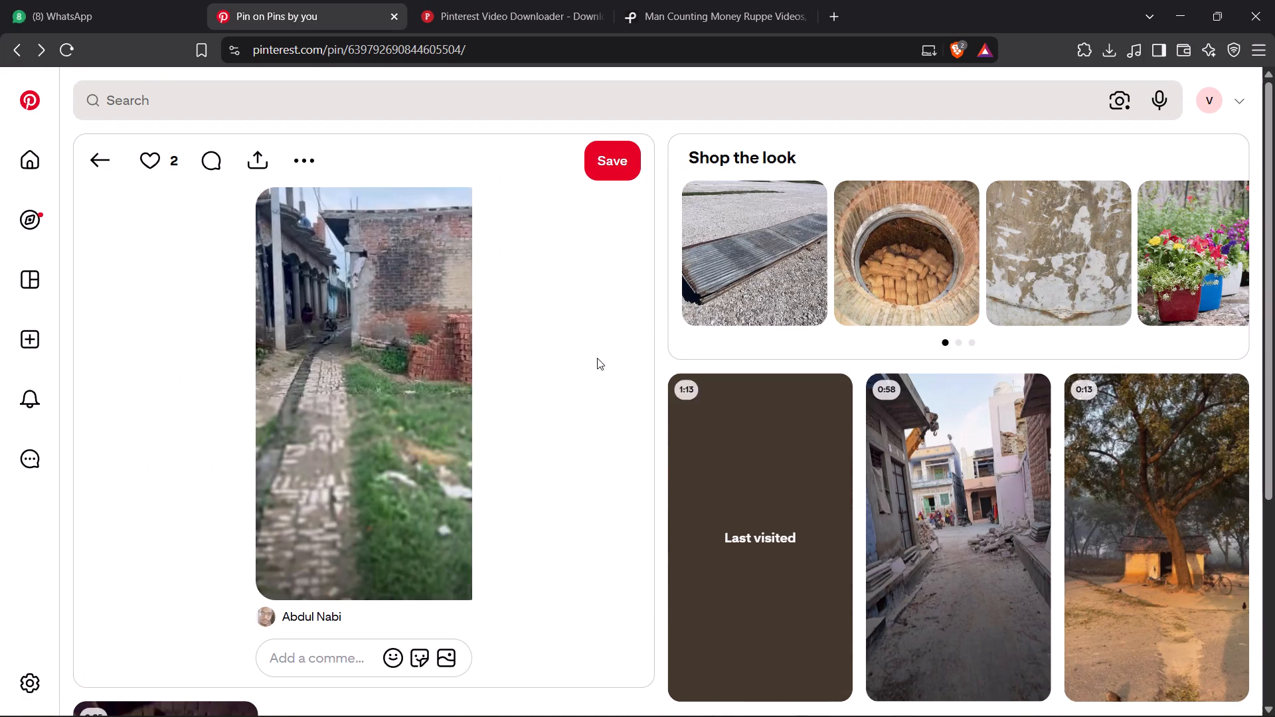
scroll(540, 409, "down", 1)
scroll(548, 416, "up", 2)
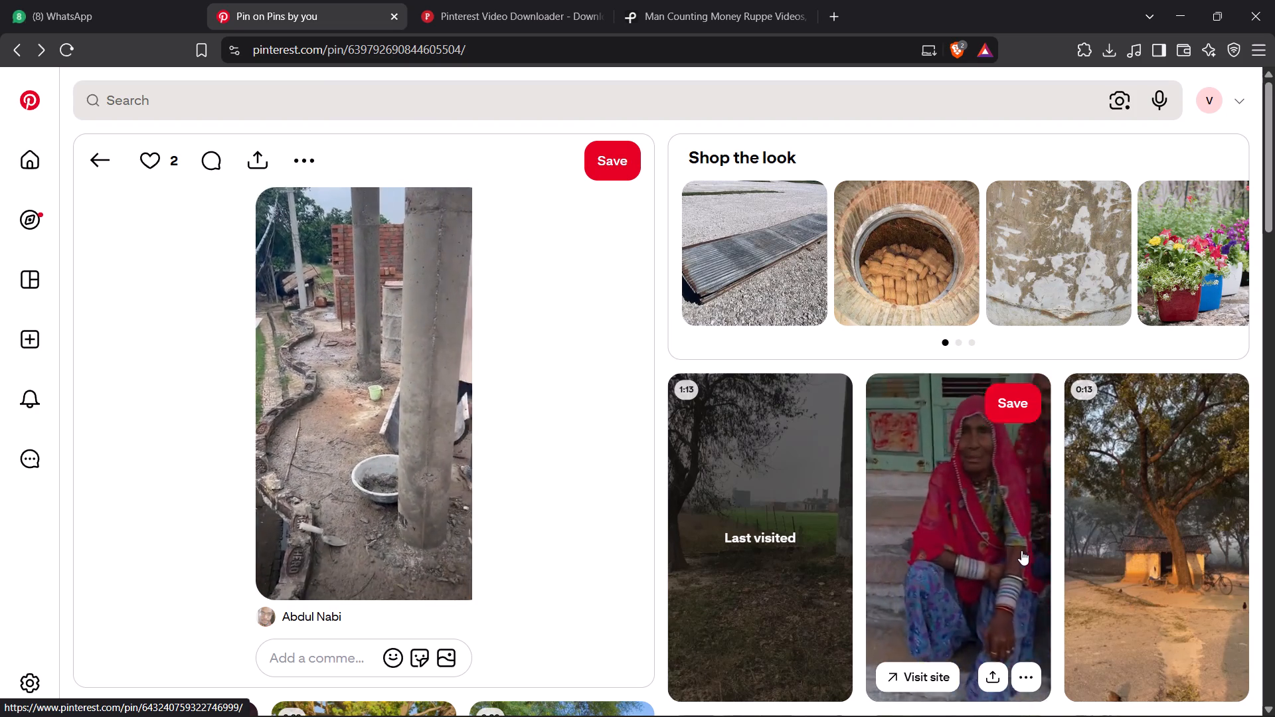
scroll(1021, 550, "down", 5)
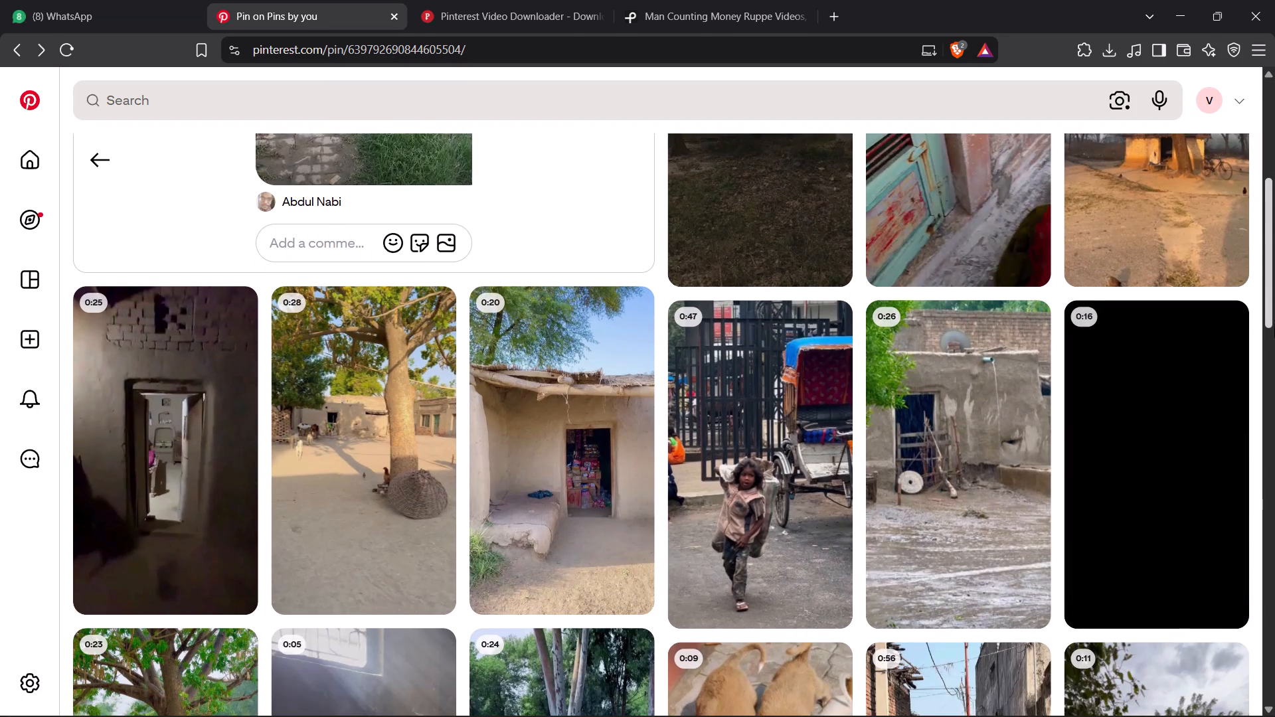
scroll(1274, 327, "down", 3)
scroll(1274, 331, "up", 2)
scroll(1274, 332, "down", 2)
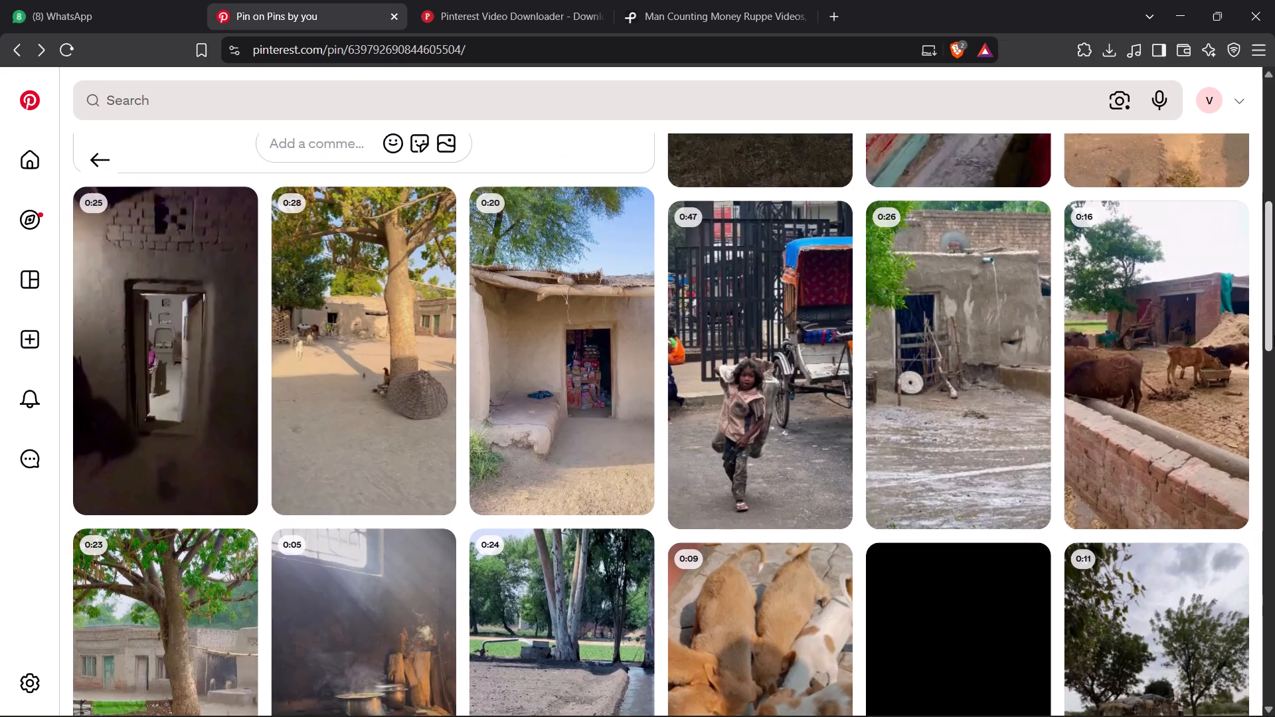
Open the related 0:57 video of a brick house beside overgrown plots, pause it and copy its pin link.
scroll(1274, 335, "down", 2)
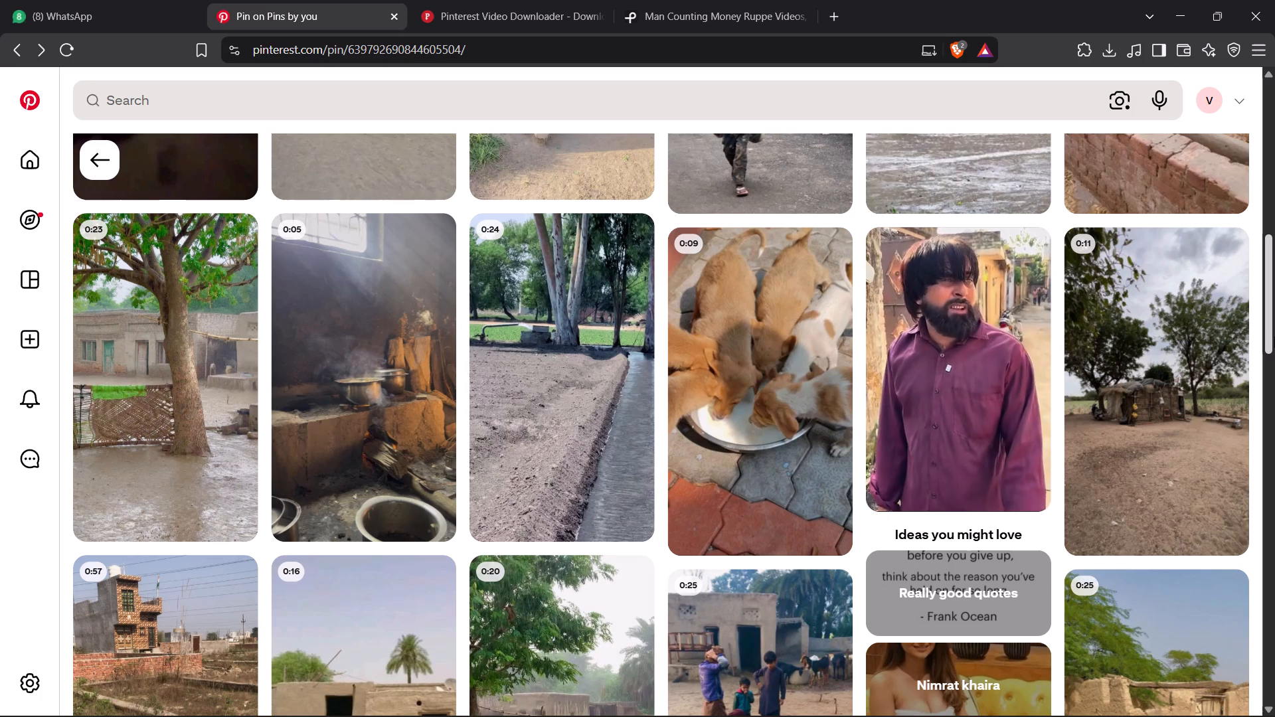
scroll(1274, 337, "down", 4)
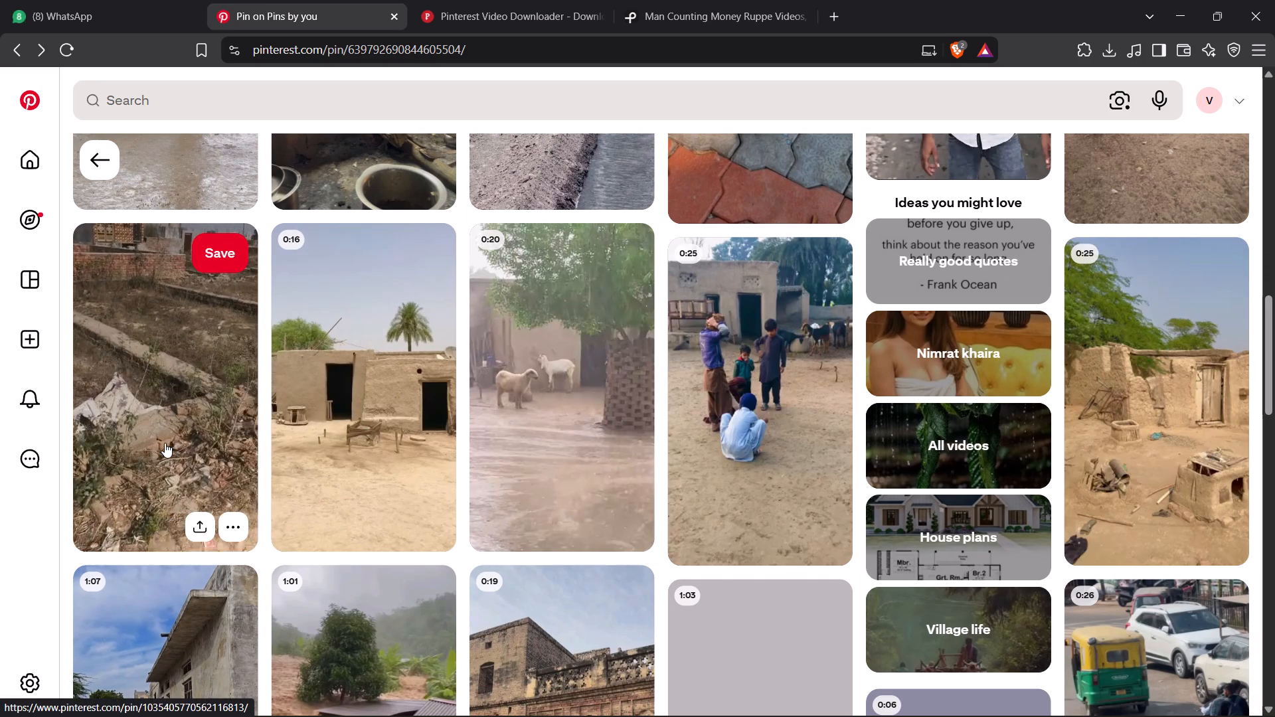
left_click(165, 443)
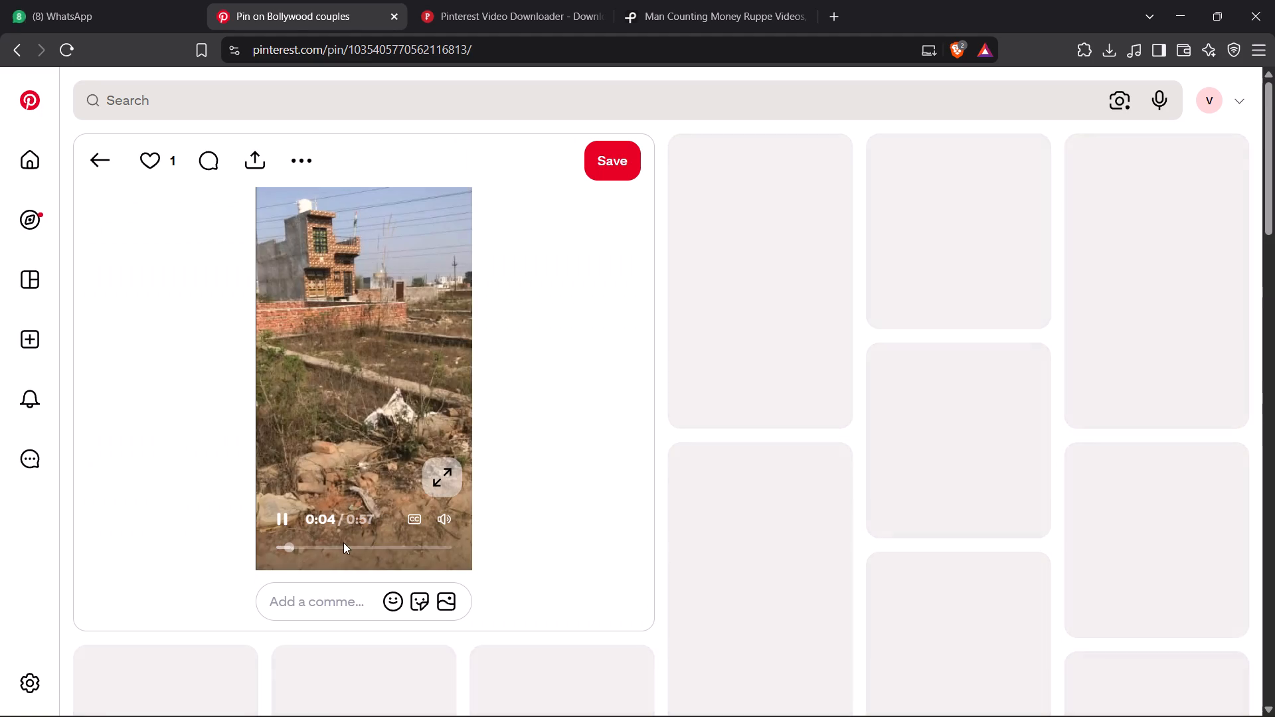
left_click(371, 475)
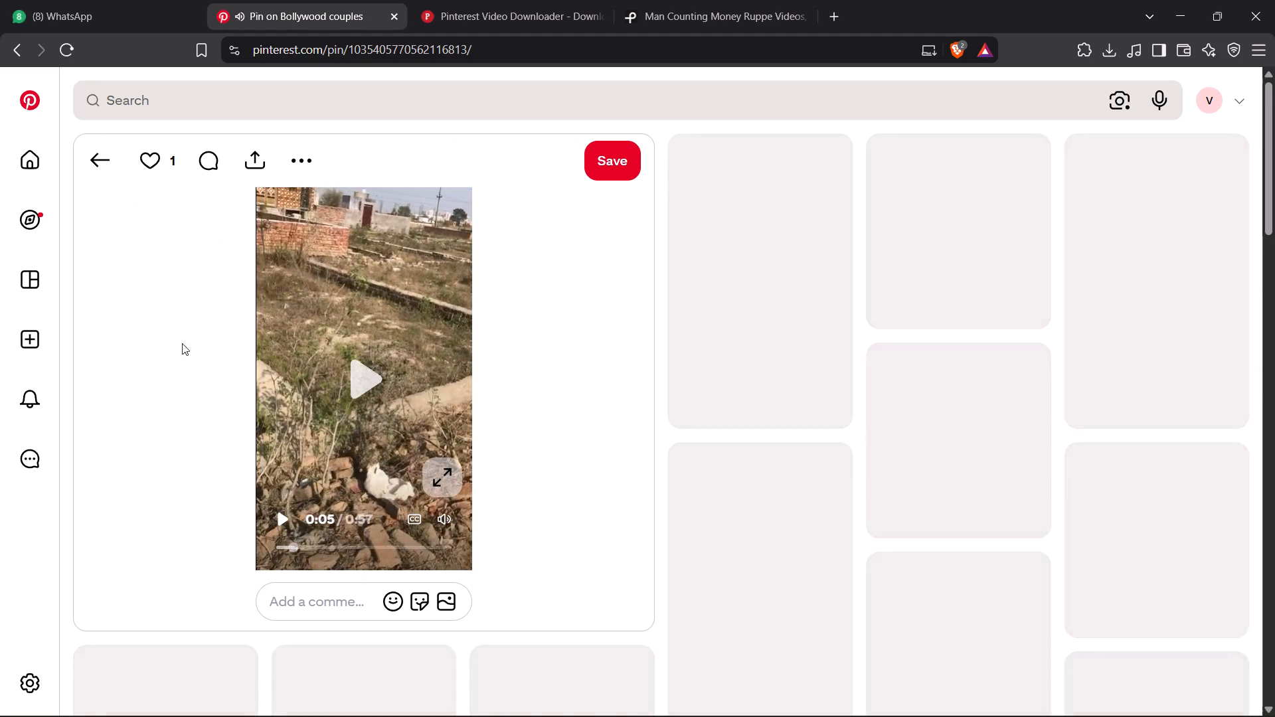
left_click(243, 174)
left_click(146, 269)
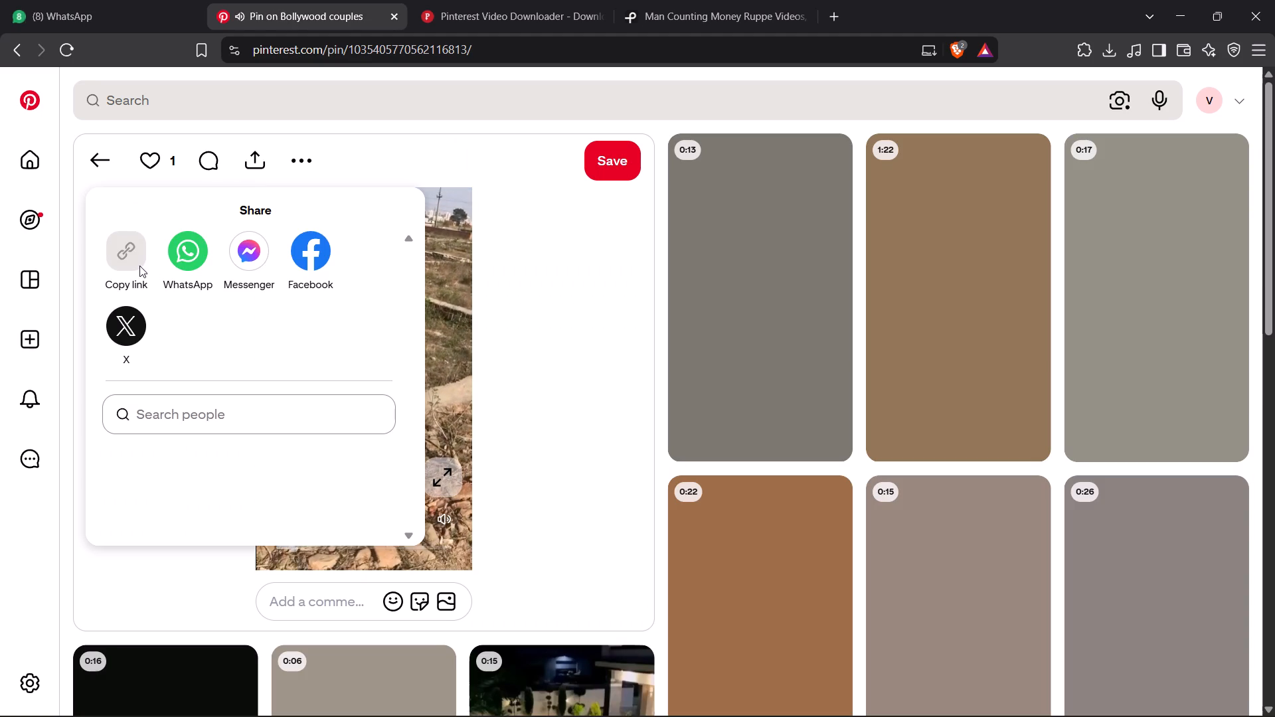
In the SSSPIN downloader, dismiss the ad overlay, start a new download with the copied pin link and download the video in HD.
left_click(448, 19)
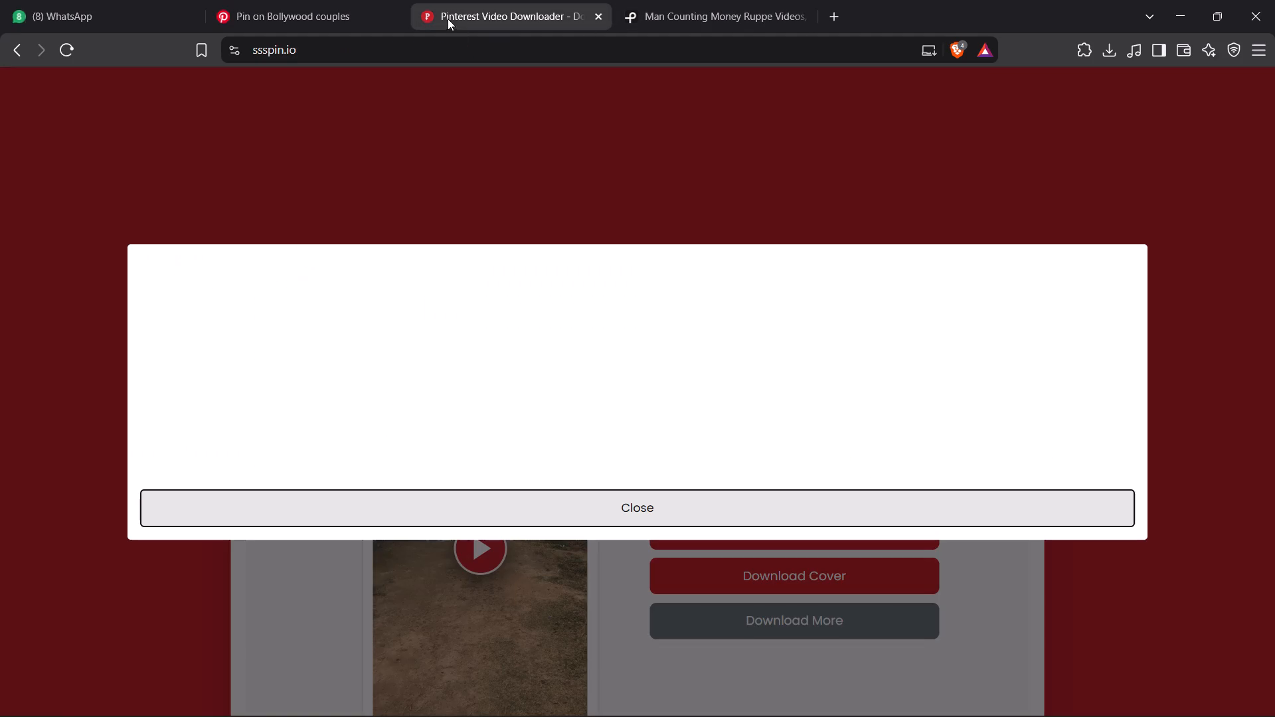
left_click(520, 532)
left_click(525, 515)
left_click(747, 620)
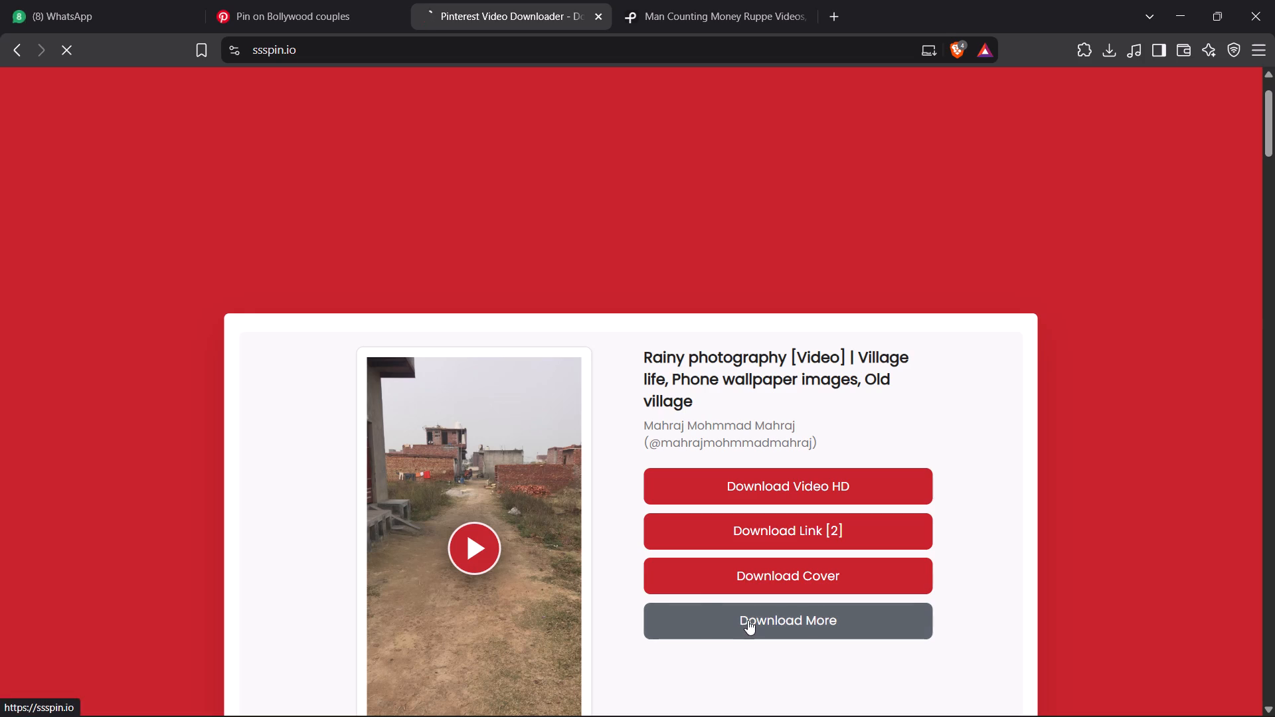
left_click(668, 631)
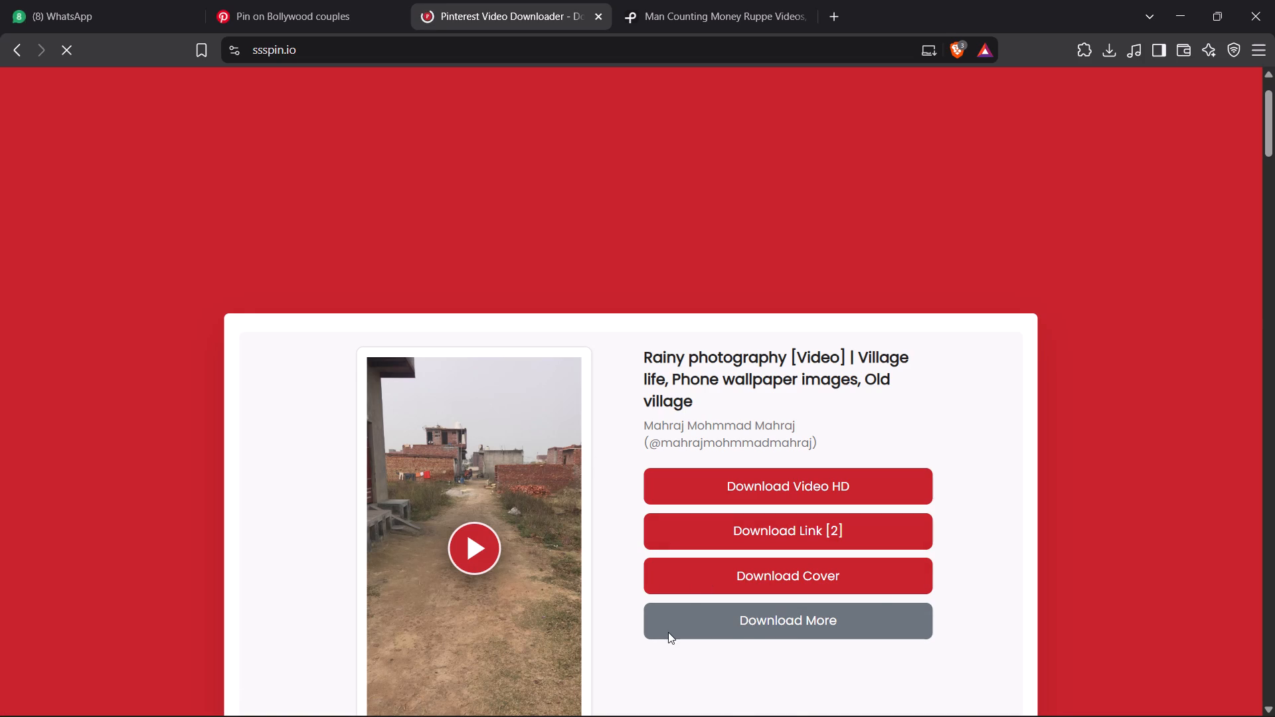
left_click(568, 281)
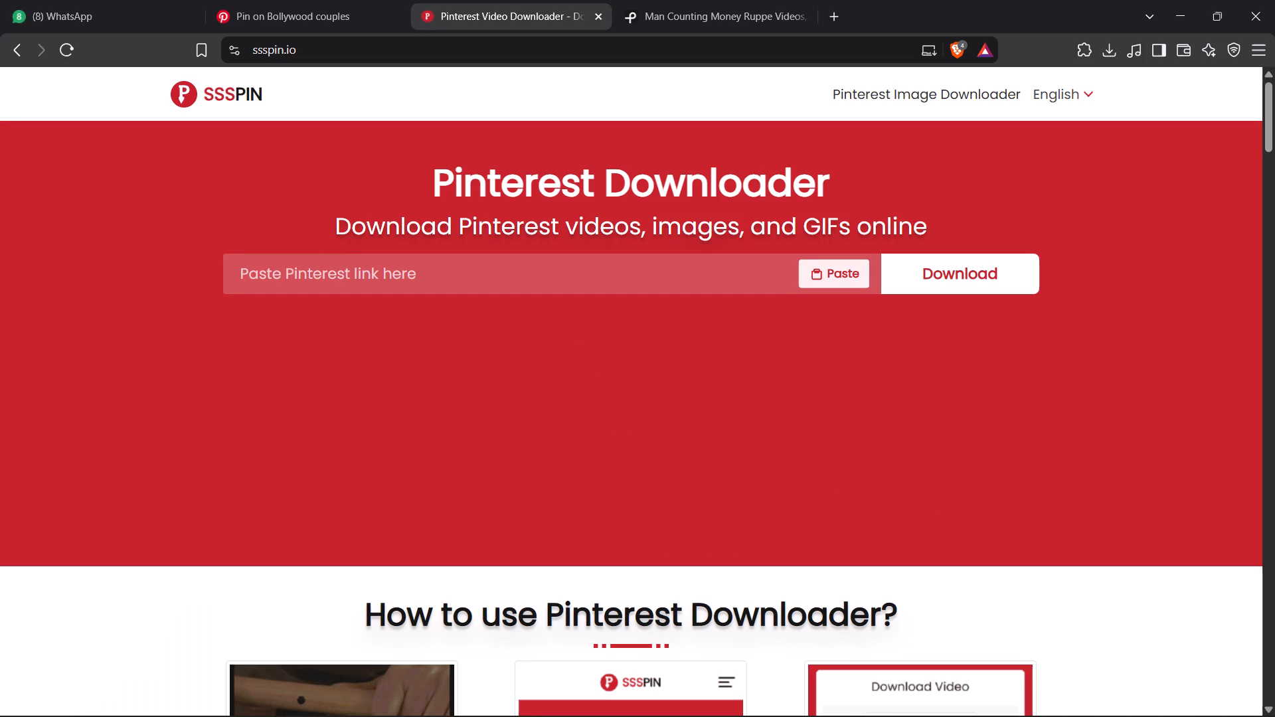
key("ctrl+v")
key("Return")
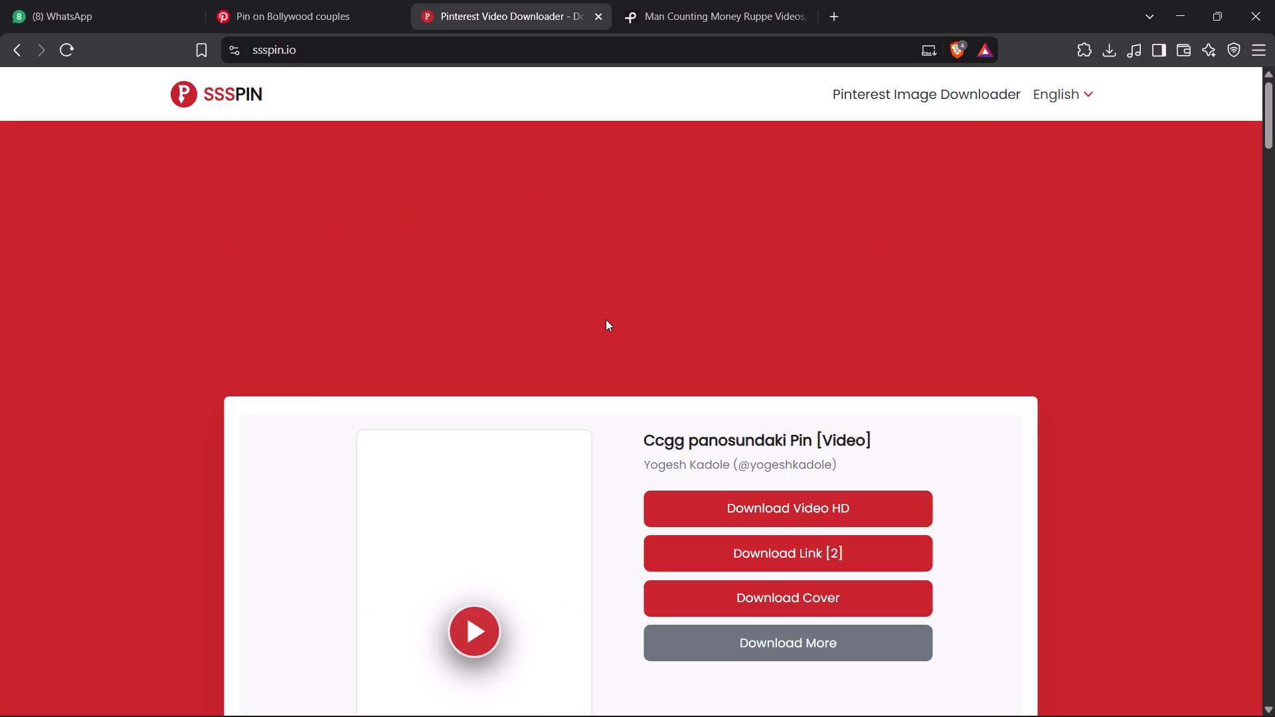
left_click(754, 507)
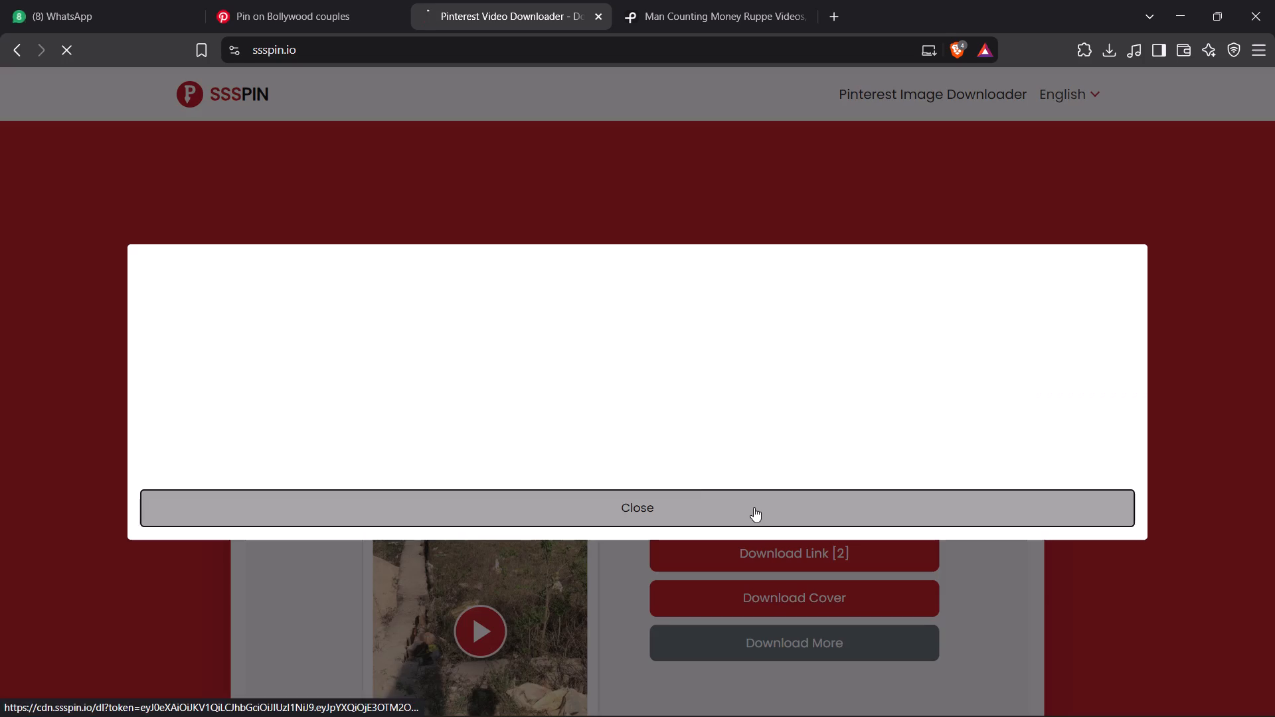
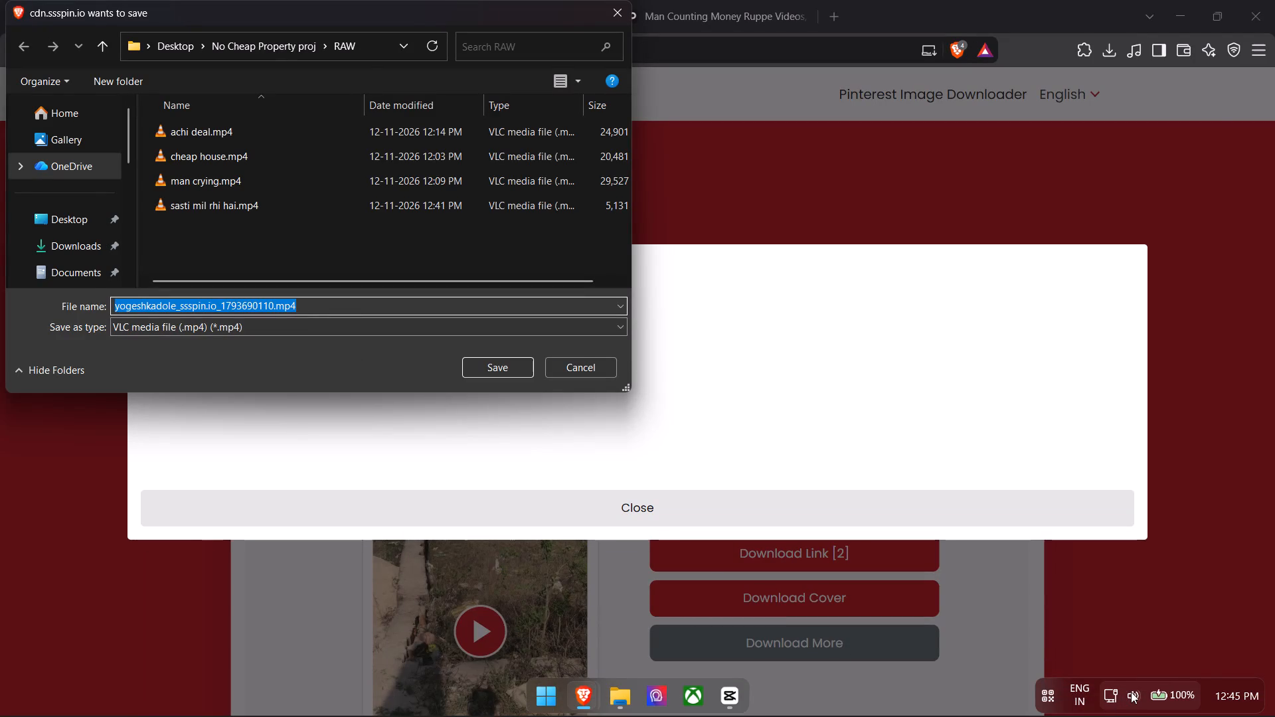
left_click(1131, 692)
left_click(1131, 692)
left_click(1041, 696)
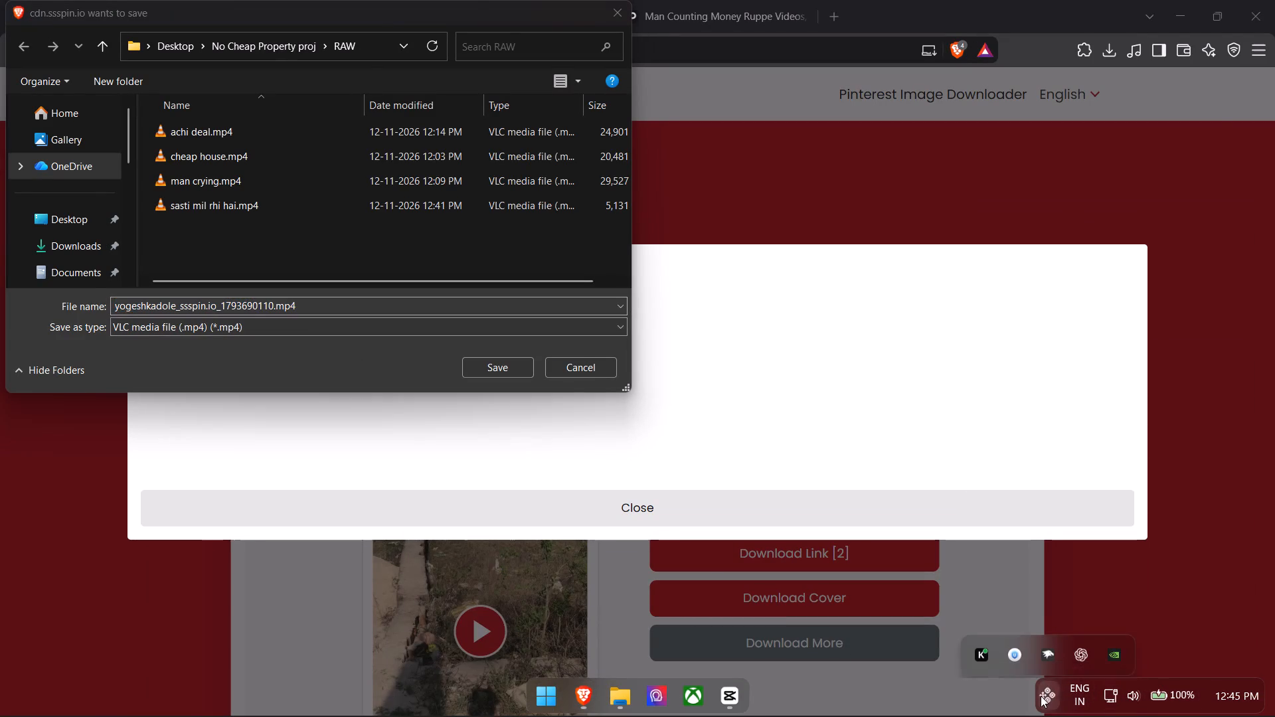
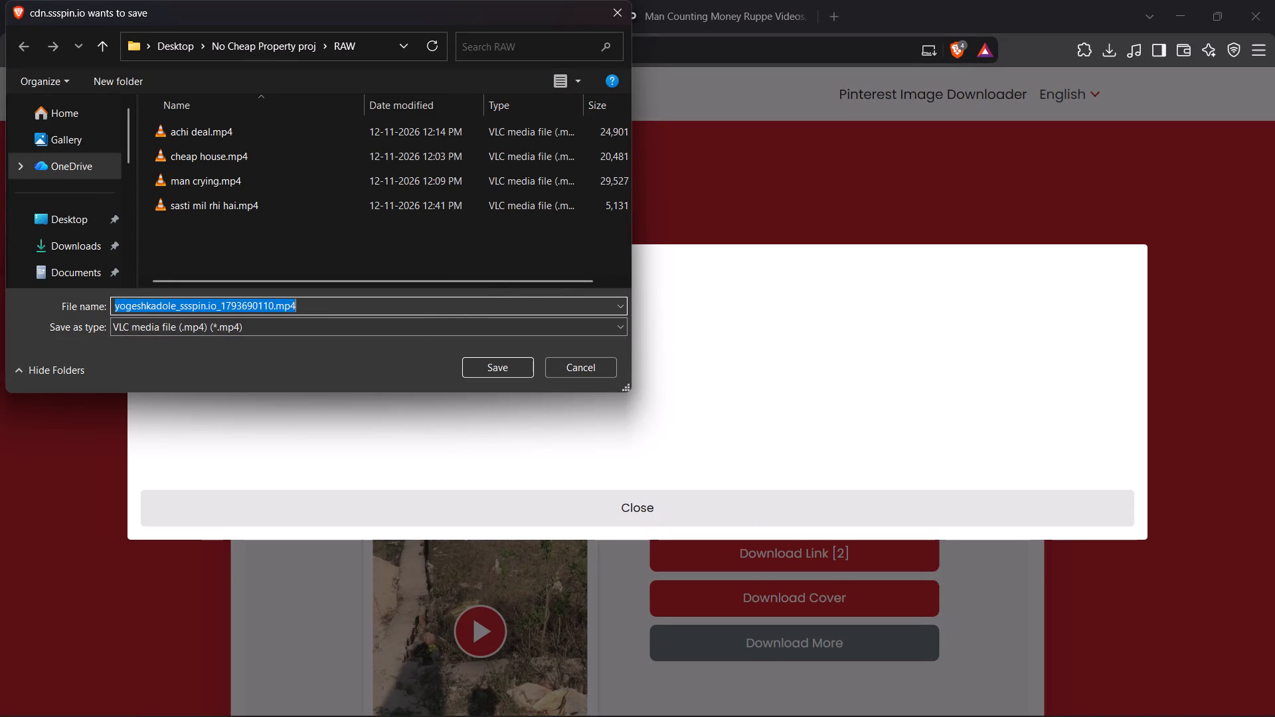
Save the downloaded land-plot video as an MP4 in the RAW folder, keeping the suggested file name.
left_click(492, 360)
left_click(1181, 11)
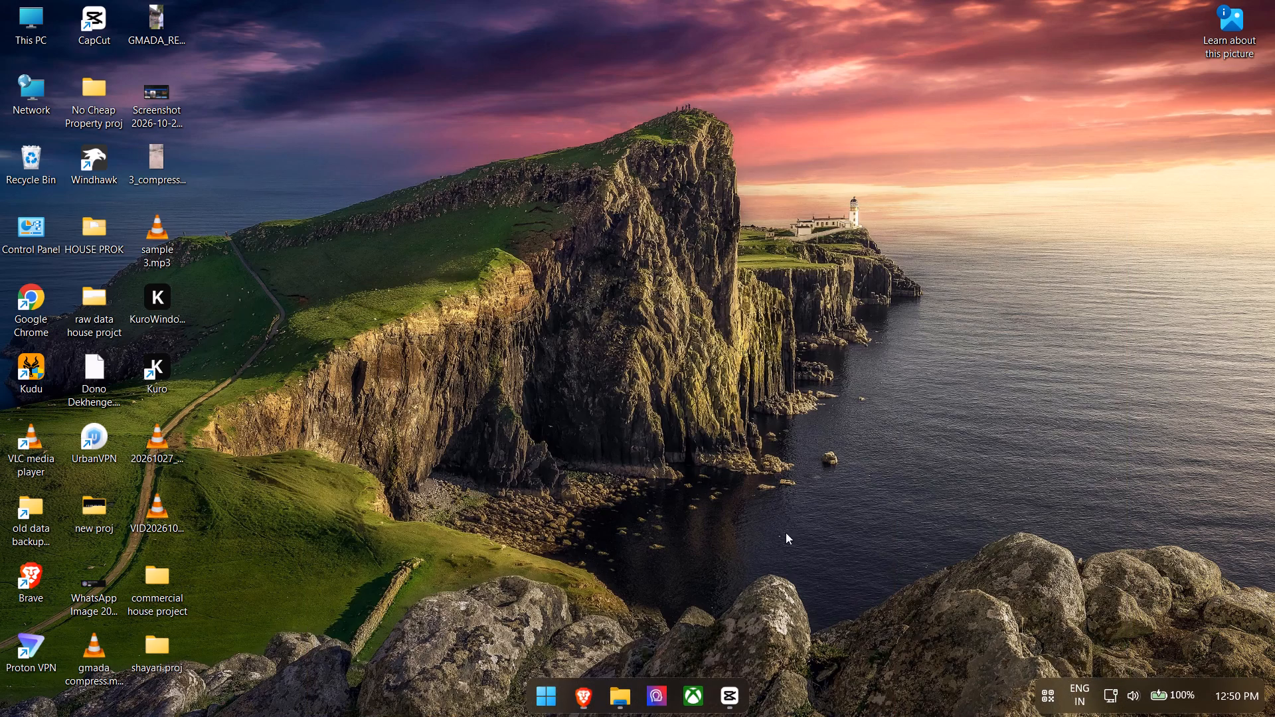
Switch to CapCut and import the newly saved land-plot video from the RAW folder into the project media.
left_click(722, 700)
left_click(390, 493)
left_click_drag(390, 493, 382, 493)
key("space")
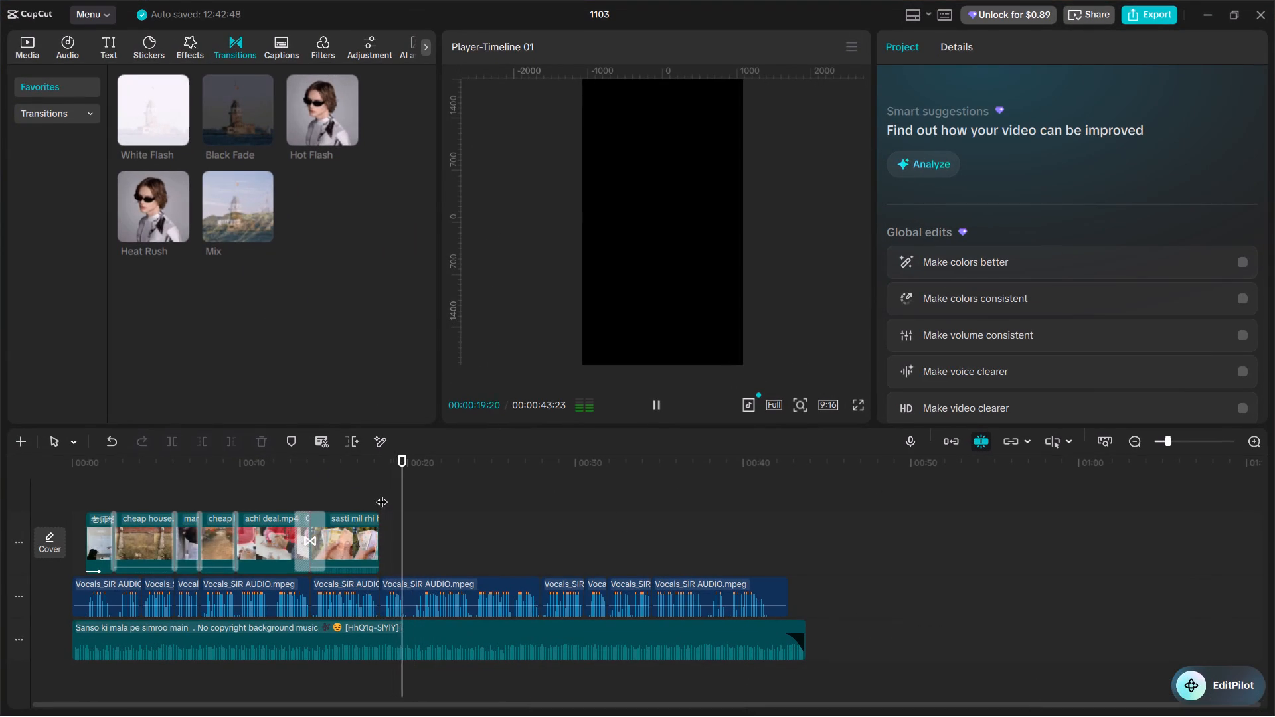
key("space")
left_click(31, 51)
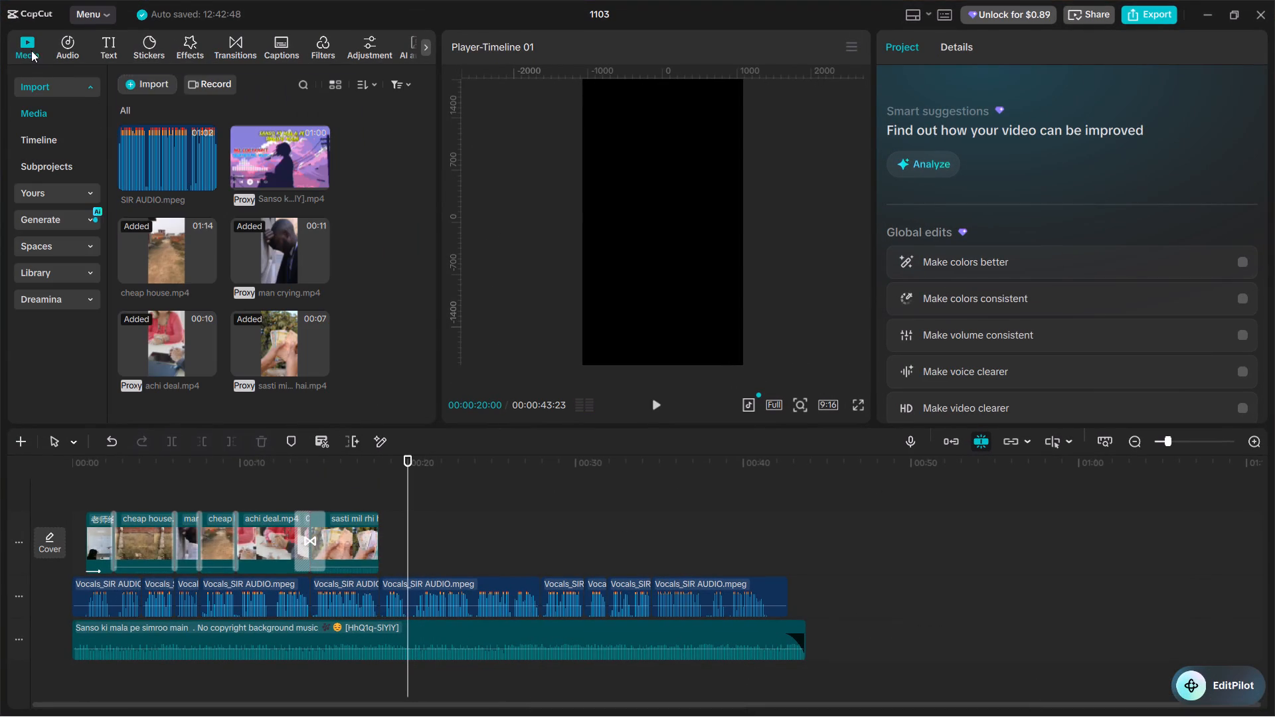
left_click(157, 84)
left_click(174, 116)
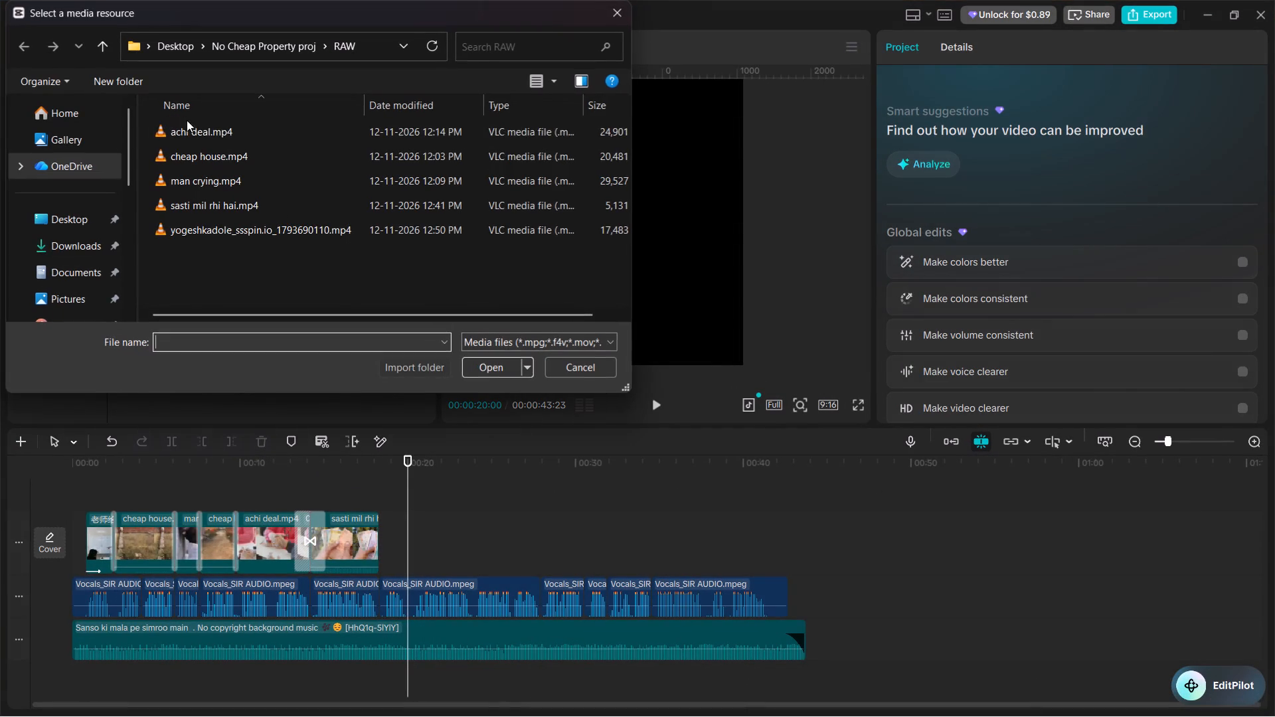
double_click(329, 231)
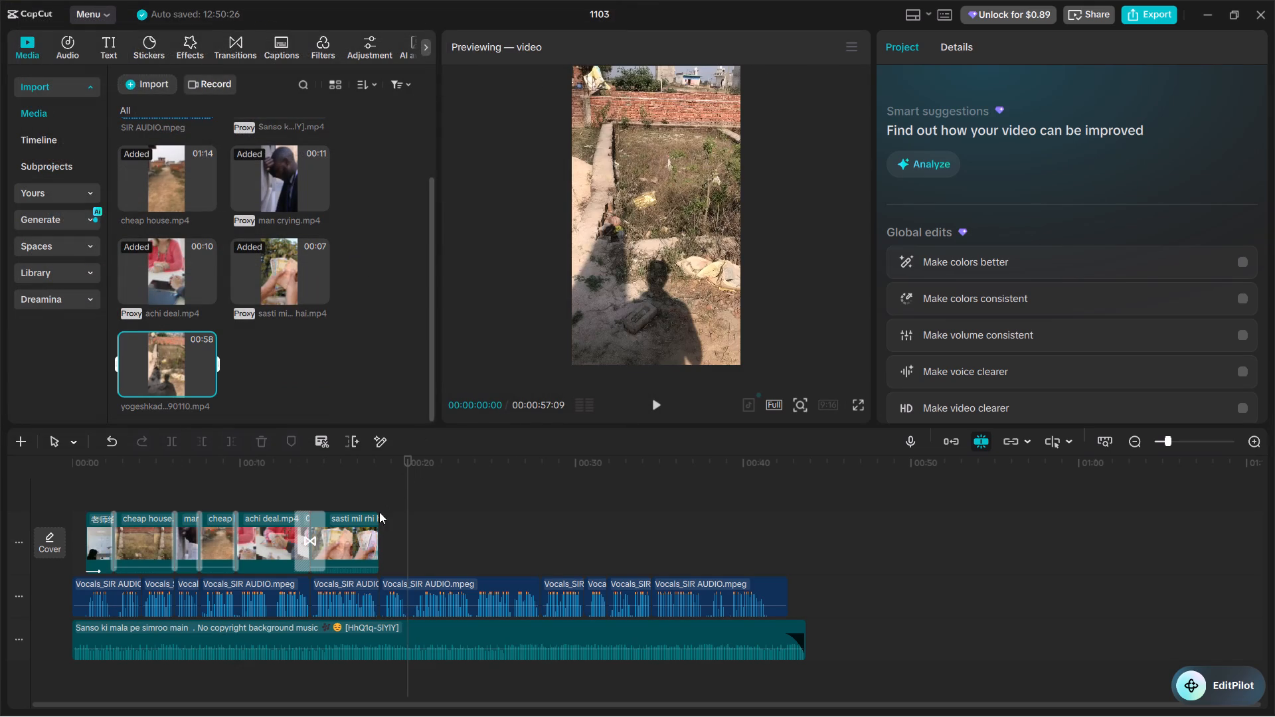
Place the imported land-plot video on the main video track starting at 00:00:20:00, after the "sasti mil rhi hai" clip.
left_click_drag(171, 355, 411, 540)
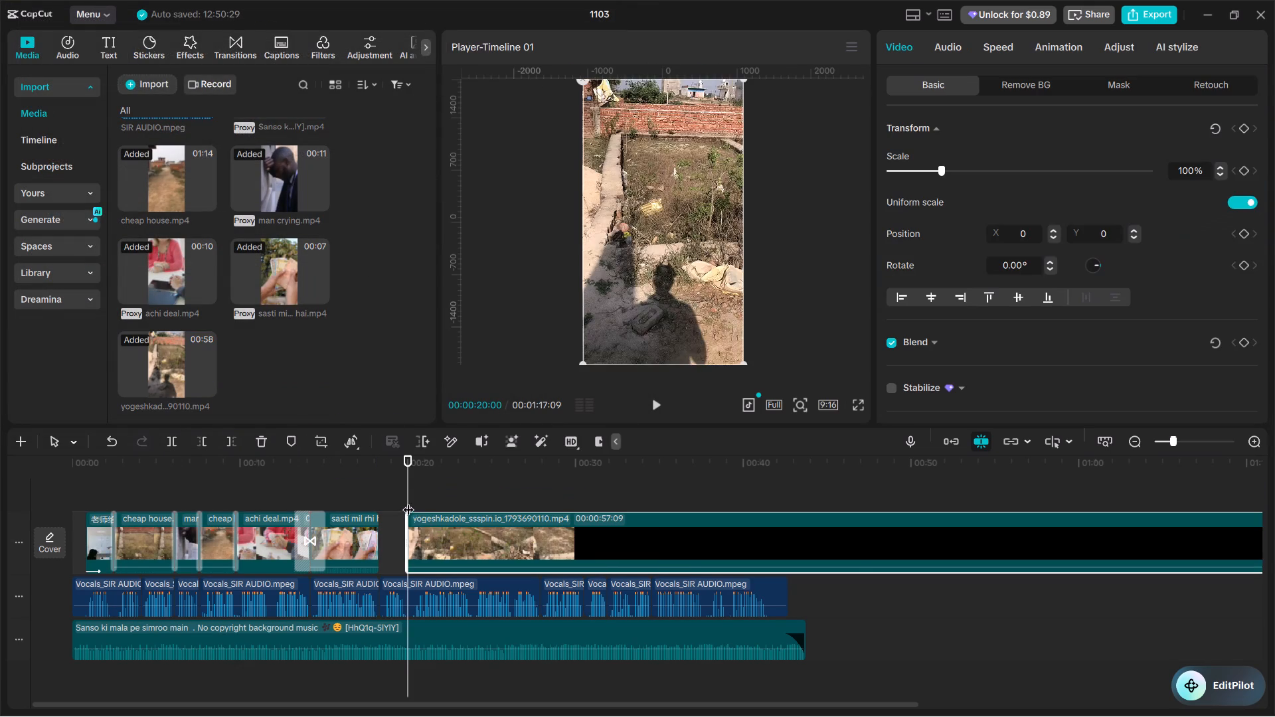
Split the land-plot clip at 00:00:23:19 and delete the portion before the cut.
key("space")
left_click(401, 483)
key("space")
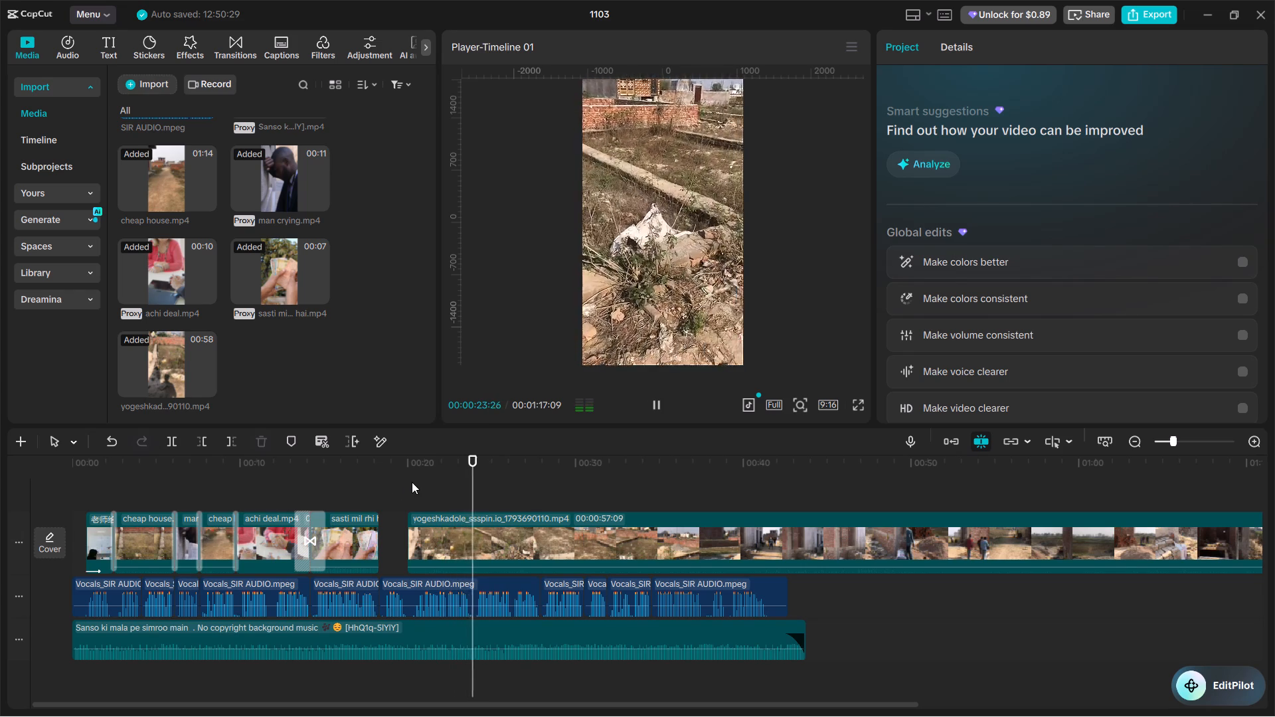
left_click(420, 485)
left_click_drag(420, 485, 433, 493)
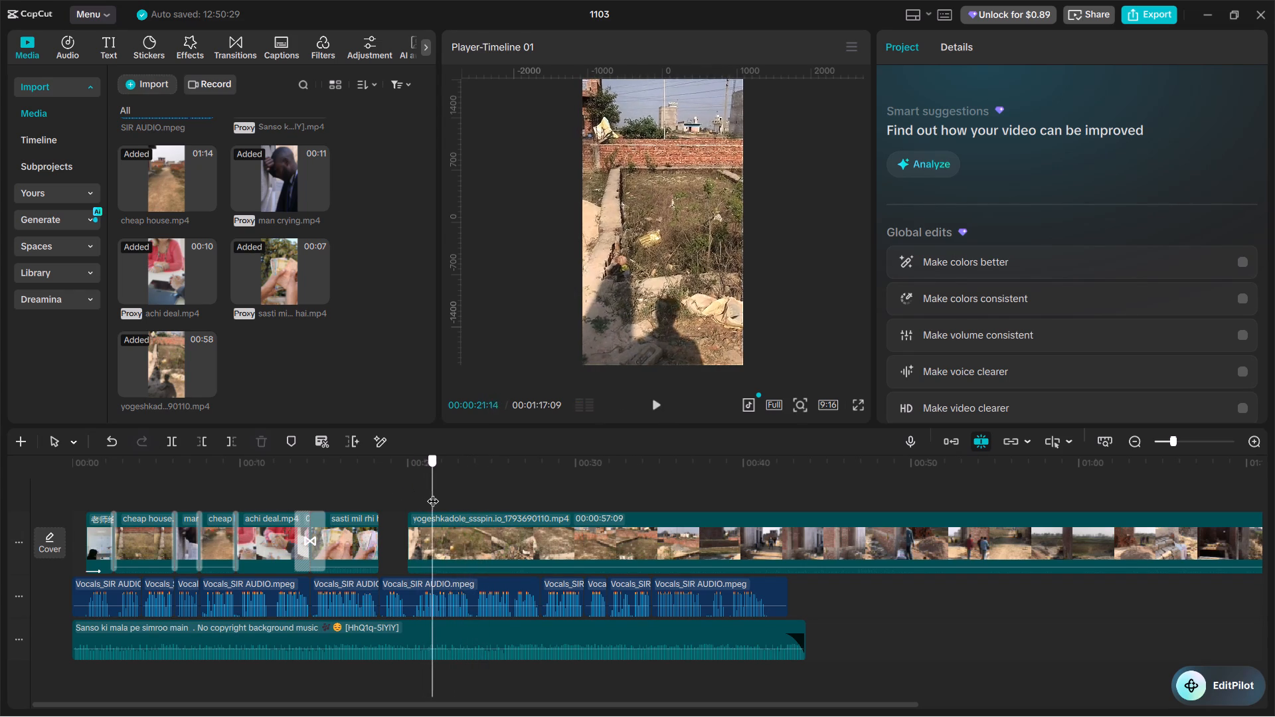
left_click_drag(433, 493, 469, 521)
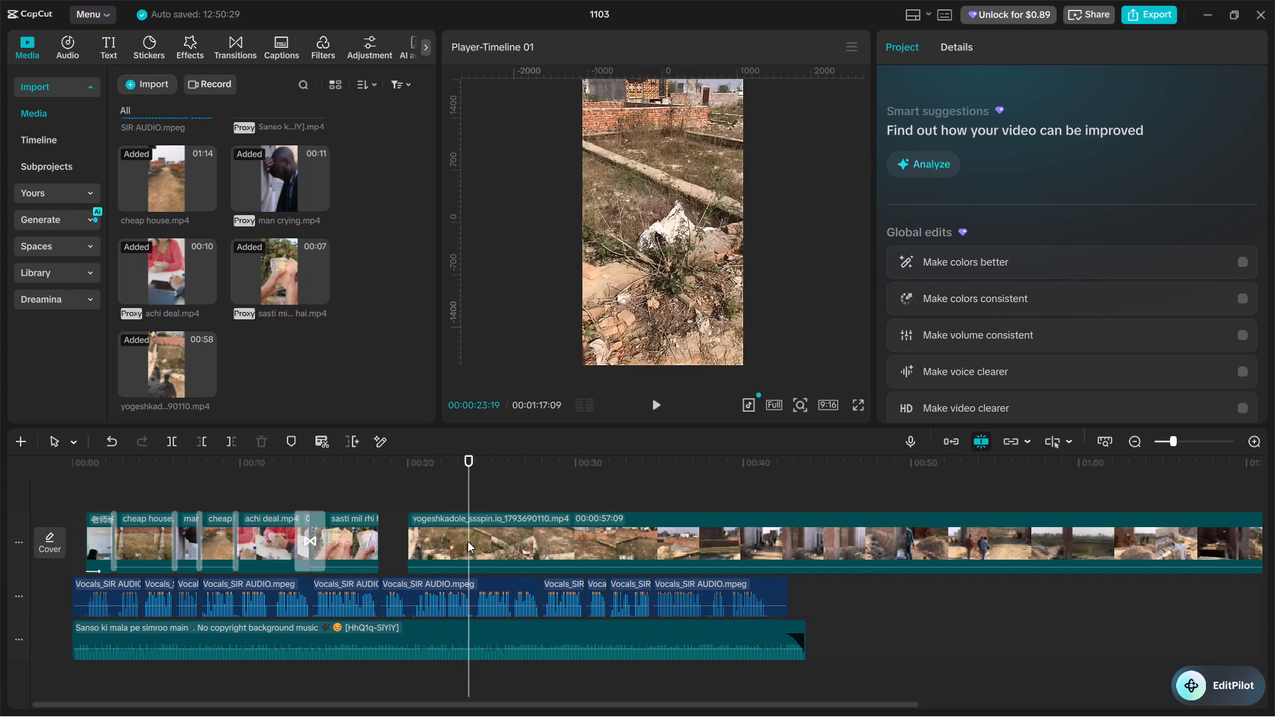
left_click(467, 541)
key("ctrl+b")
left_click(414, 538)
left_click(434, 534)
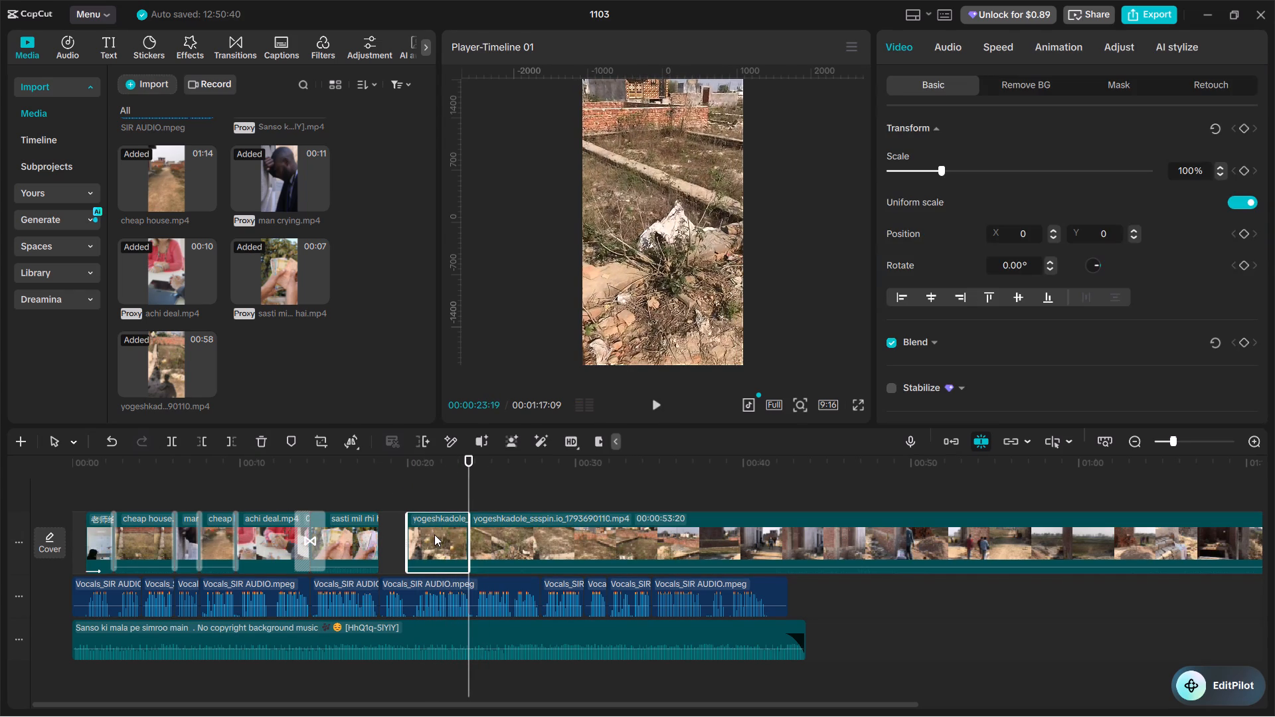
key("BackSpace")
Play back the vocals from about 00:00:20:07, in the gap before the remaining land-plot clip.
left_click(417, 505)
left_click(415, 504)
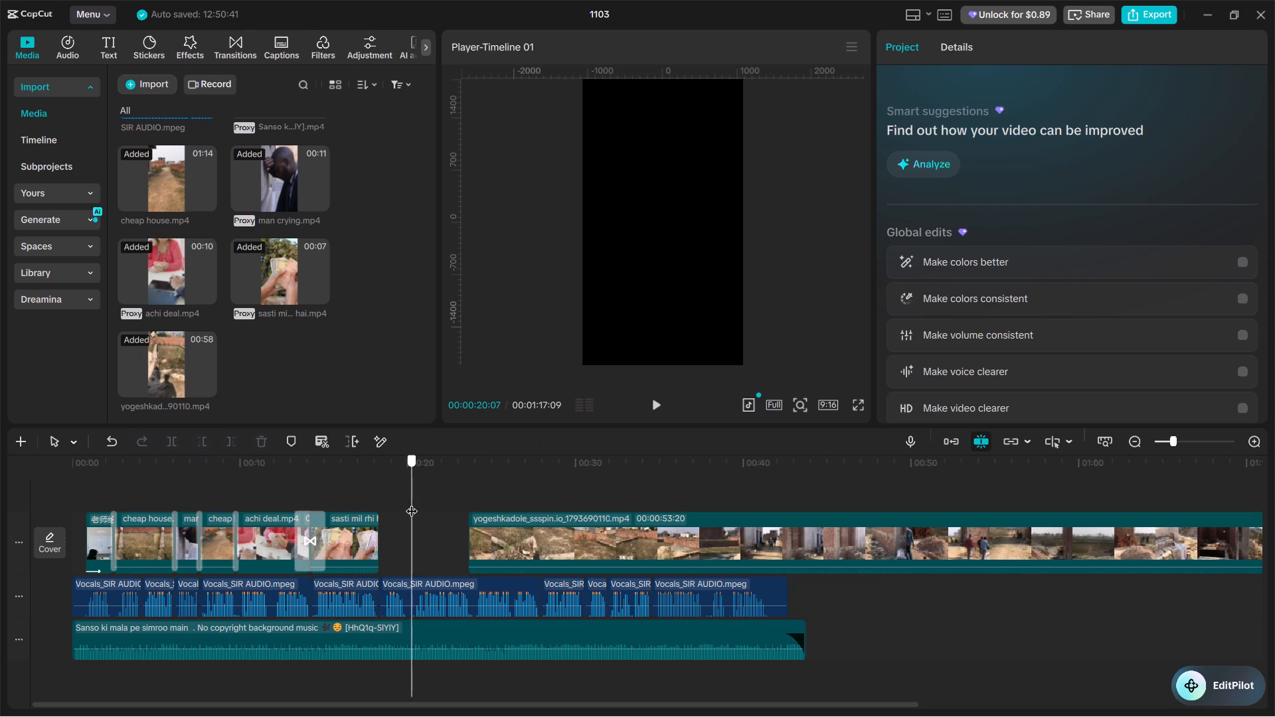
key("space")
left_click(412, 502)
key("space")
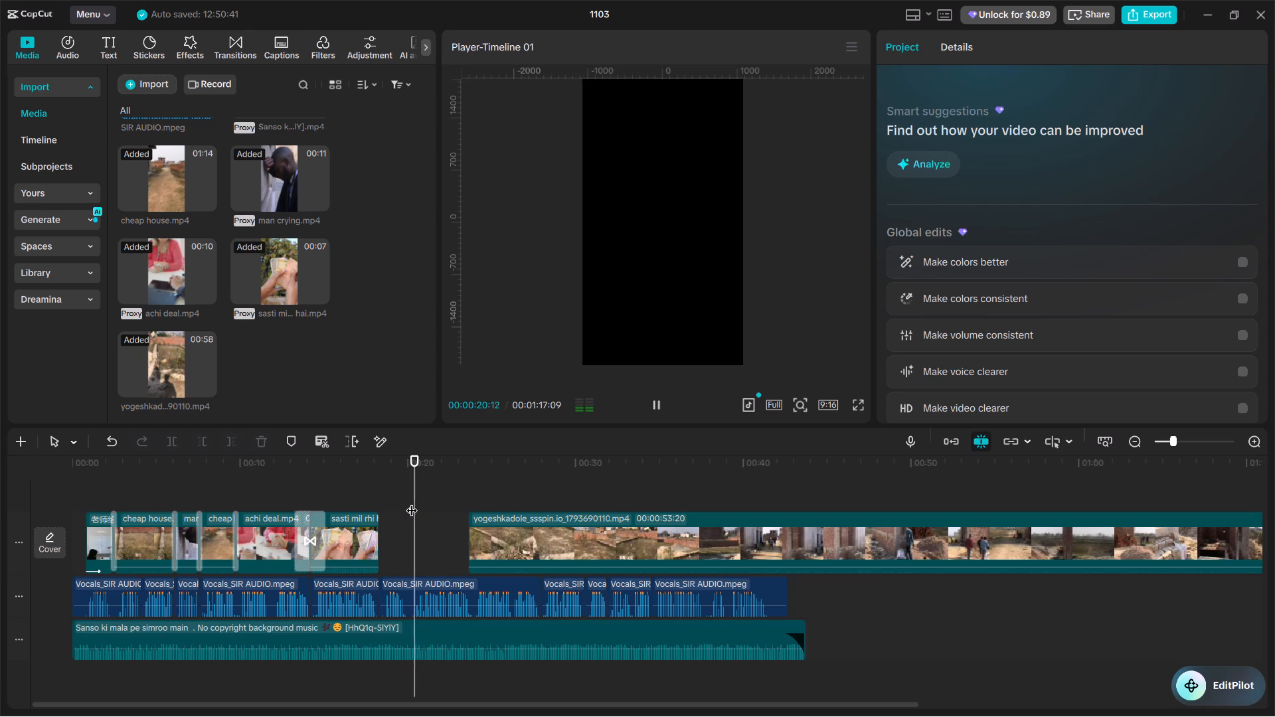
Close the gap before the land-plot clip, reposition it to start at 00:00:20:07, and check its opening against the vocals.
left_click(412, 502)
right_click(438, 525)
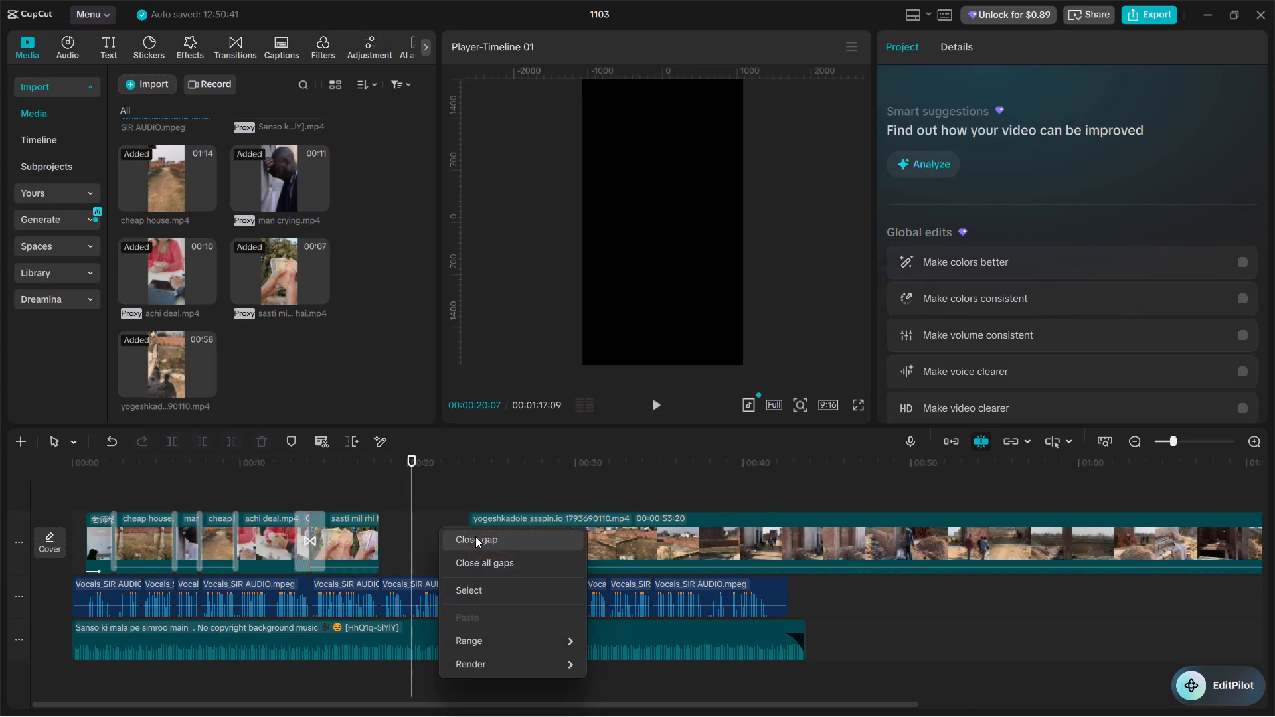
left_click(475, 536)
left_click_drag(438, 536, 473, 535)
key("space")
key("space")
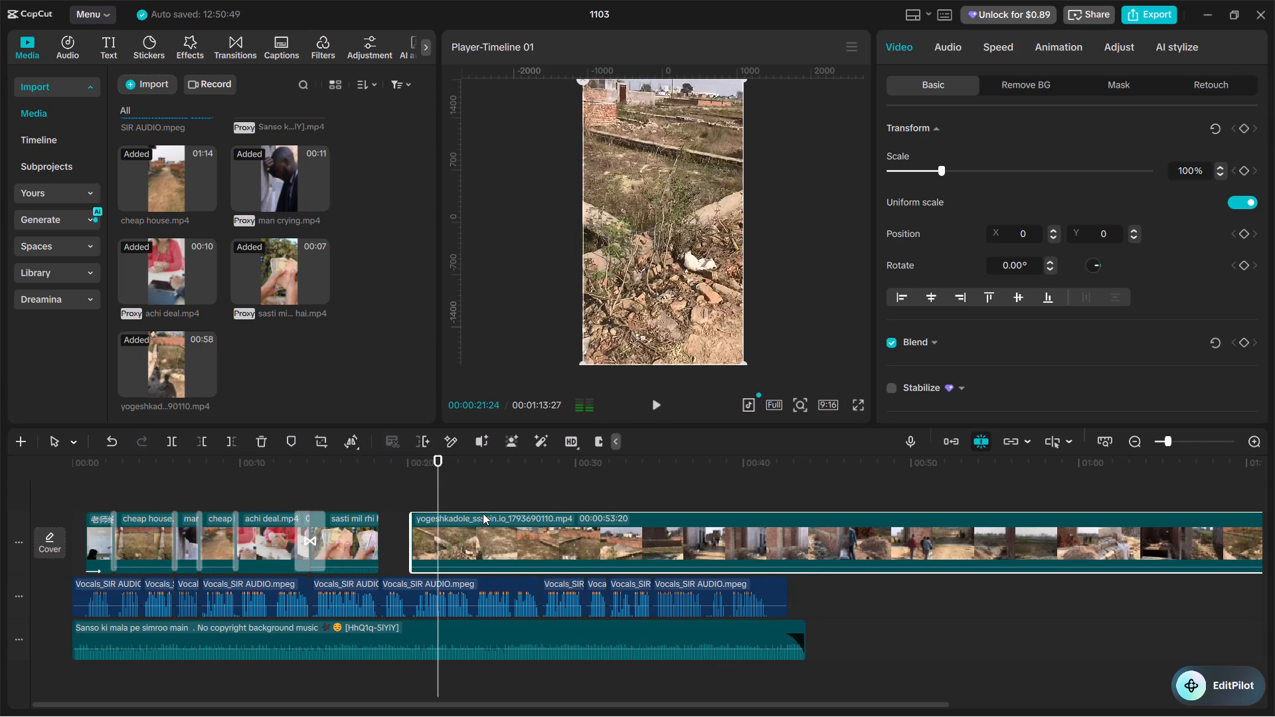
Minimise the CapCut window to reach the desktop.
left_click(1203, 21)
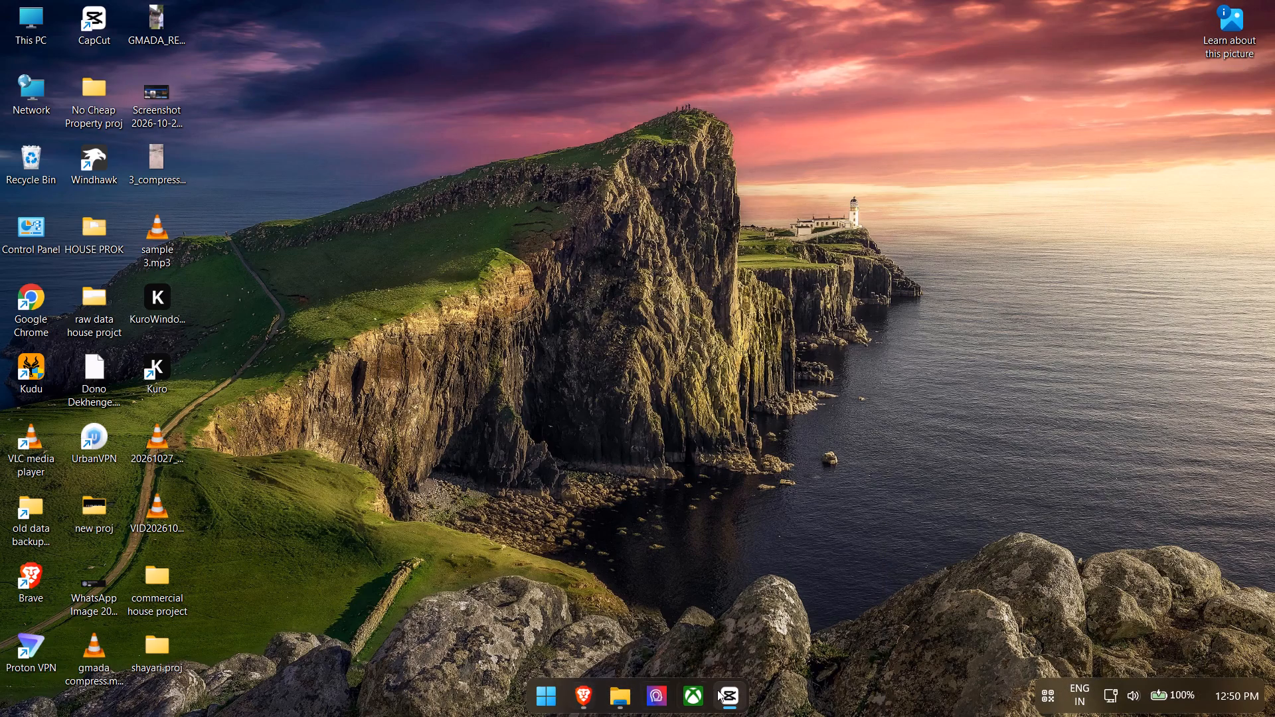
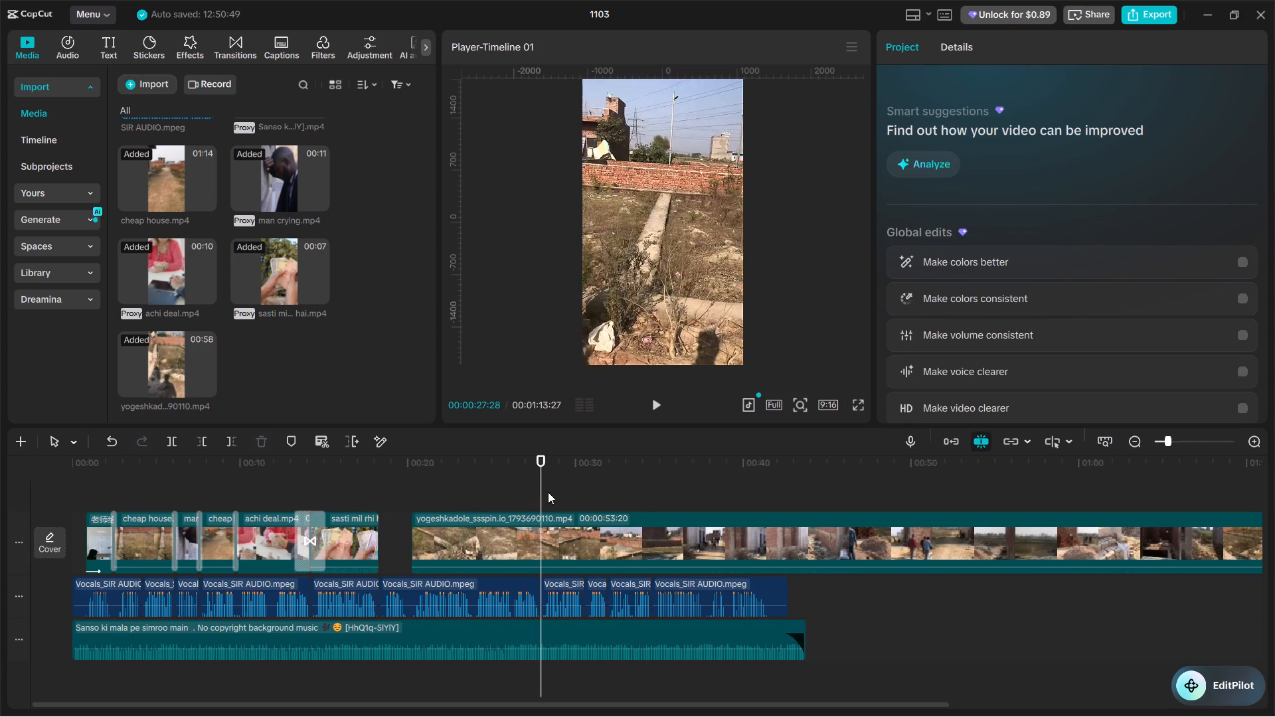
Split the land-plot clip at 00:00:27:28 and delete the portion after the cut.
left_click(574, 543)
key("ctrl+b")
key("BackSpace")
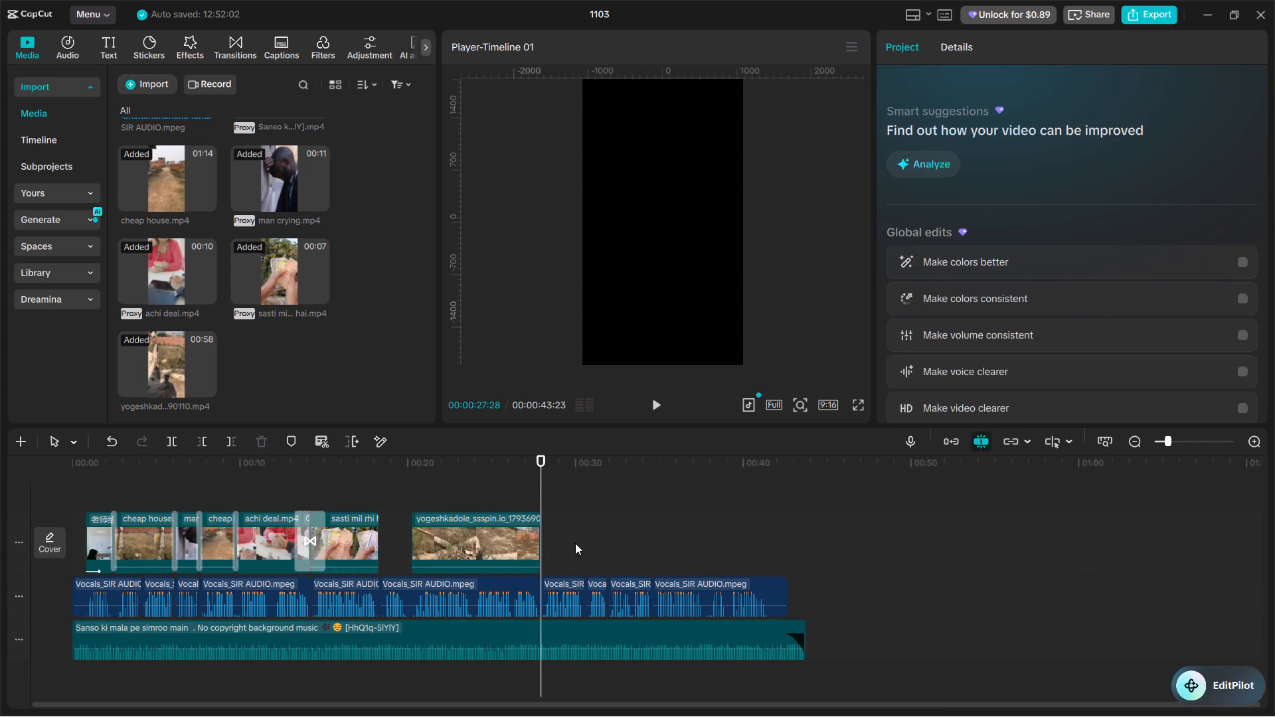
Play back the vocals from 00:00:27:28, after the trimmed land-plot clip, to hear which visuals the following section needs.
key("space")
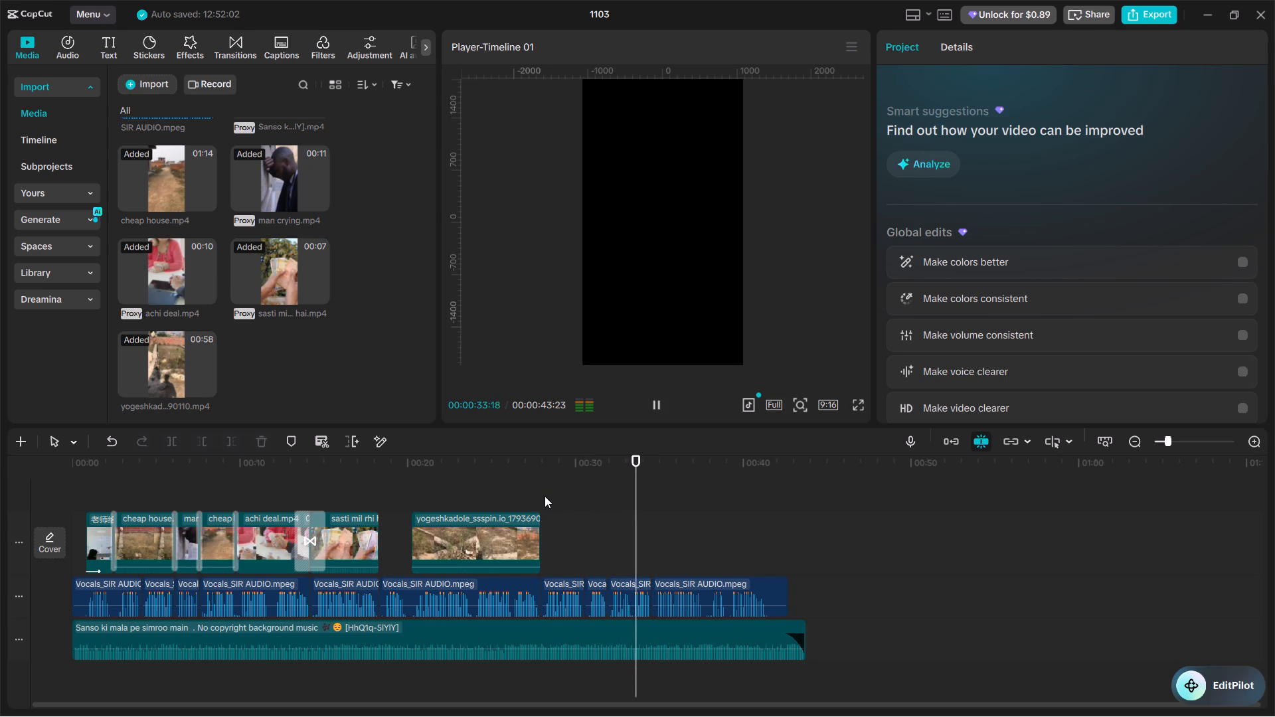
left_click(545, 496)
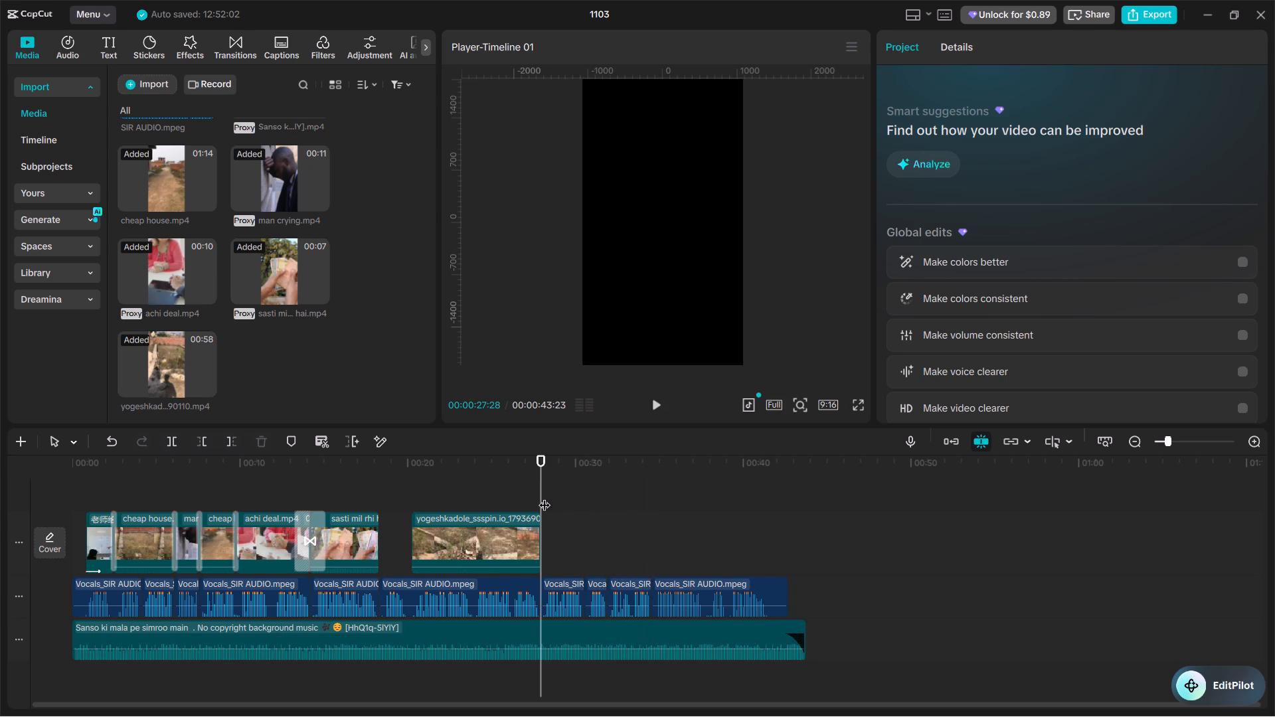
key("space")
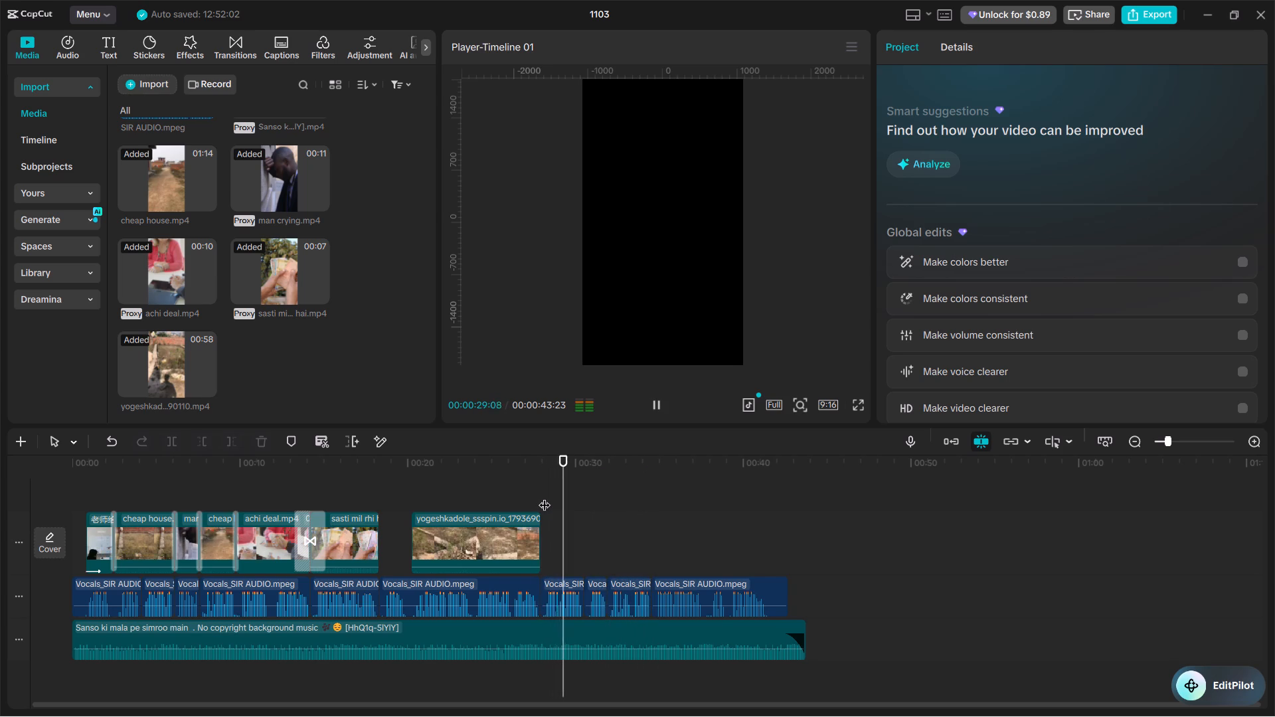
key("space")
key("space")
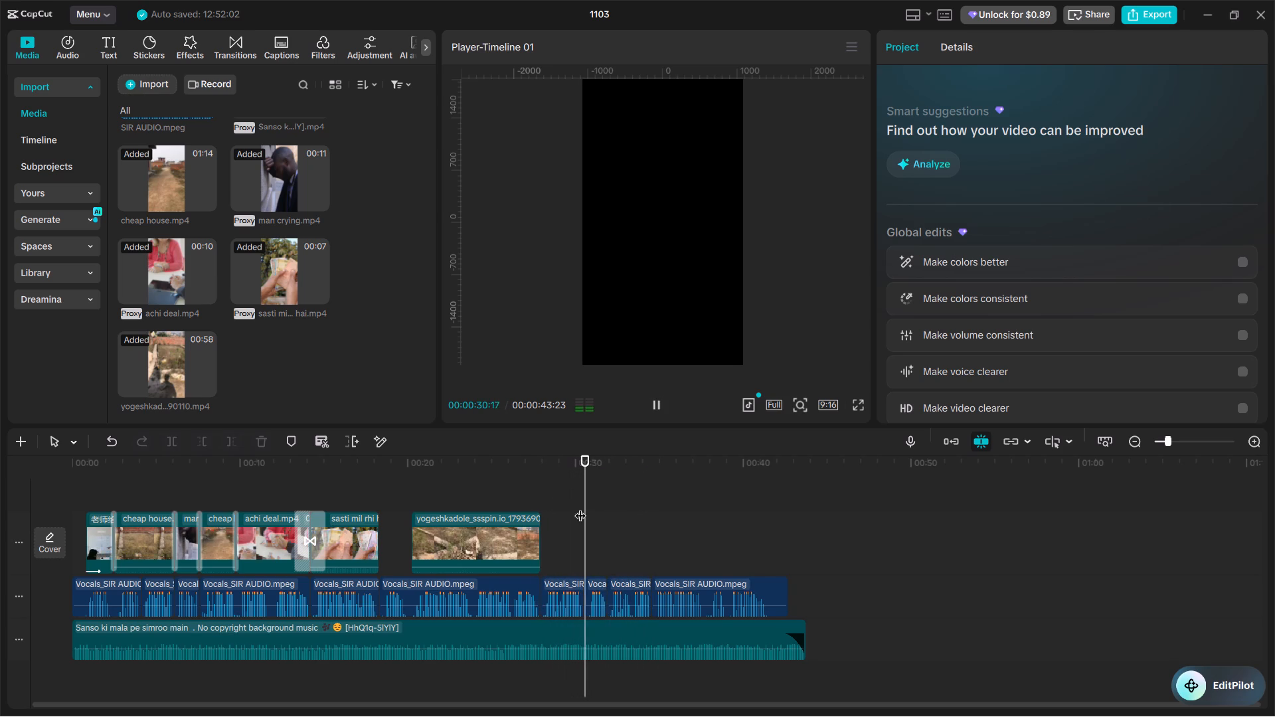
left_click(584, 520)
left_click_drag(584, 520, 566, 510)
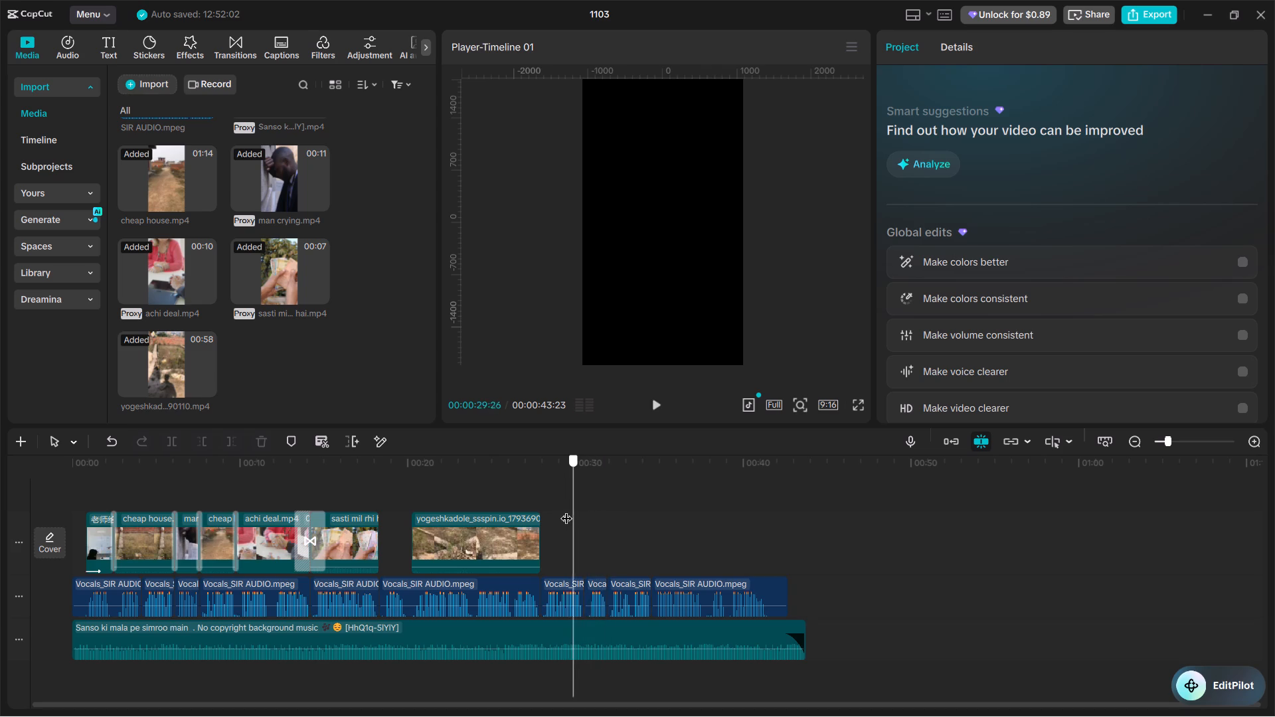
left_click_drag(566, 510, 539, 485)
Minimize CapCut and switch to the desktop.
left_click(1201, 9)
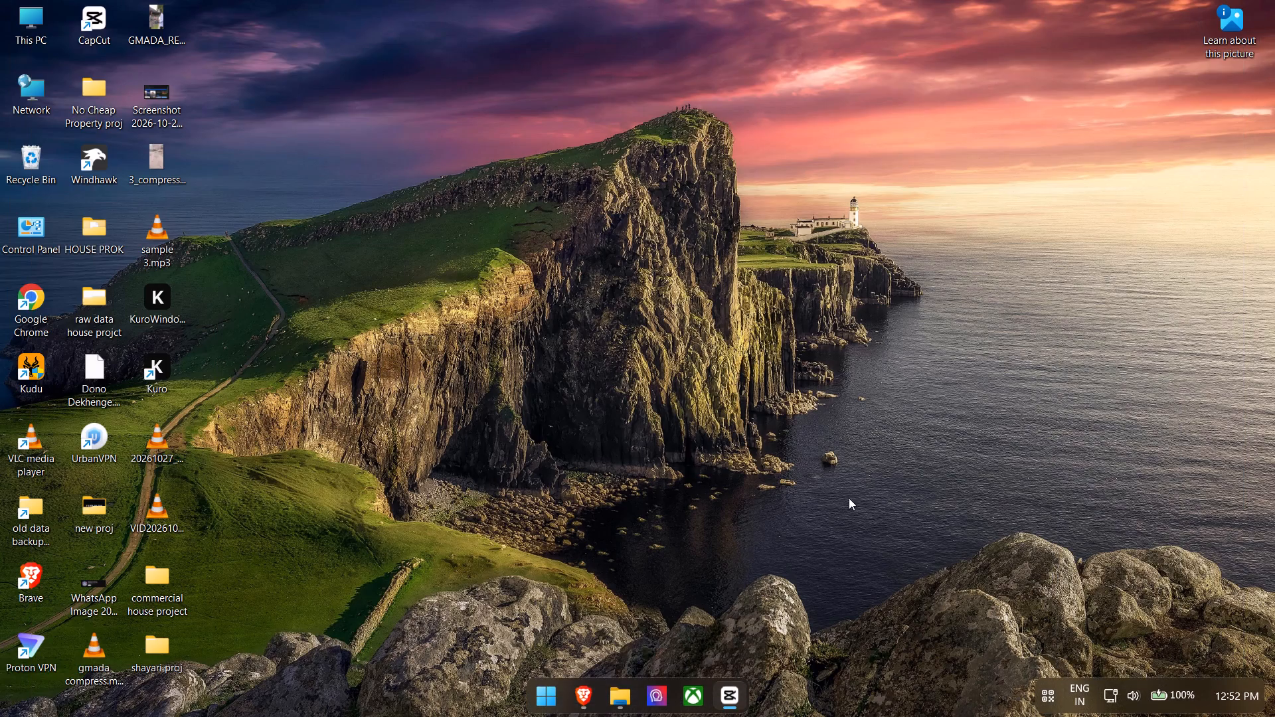
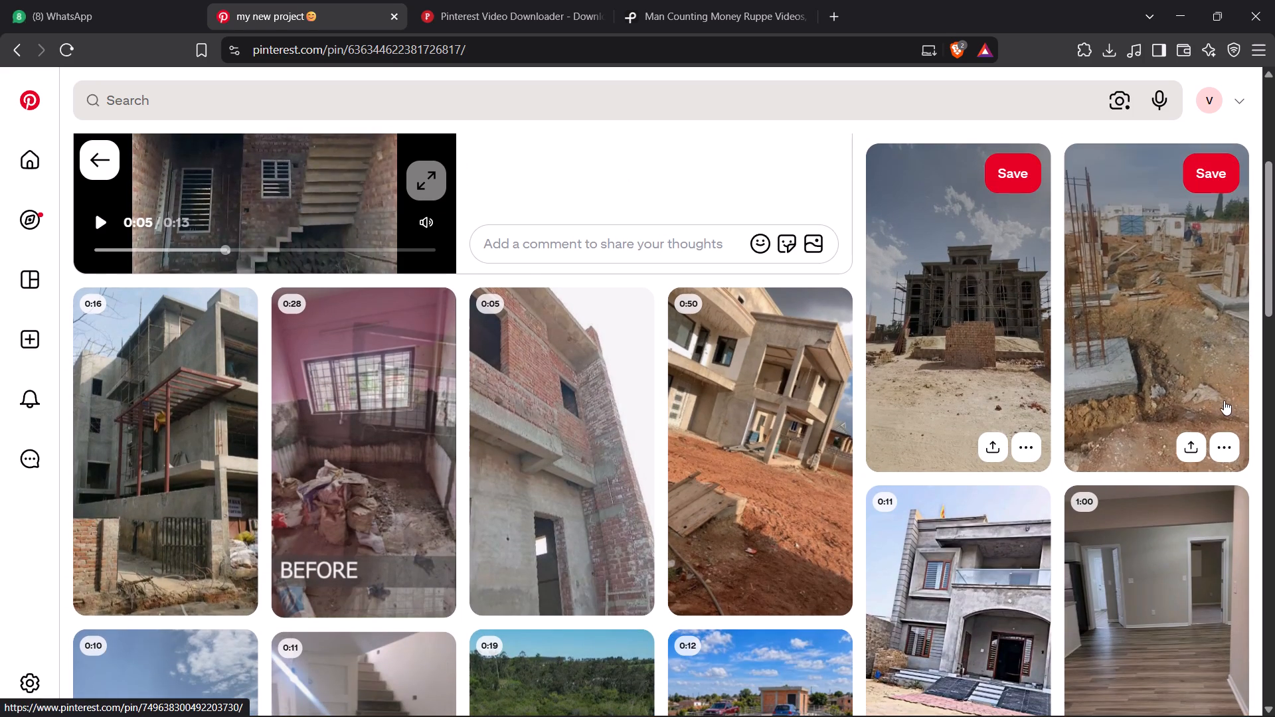
Browse the related pins under the "my new project" Pinterest video for a house-construction clip suiting the next section of vocals.
scroll(1274, 219, "down", 4)
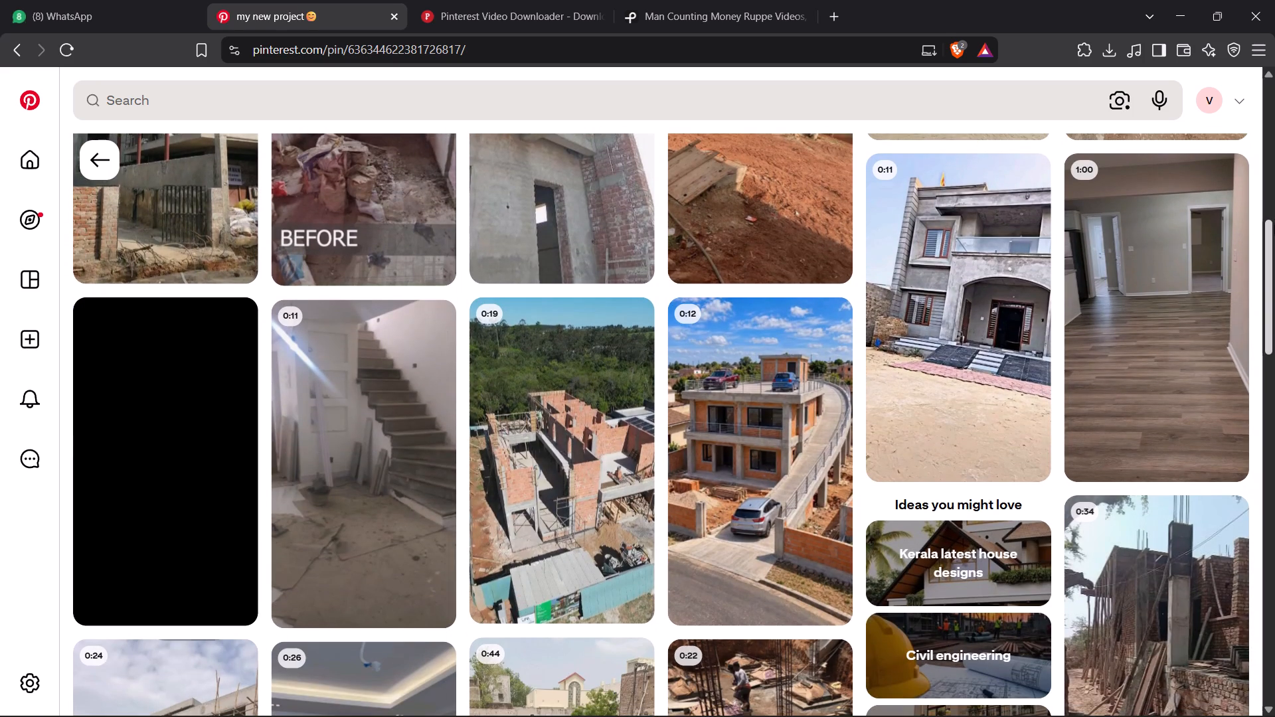
scroll(1274, 226, "down", 3)
scroll(1274, 227, "up", 1)
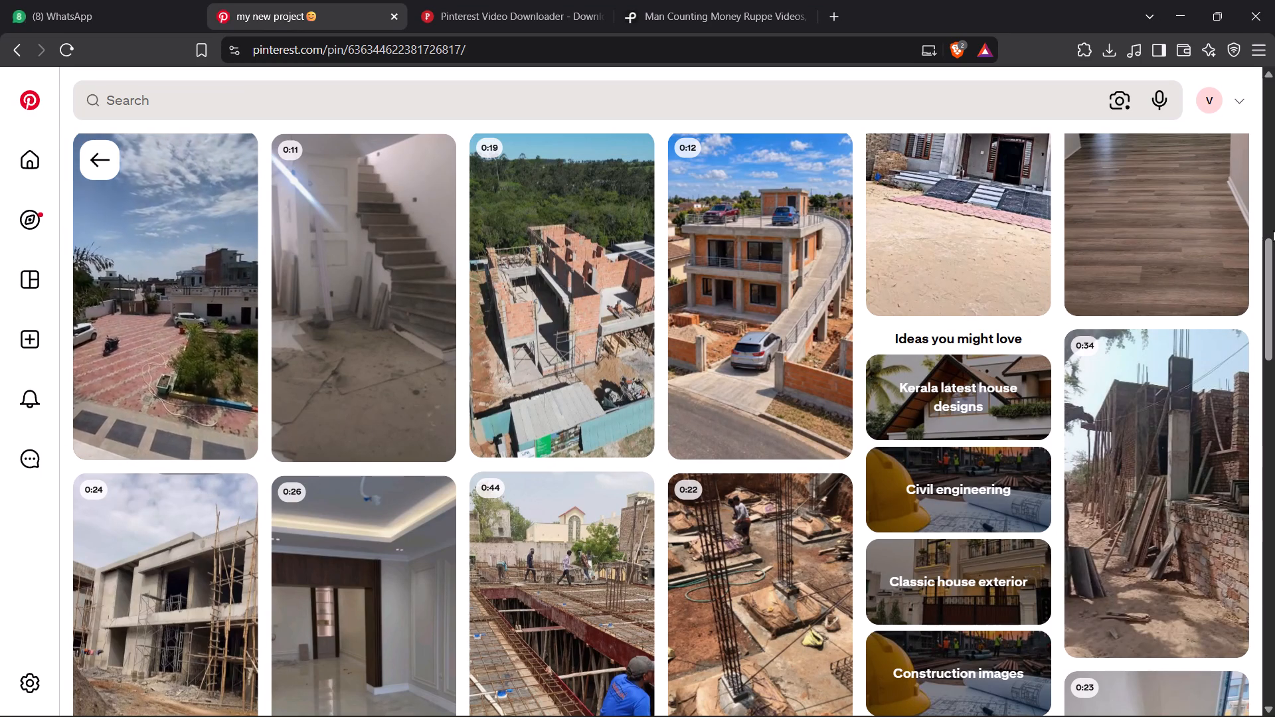
scroll(1273, 230, "down", 4)
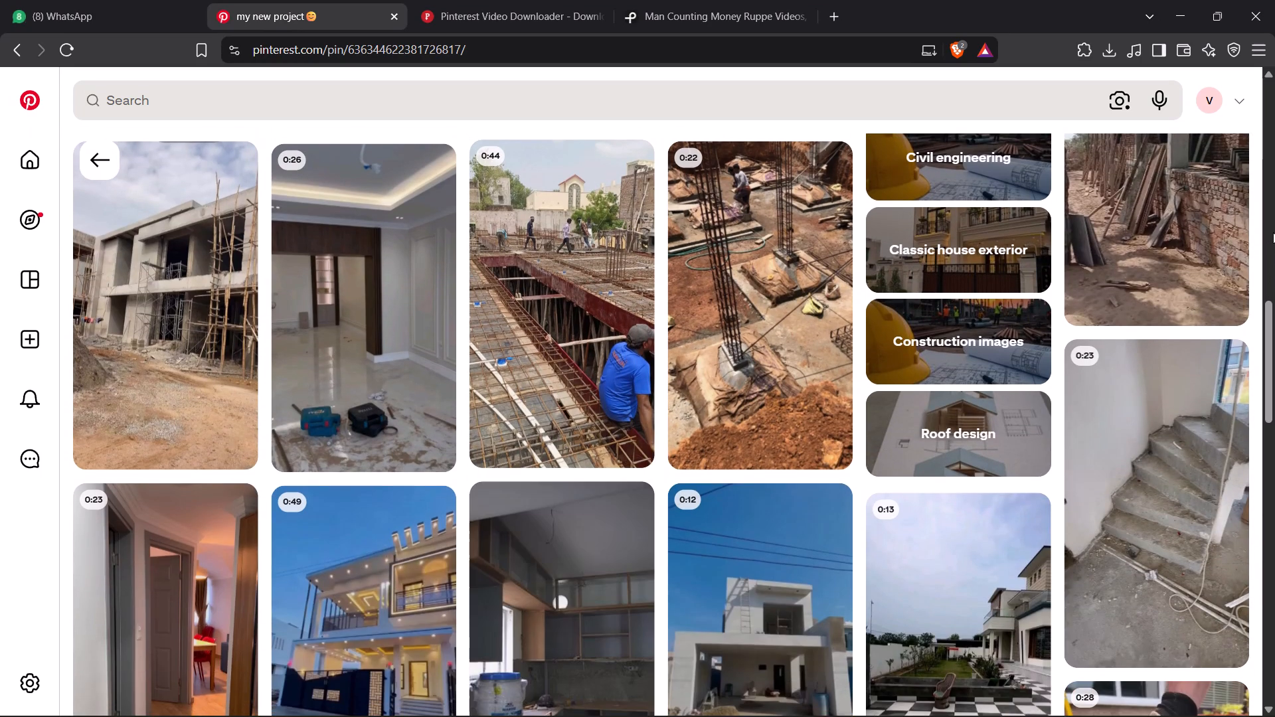
scroll(1273, 232, "down", 2)
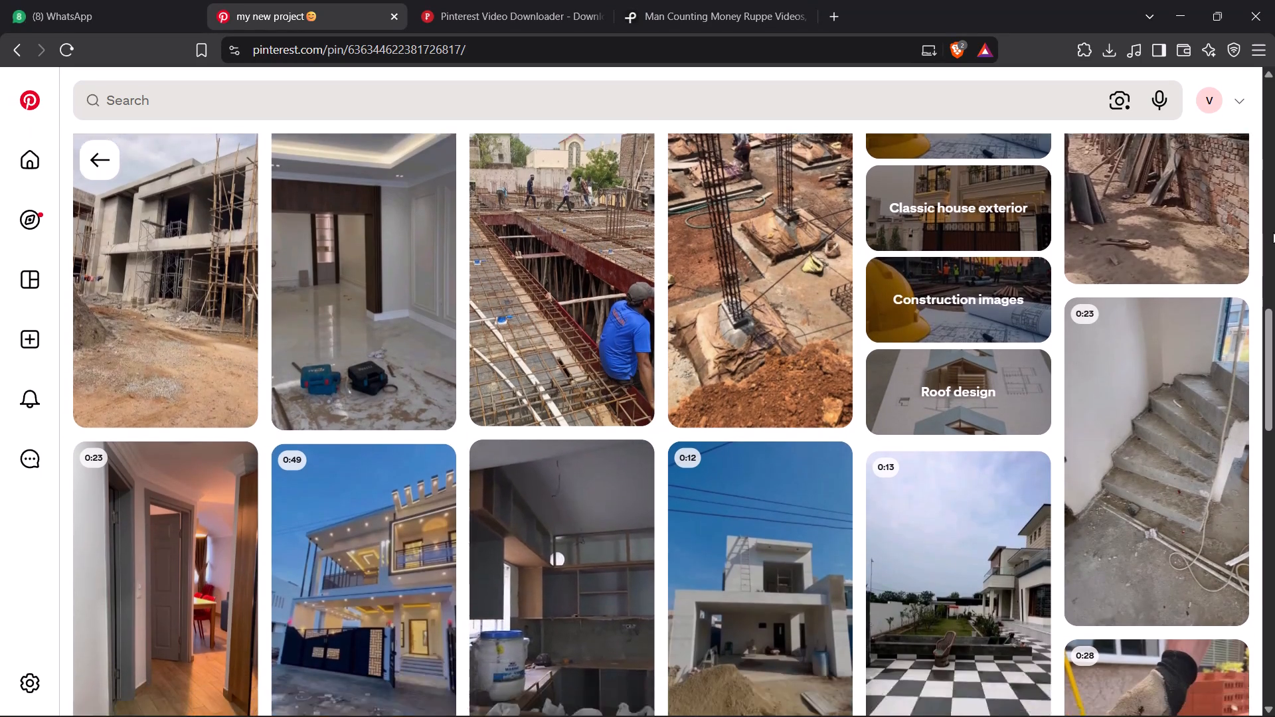
scroll(1273, 232, "down", 5)
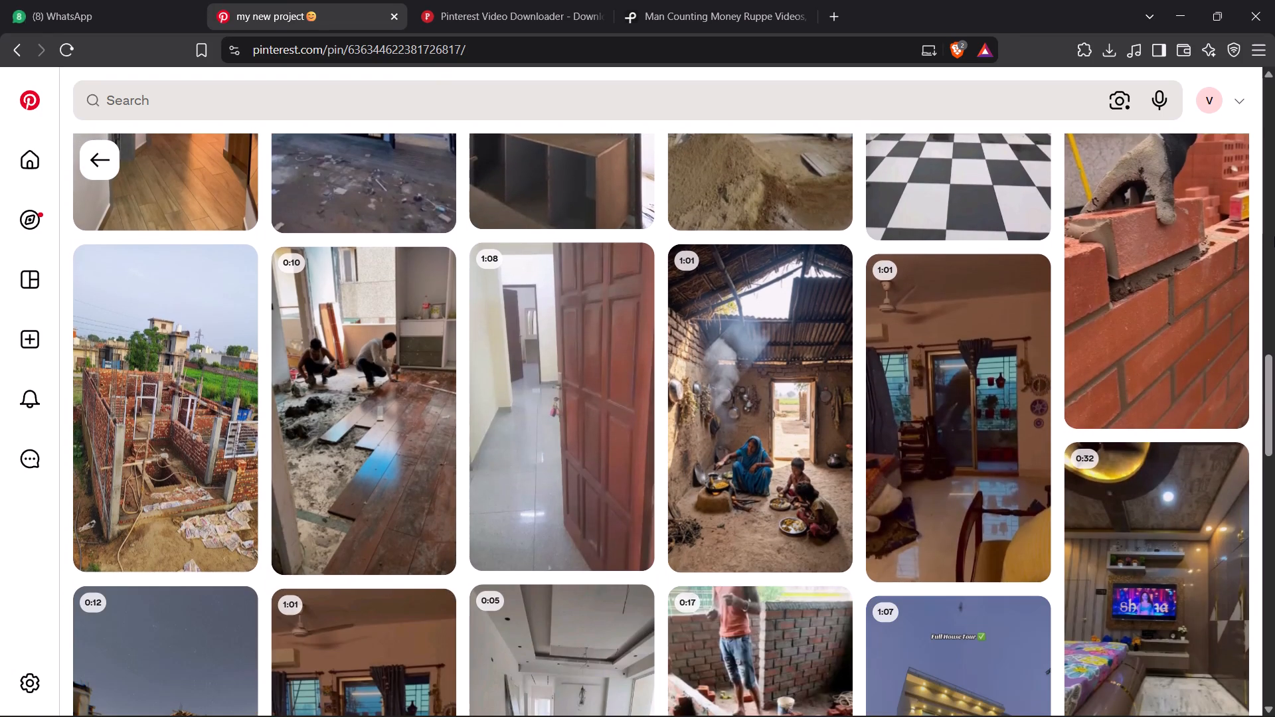
scroll(1274, 236, "down", 6)
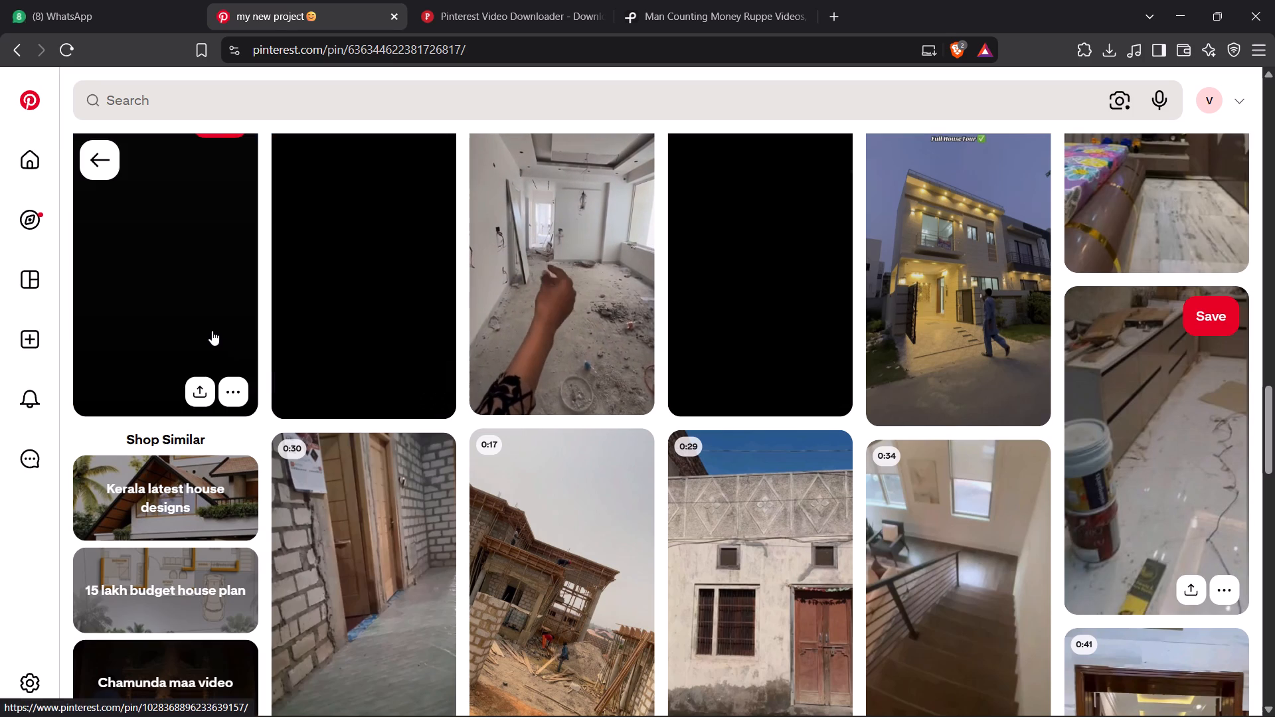
scroll(212, 331, "up", 2)
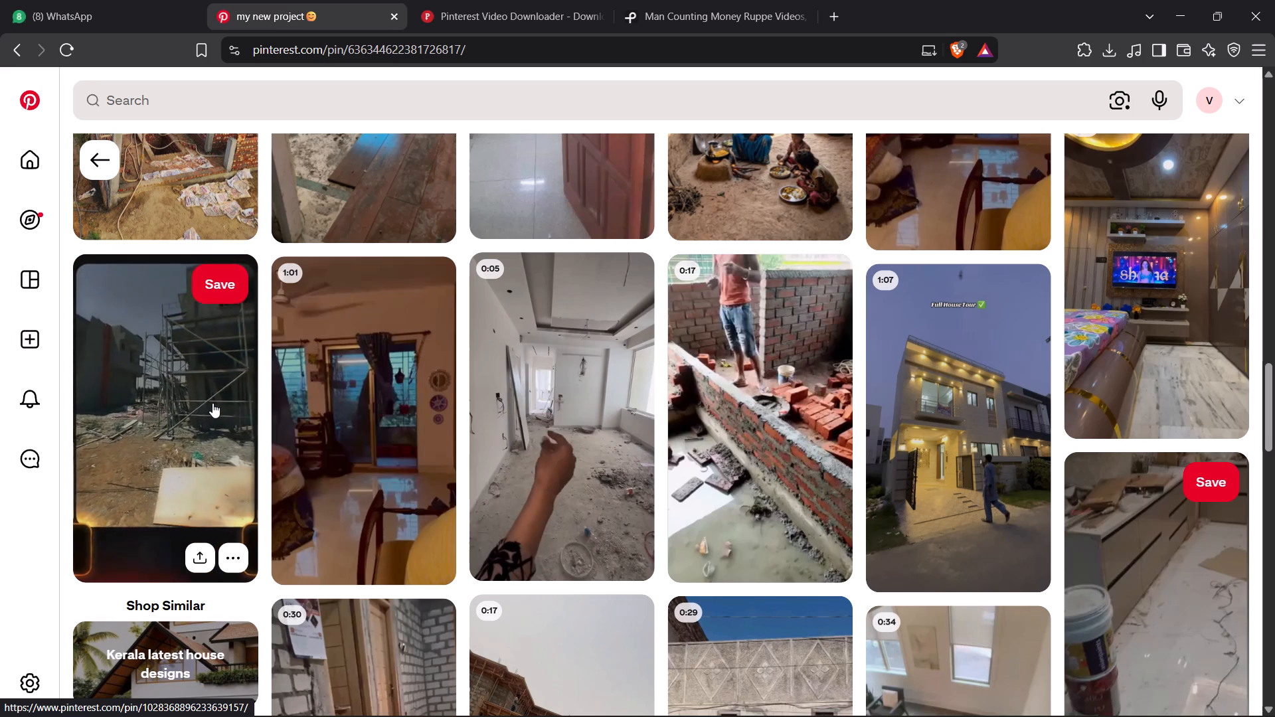
scroll(212, 403, "up", 3)
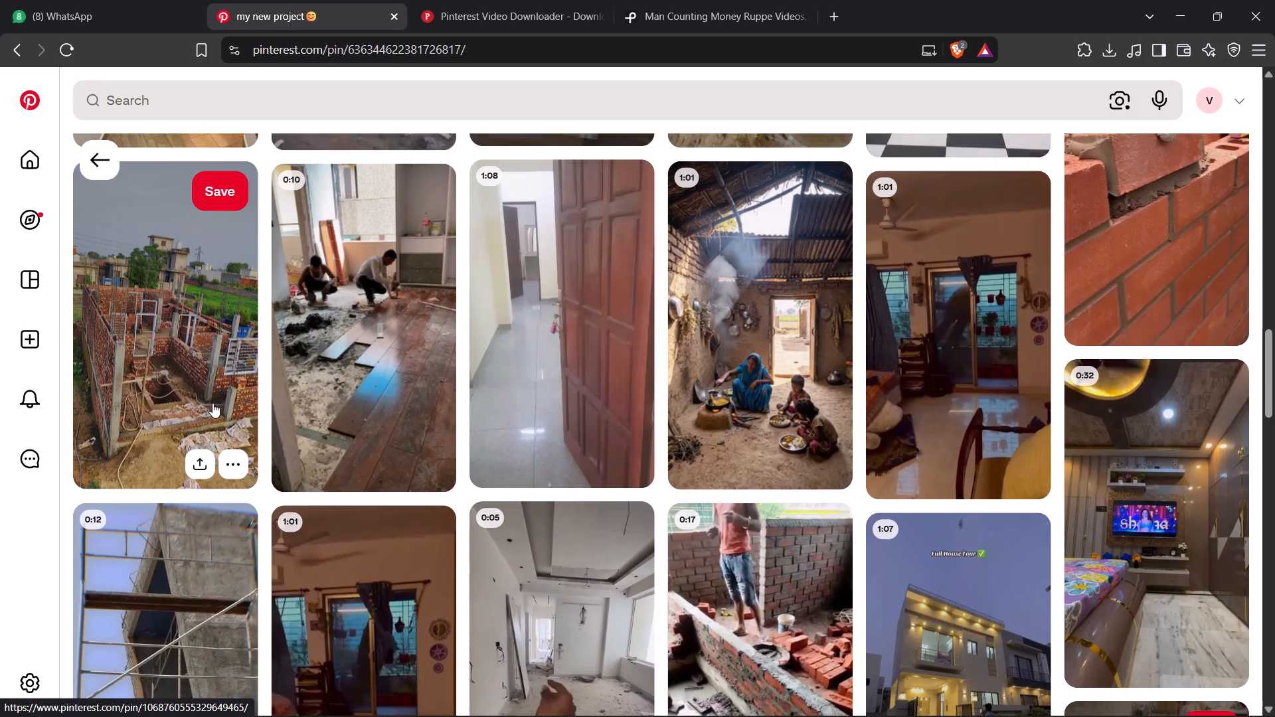
scroll(220, 394, "up", 4)
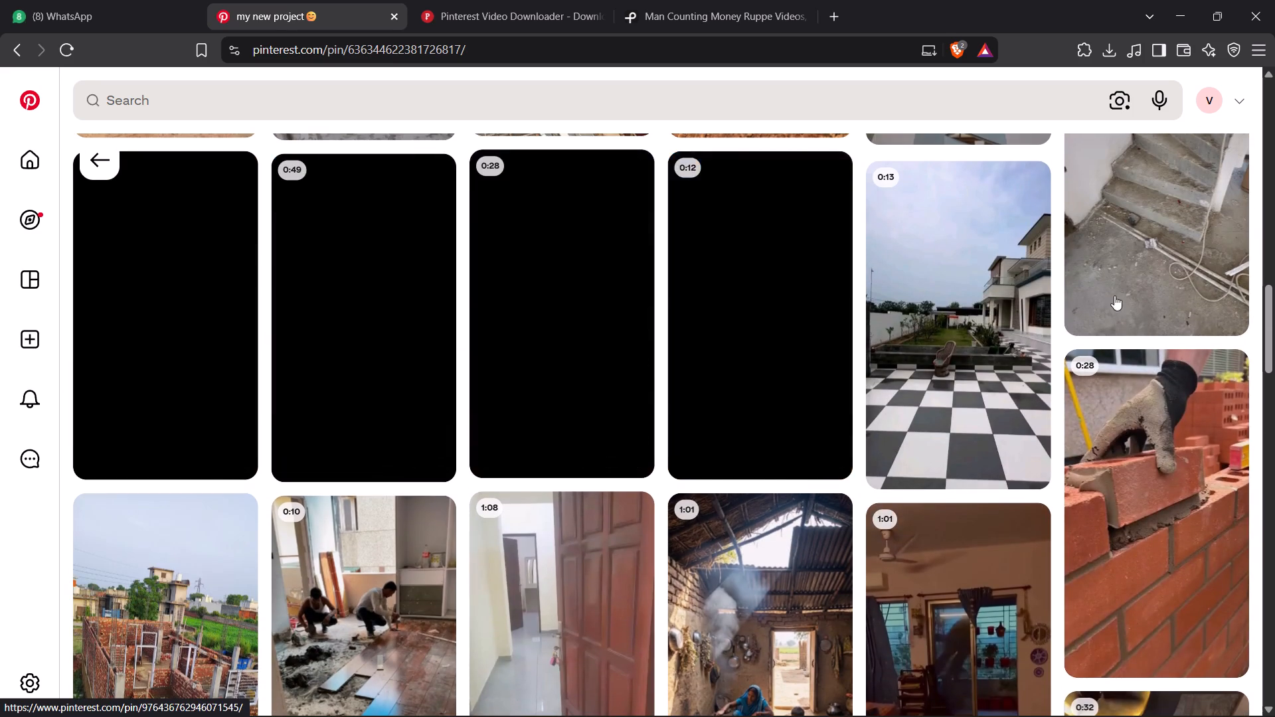
scroll(1155, 298, "up", 4)
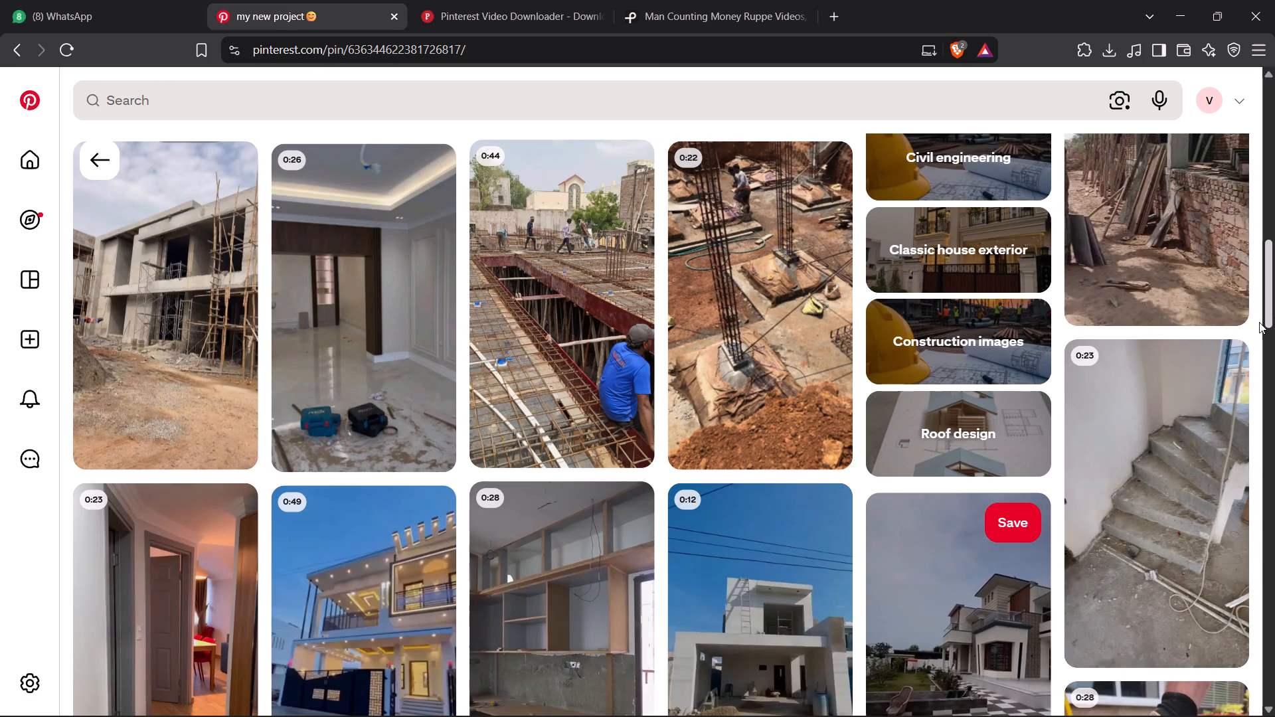
scroll(139, 351, "up", 1)
scroll(195, 345, "up", 7)
scroll(247, 359, "down", 1)
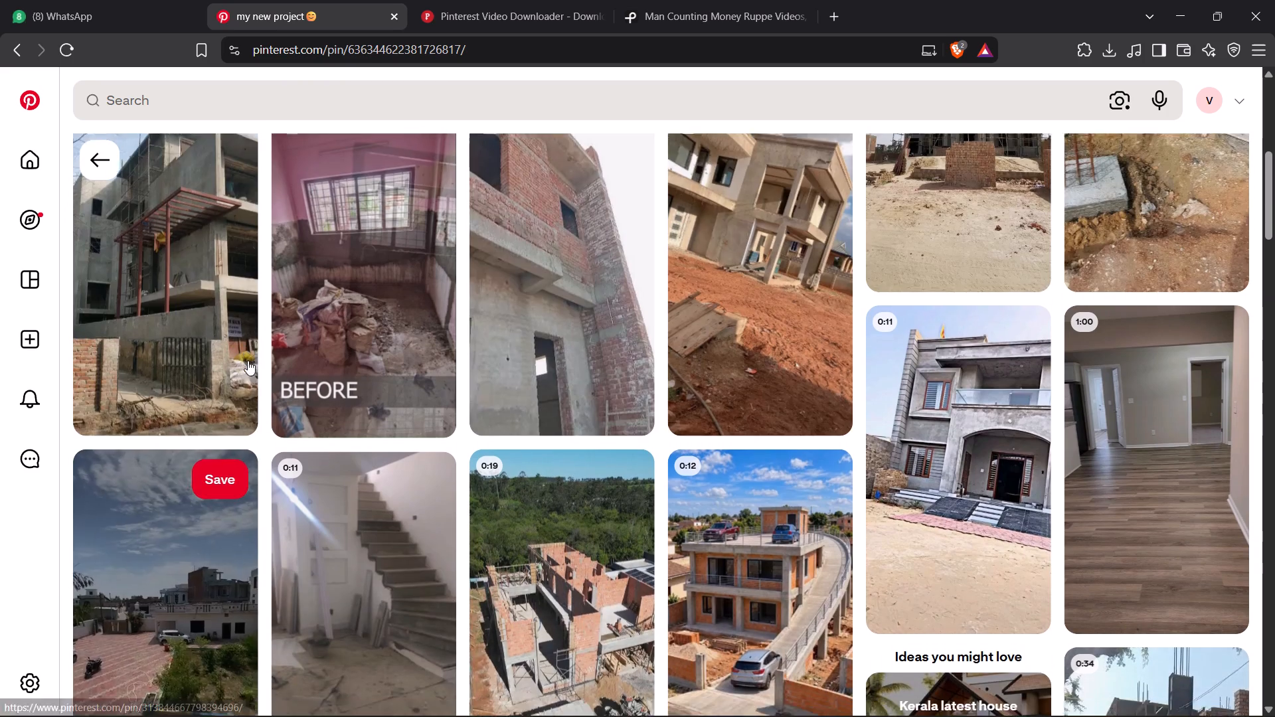
scroll(248, 360, "up", 8)
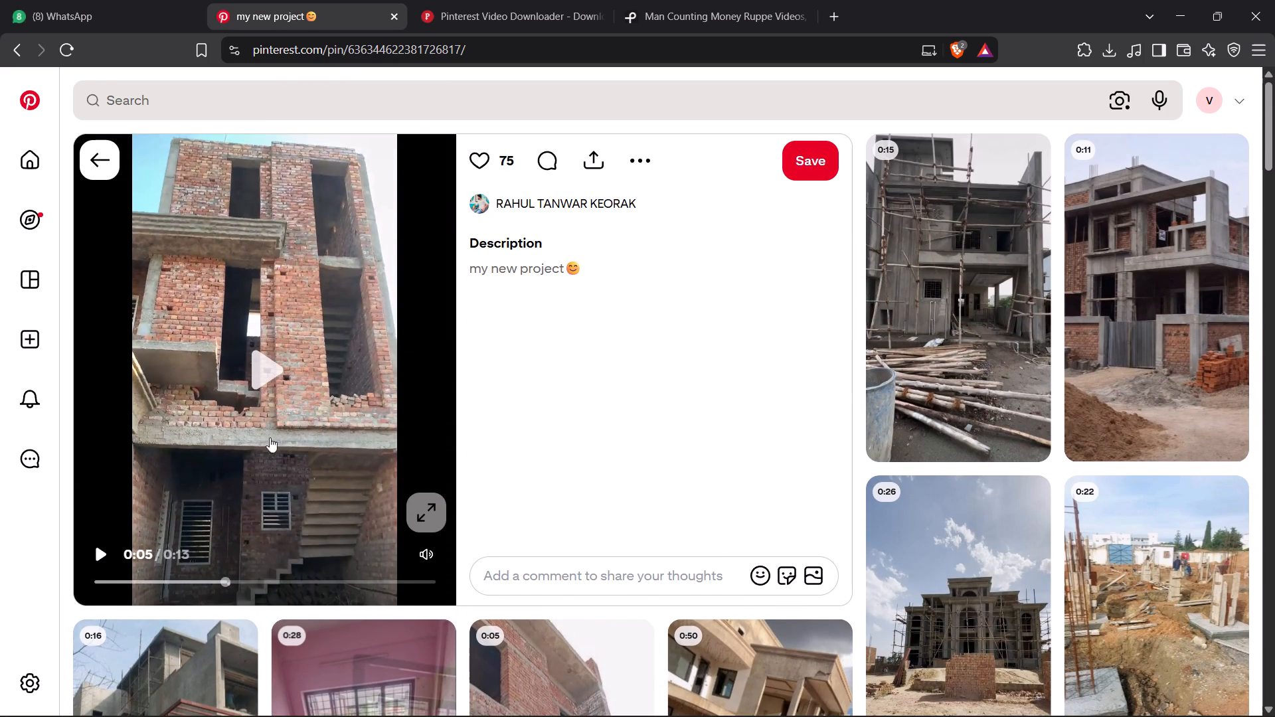
Copy the link of the unfinished brick house pin "my new project" and submit it to the SSSPIN Pinterest downloader.
left_click(590, 155)
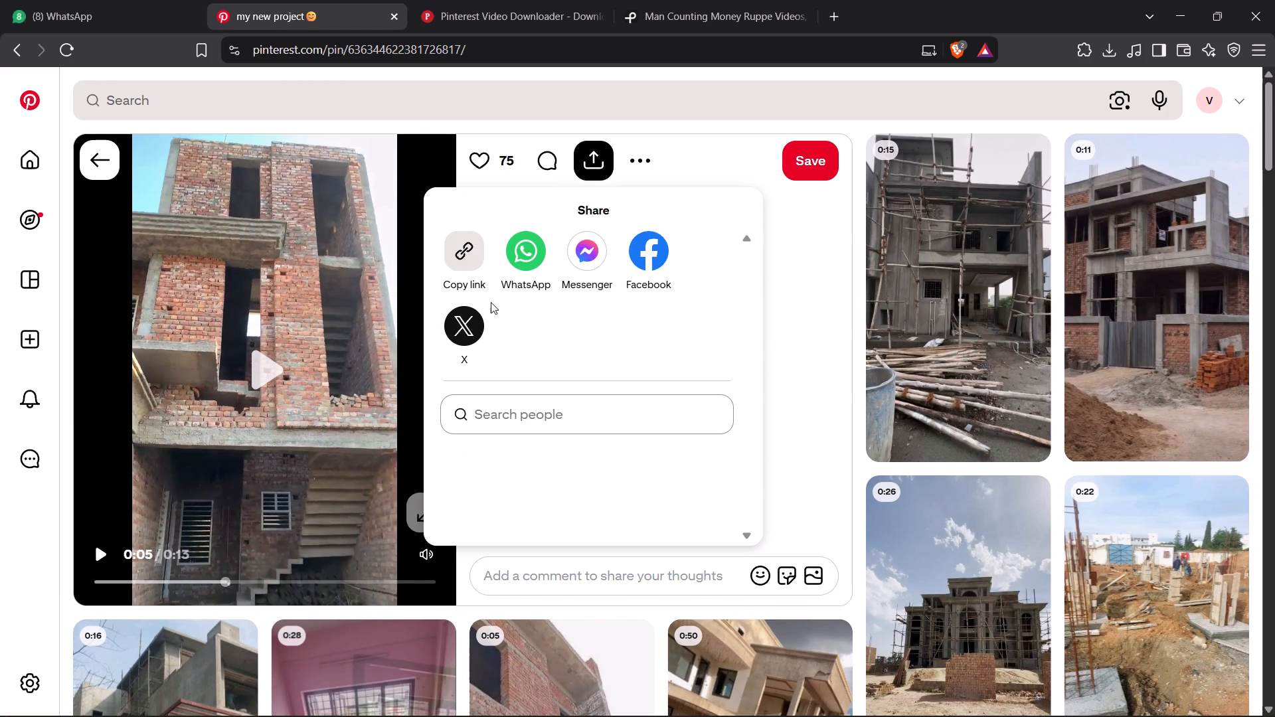
left_click(455, 256)
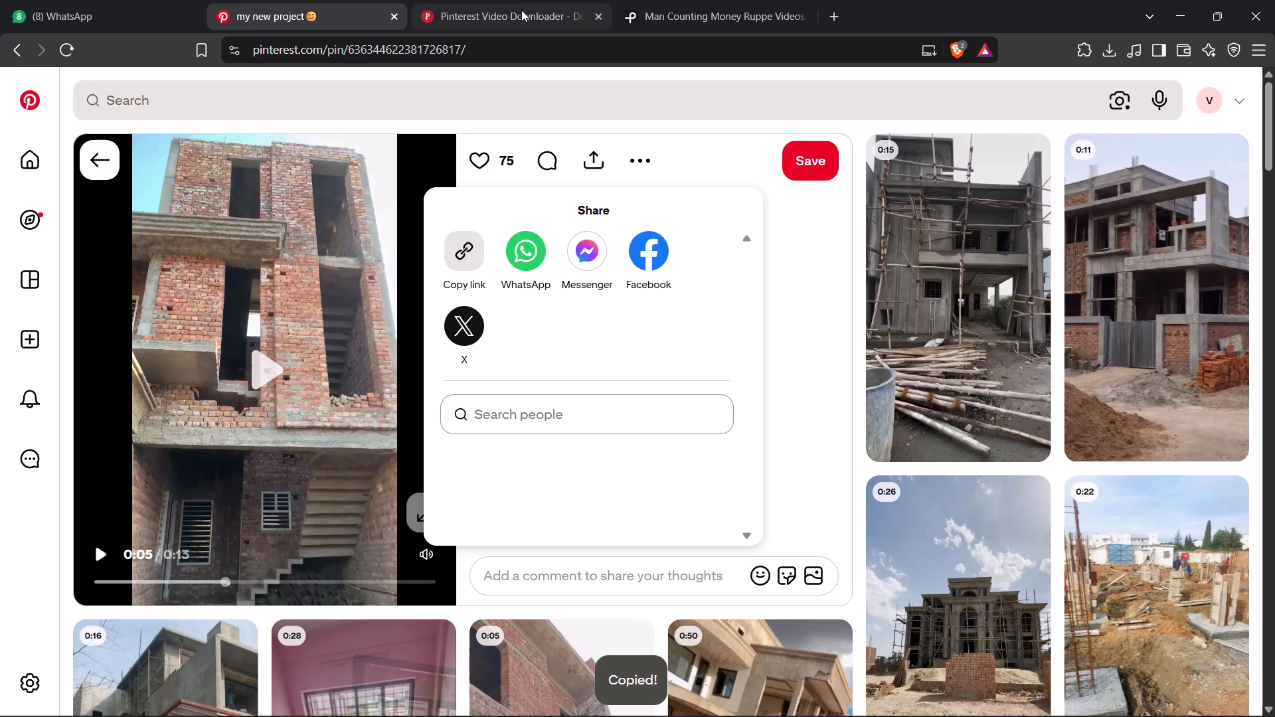
left_click(521, 9)
left_click(481, 517)
left_click(684, 637)
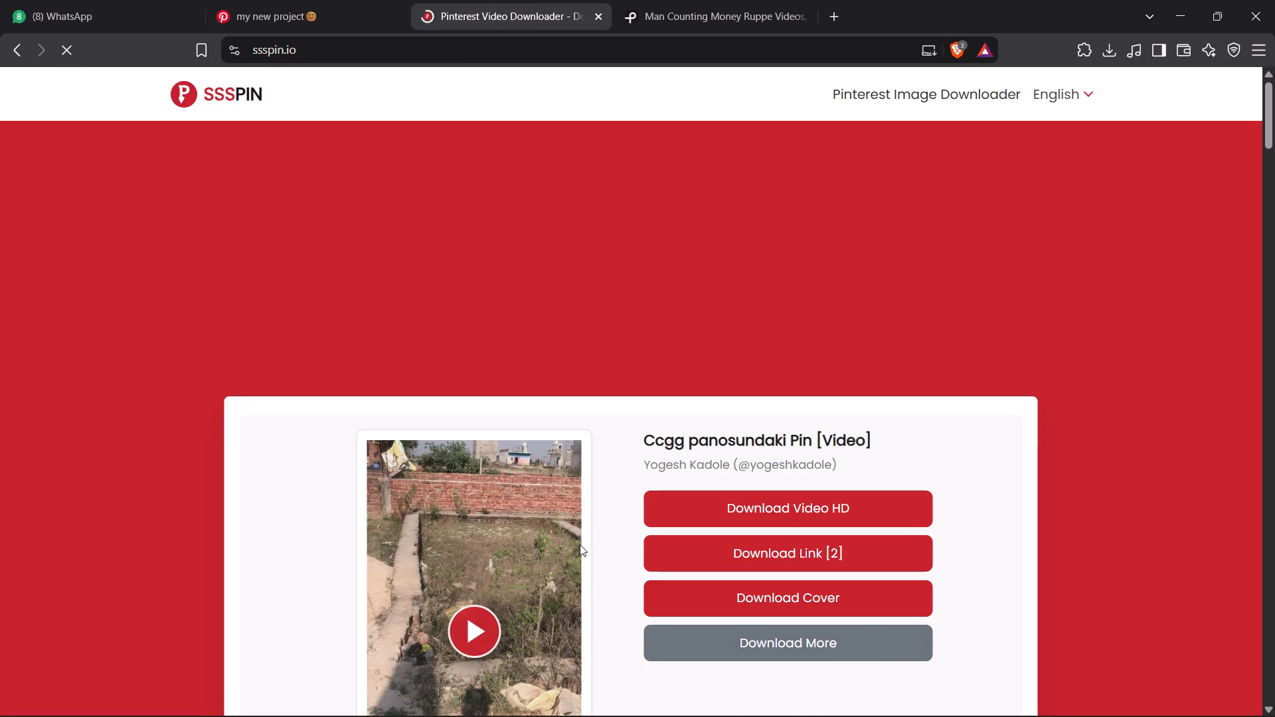
left_click(564, 283)
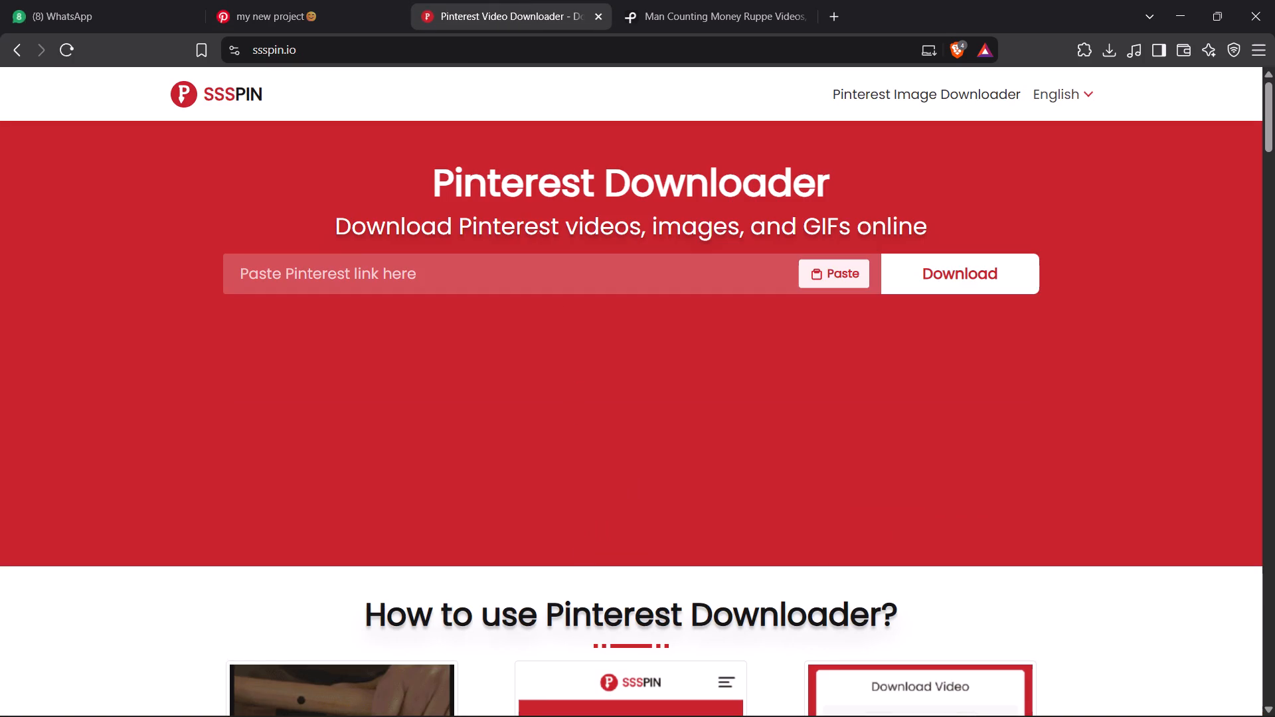
key("ctrl+v")
left_click(901, 271)
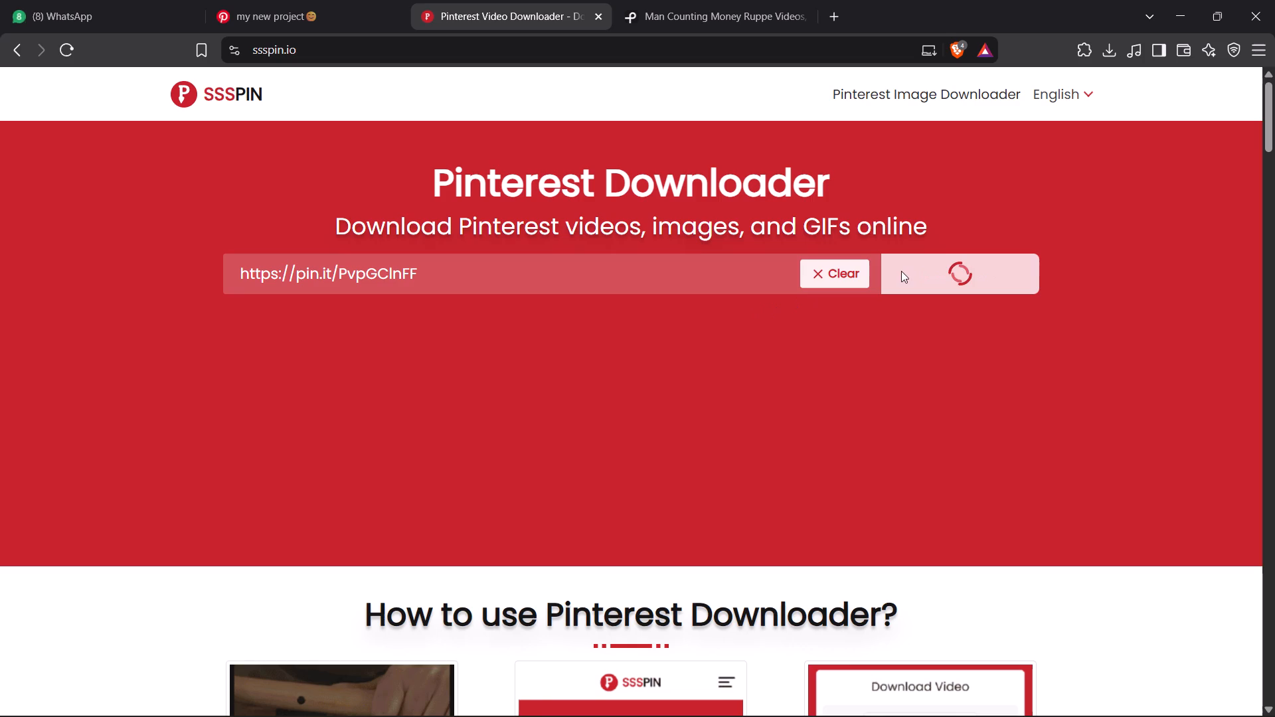
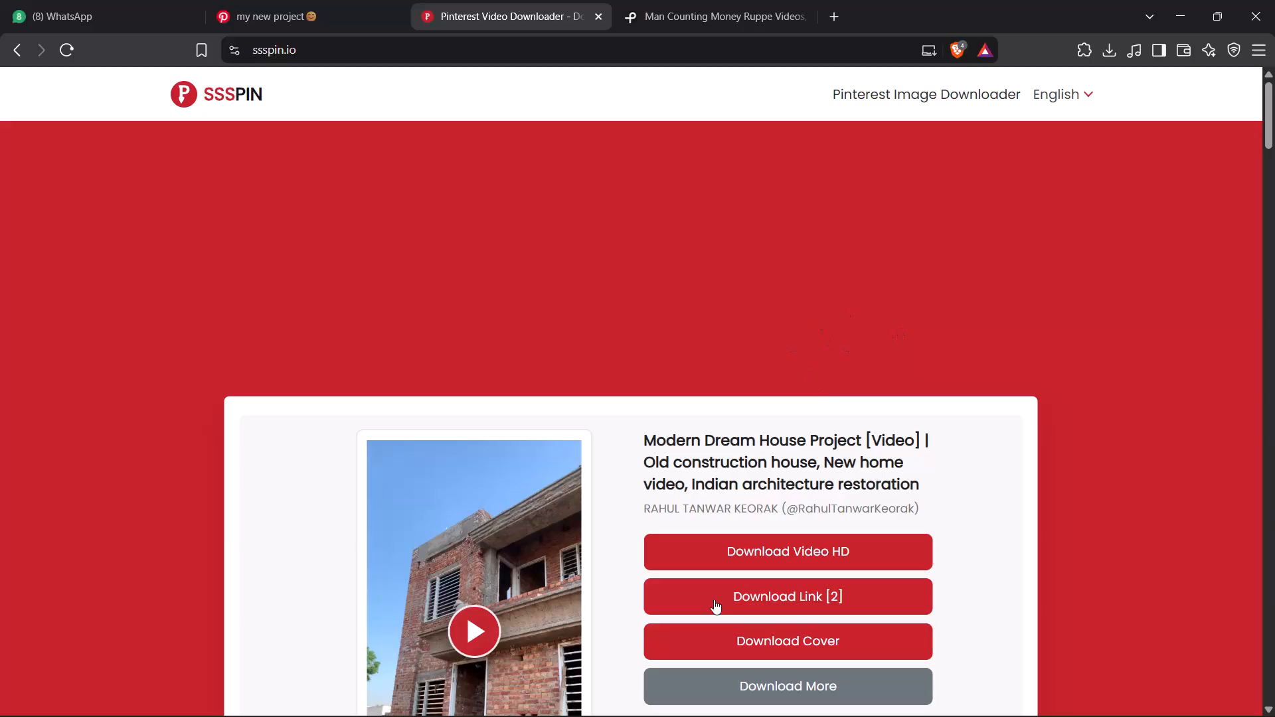
Download the HD version of the brick house video and save it in the RAW folder as "sasta mil rhaa ho".
left_click(741, 545)
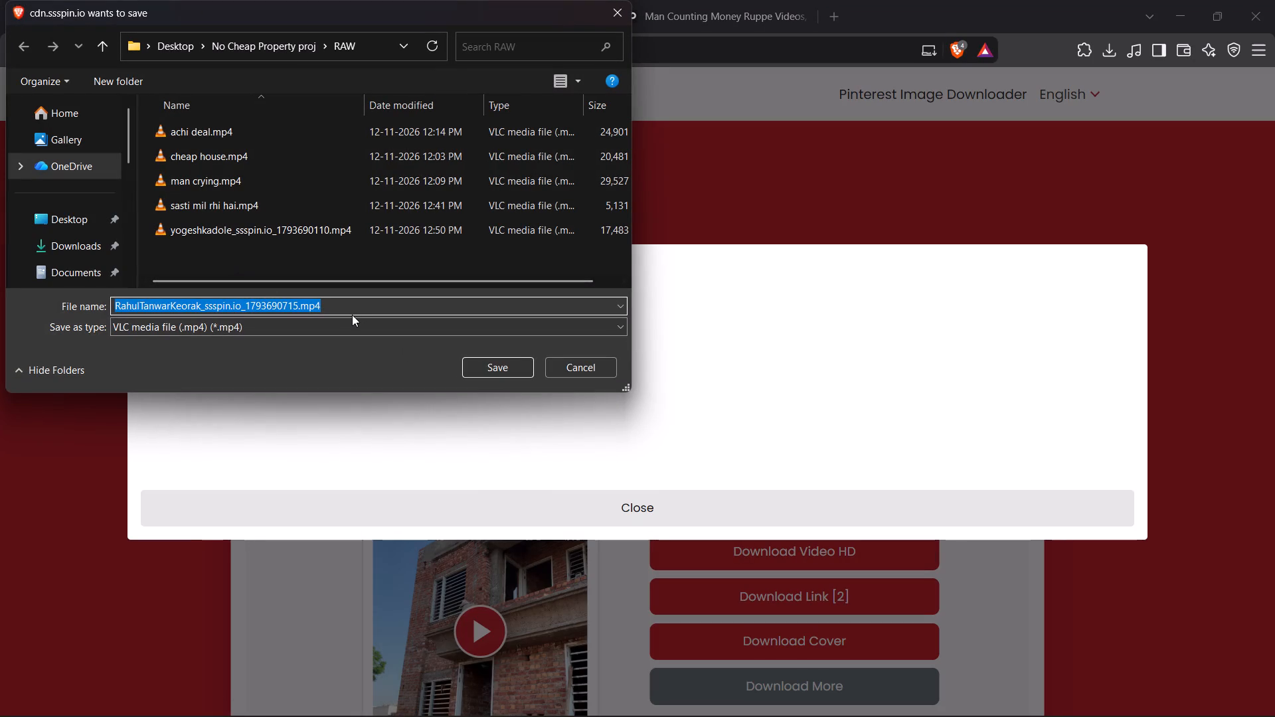
key("s")
key("t")
type("a")
key("space")
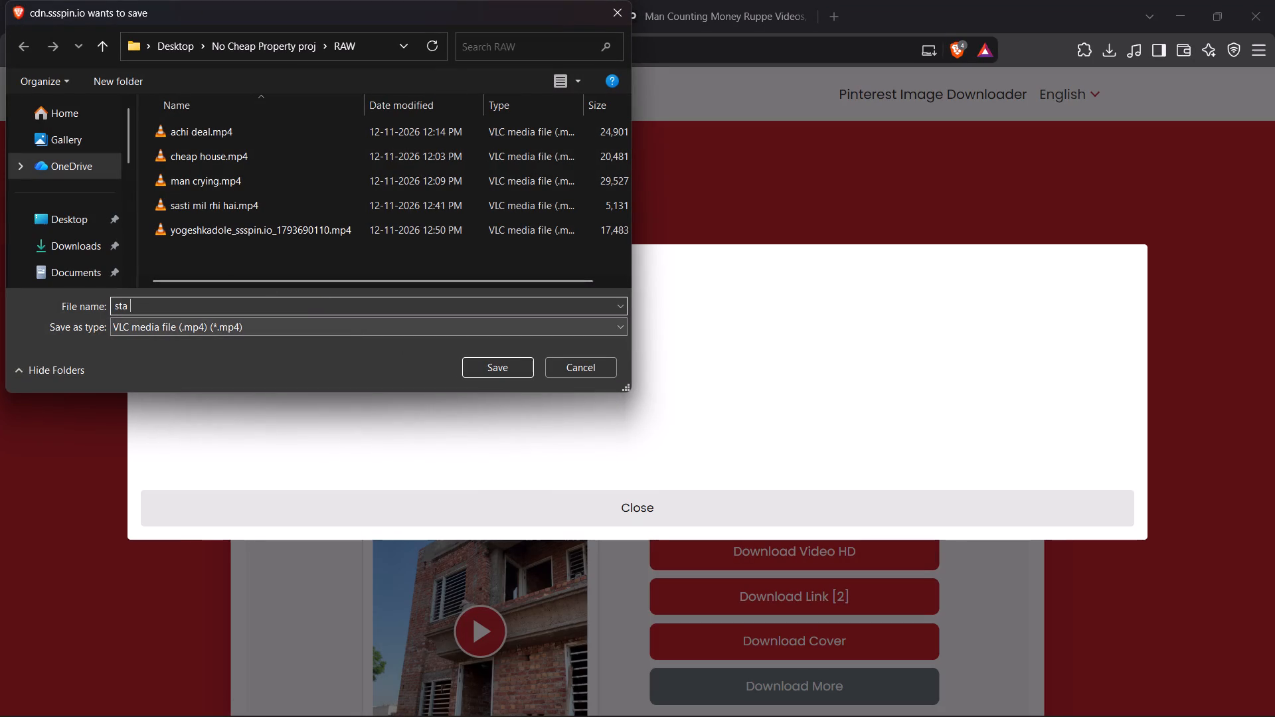
key("BackSpace")
key("BackSpace")
key("BackSpace")
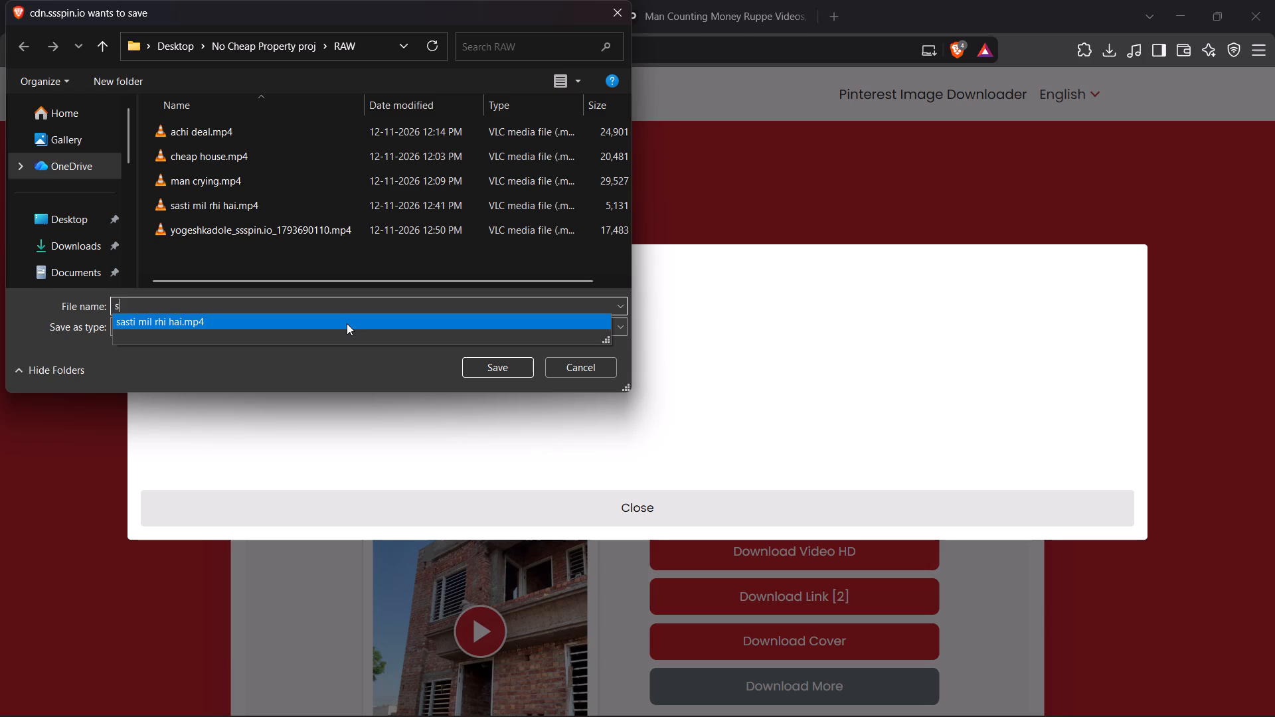
type("asta")
key("space")
type("mil rhaa h")
key("o")
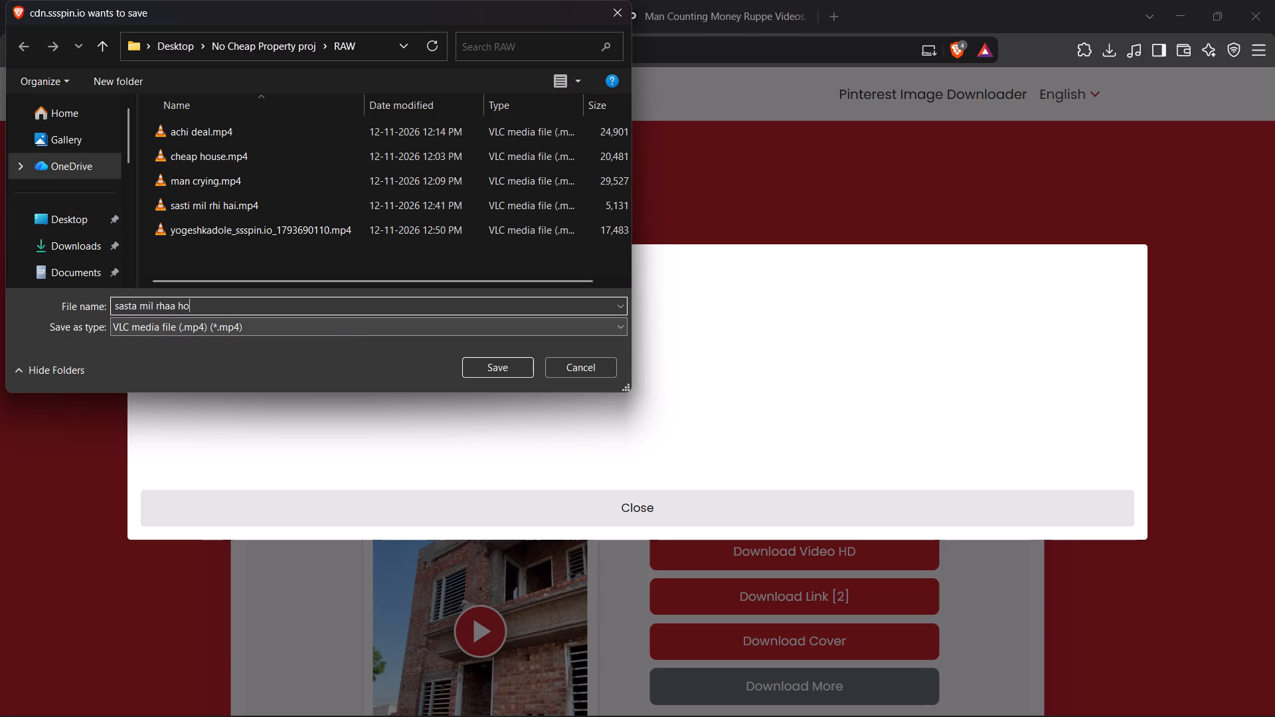
key("Return")
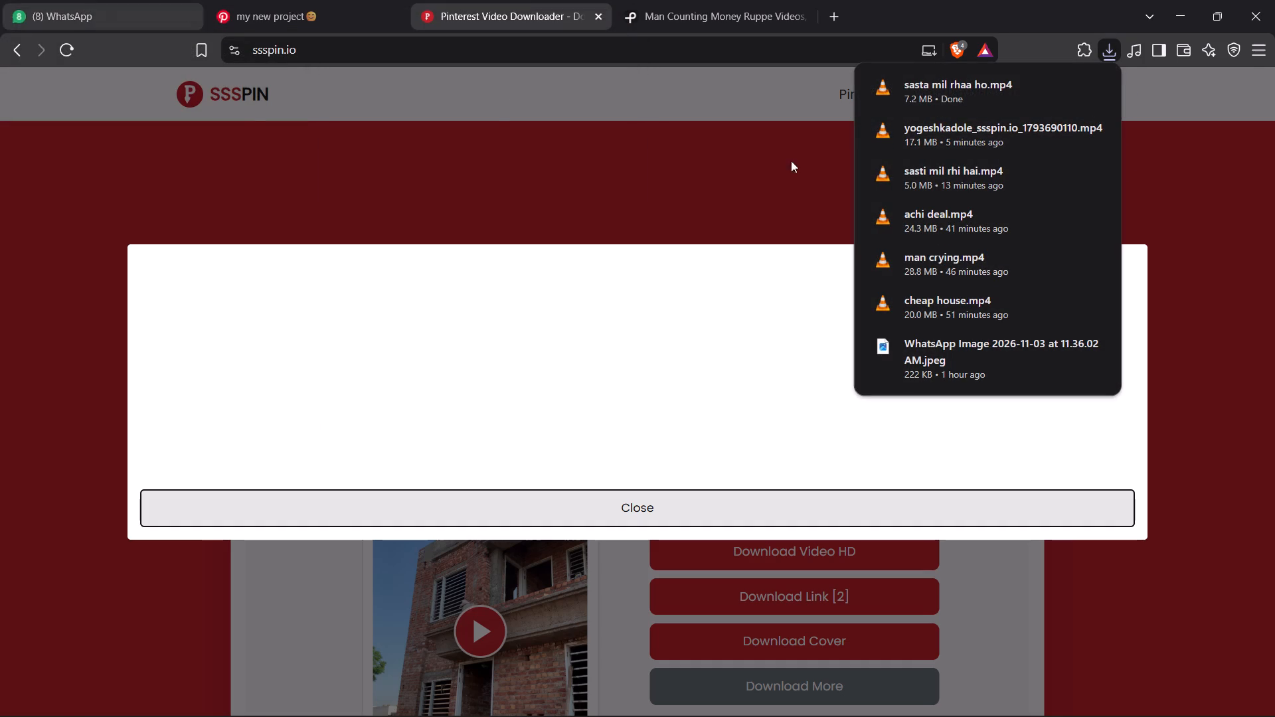
left_click(1195, 25)
left_click(740, 696)
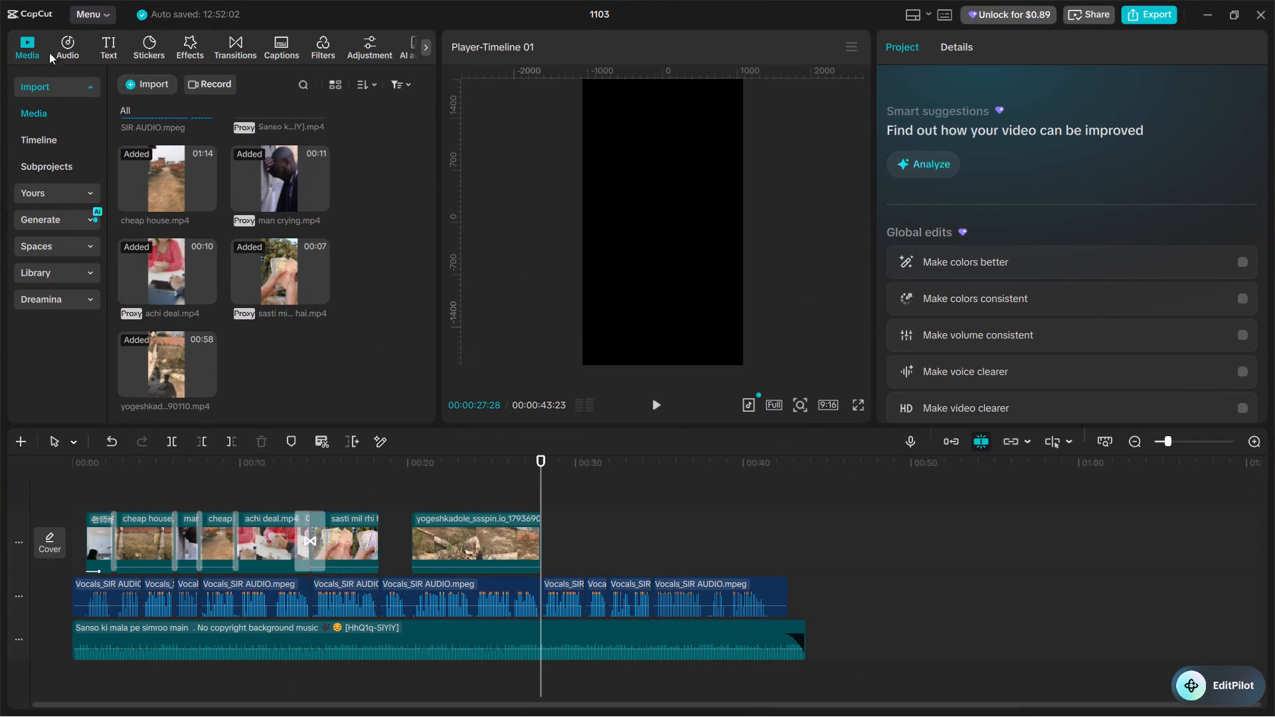
left_click(136, 86)
left_click(140, 118)
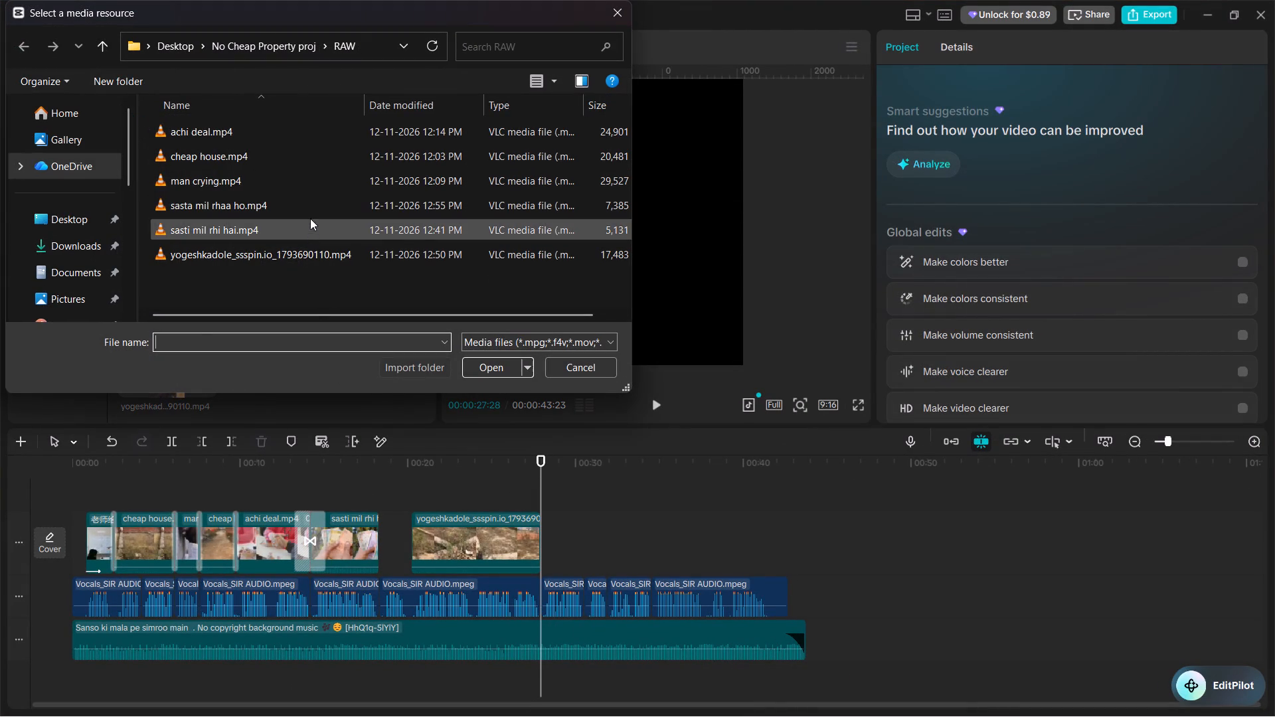
double_click(311, 212)
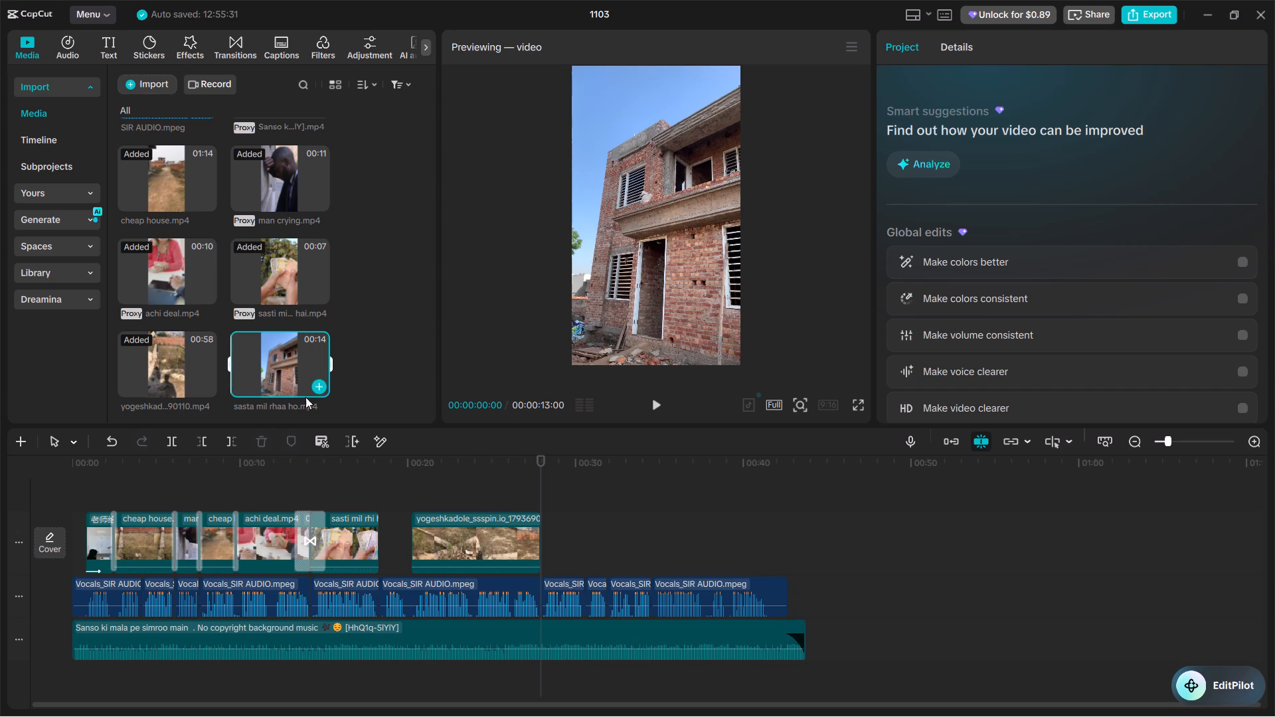
left_click_drag(292, 374, 543, 542)
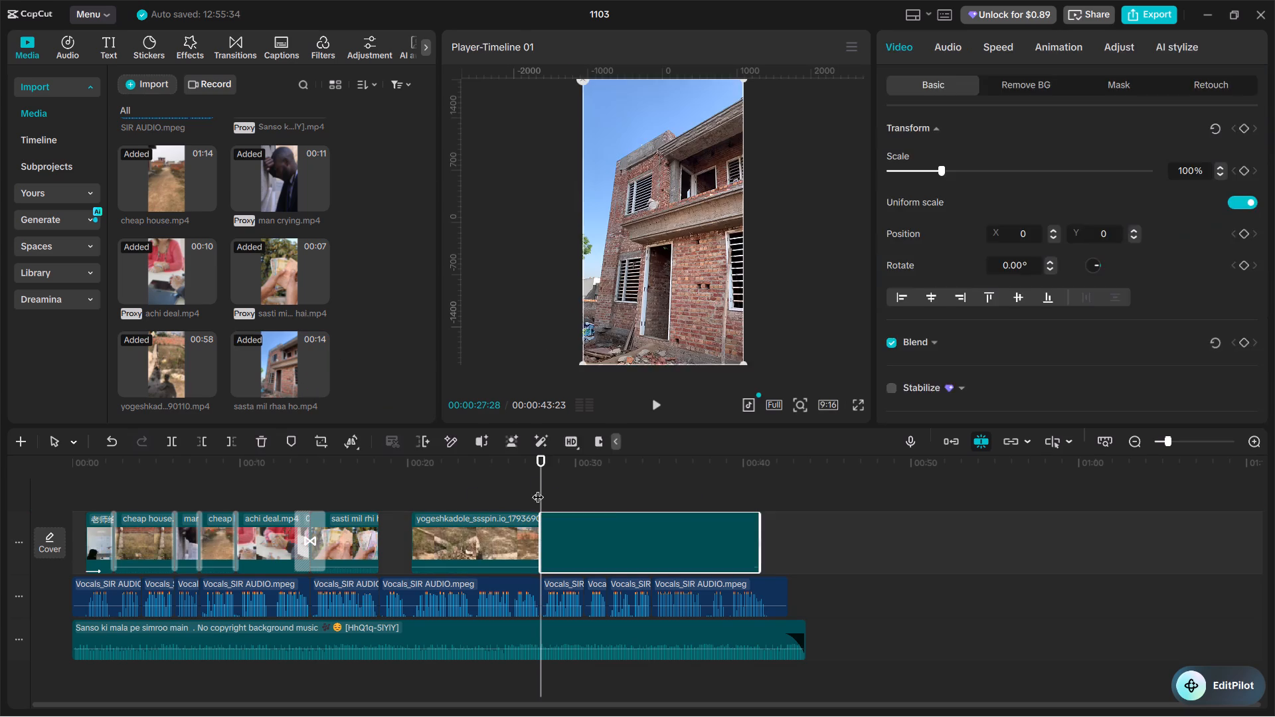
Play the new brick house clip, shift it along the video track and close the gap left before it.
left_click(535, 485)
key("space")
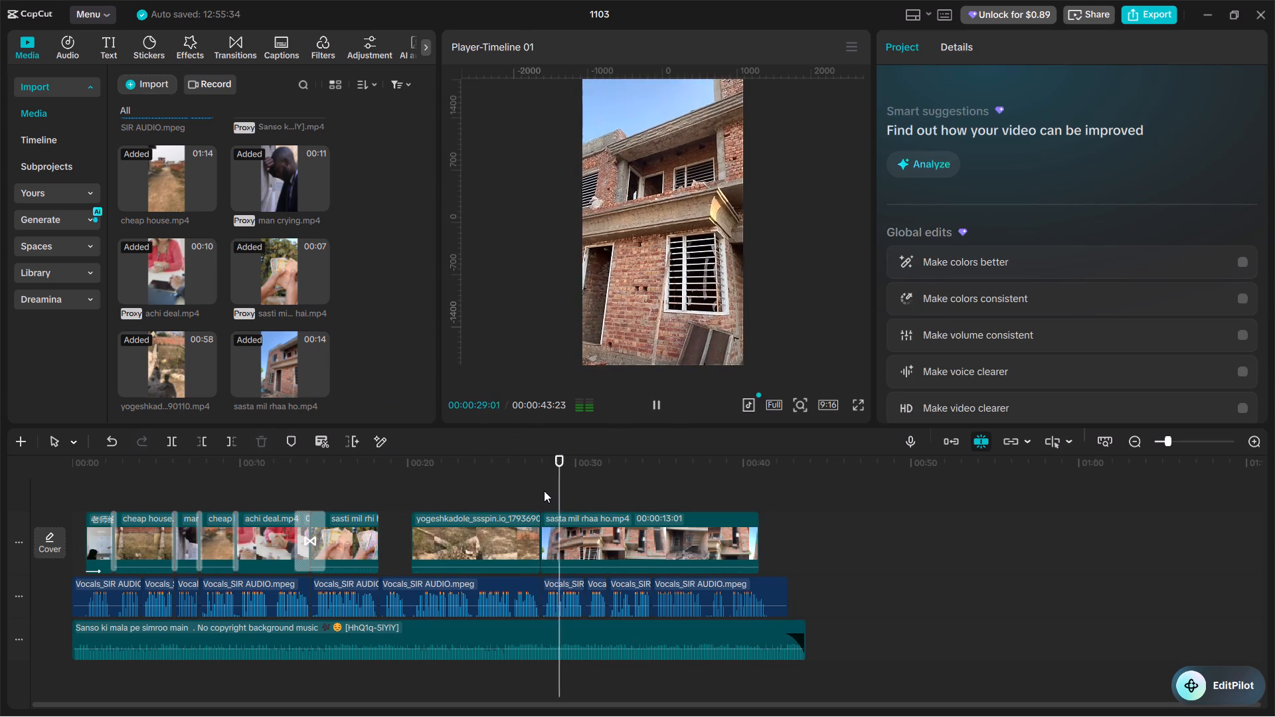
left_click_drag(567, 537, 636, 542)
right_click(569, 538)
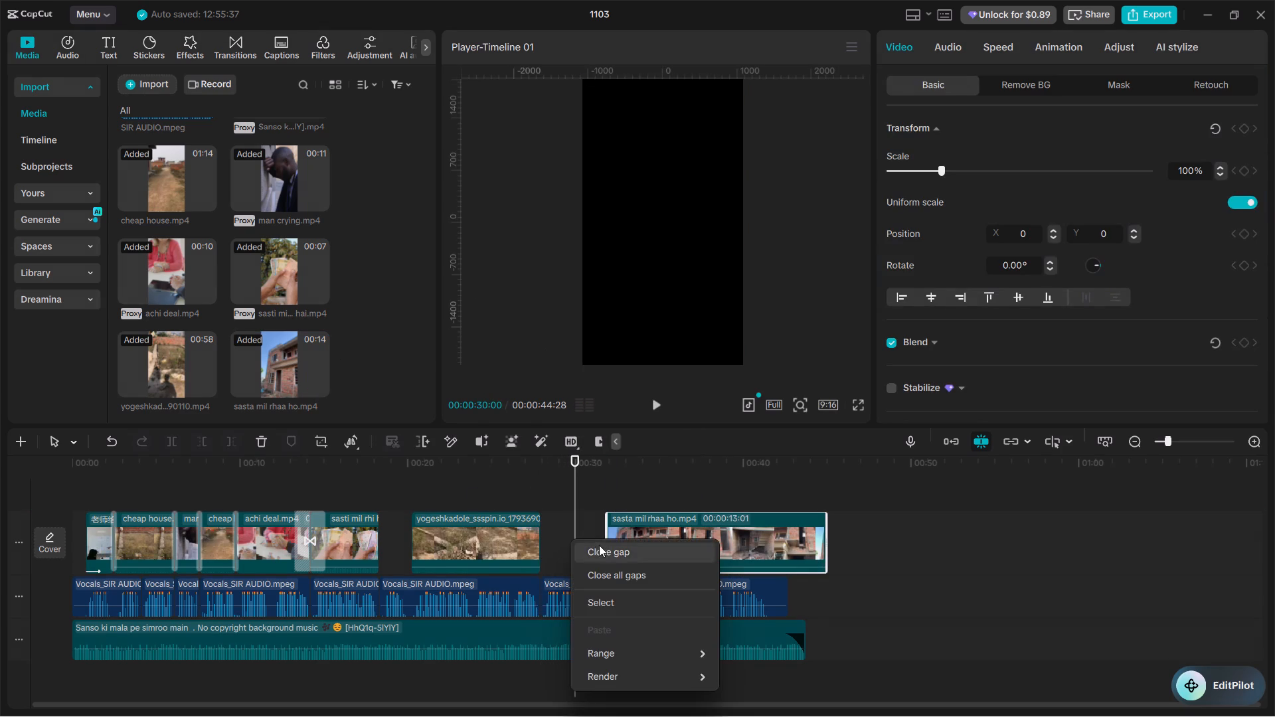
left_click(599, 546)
Play the brick house clip against the vocals, split it at 00:00:34:16 and delete the part after the cut.
left_click(537, 497)
key("space")
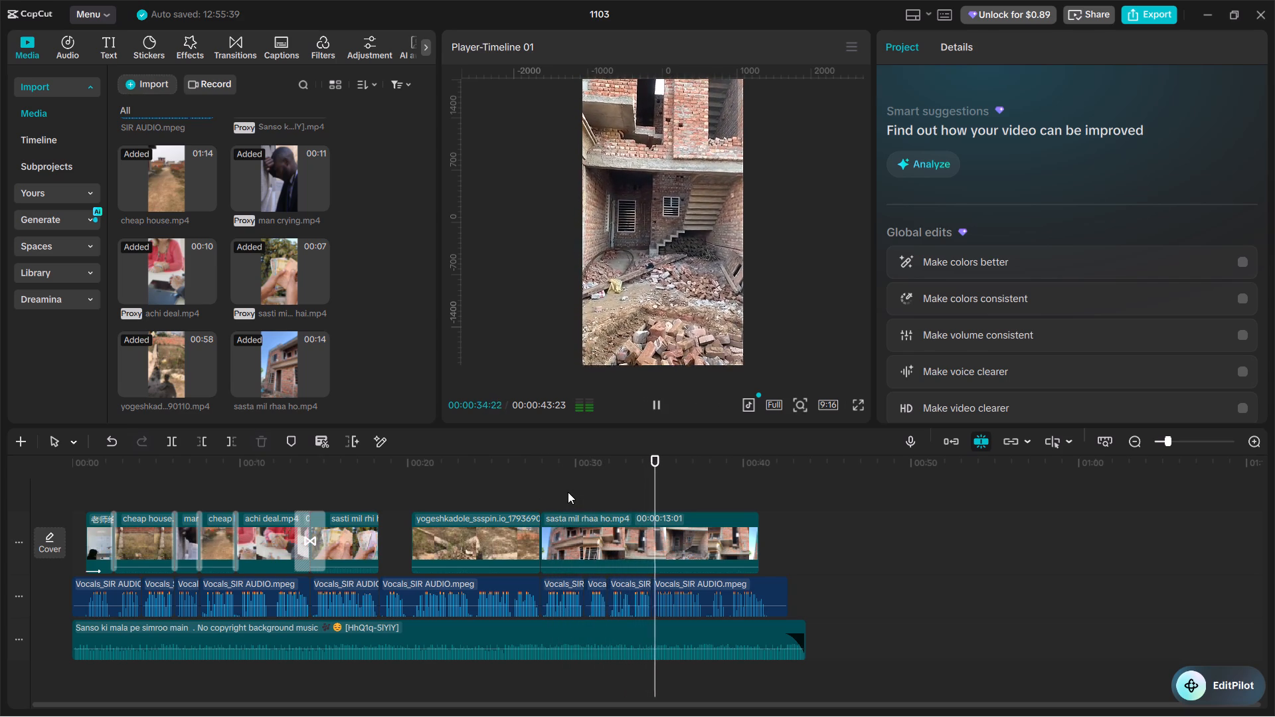
key("space")
left_click(654, 499)
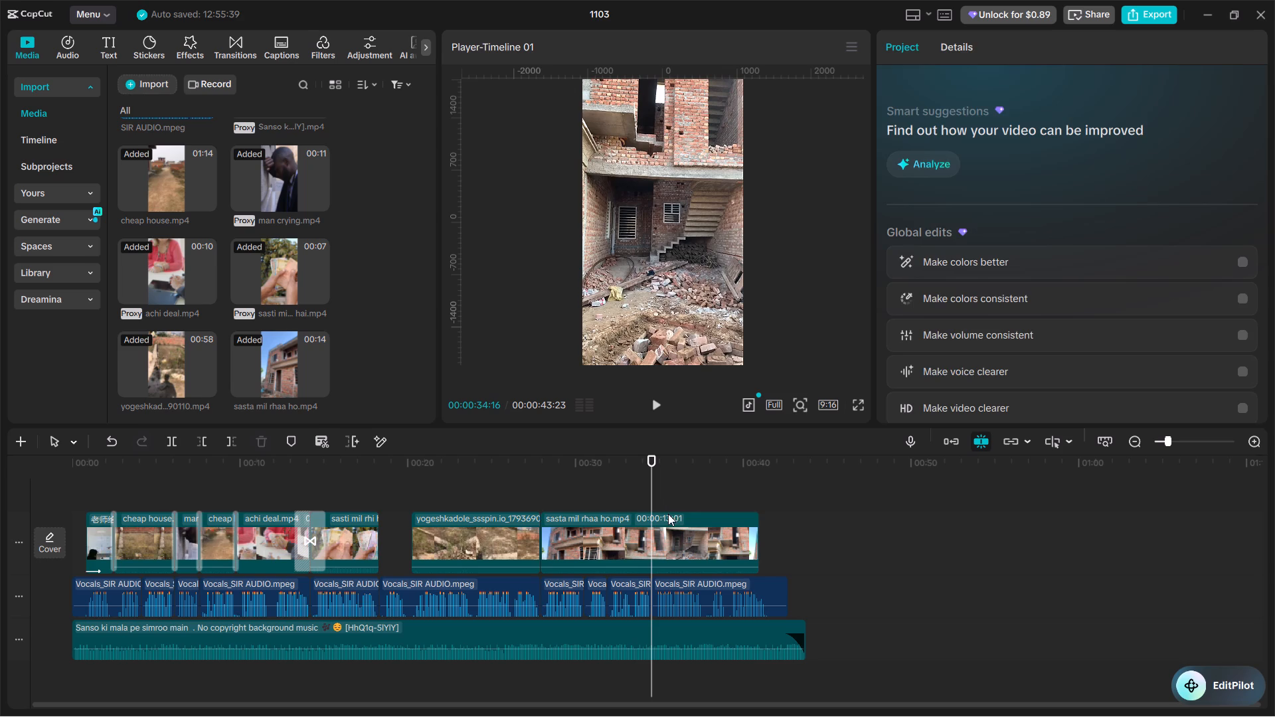
left_click(667, 524)
key("ctrl+b")
key("BackSpace")
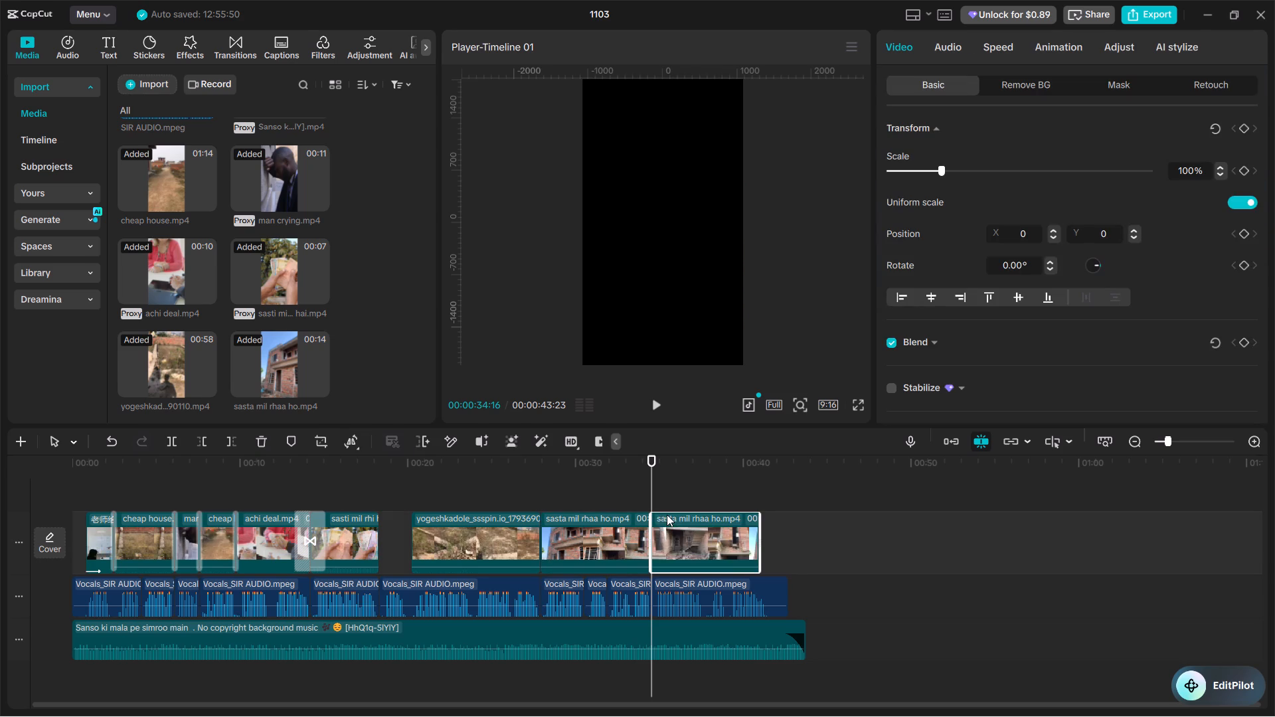
Listen to the vocals following the trimmed brick house clip to judge what footage the last section needs.
key("space")
key("space")
scroll(660, 496, "up", 7, "ctrl")
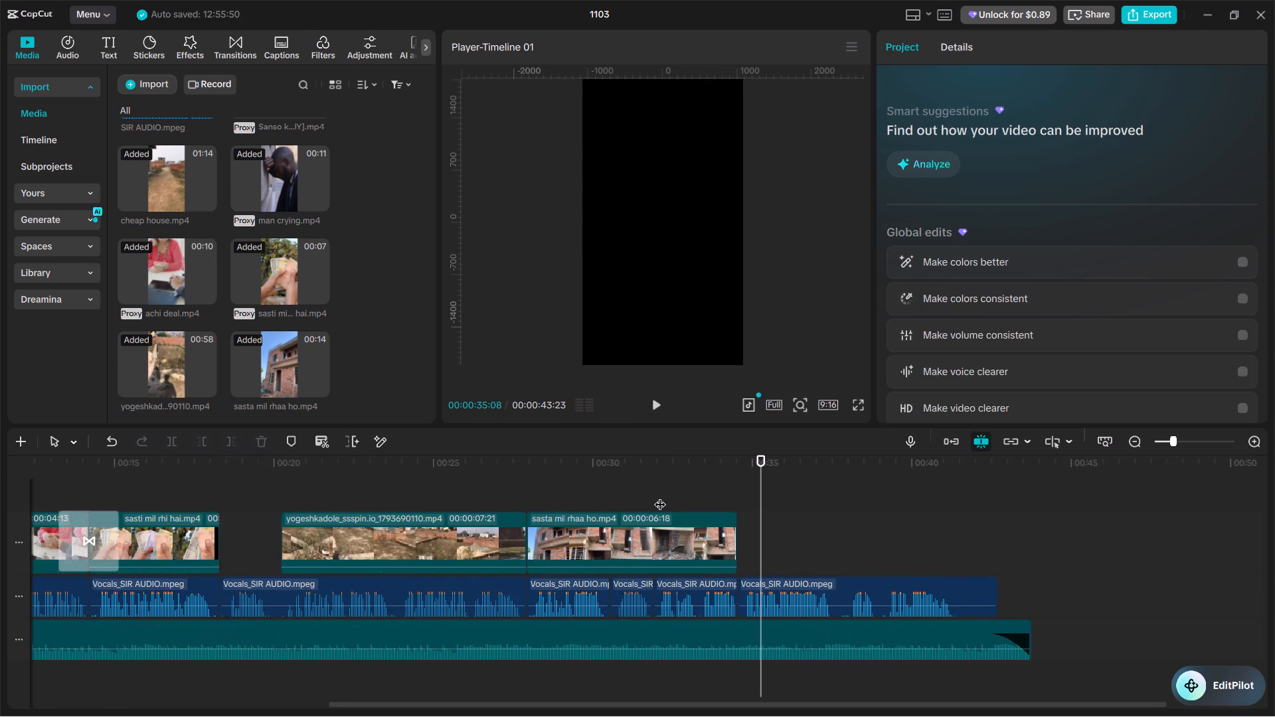
scroll(660, 496, "up", 5, "ctrl")
left_click(751, 502)
left_click_drag(751, 502, 735, 501)
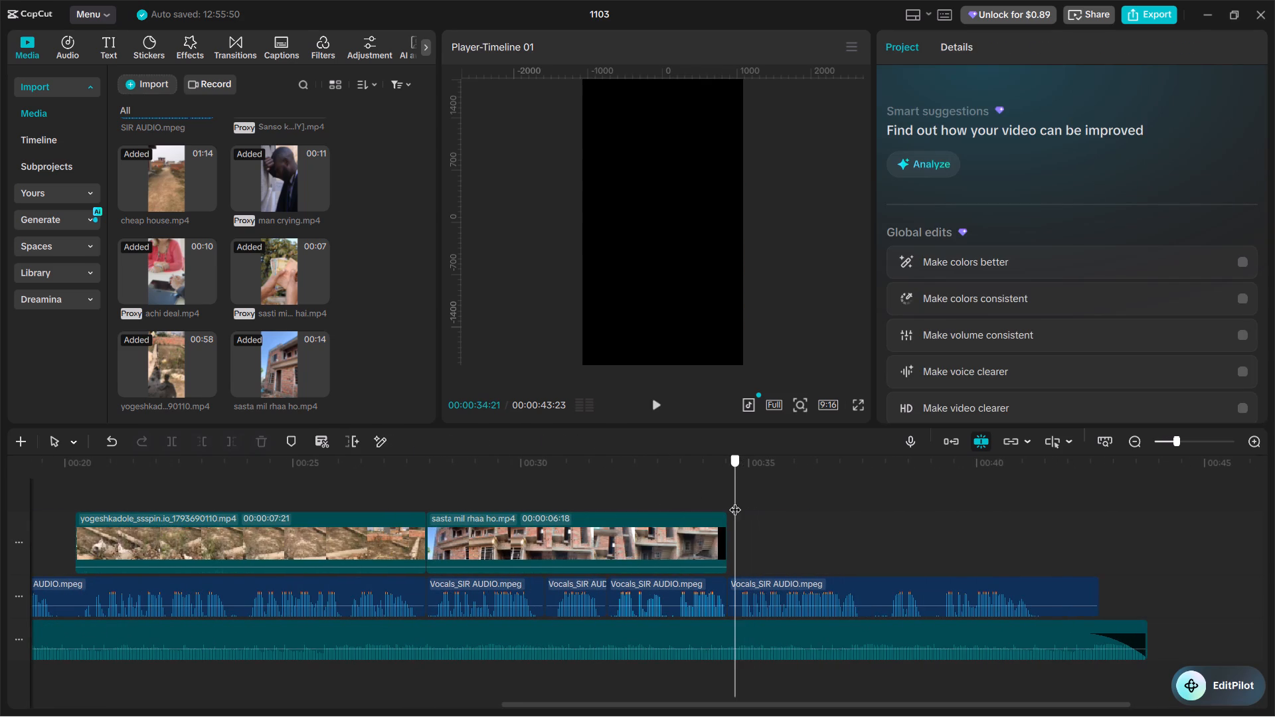
left_click_drag(735, 501, 730, 499)
key("space")
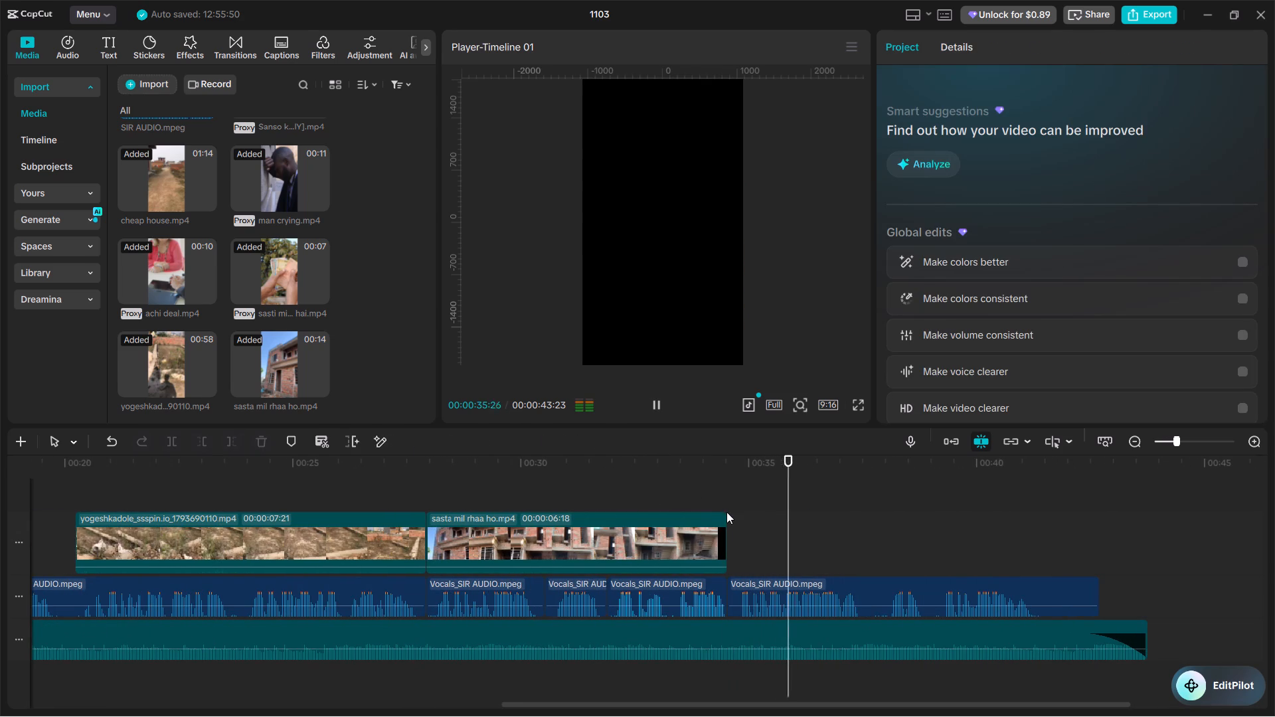
key("space")
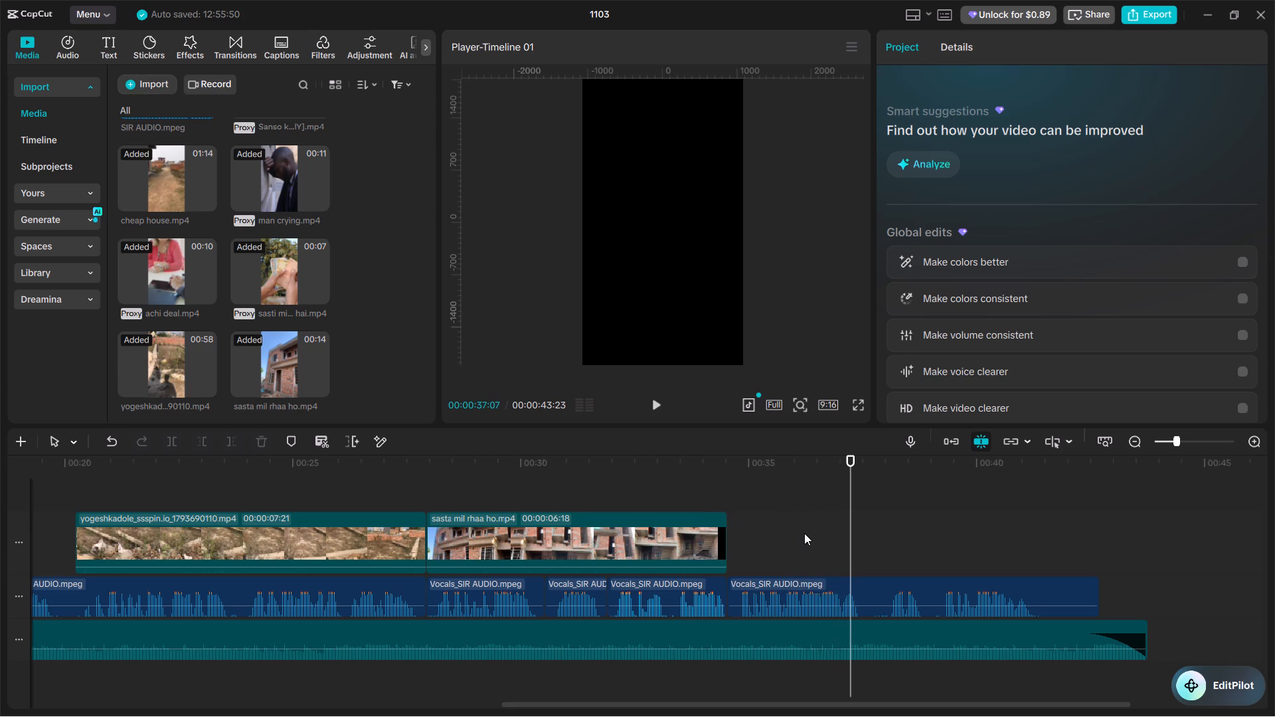
scroll(804, 533, "down", 6, "ctrl")
key("space")
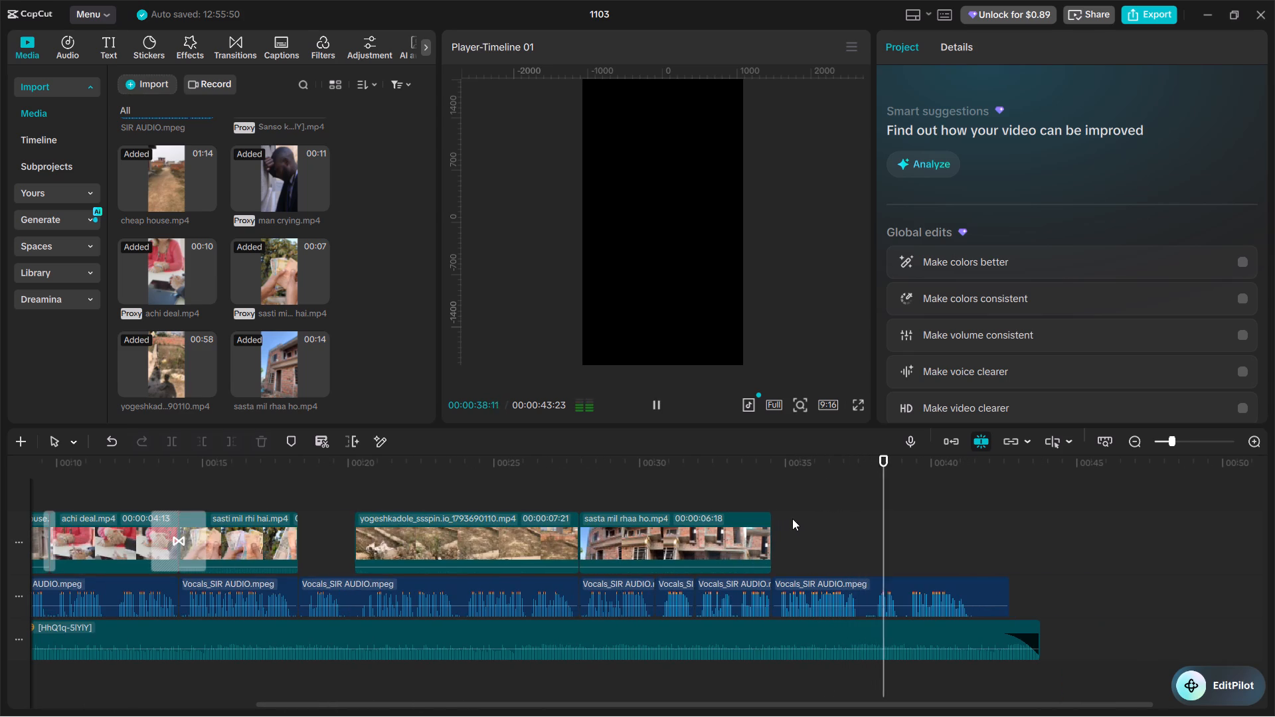
scroll(793, 520, "down", 5, "ctrl")
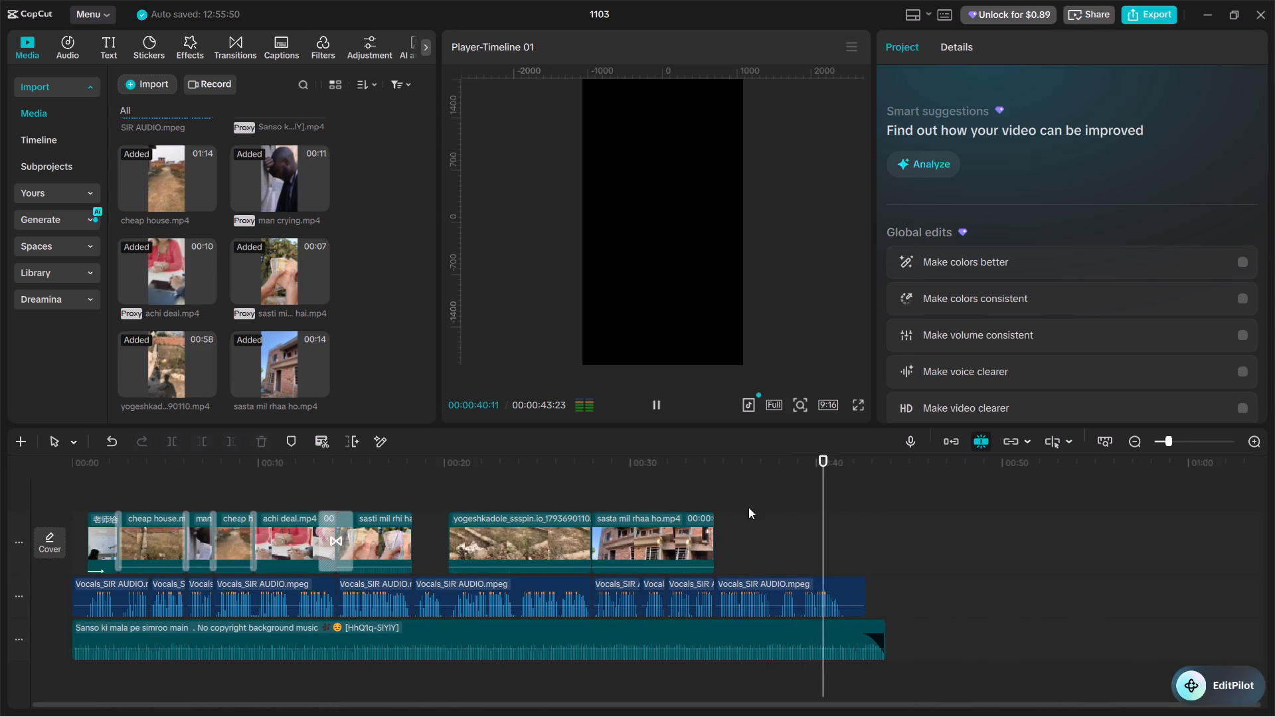
left_click(717, 490)
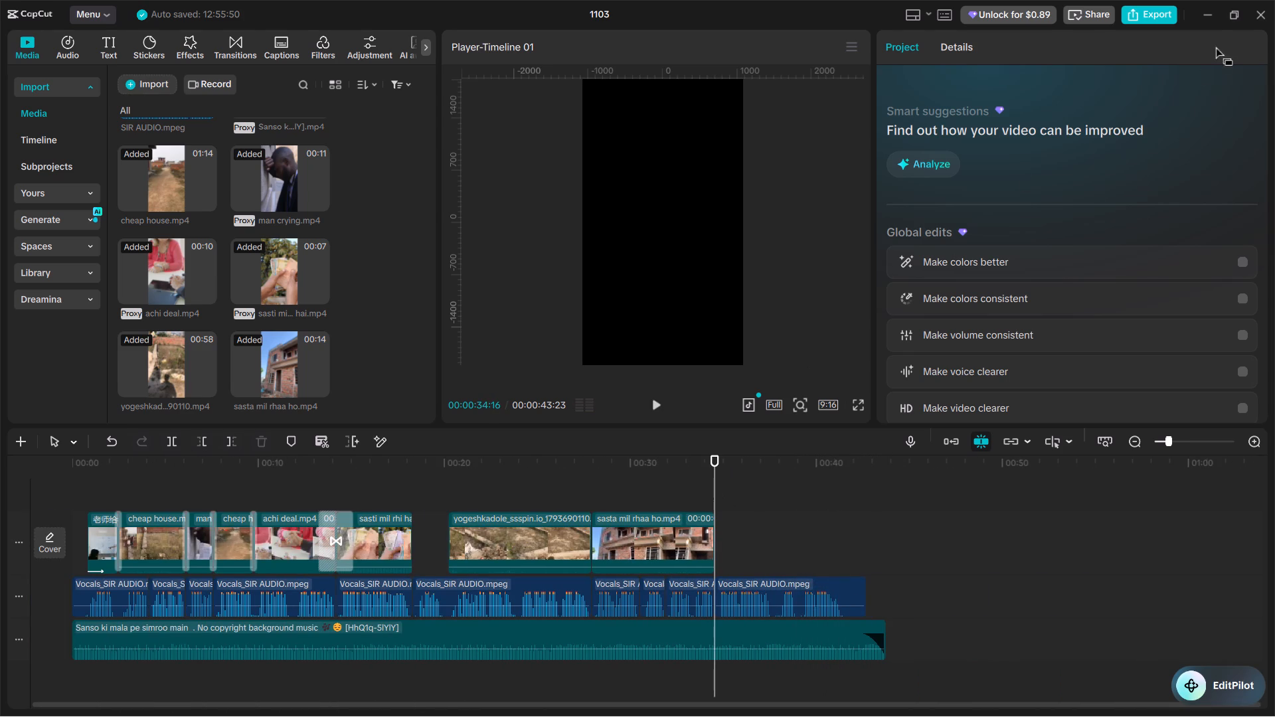
Switch to the Brave browser, close the downloader's pop-up and enter a Pinterest search beginning with "beaut".
left_click(1212, 15)
left_click(592, 696)
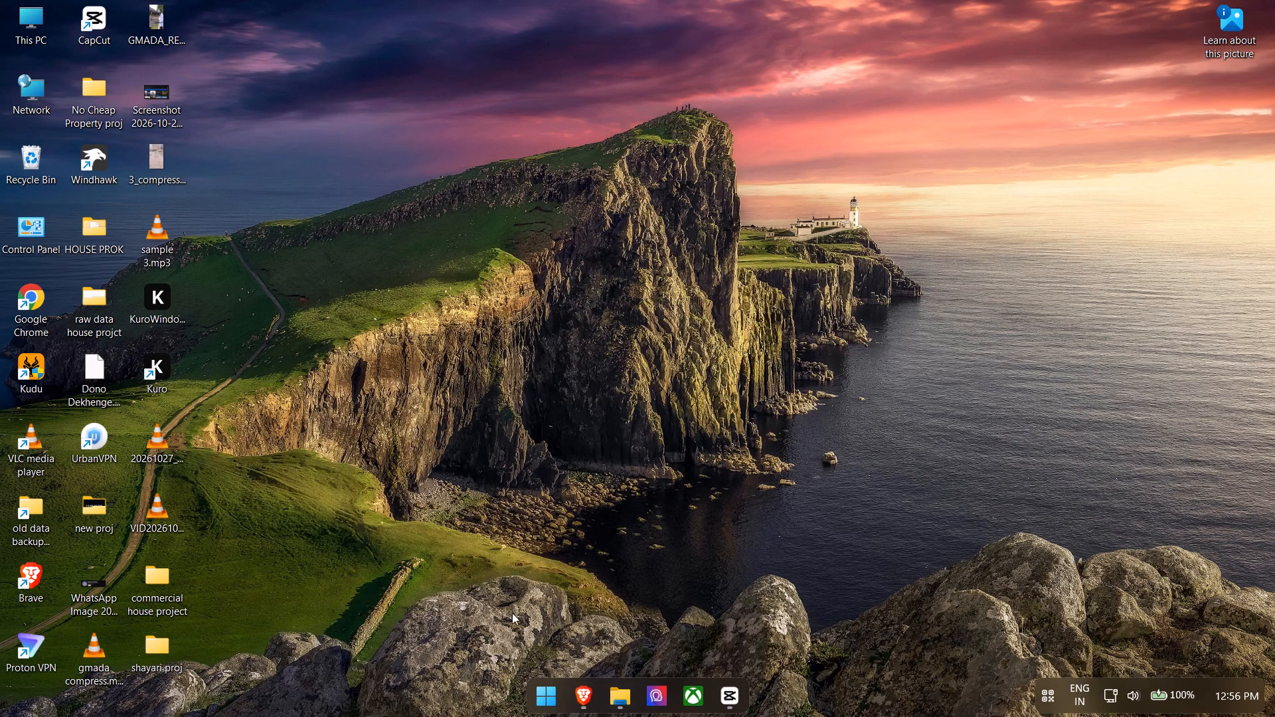
left_click(577, 683)
left_click(531, 643)
left_click(503, 513)
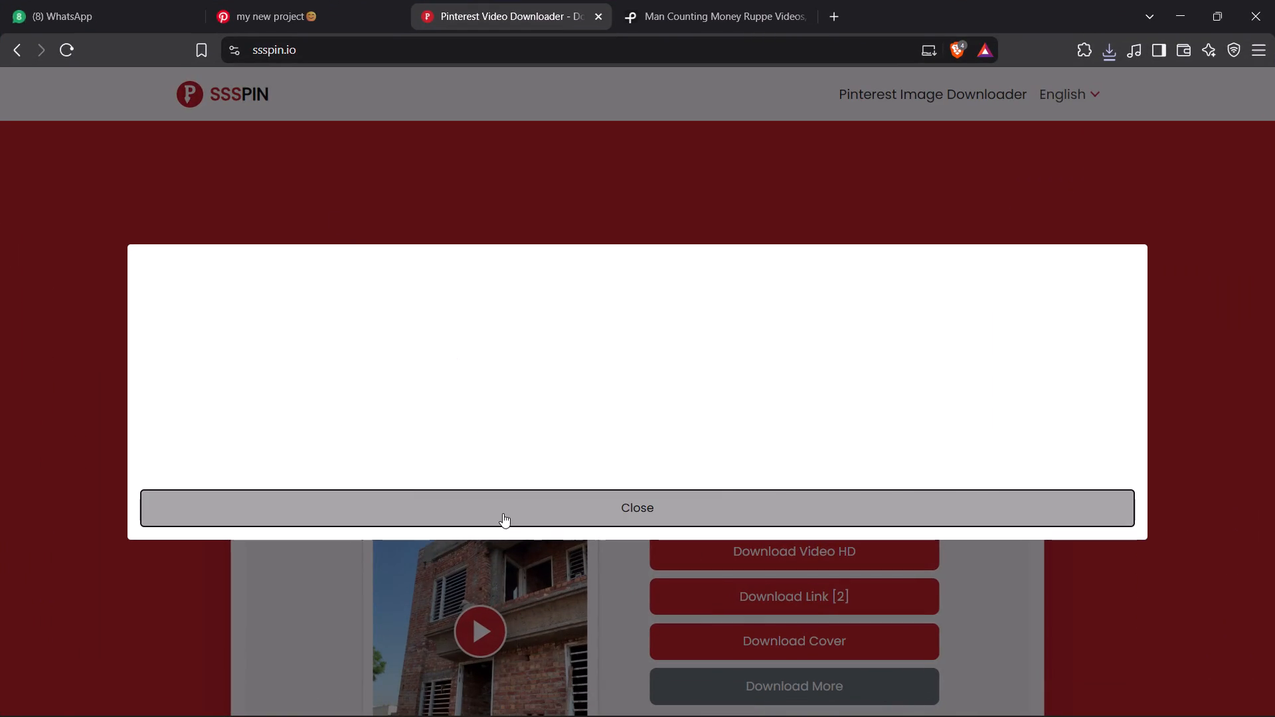
left_click(357, 0)
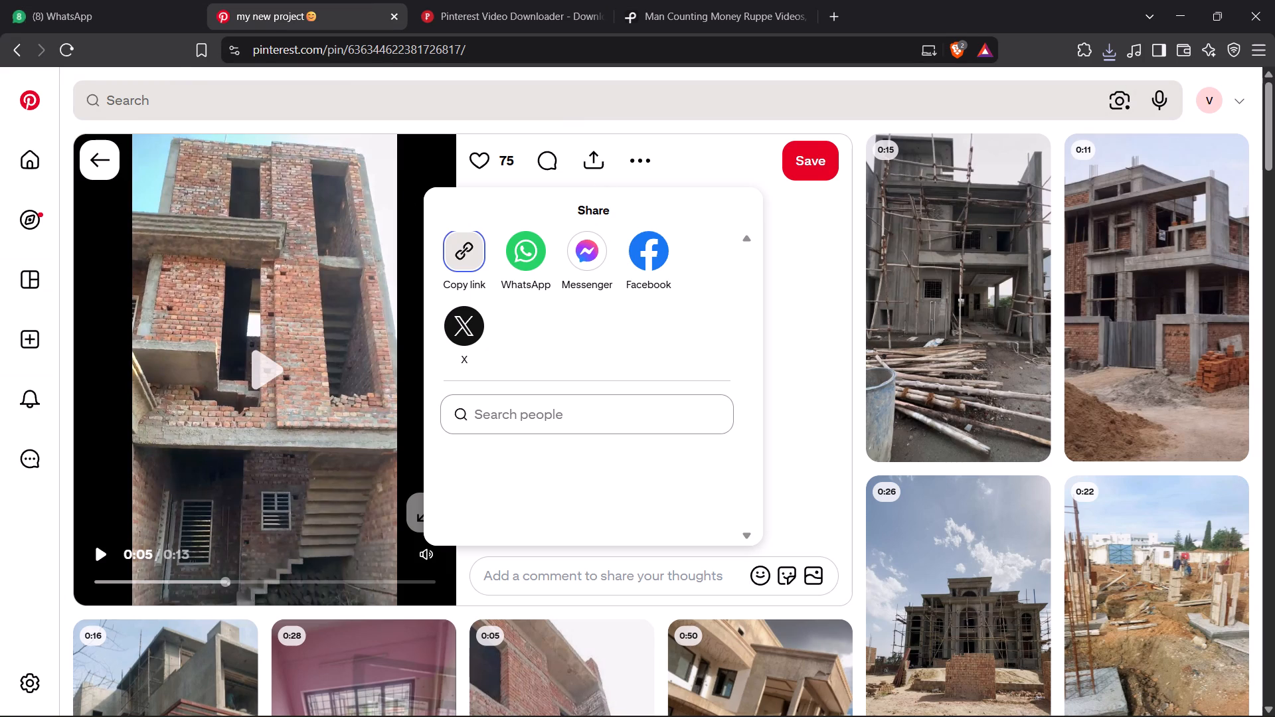
left_click(137, 100)
left_click(137, 100)
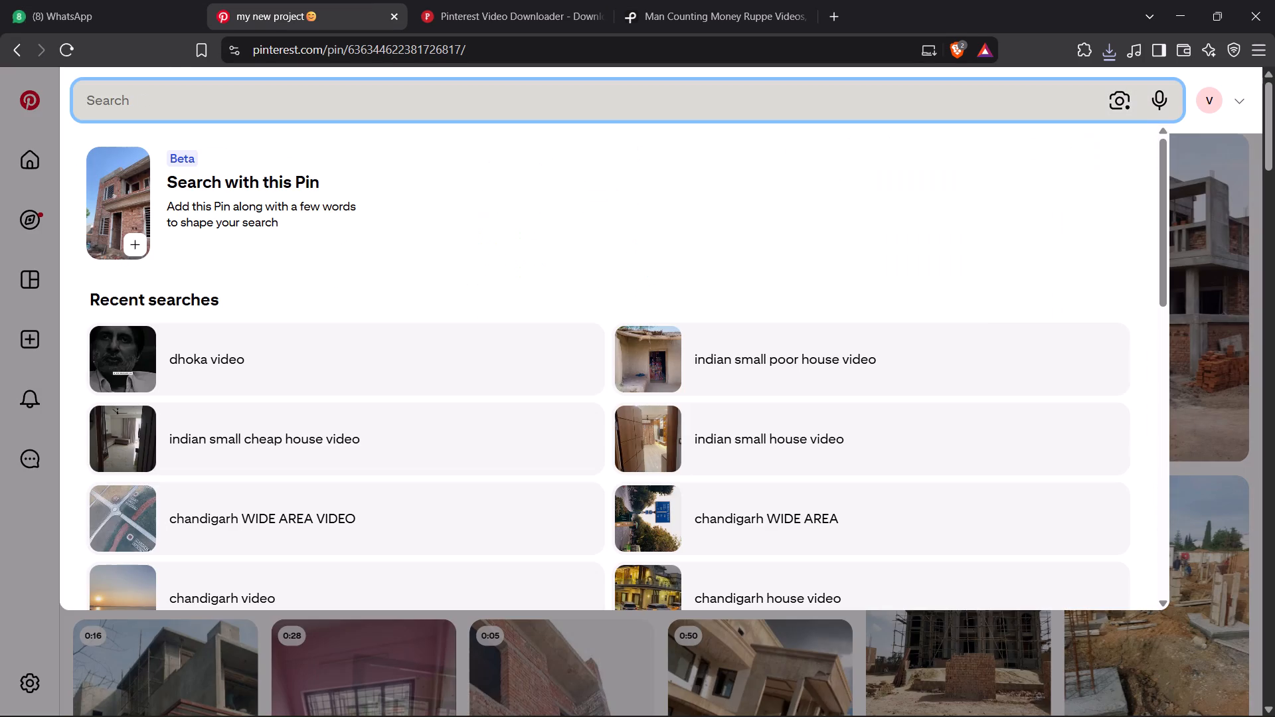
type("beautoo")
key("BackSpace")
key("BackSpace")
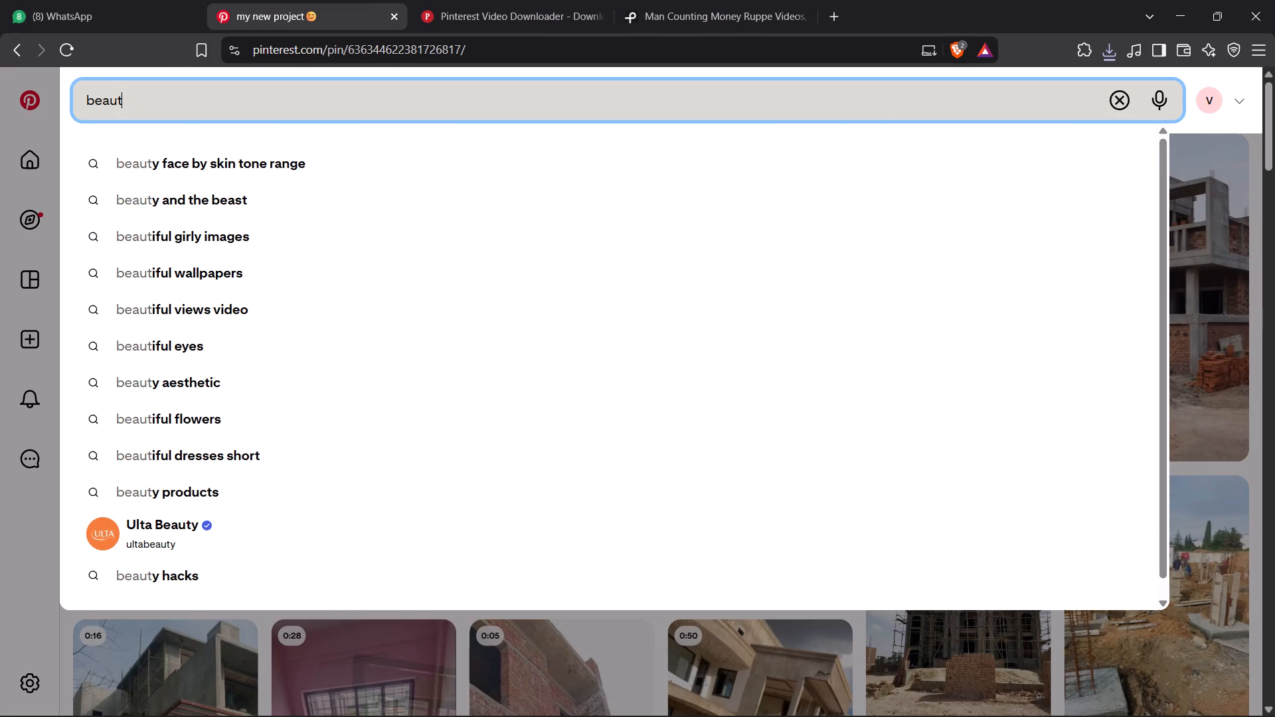
Complete the Pinterest search as "beautifull house in chandigarh" and run it.
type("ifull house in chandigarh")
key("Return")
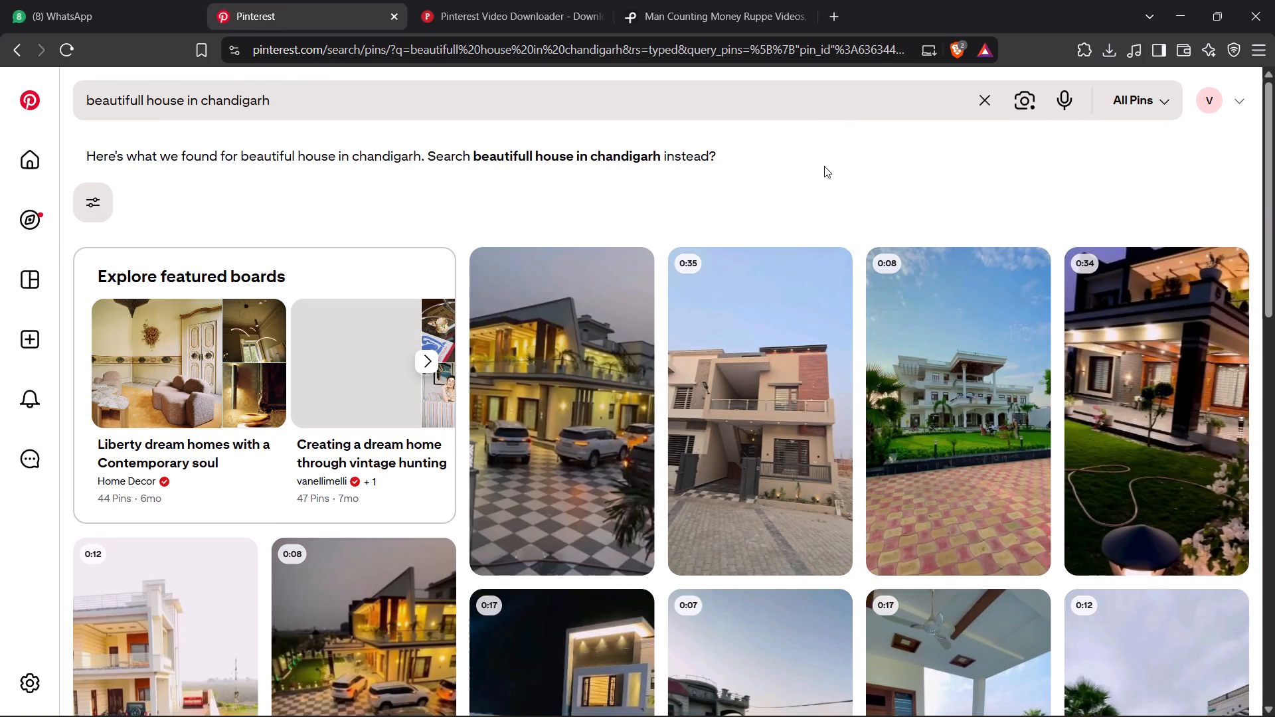
Copy the link of the 0:08 video of the white mansion with a green lawn and return to the SSSPIN downloader page.
scroll(827, 167, "down", 1)
scroll(831, 183, "up", 3)
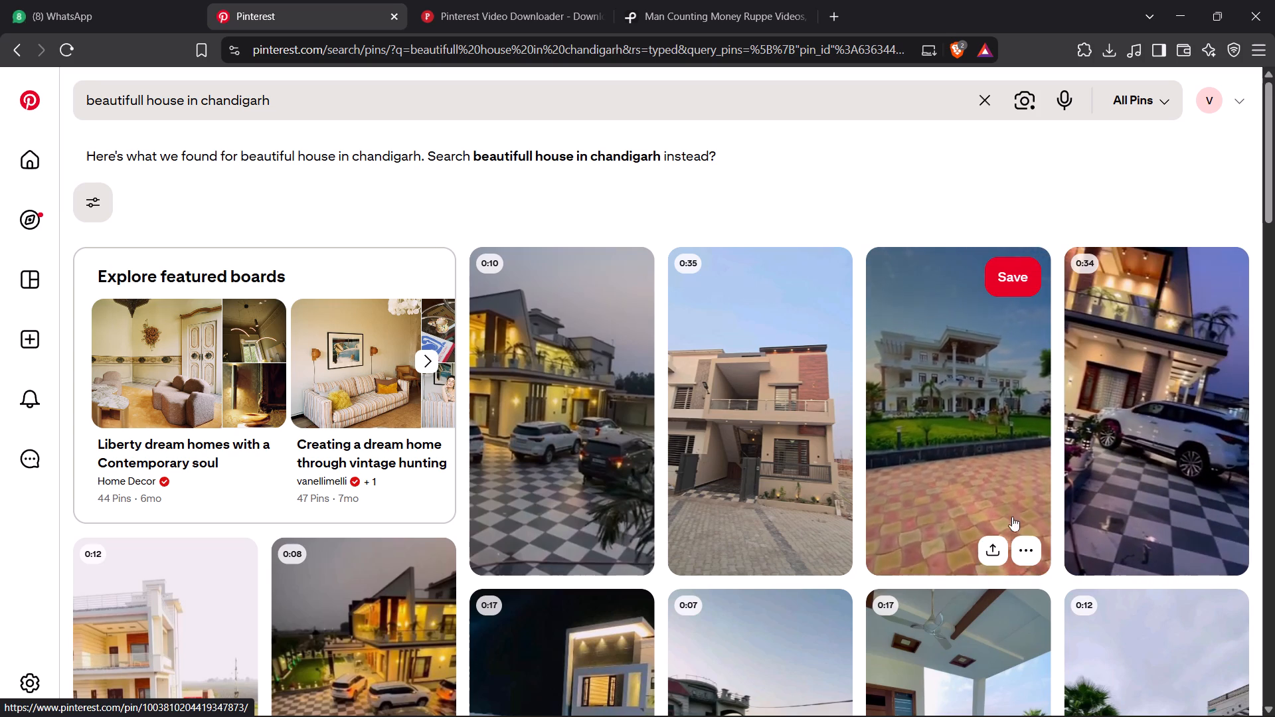
left_click(999, 537)
left_click(855, 244)
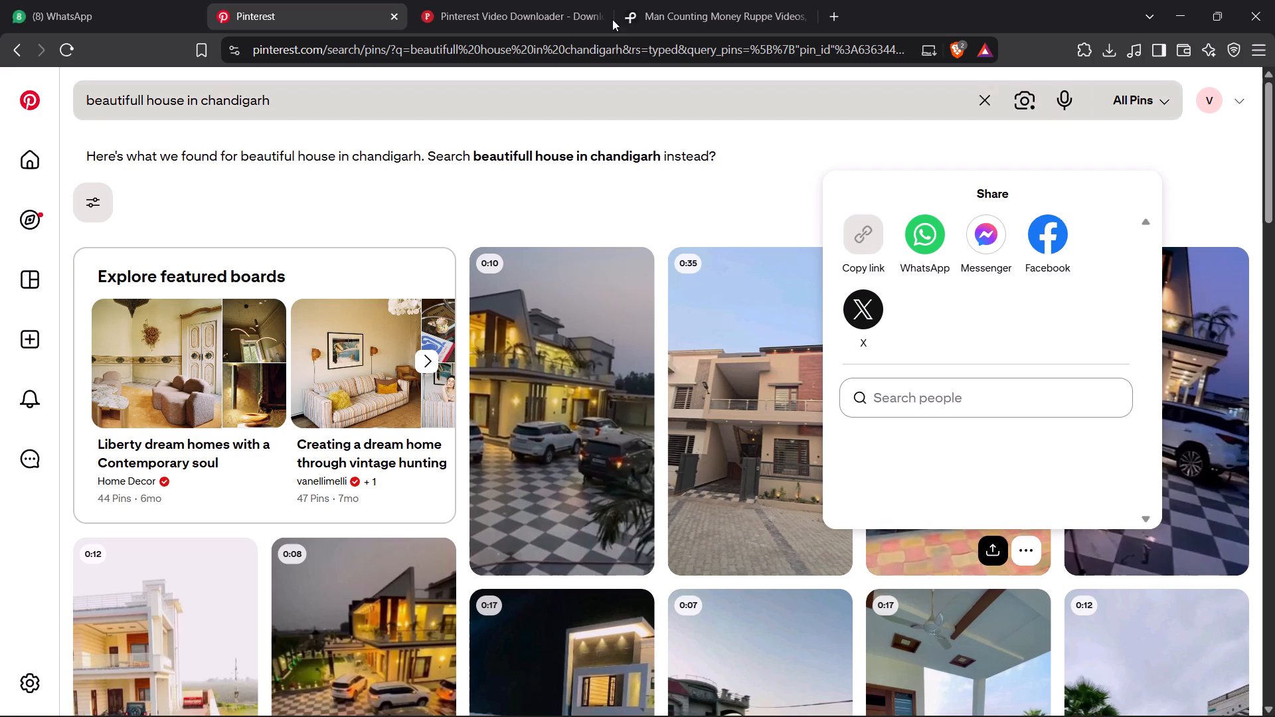
left_click(483, 0)
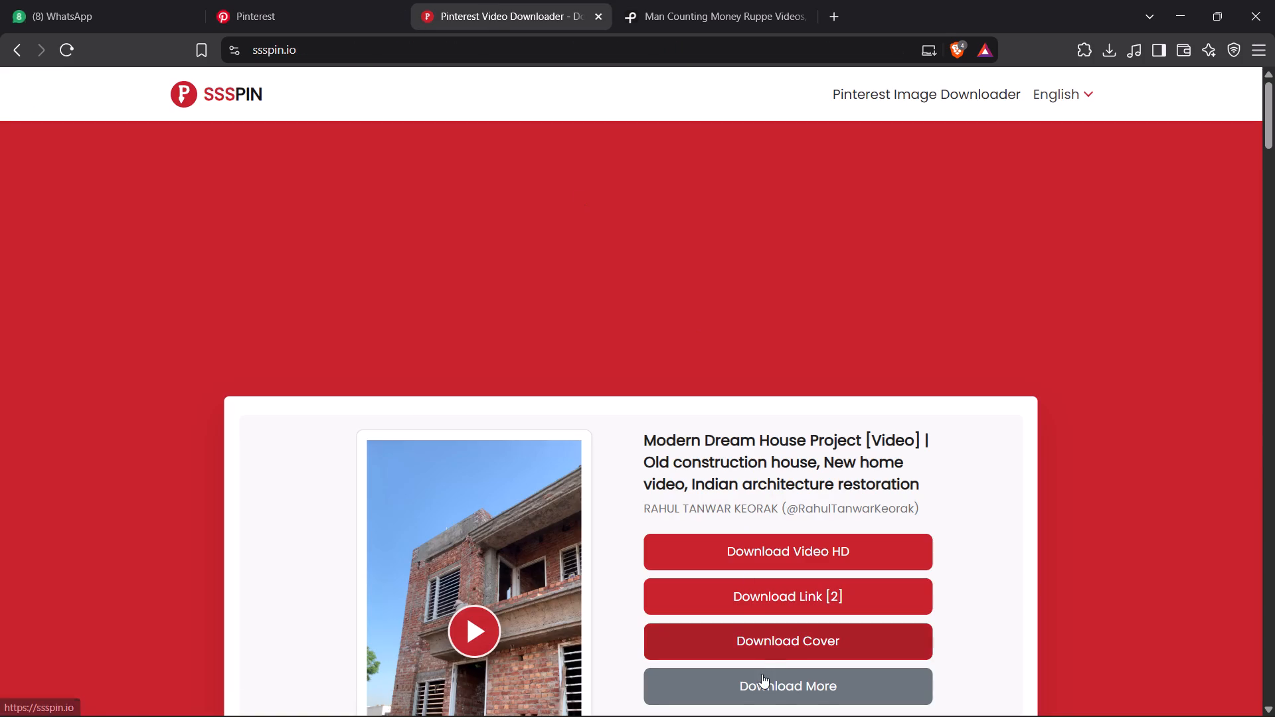
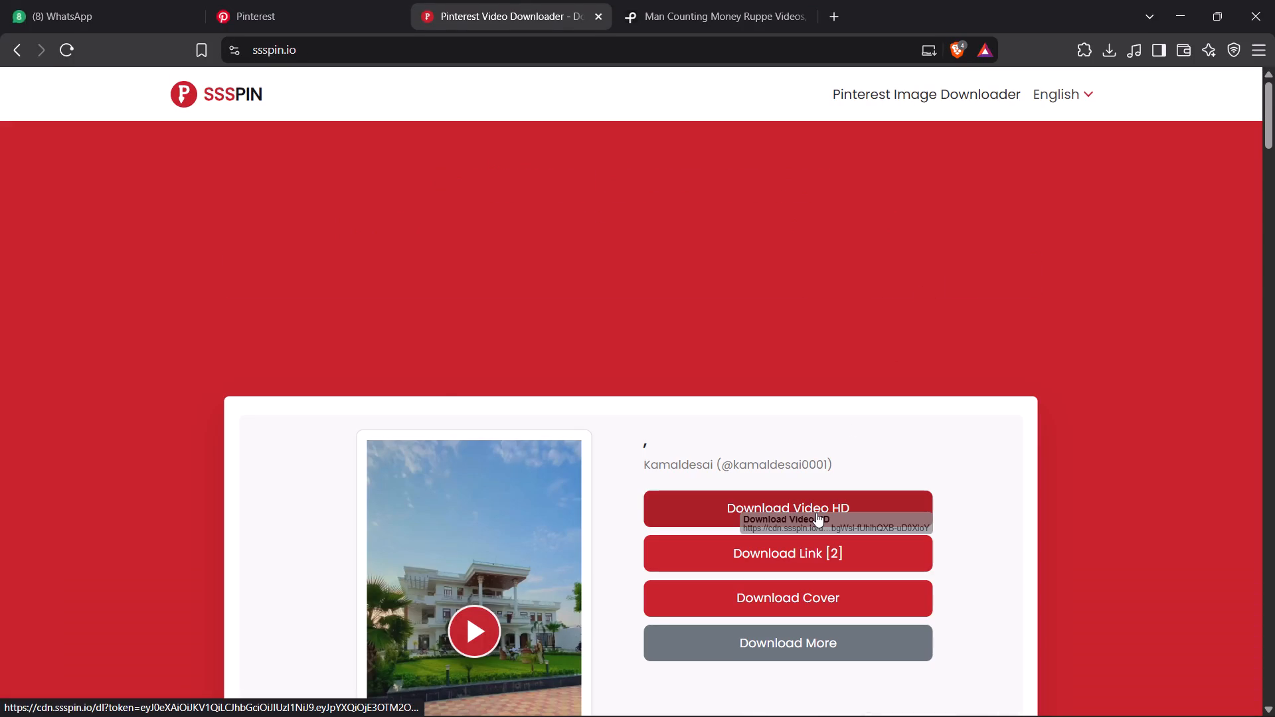
Start downloading the HD video of the white two-storey house with the green lawn.
left_click(816, 513)
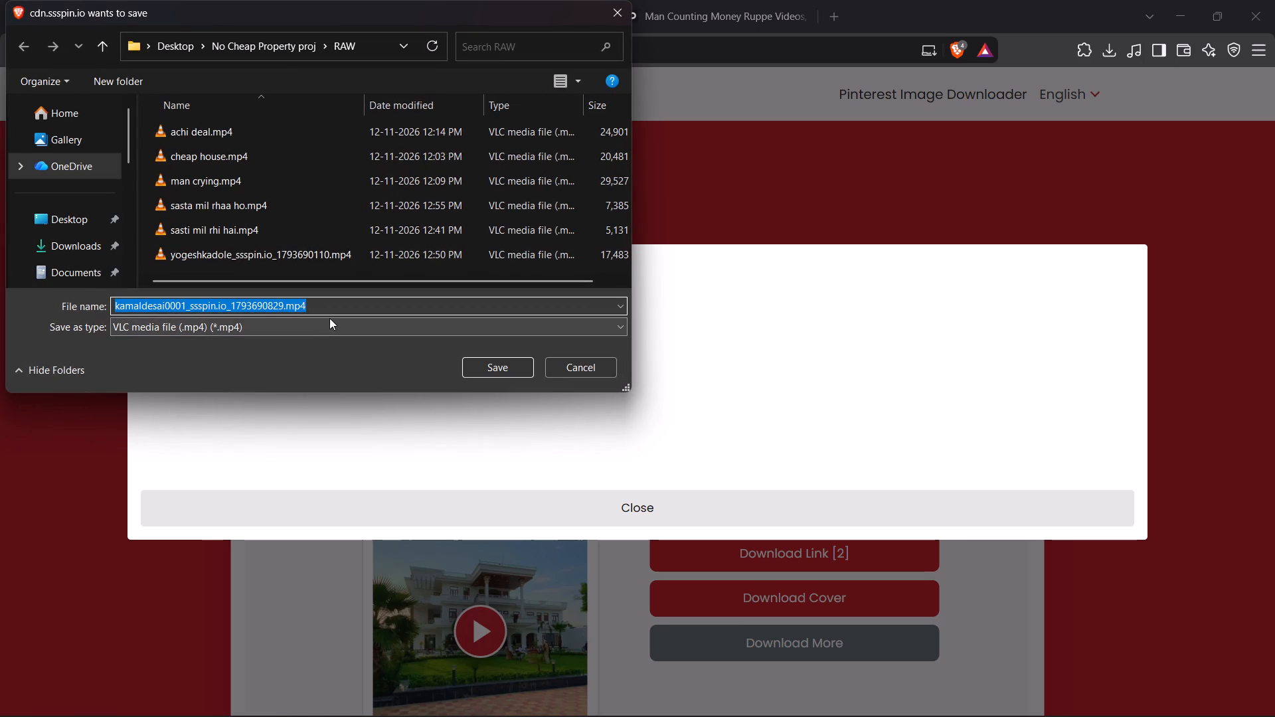
Save the downloaded white mansion video in the RAW folder as "chahe thodi mahengi le liegie".
type("chahe")
key("space")
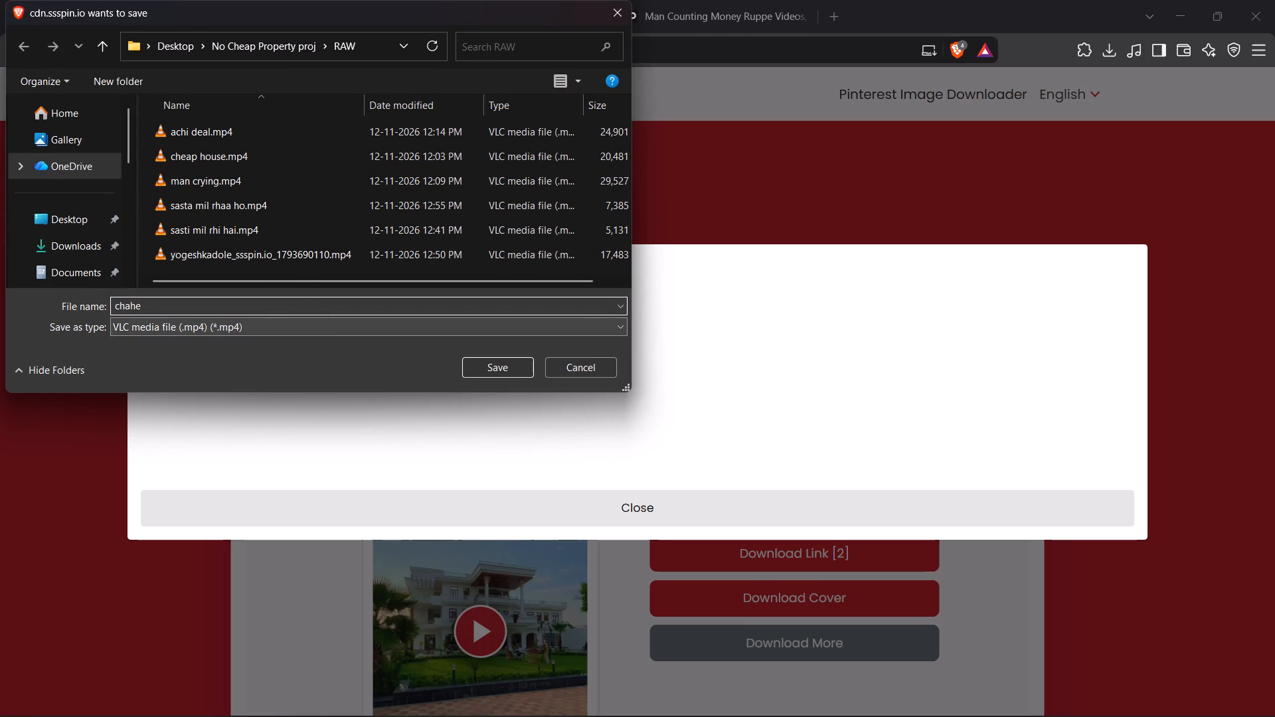
type("thodi")
key("space")
type("mahengi le liegie")
key("Return")
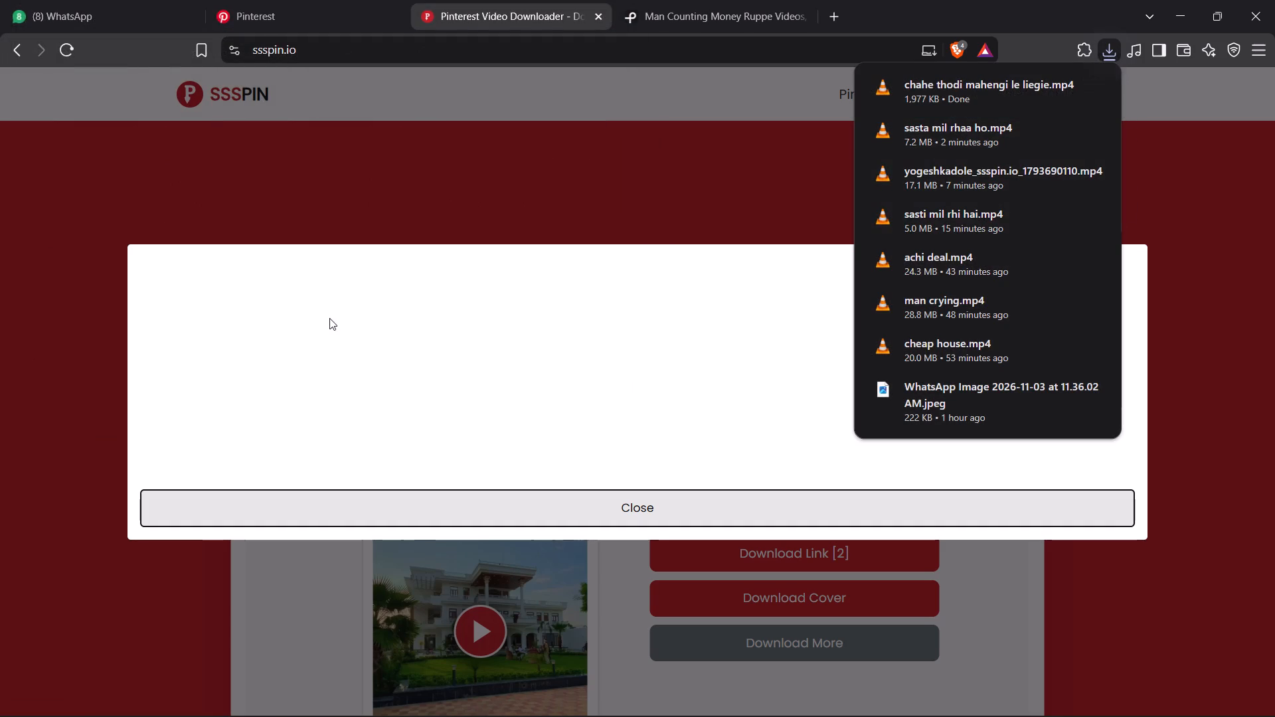
Switch from the Brave browser back to CapCut project 1103.
left_click(1171, 14)
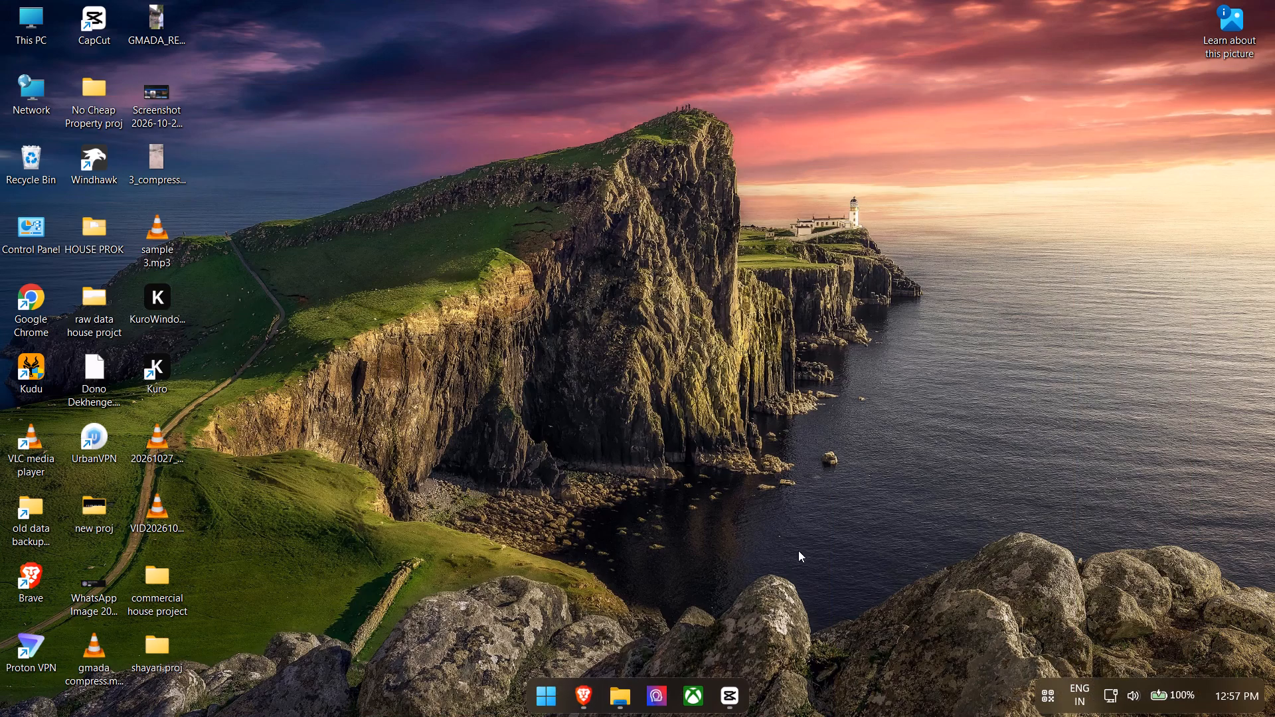
left_click(736, 688)
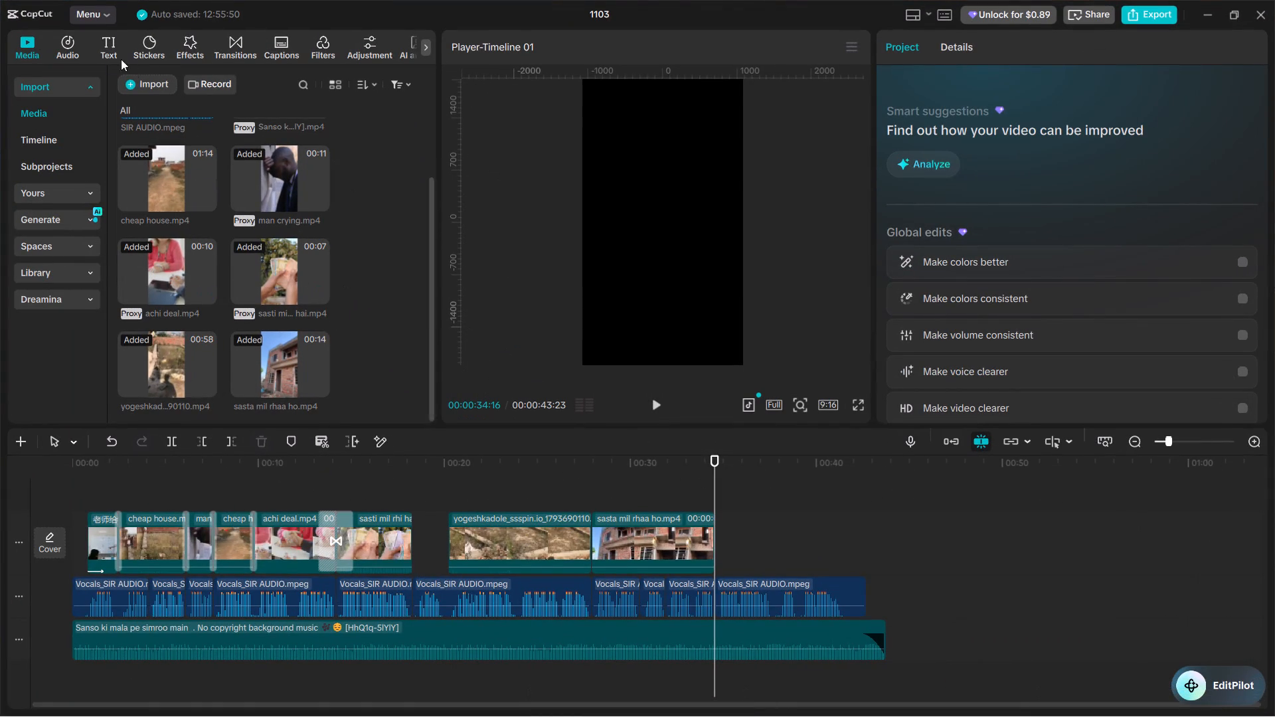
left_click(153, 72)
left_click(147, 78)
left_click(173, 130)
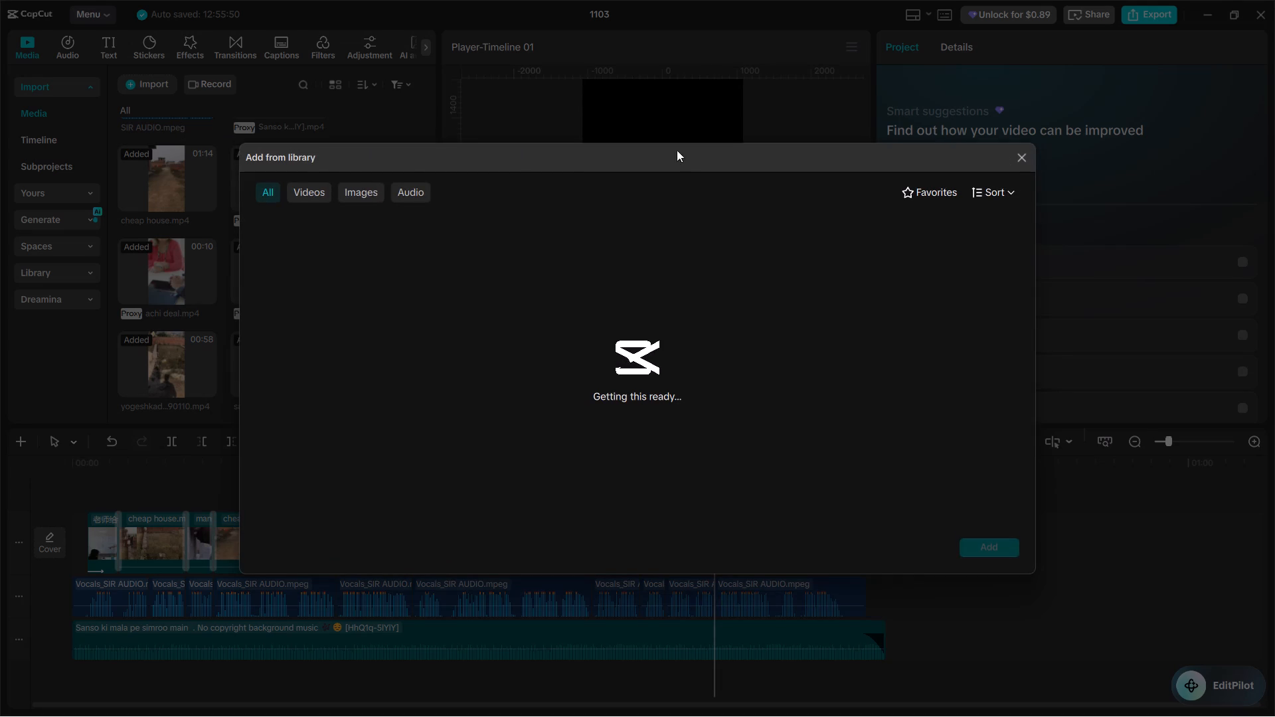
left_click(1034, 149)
Import chahe thodi mahengi le liegie.mp4 from the RAW folder on the device into the project media.
left_click(137, 72)
left_click(135, 84)
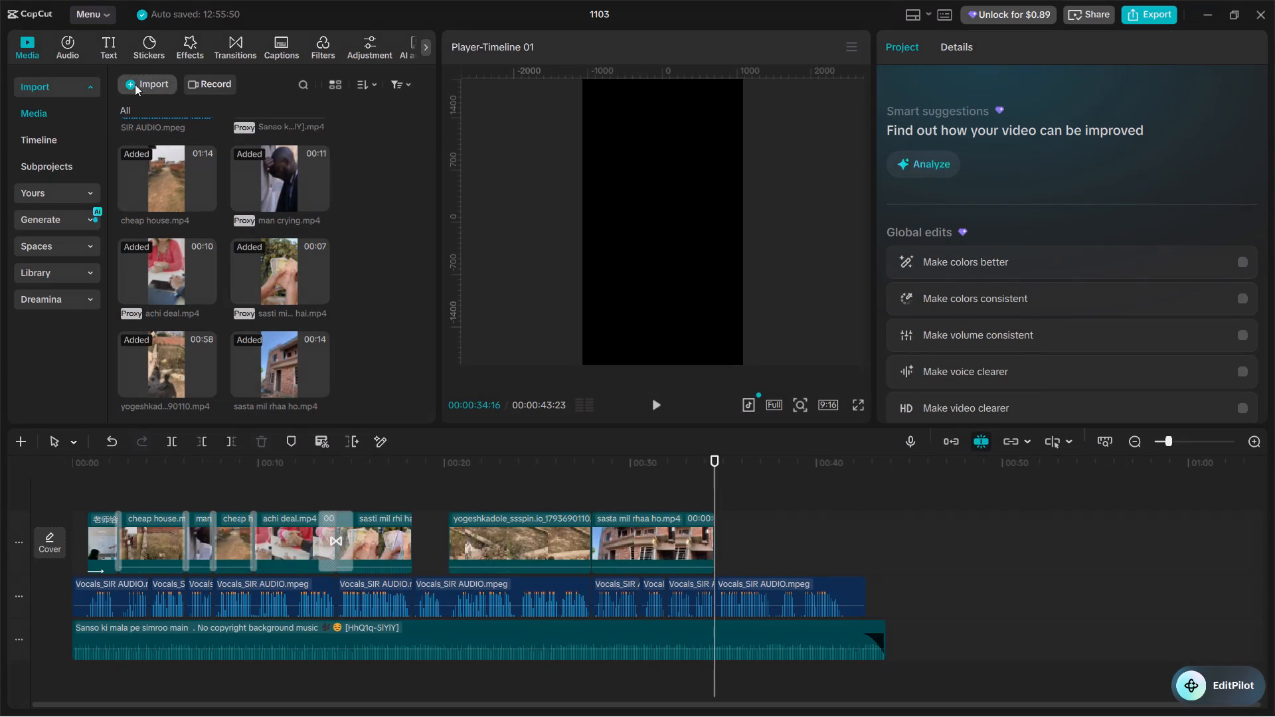
left_click(145, 125)
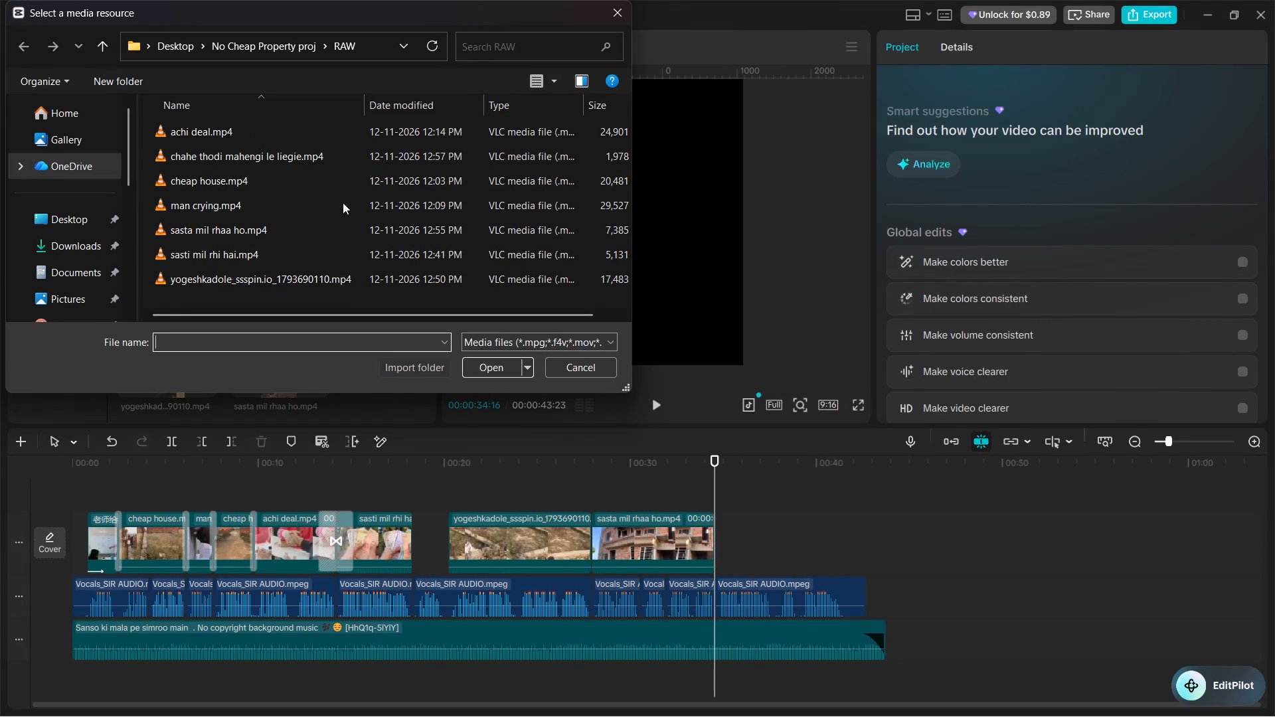
scroll(352, 236, "down", 5)
scroll(355, 254, "up", 7)
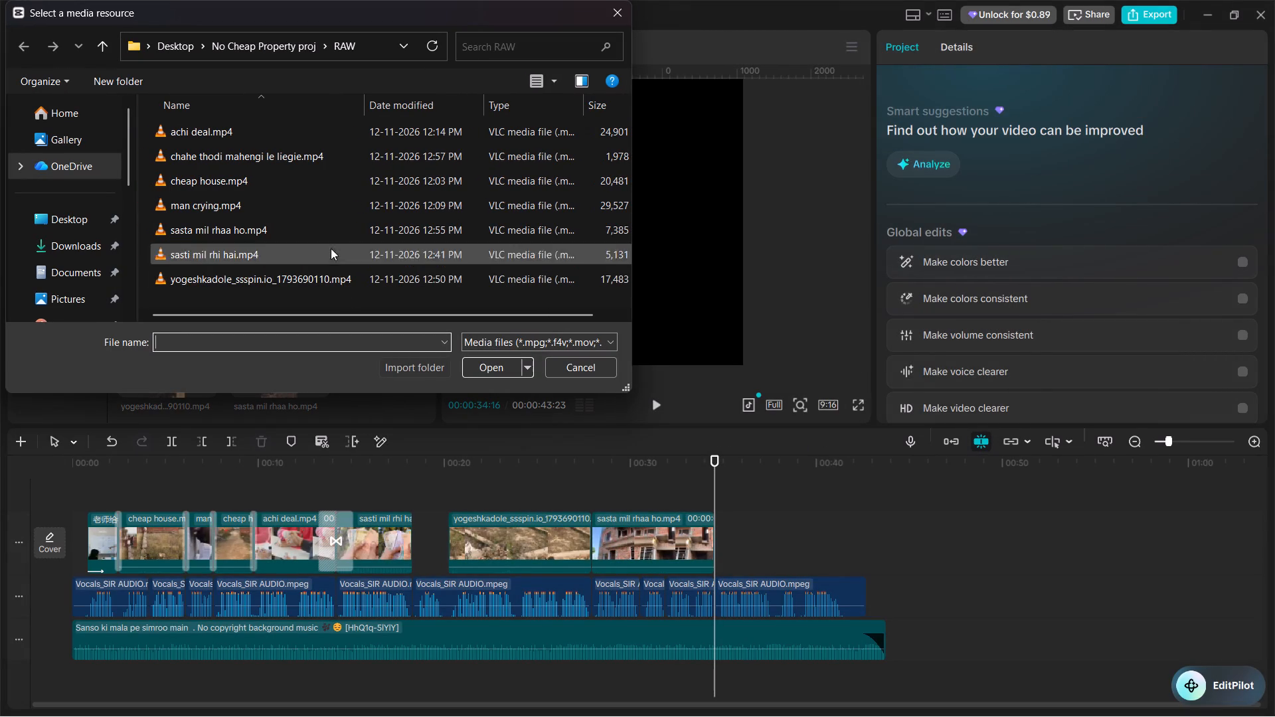
left_click_drag(347, 155, 349, 155)
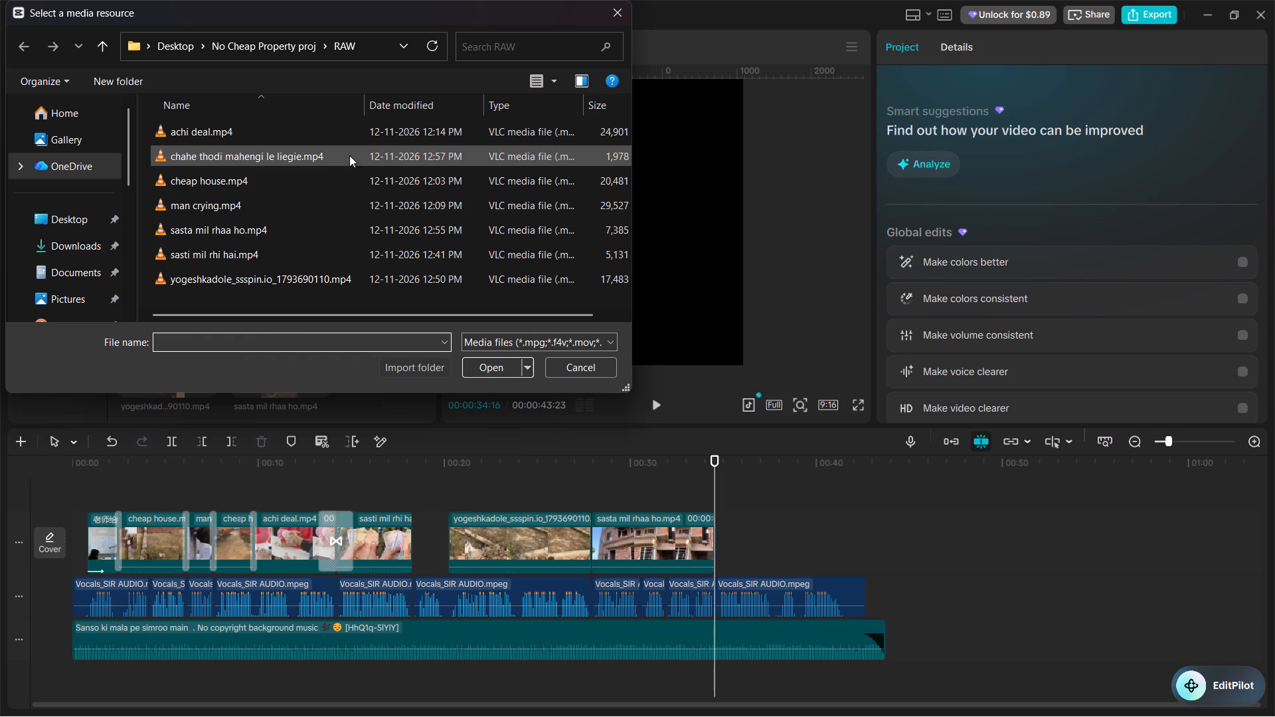
left_click_drag(349, 155, 359, 157)
left_click_drag(348, 153, 750, 465)
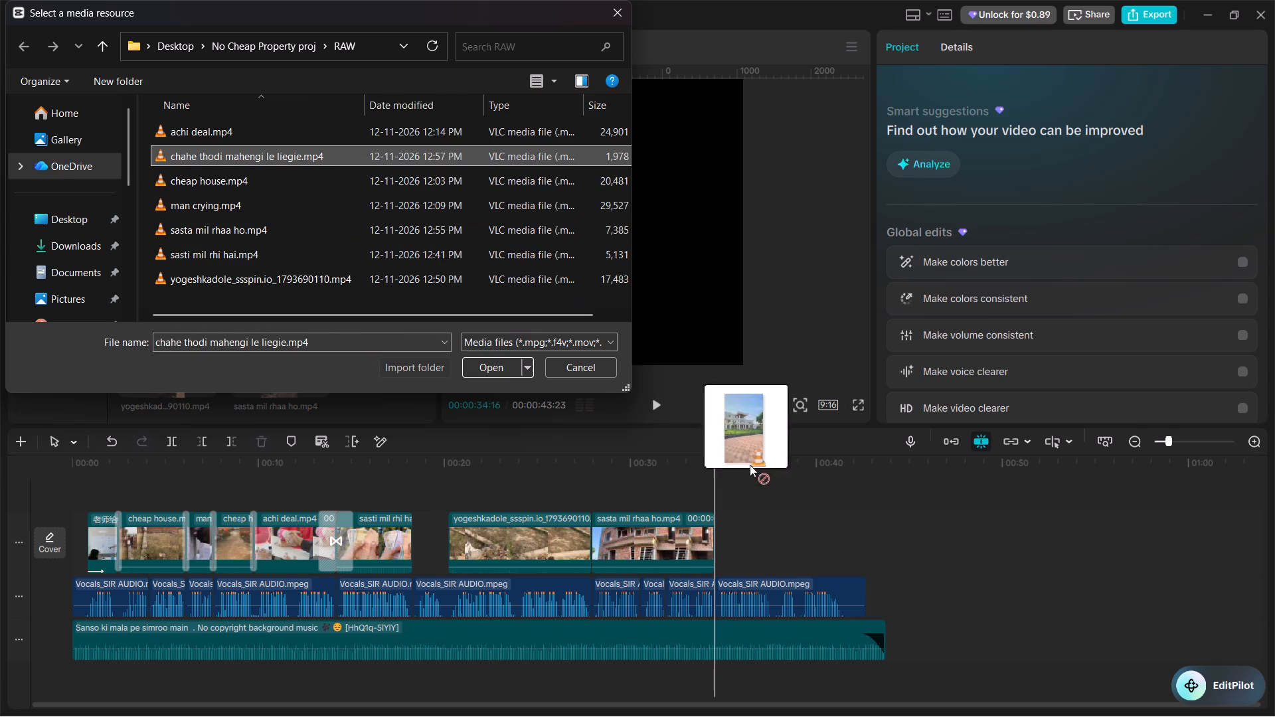
left_click_drag(750, 465, 744, 542)
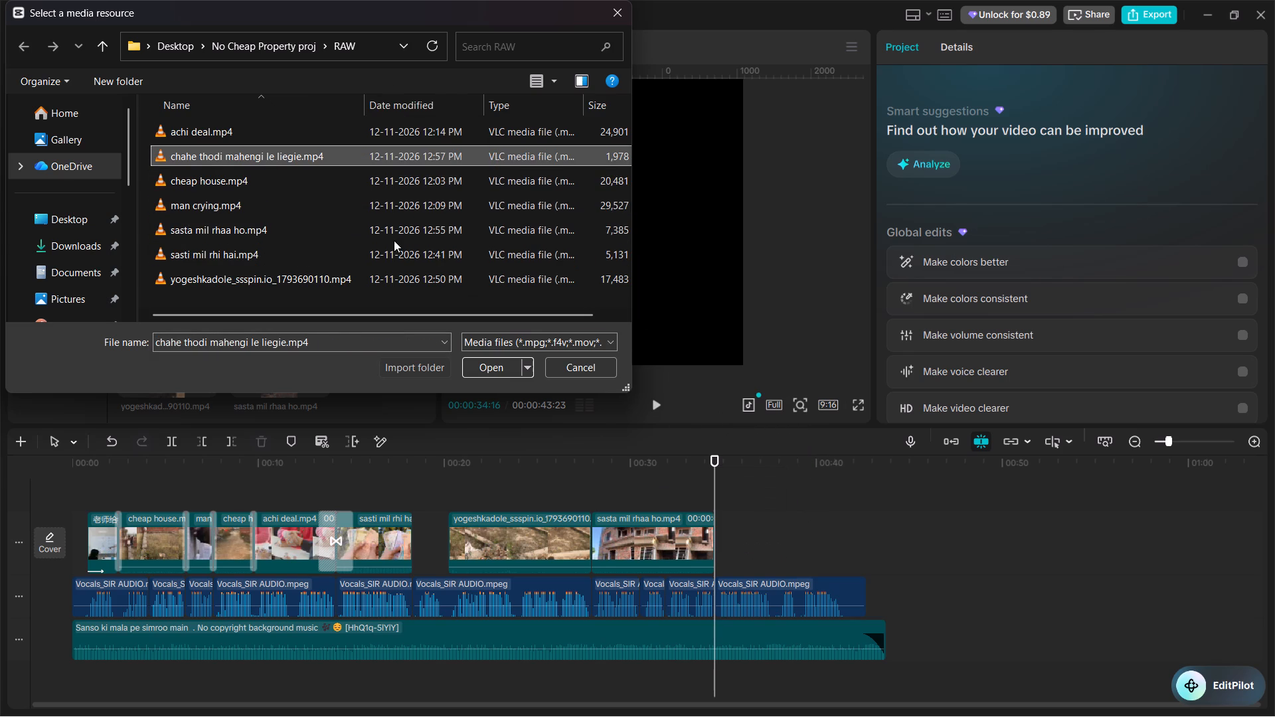
left_click(497, 370)
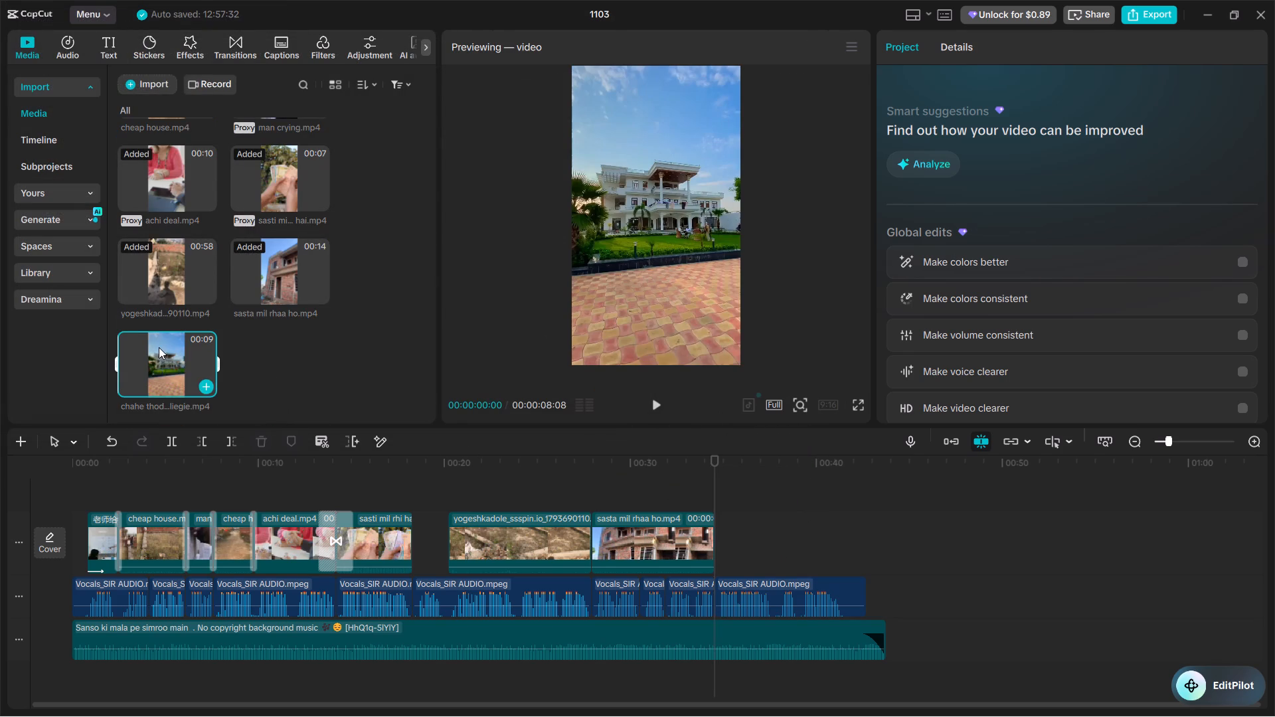
Place the imported mansion clip on the video track after the brick house clip and delete the gap between them.
left_click_drag(159, 347, 786, 532)
right_click(752, 533)
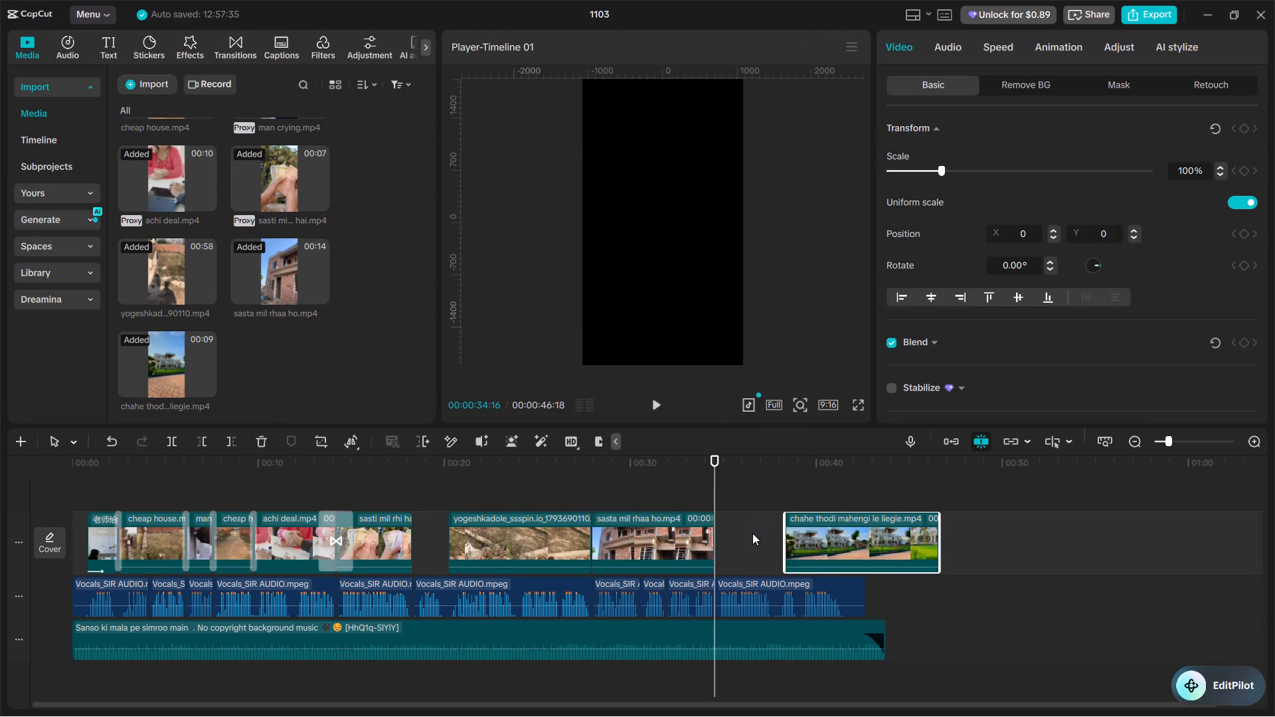
left_click(782, 553)
Play from the end of the brick house clip through the mansion clip to check the footage against the vocals.
left_click(691, 477)
key("space")
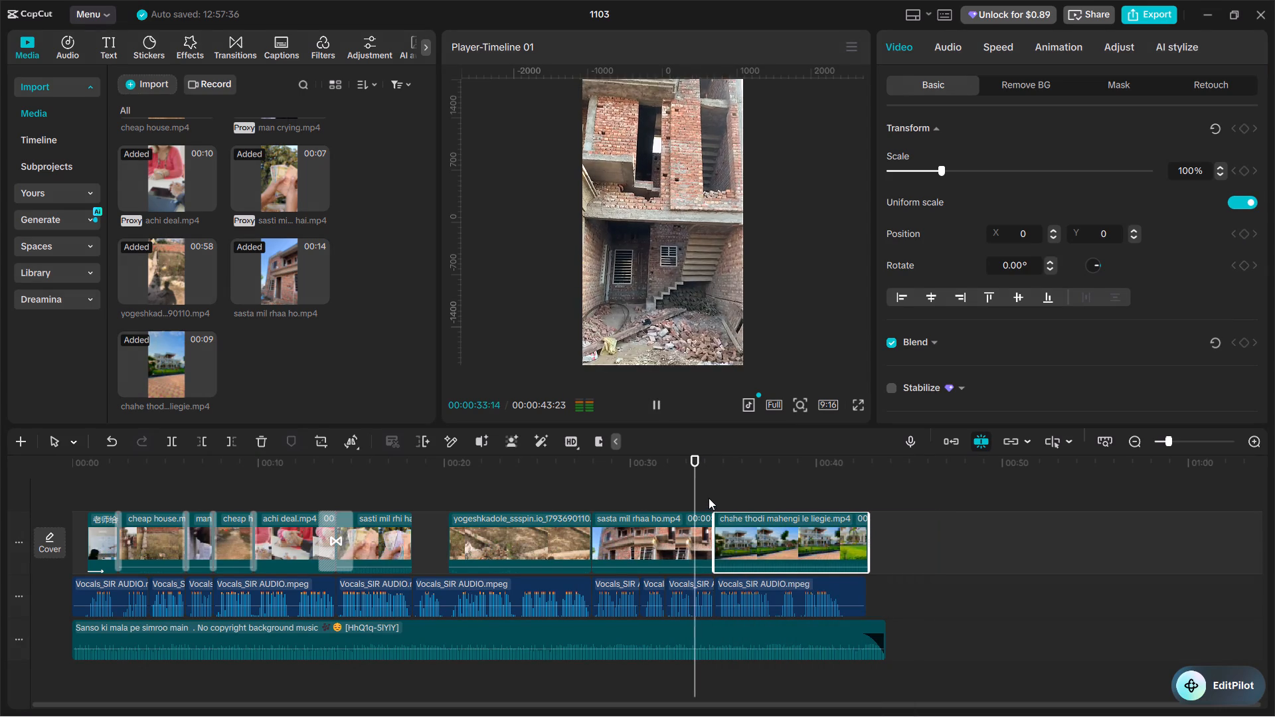
left_click(706, 492)
key("space")
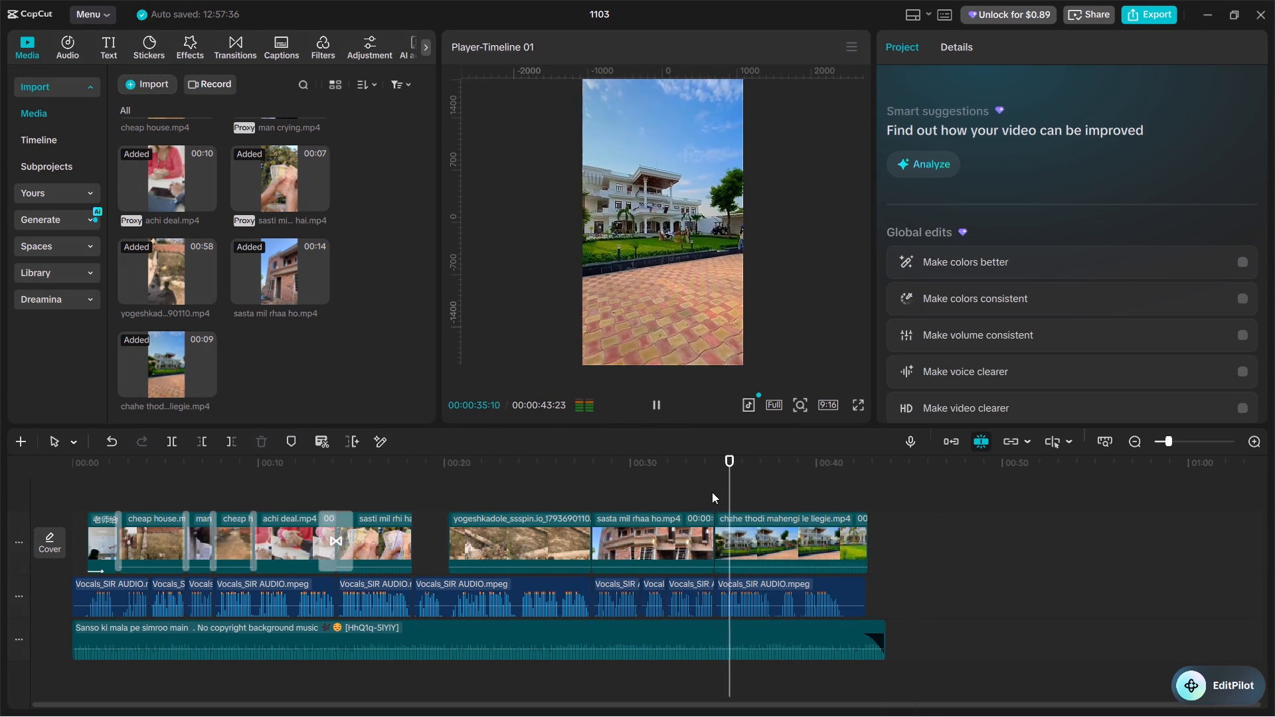
left_click(713, 492)
key("space")
left_click(711, 493)
key("space")
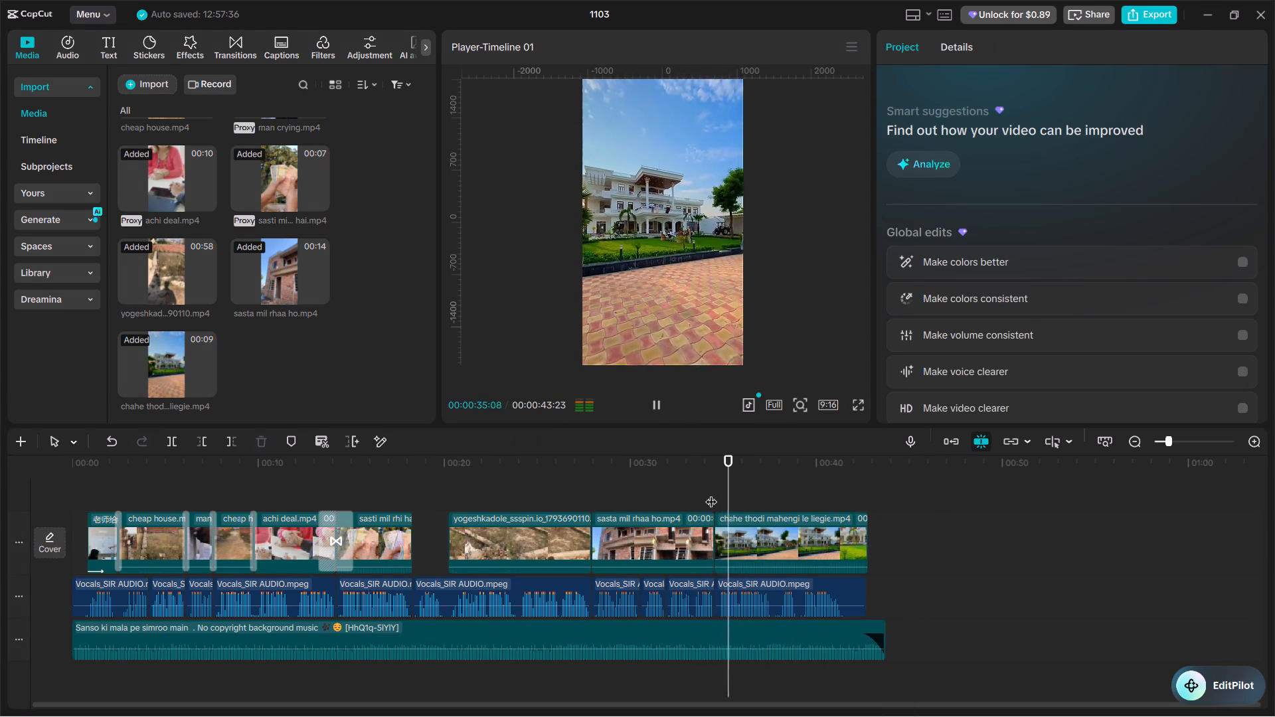
left_click(711, 493)
left_click(701, 495)
key("space")
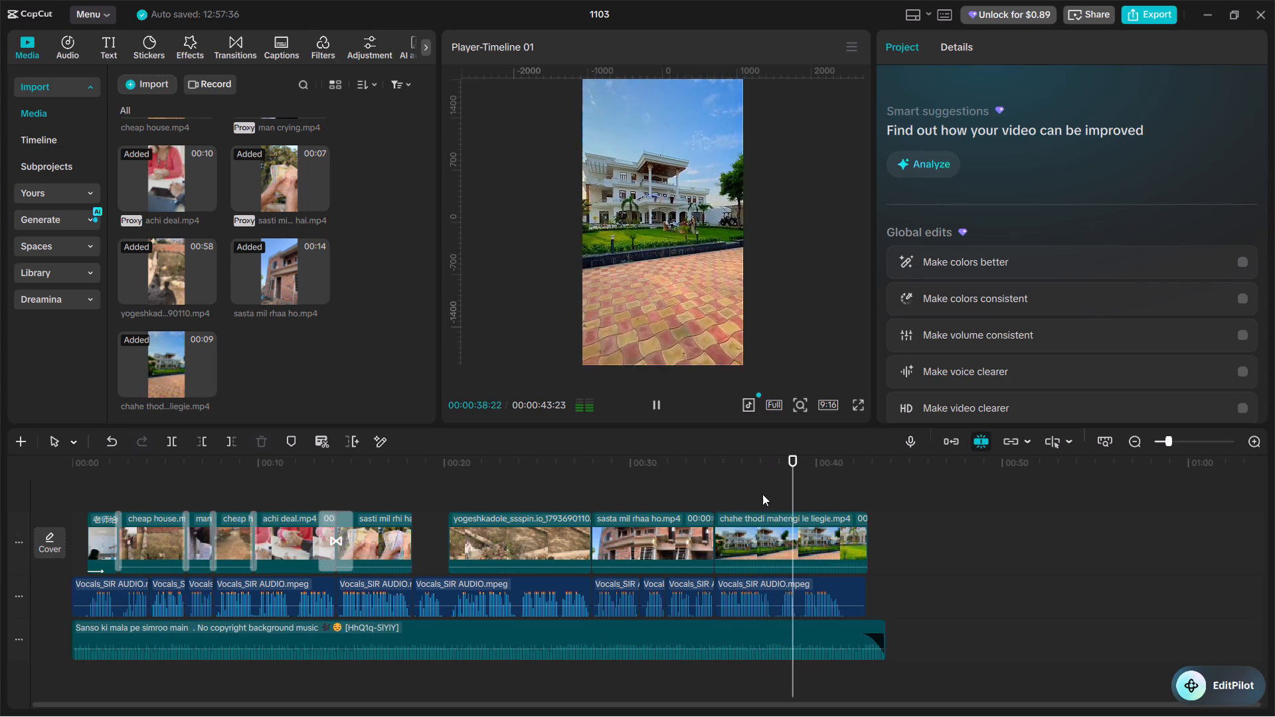
key("space")
Split the mansion clip at 00:00:40:16 and delete the part after the cut.
left_click(836, 497)
left_click_drag(836, 497, 828, 490)
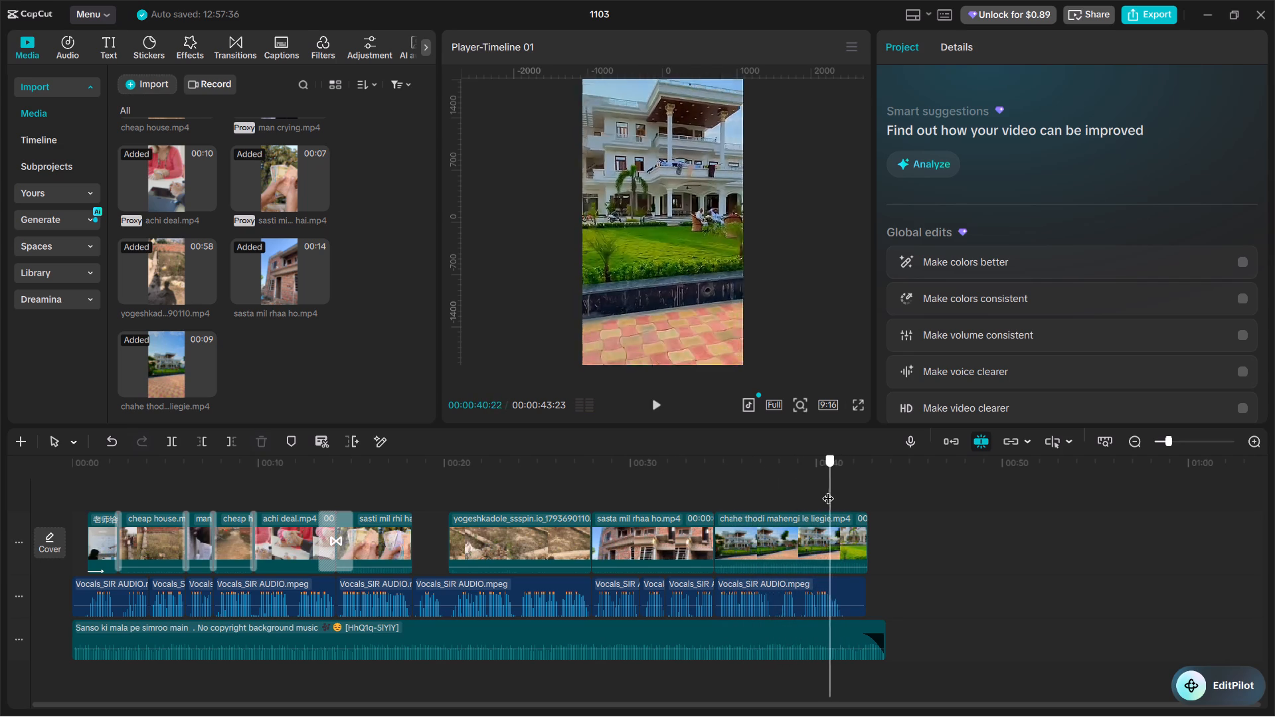
left_click_drag(828, 490, 826, 487)
left_click(854, 530)
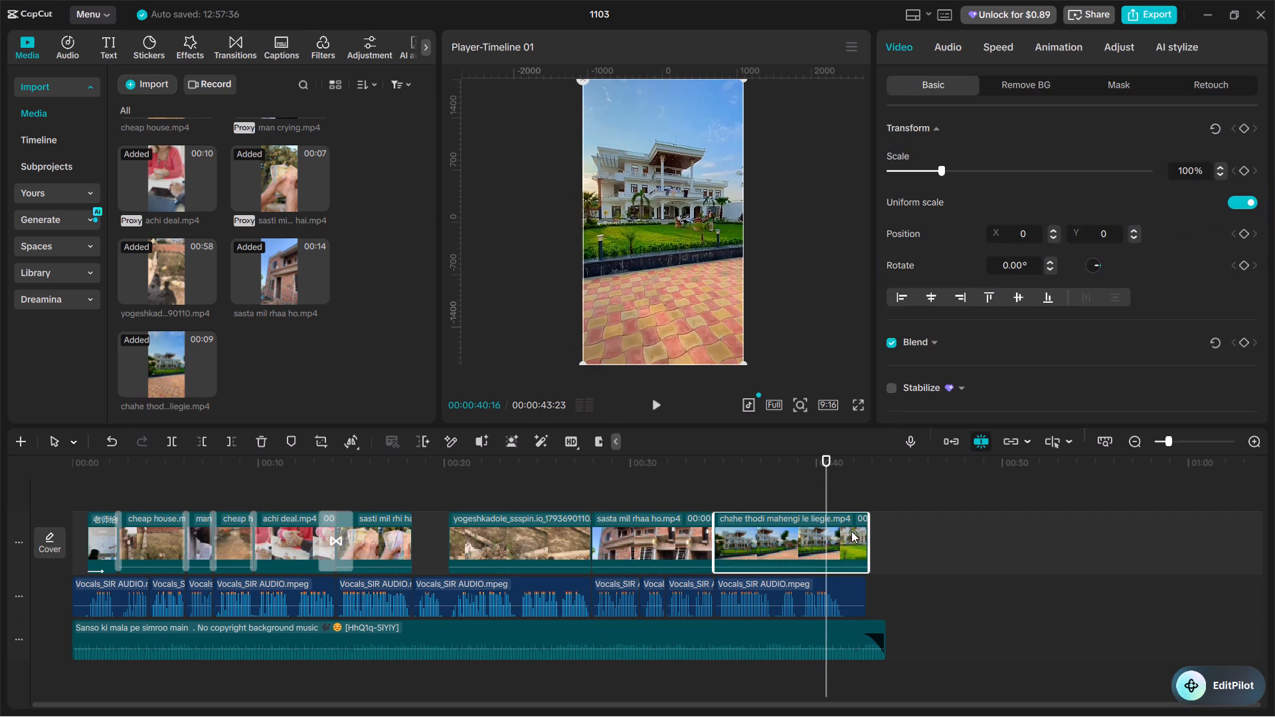
key("ctrl+b")
key("BackSpace")
Play past the trimmed mansion clip's end, and slow the clip to 0.81x by stretching its end to about 00:00:42.
key("space")
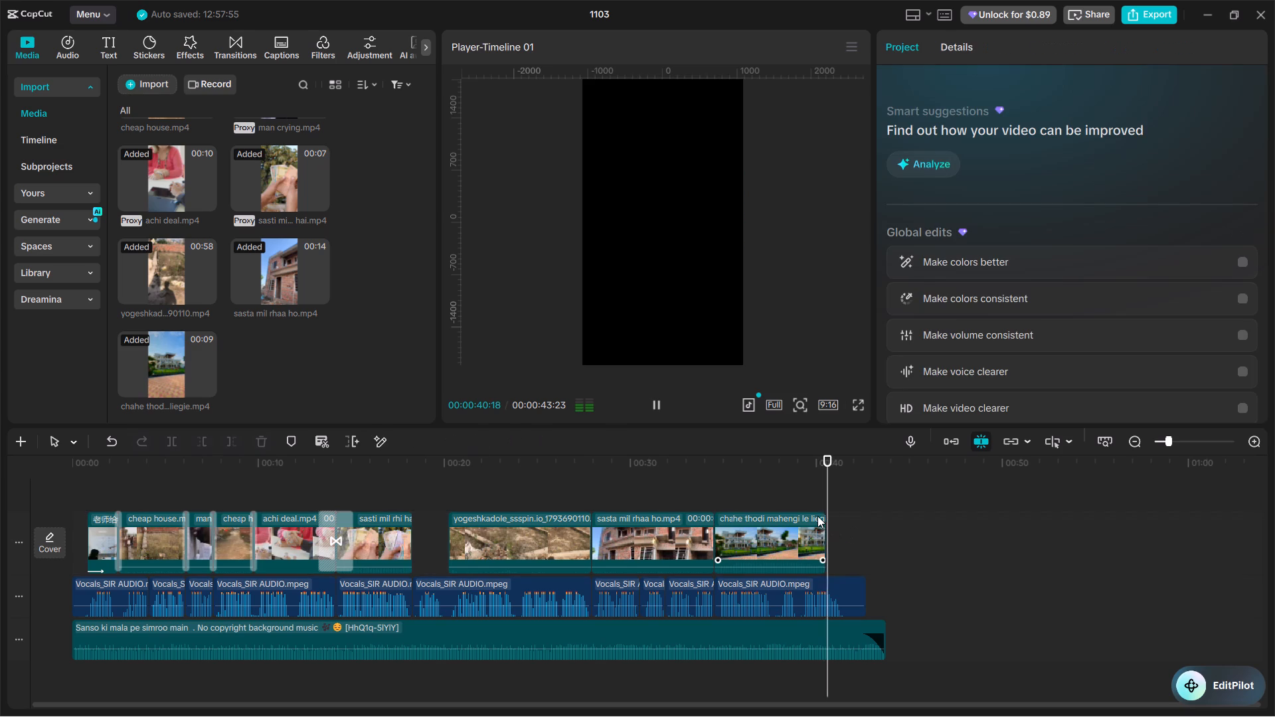
left_click(805, 492)
key("space")
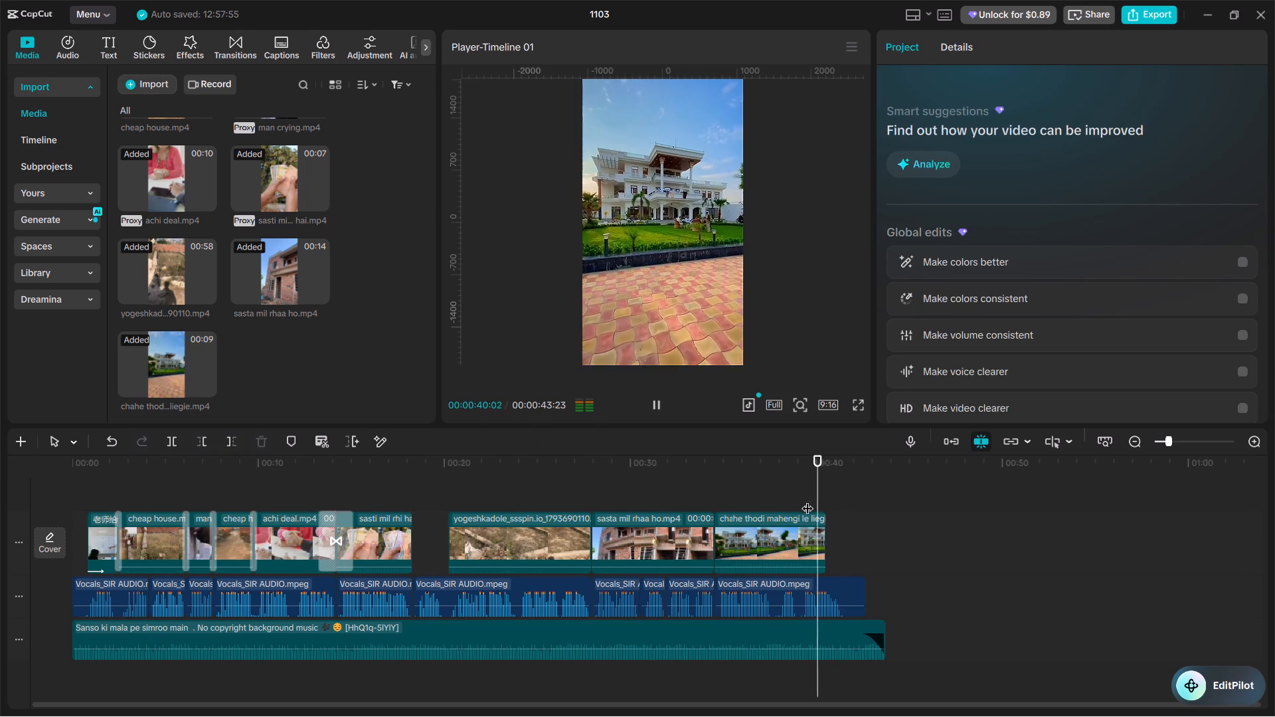
key("space")
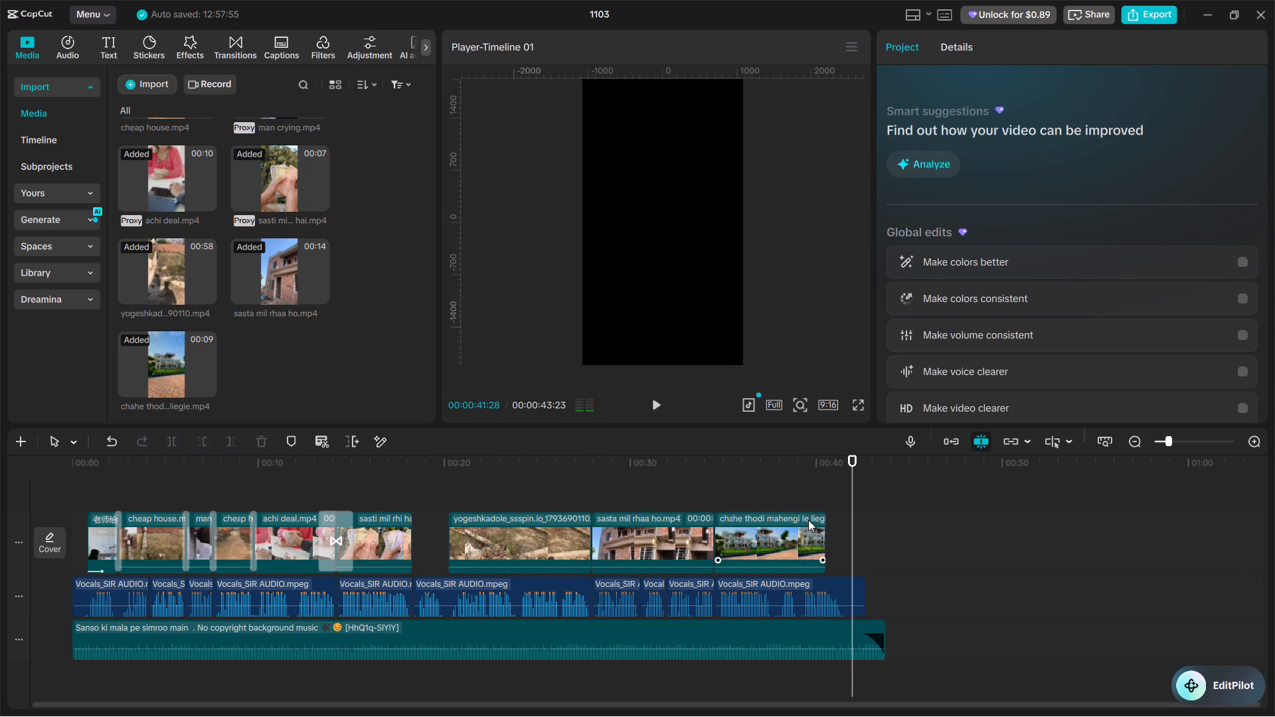
left_click(808, 520)
left_click(997, 48)
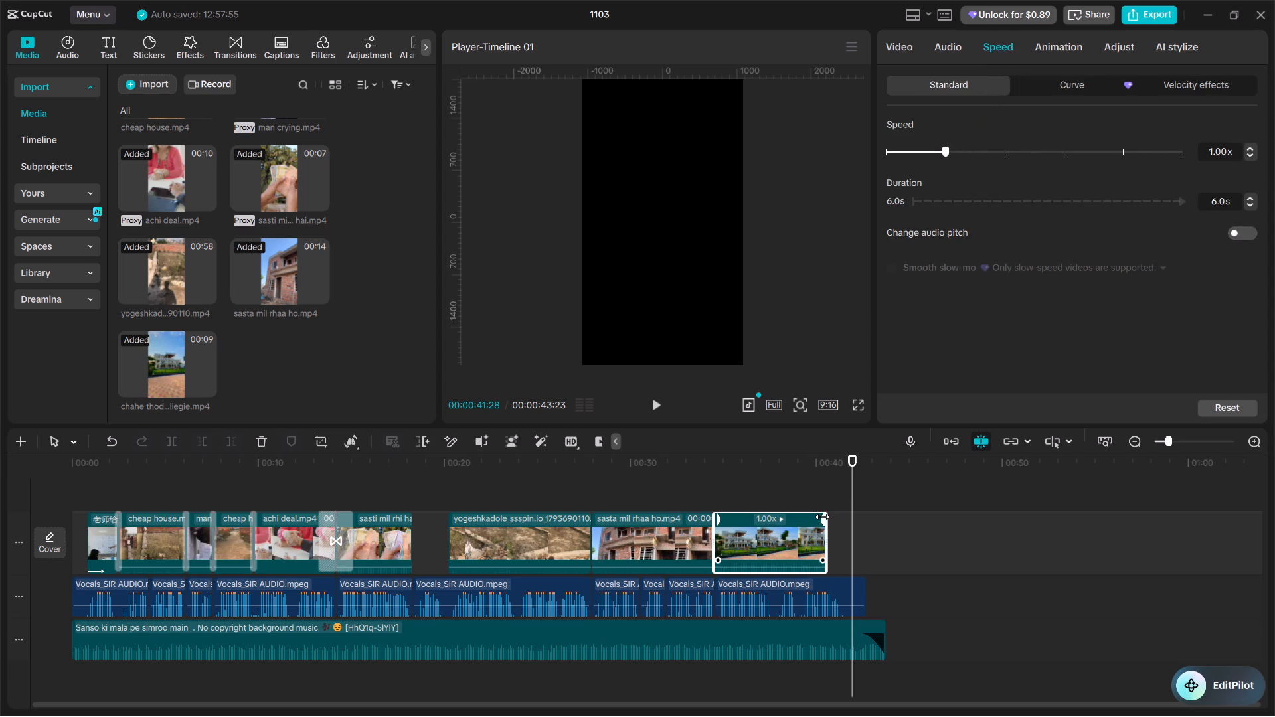
left_click_drag(823, 517, 842, 524)
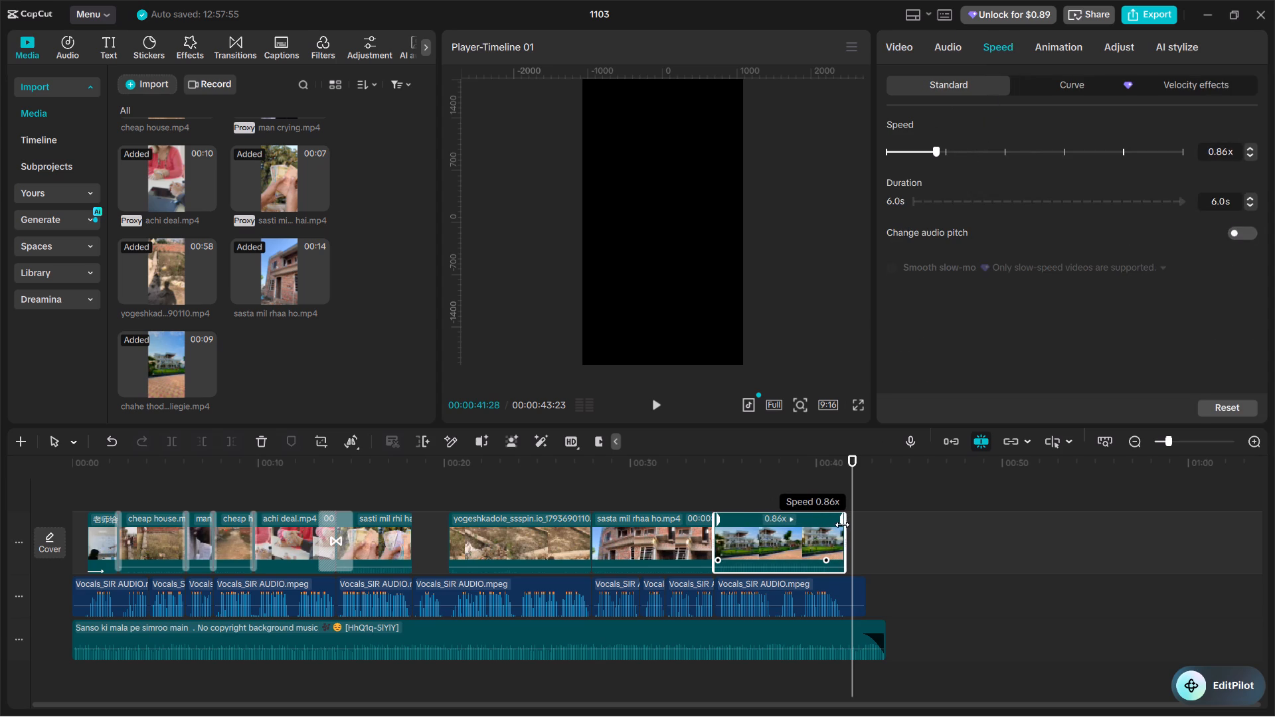
left_click_drag(842, 524, 846, 528)
Play the slowed mansion clip and enable Smooth slow-mo on it with the Optical flow method.
left_click(812, 490)
key("space")
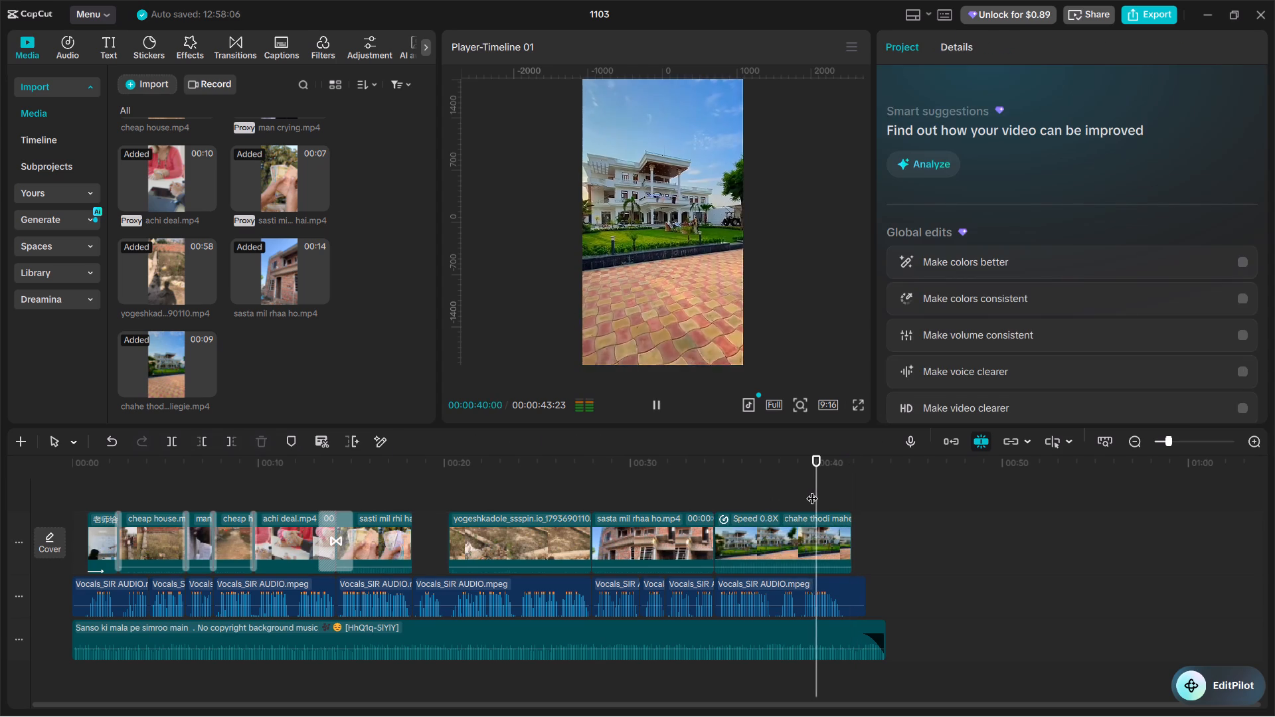
left_click(675, 493)
left_click_drag(675, 493, 660, 488)
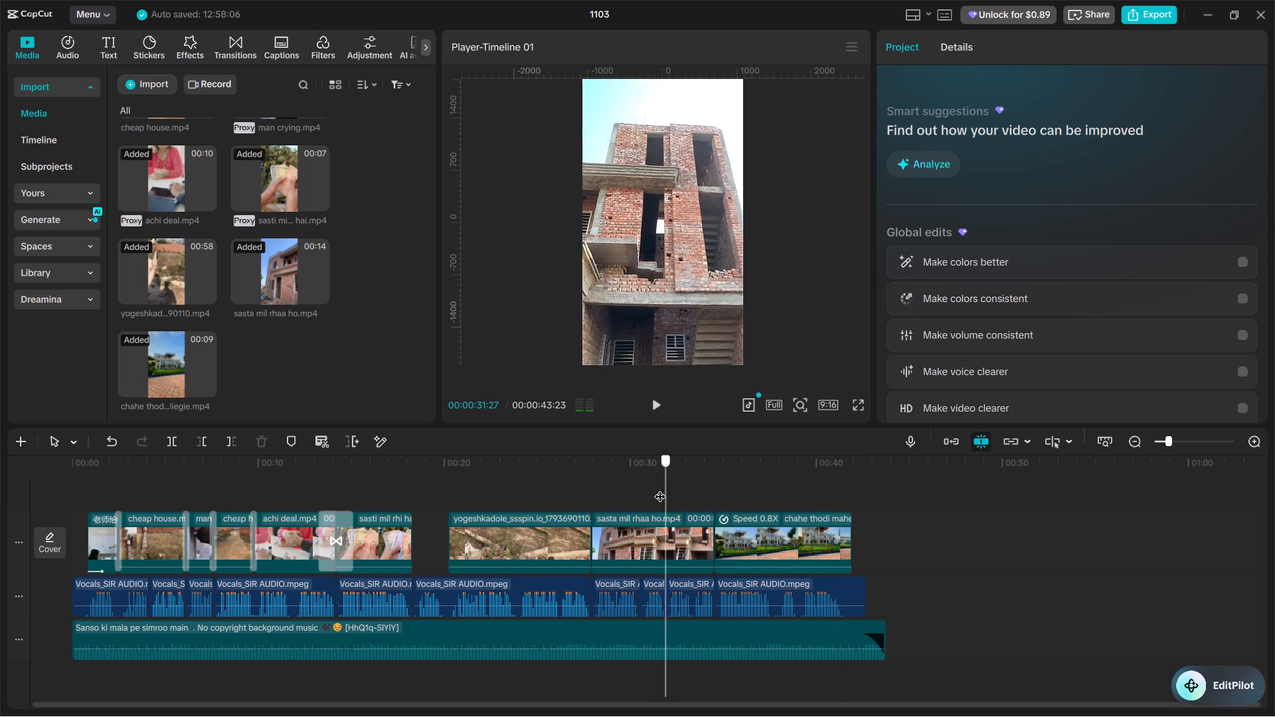
left_click_drag(660, 488, 723, 484)
key("space")
left_click(750, 542)
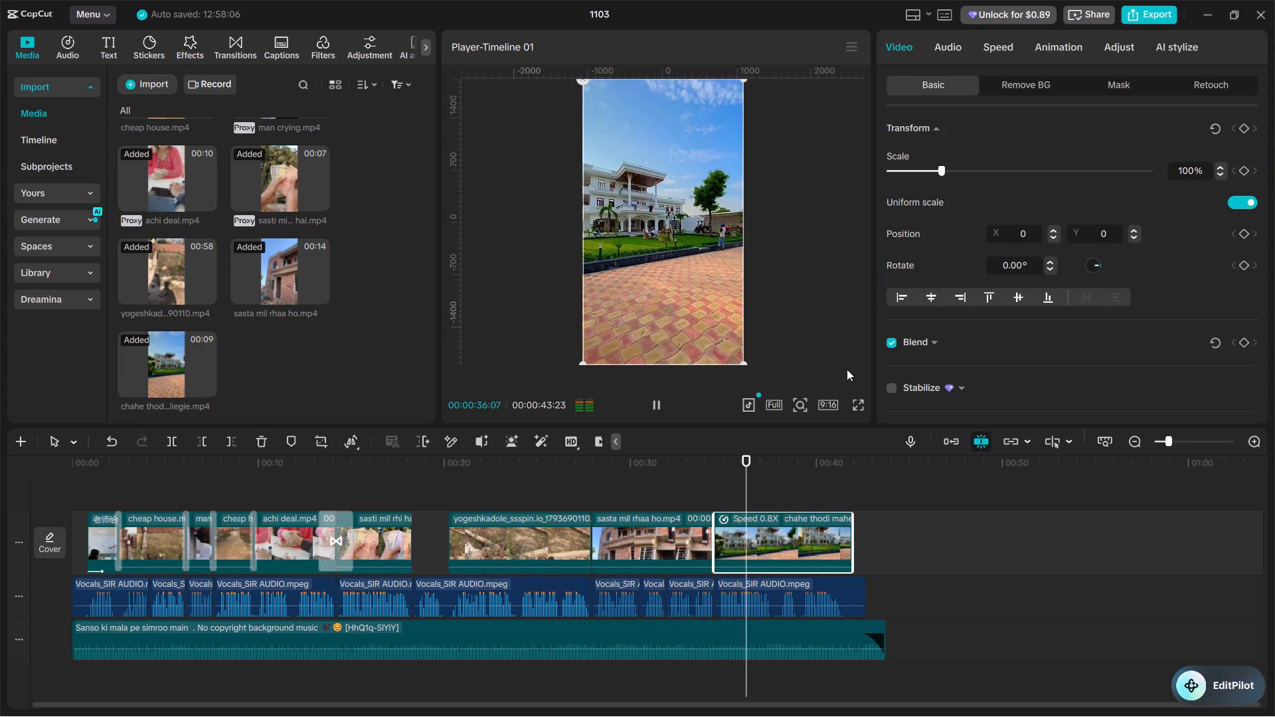
key("space")
left_click(998, 48)
scroll(999, 198, "down", 2)
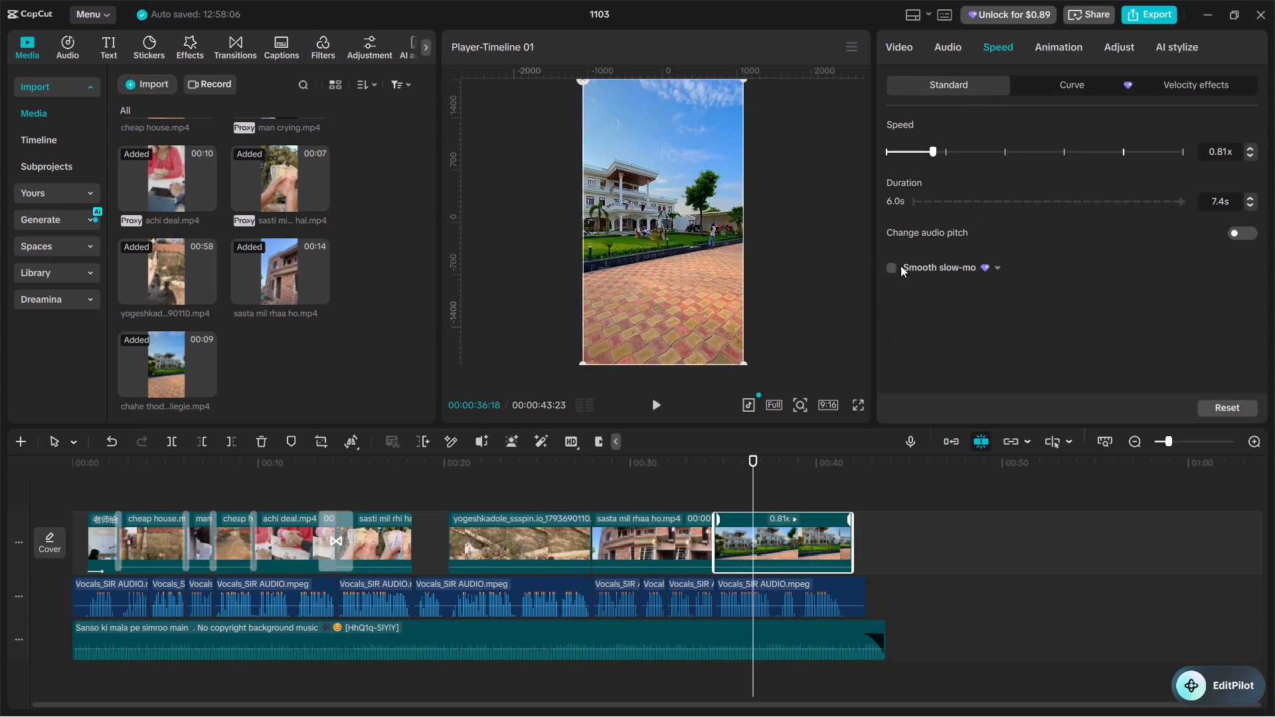
left_click(891, 266)
left_click(967, 299)
left_click(960, 360)
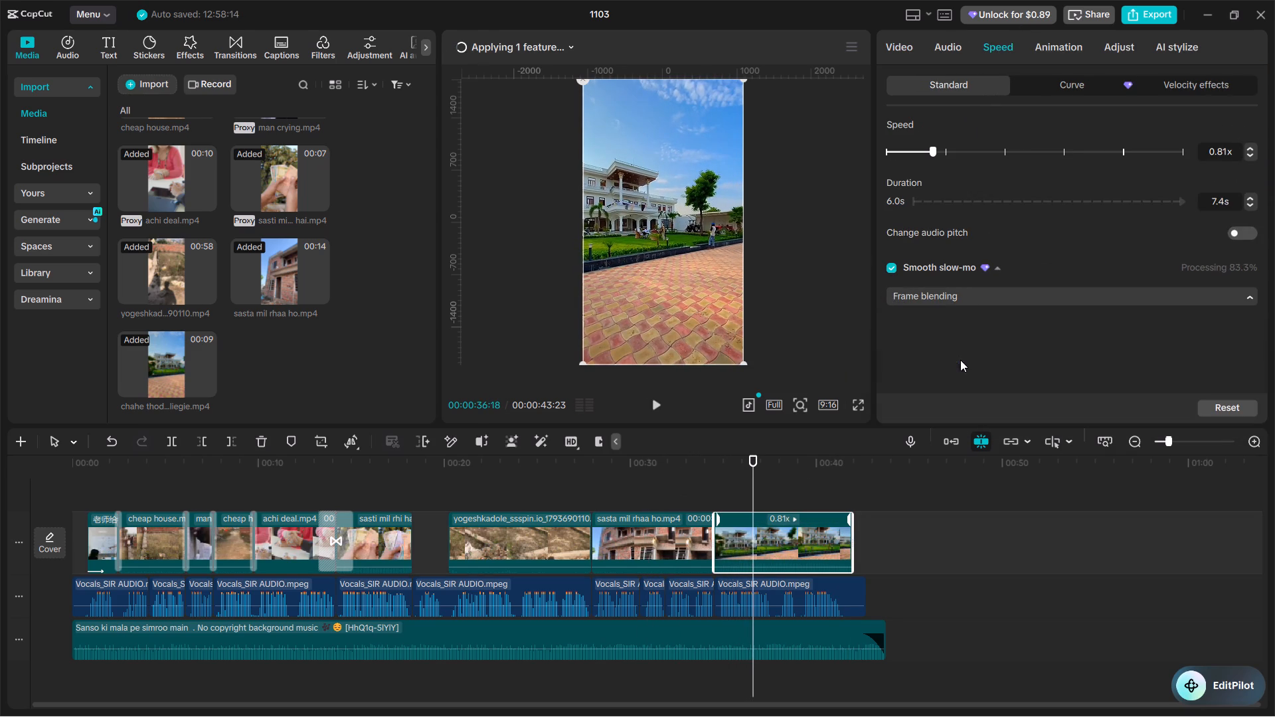
Play the timeline from 00:00:00:00 to examine how the opening footage fits the vocals.
left_click(706, 478)
left_click_drag(707, 480, 721, 488)
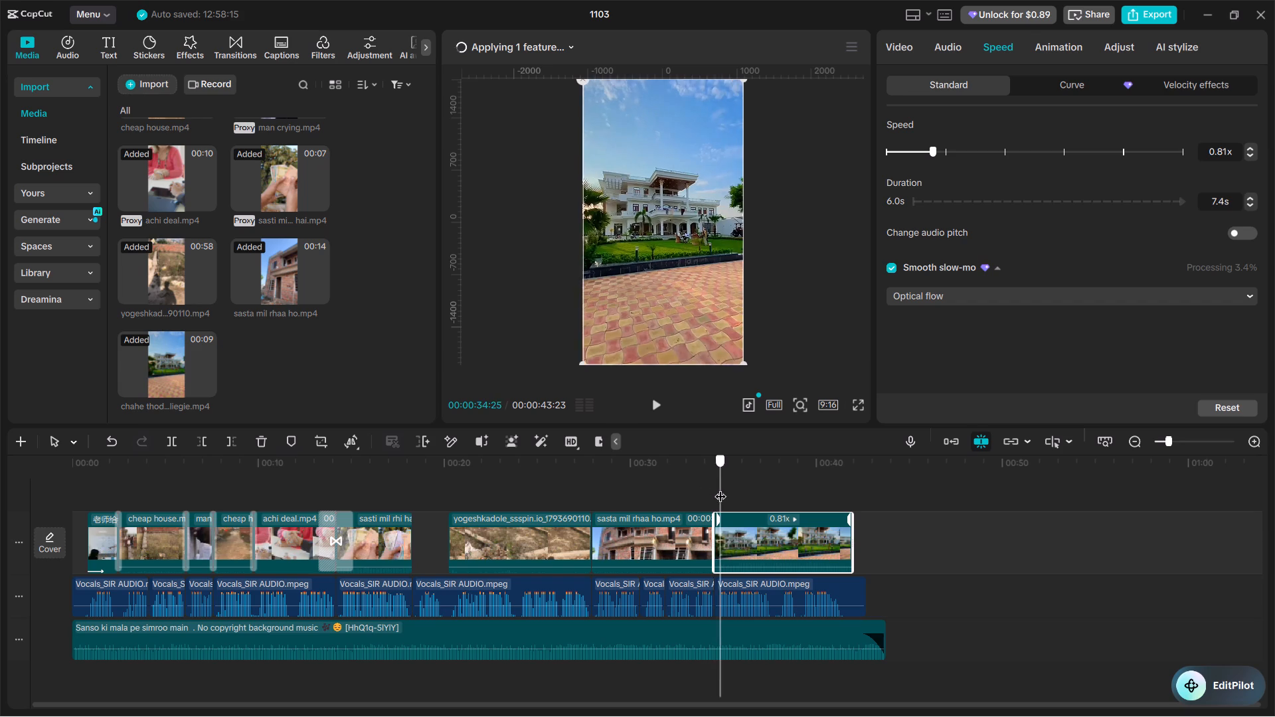
left_click_drag(721, 488, 22, 464)
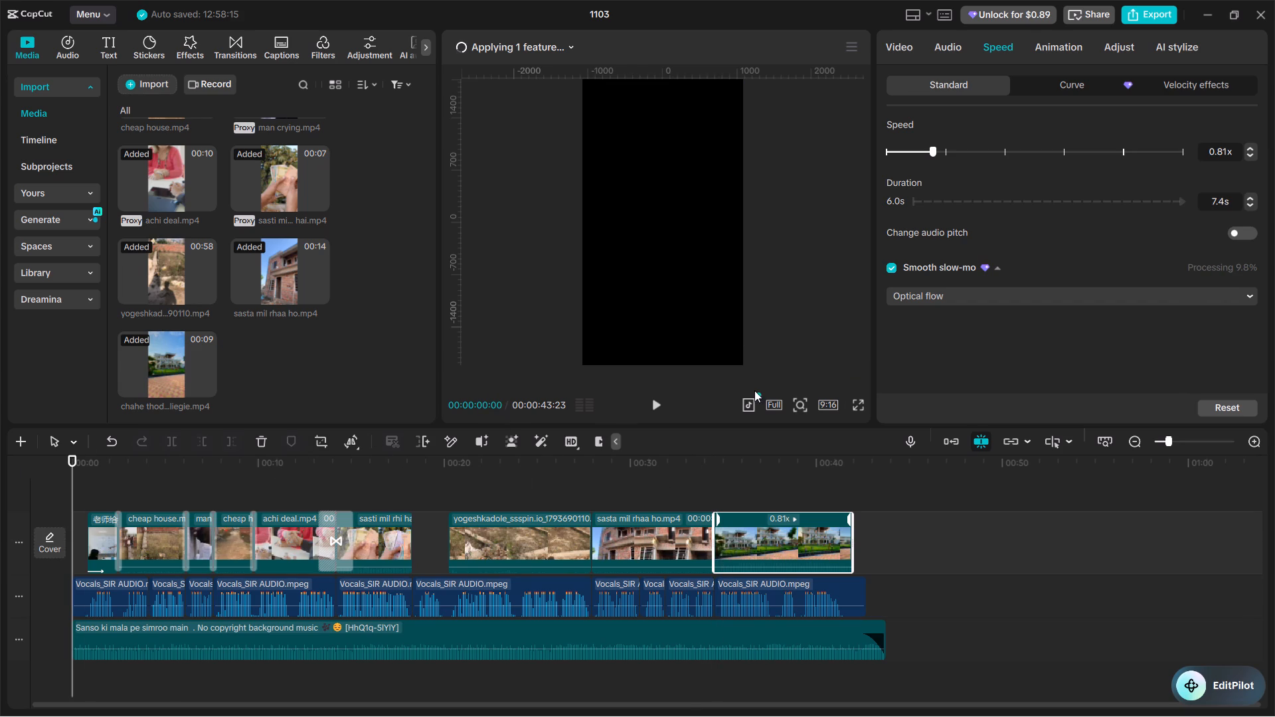
key("space")
left_click(80, 503)
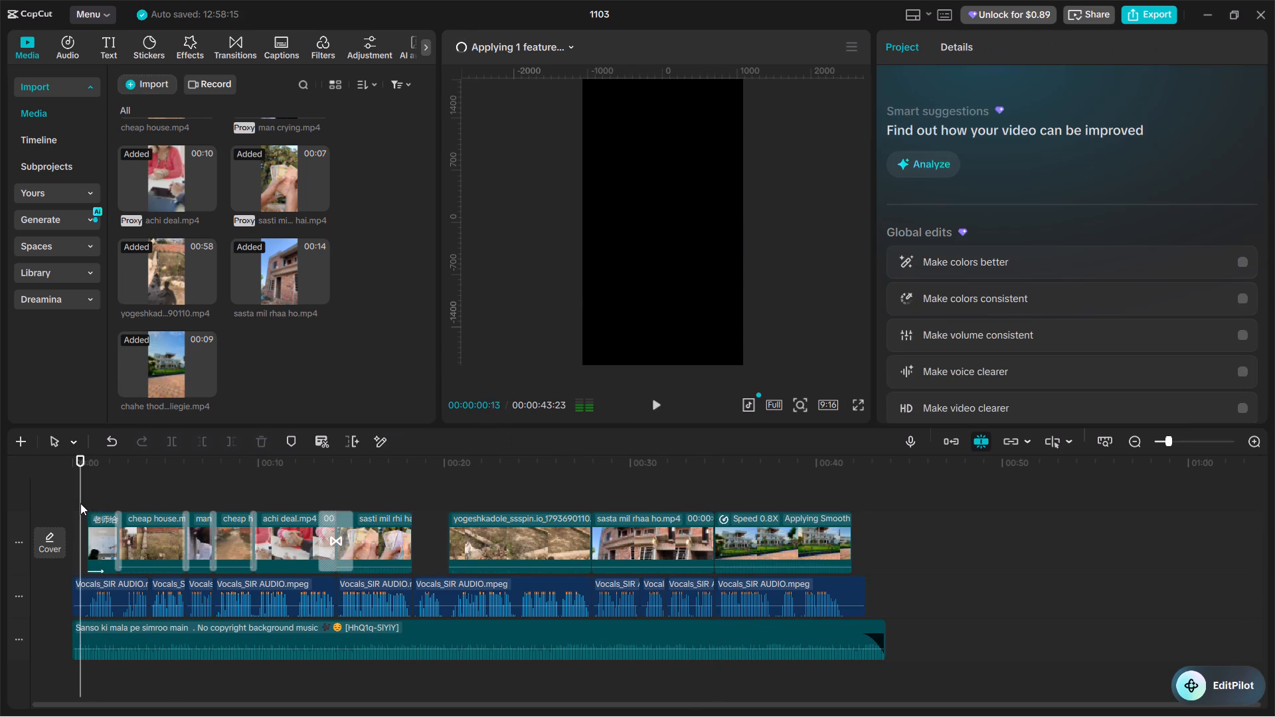
left_click_drag(80, 503, 46, 503)
key("space")
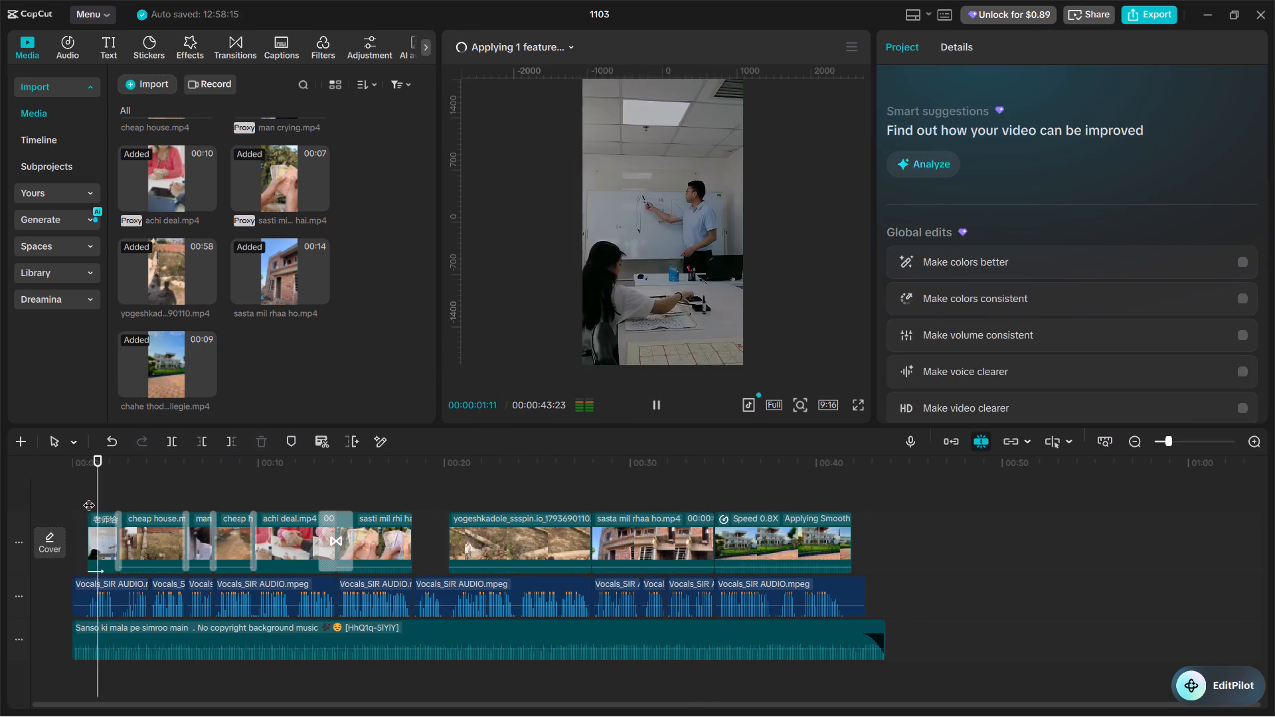
key("space")
left_click(82, 495)
left_click_drag(82, 495, 57, 491)
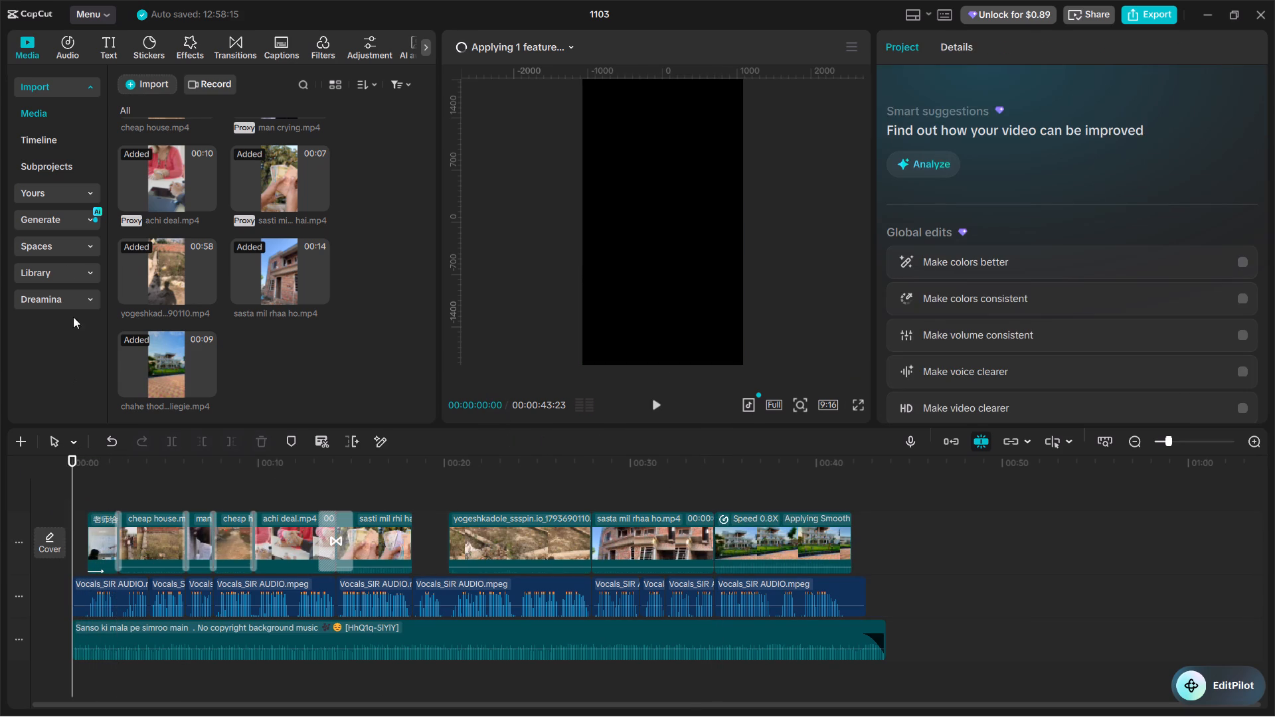
Import the Authentic vintage film grain overlay video from the Raw folder of shayari proj on the Desktop.
left_click(128, 96)
left_click(137, 86)
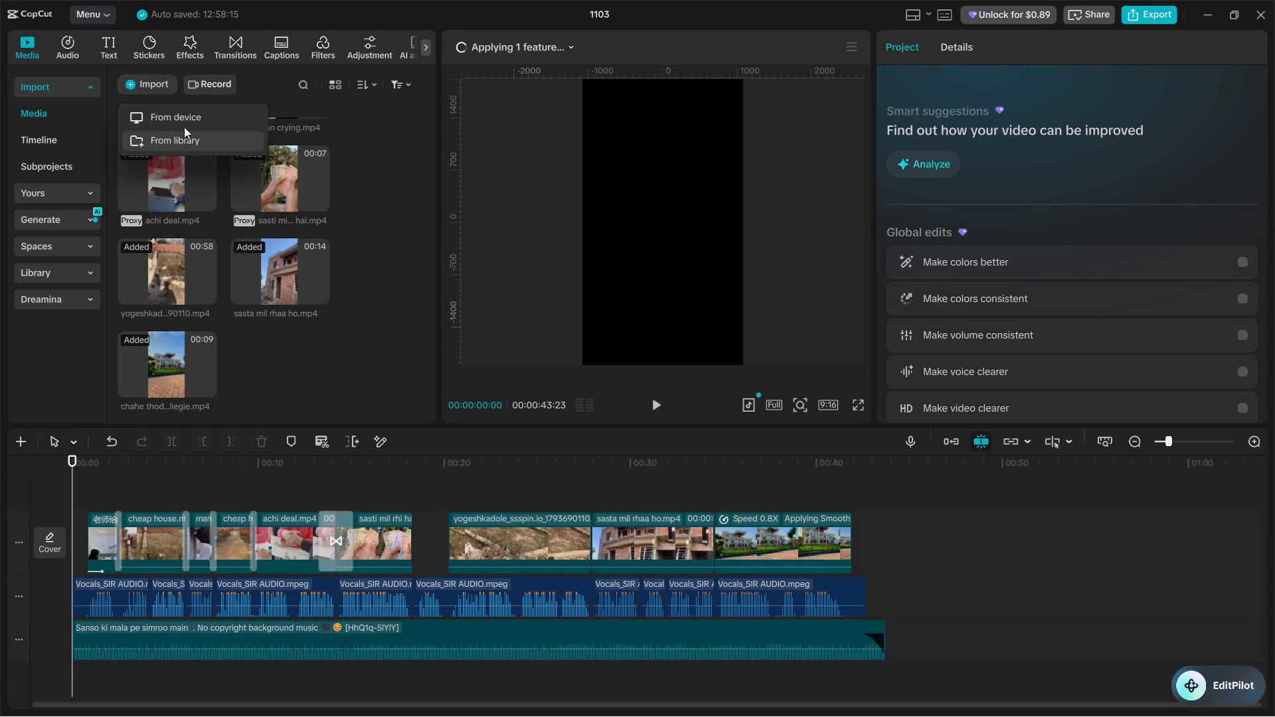
left_click(181, 119)
left_click(70, 212)
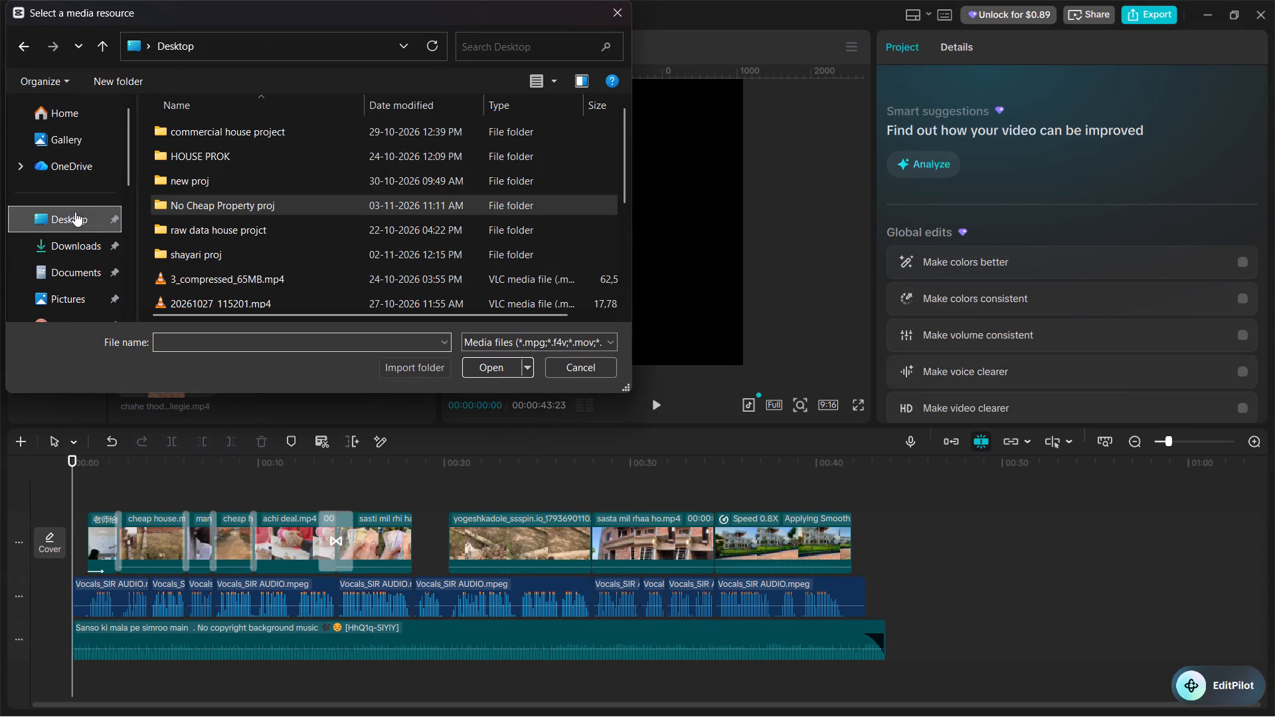
double_click(288, 254)
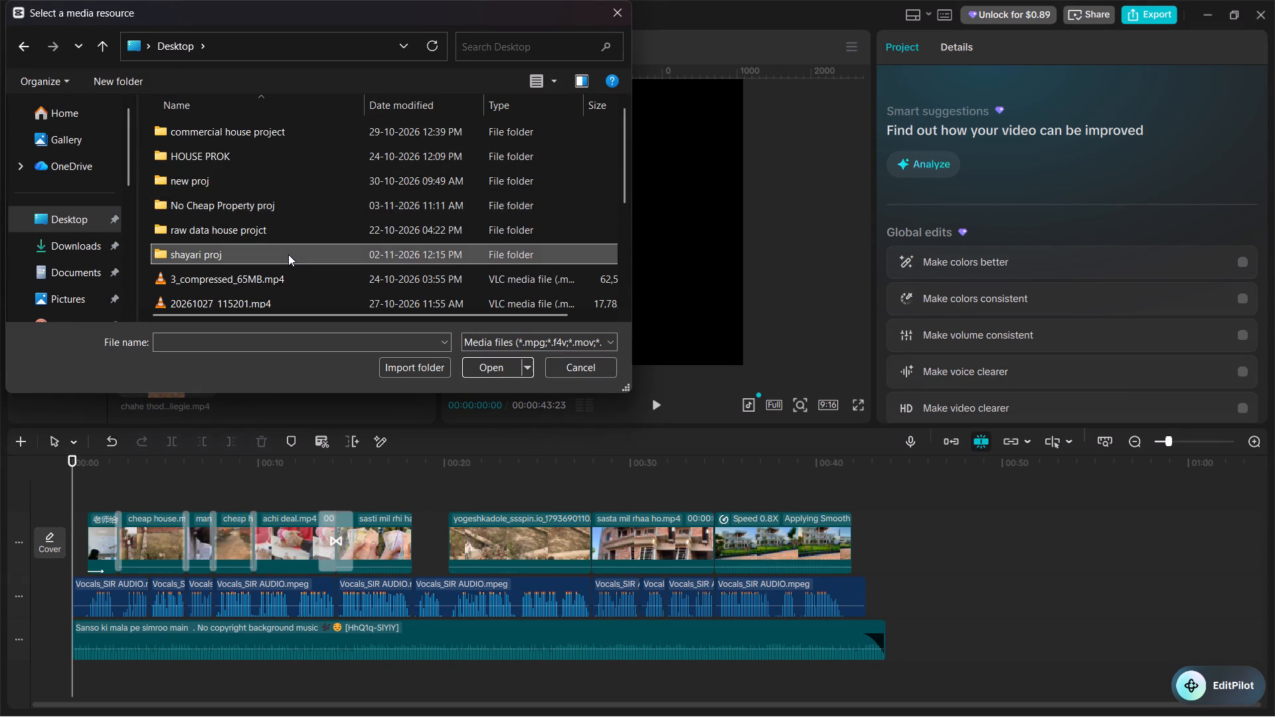
double_click(252, 182)
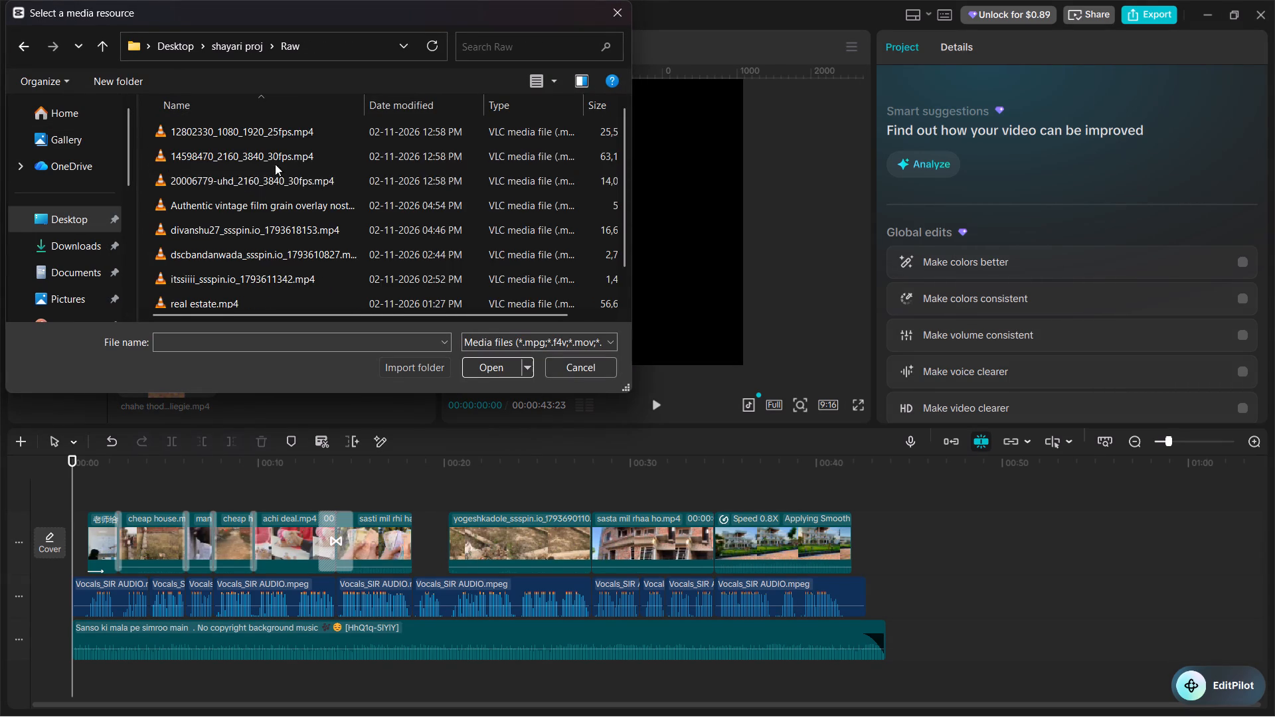
scroll(296, 154, "down", 7)
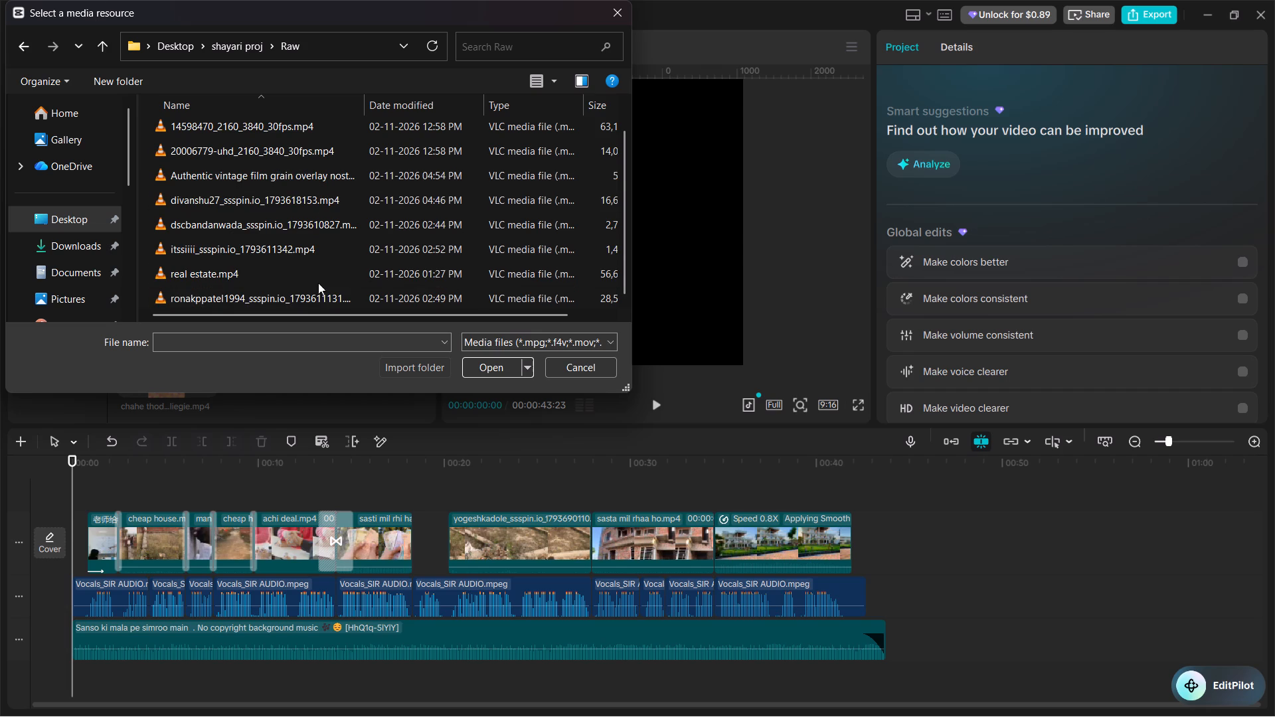
scroll(327, 239, "up", 1)
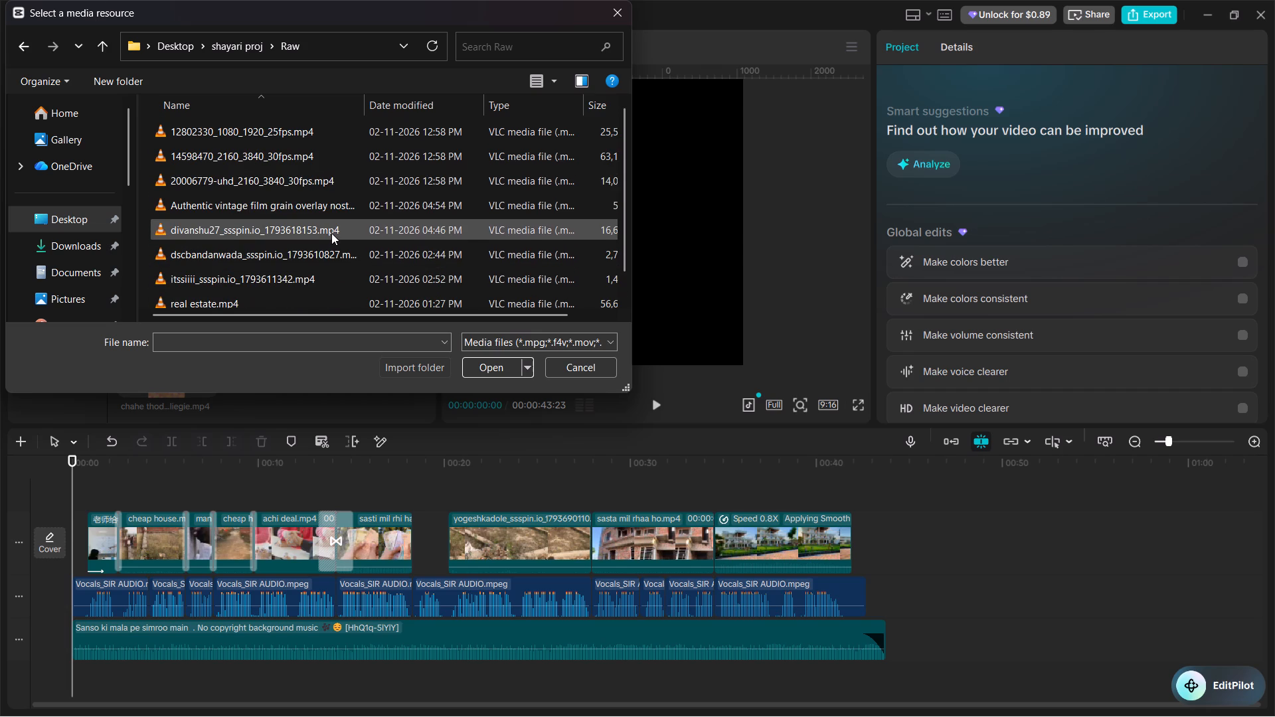
double_click(347, 207)
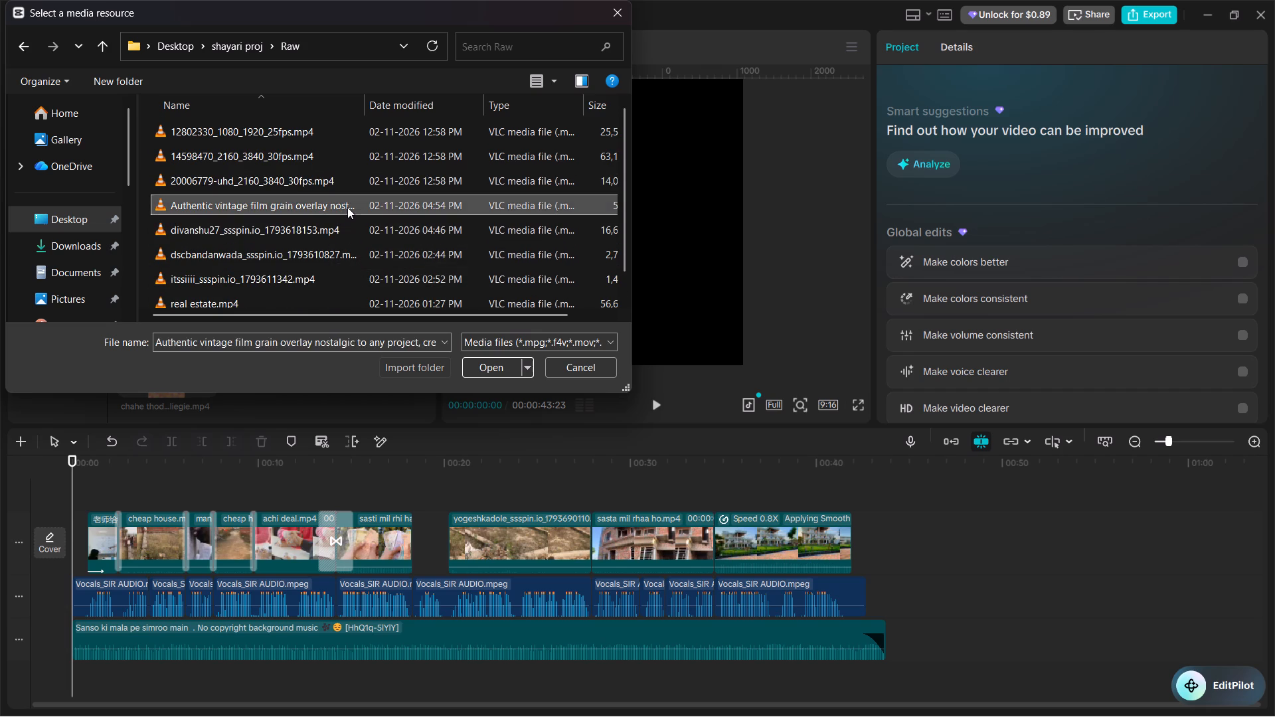
Preview the film grain video and place it on a new track above the footage, starting at 00:00:00:00.
left_click(278, 351)
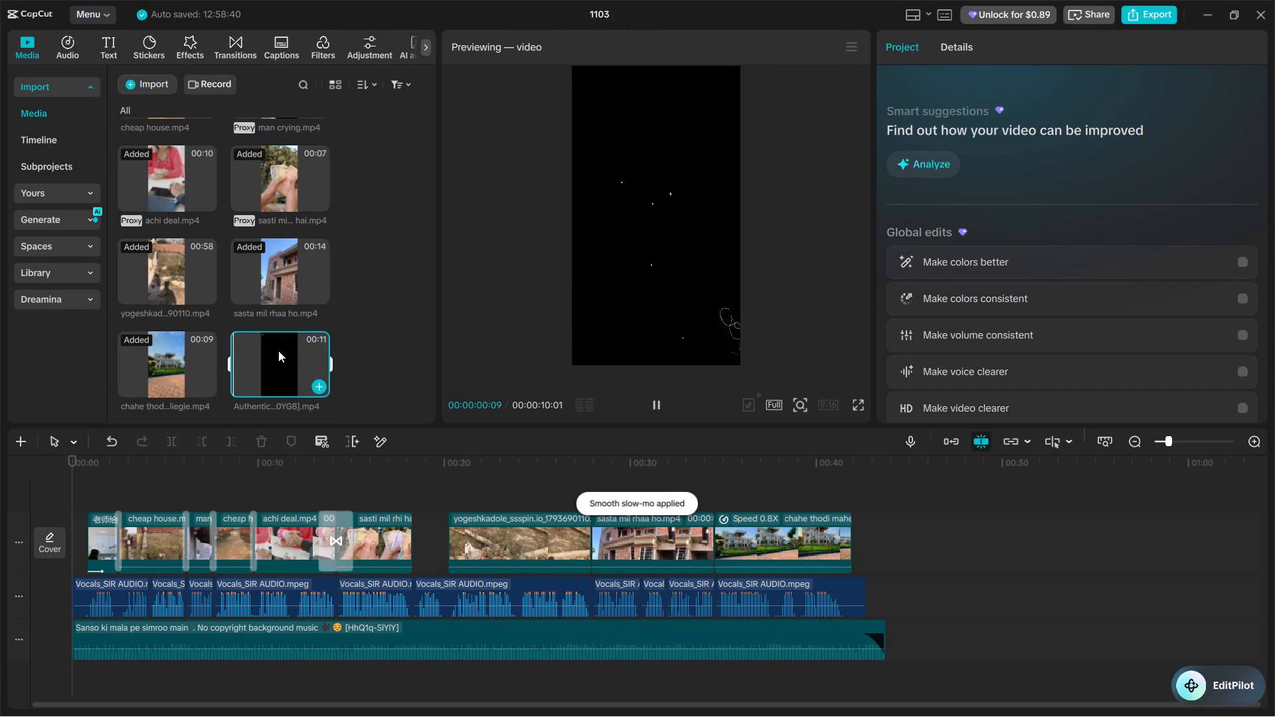
left_click_drag(278, 351, 66, 488)
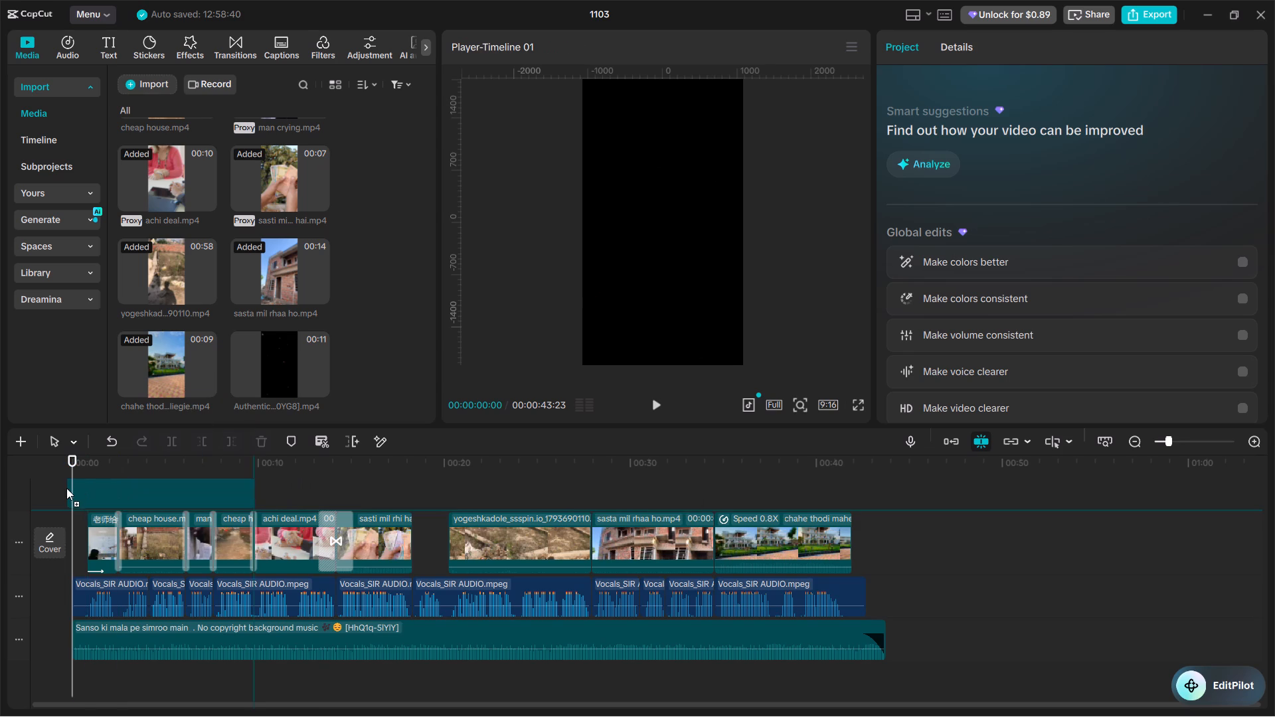
left_click_drag(66, 488, 50, 491)
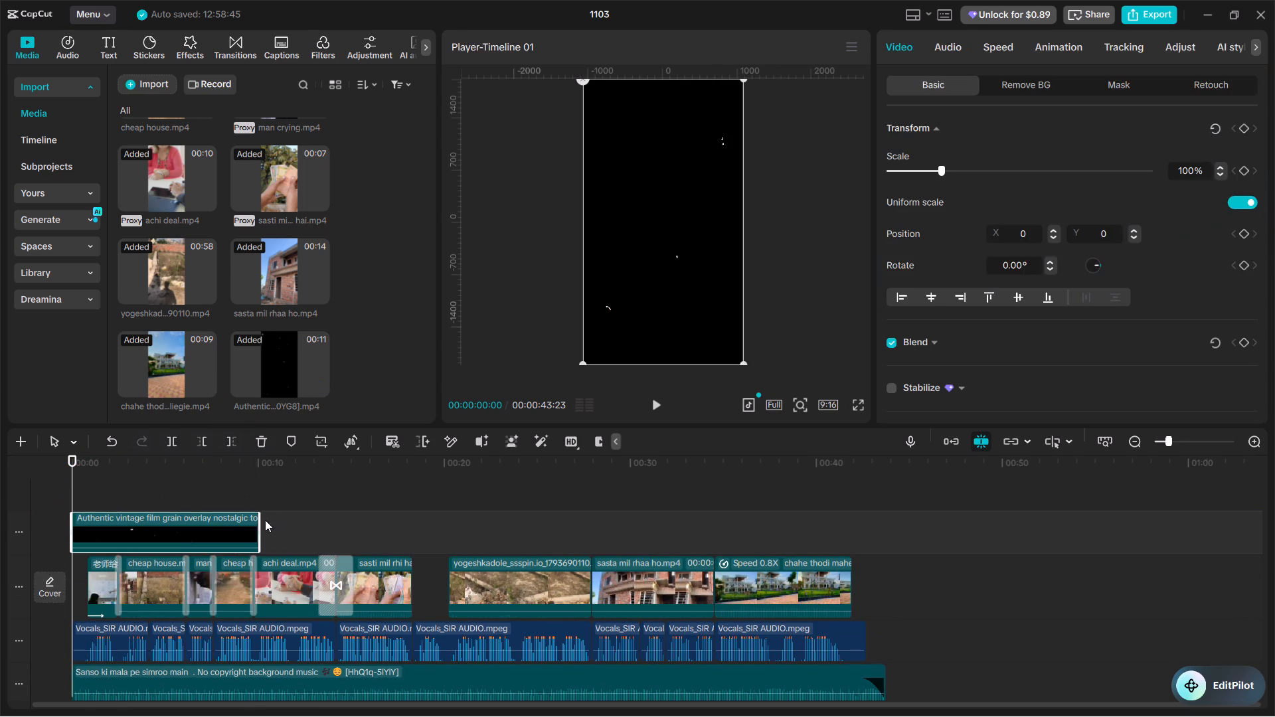
left_click_drag(260, 520, 282, 522)
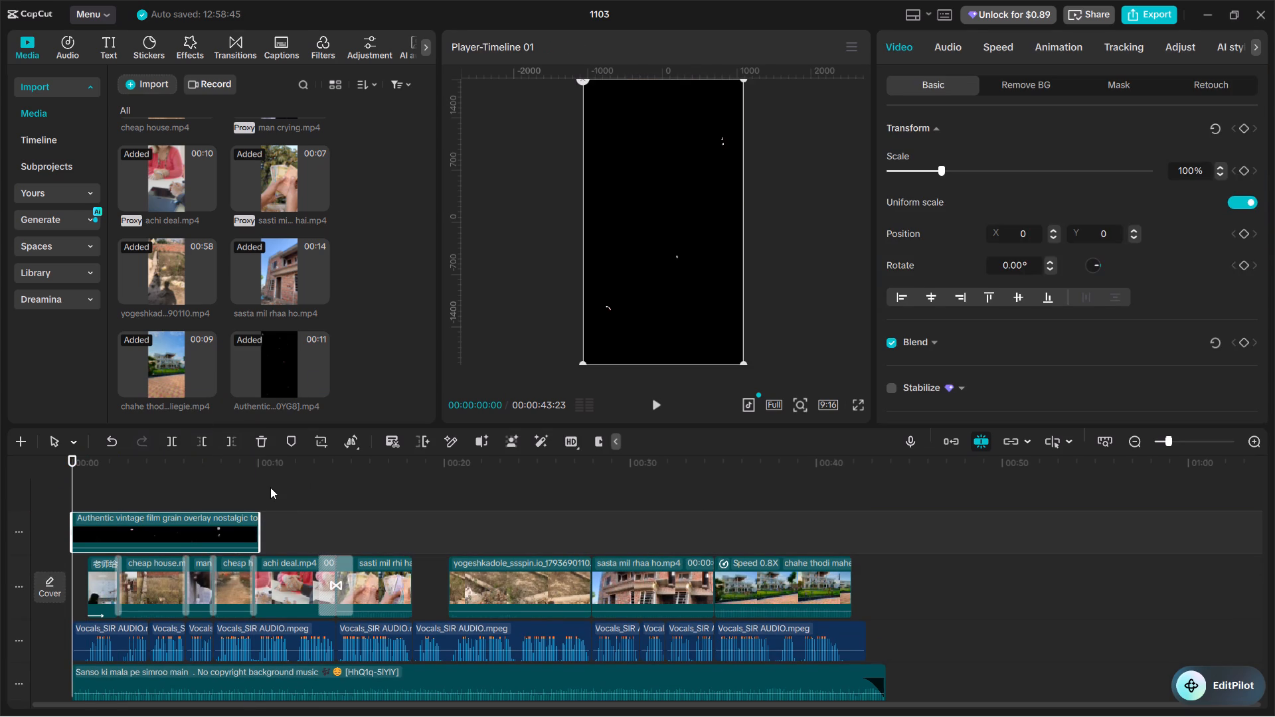
Paste four copies of the film grain overlay at 00:00:10:00, moving the first copy onto the original overlay's track.
double_click(259, 488)
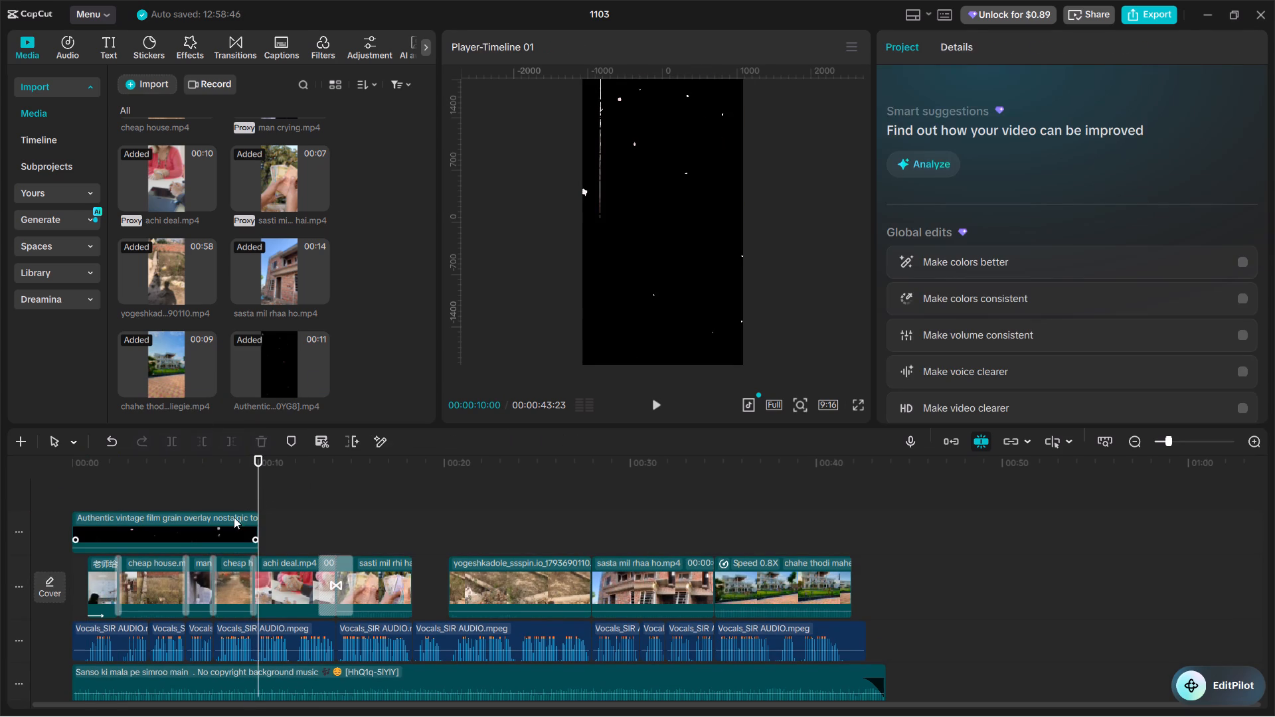
left_click(228, 521)
key("ctrl+c")
key("ctrl+v")
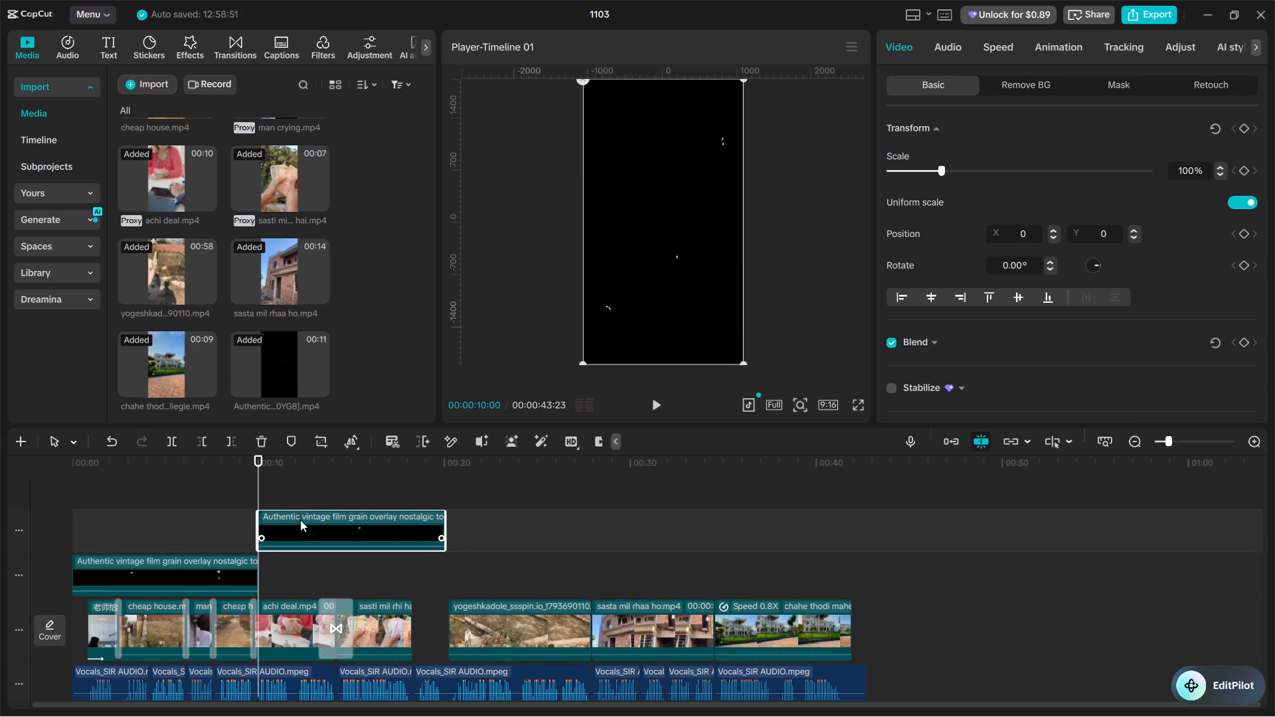
left_click_drag(300, 520, 329, 557)
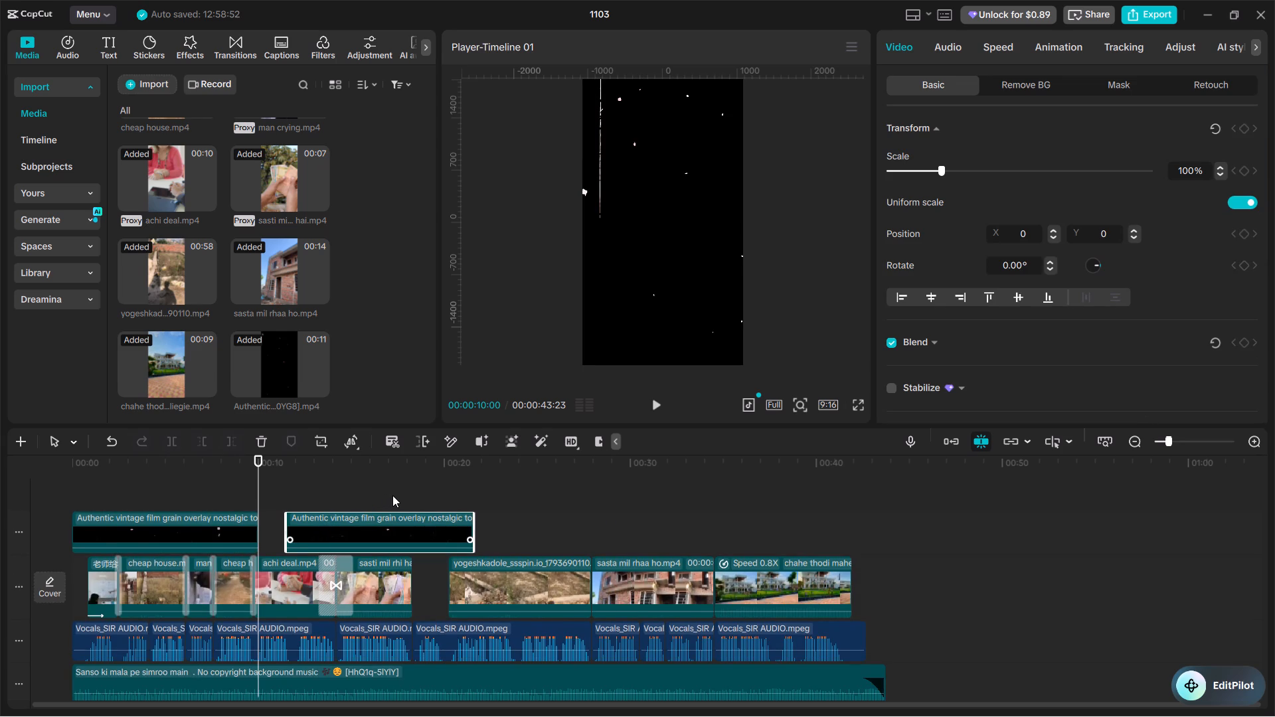
key("ctrl+v")
key("ctrl+v")
key("ctrl+v")
Close the gap between the original film grain overlay and its first copy so the copy starts at 00:00:10:00.
scroll(394, 505, "down", 4)
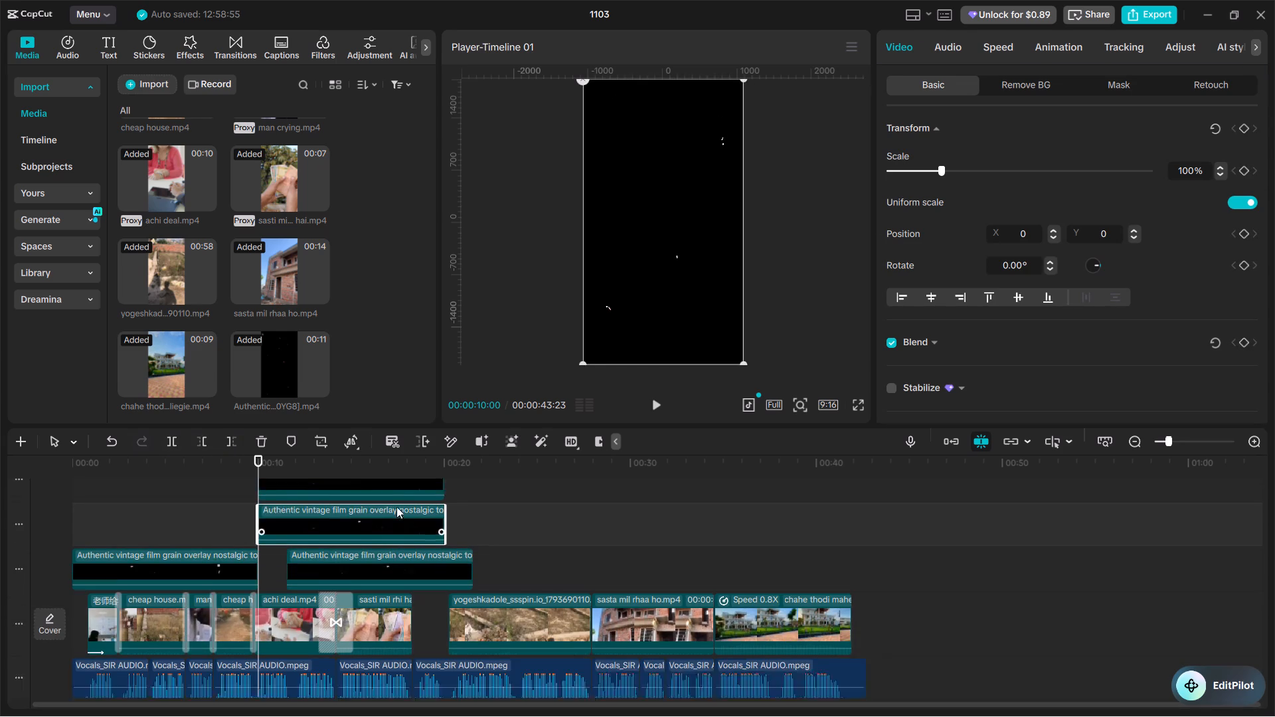
scroll(396, 507, "down", 2)
left_click(352, 505)
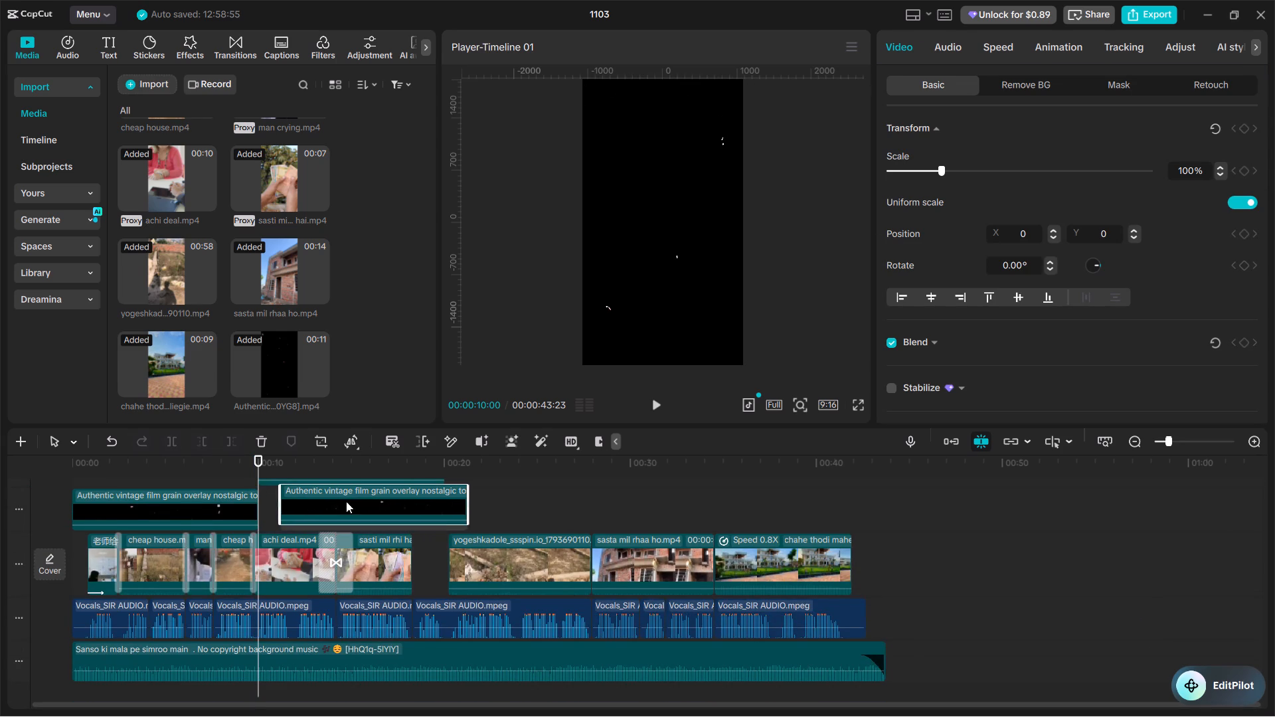
right_click(268, 503)
left_click(340, 520)
Move a second film grain copy onto the same overlay track and close the gap before it, at about 00:00:20.
scroll(345, 520, "up", 3)
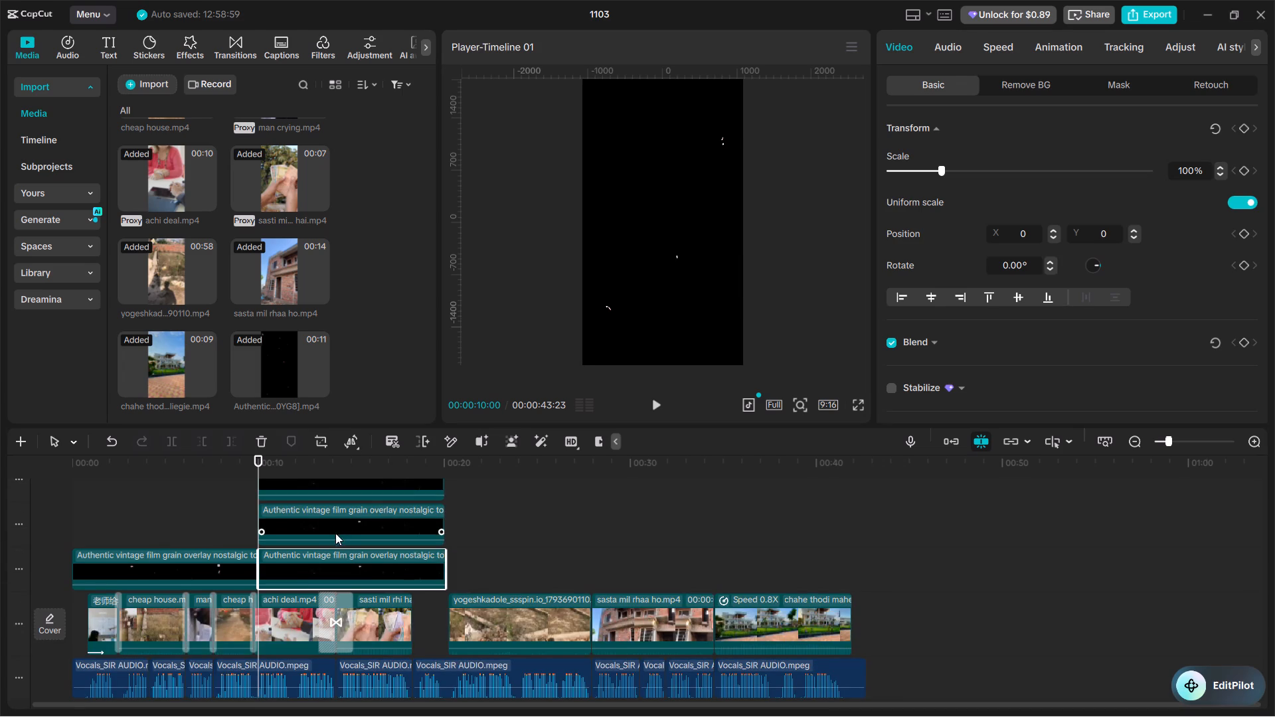
left_click_drag(333, 522, 561, 569)
right_click(476, 521)
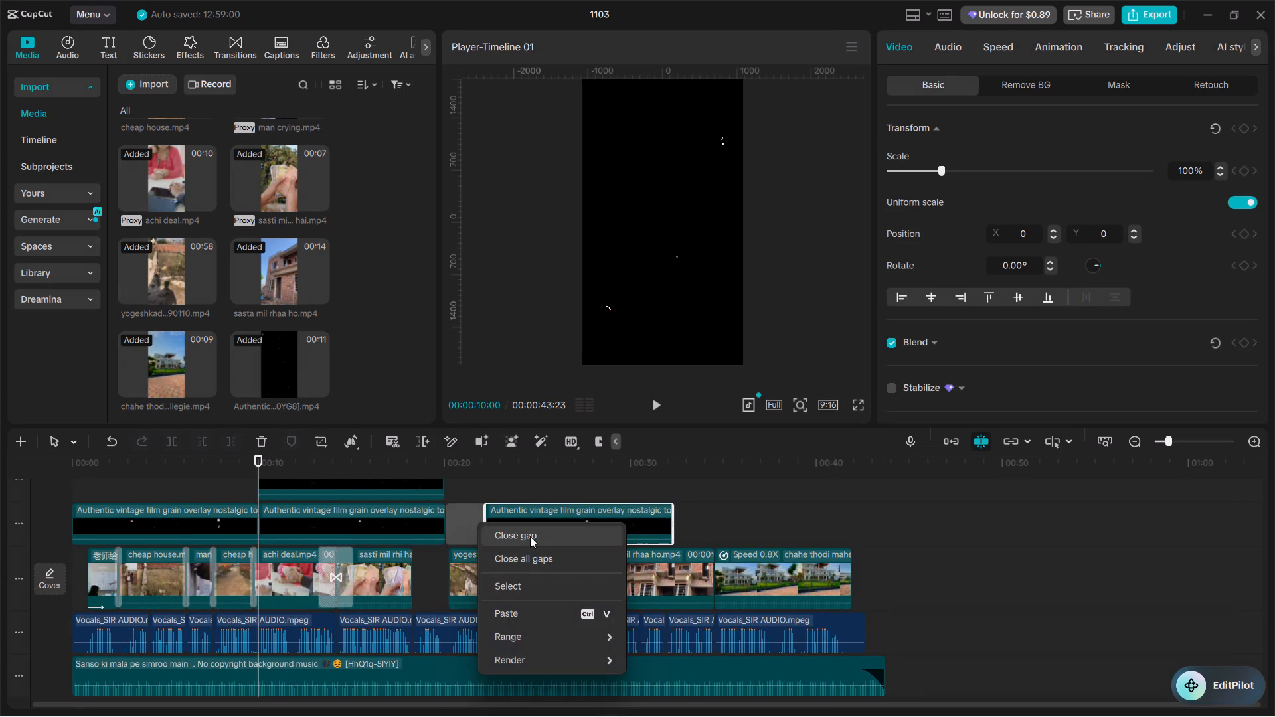
left_click(530, 542)
Move a third film grain copy onto the same overlay track and close the gap before it, at about 00:00:30.
scroll(513, 536, "up", 4)
left_click_drag(406, 540, 812, 572)
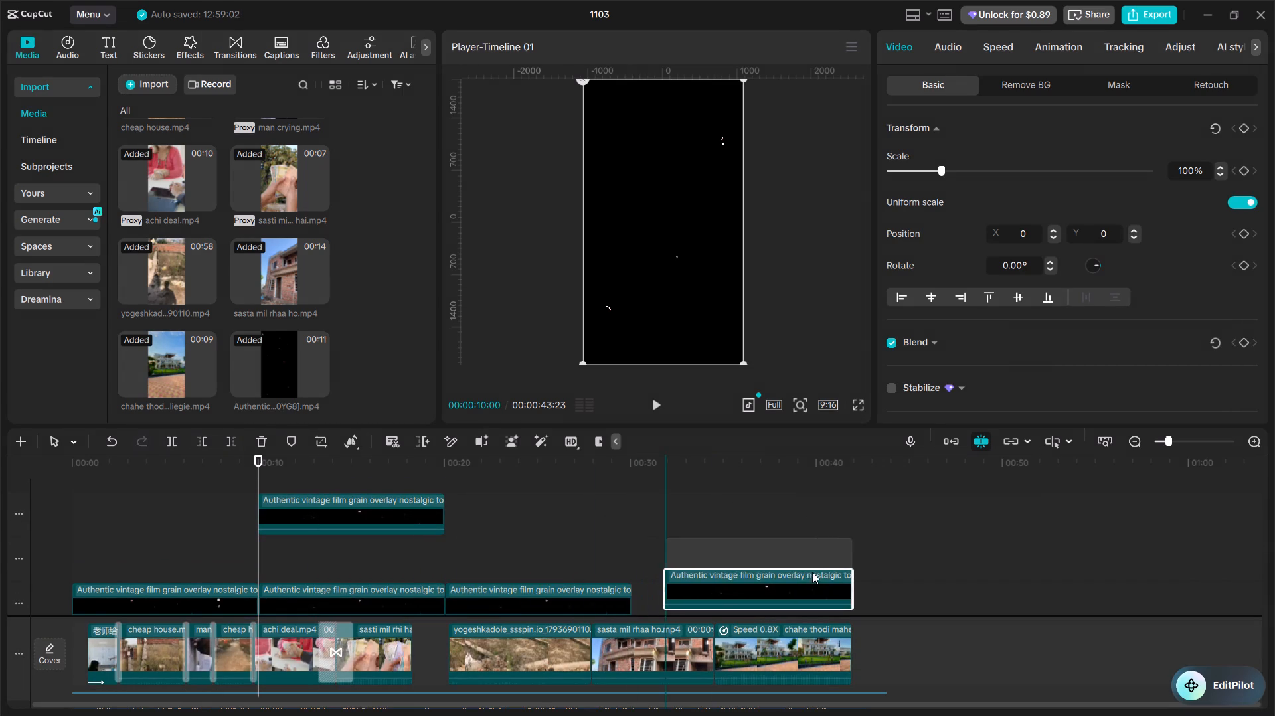
left_click_drag(812, 572, 809, 574)
left_click_drag(724, 545, 736, 579)
scroll(733, 560, "down", 5)
scroll(740, 496, "up", 2)
left_click_drag(742, 497, 750, 534)
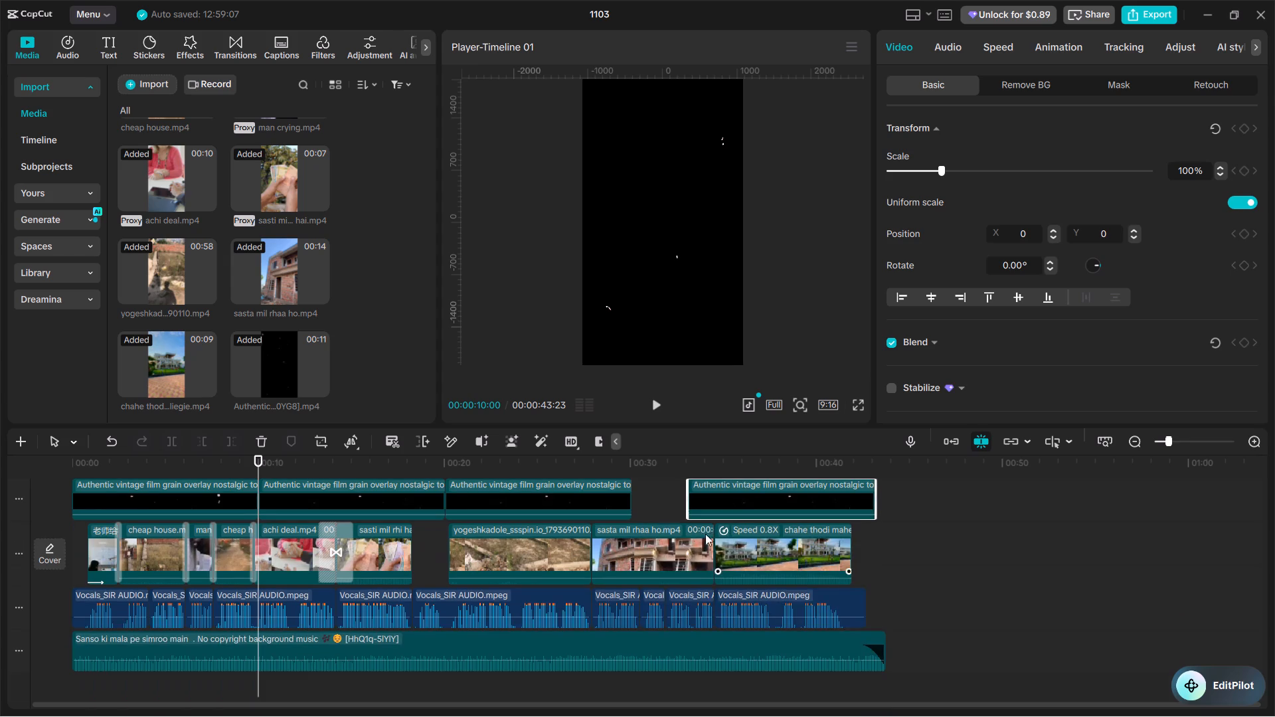
right_click(665, 495)
left_click(703, 514)
Append the last film grain copy to the overlay track without a gap and trim its end to 00:00:43:23.
scroll(706, 516, "up", 6)
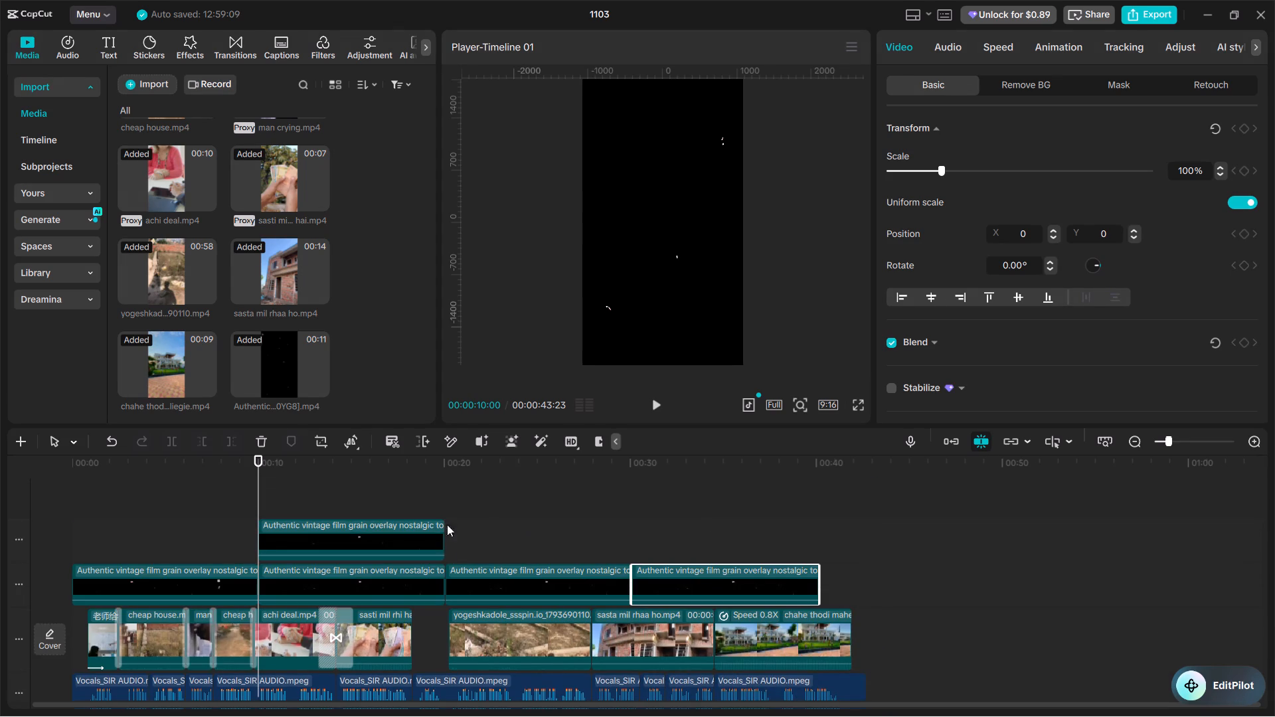
left_click_drag(351, 529, 956, 574)
right_click(823, 552)
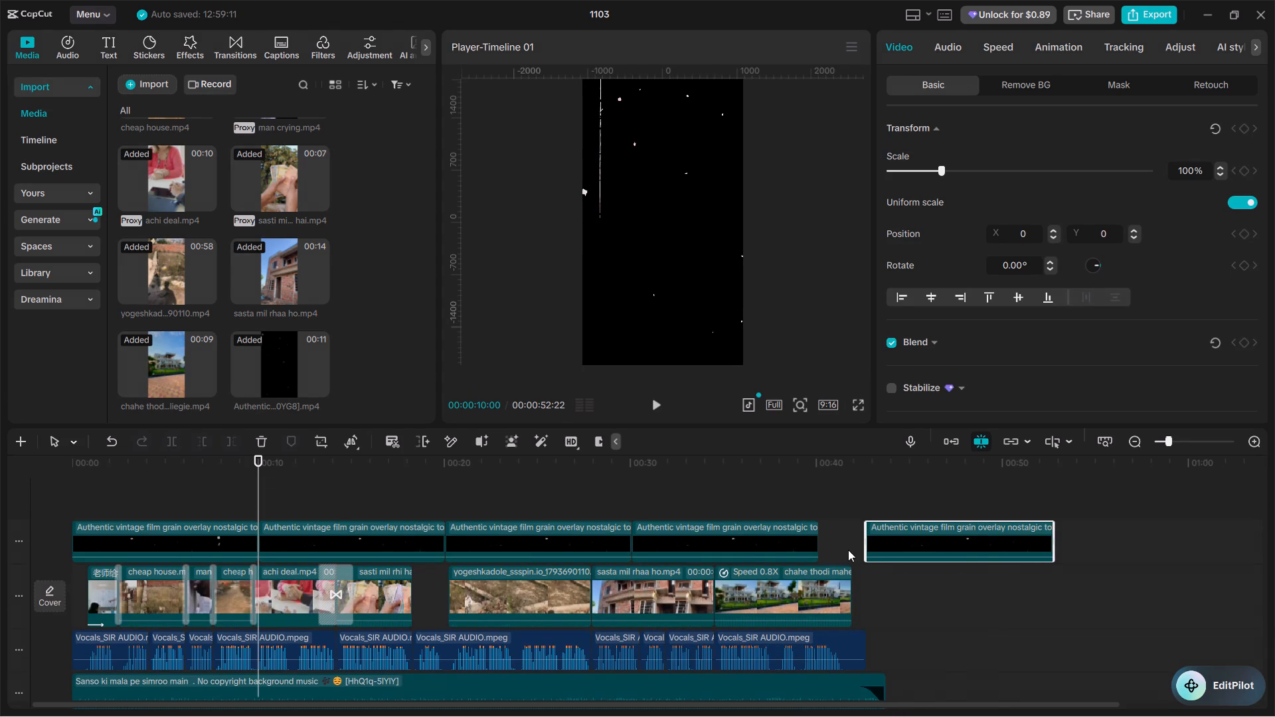
left_click(855, 567)
scroll(970, 540, "down", 1)
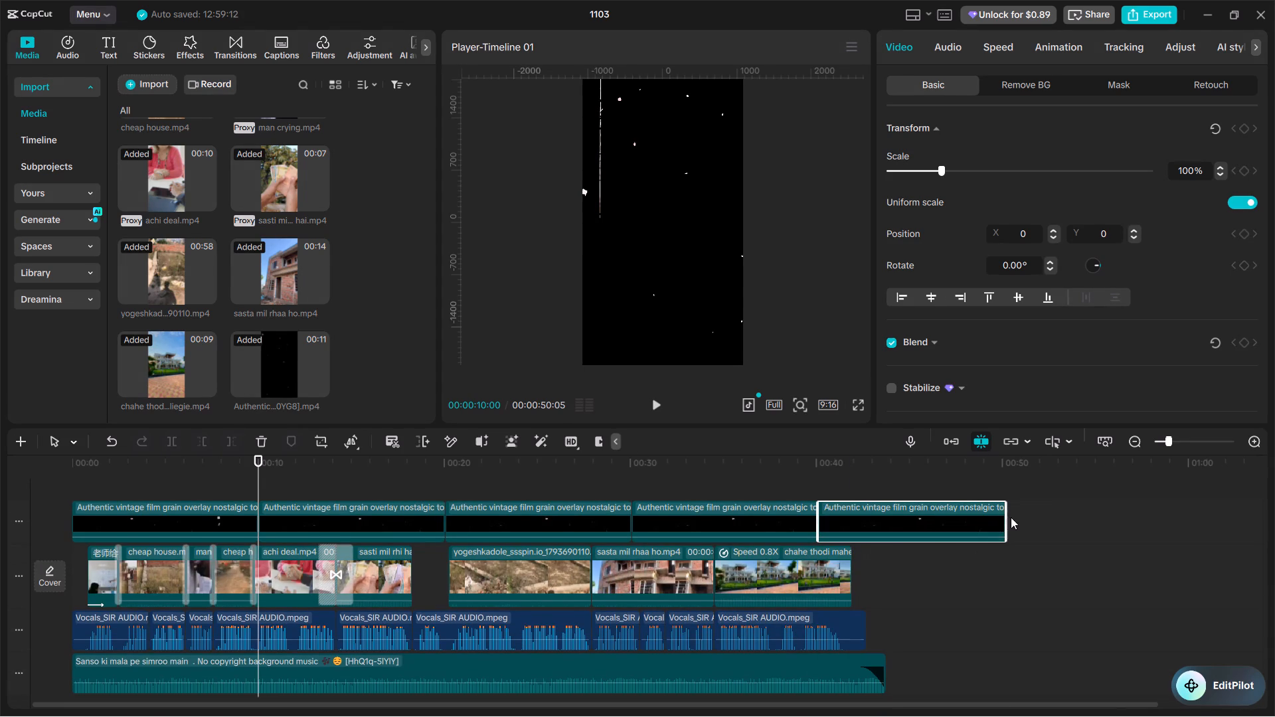
left_click_drag(1008, 514, 883, 527)
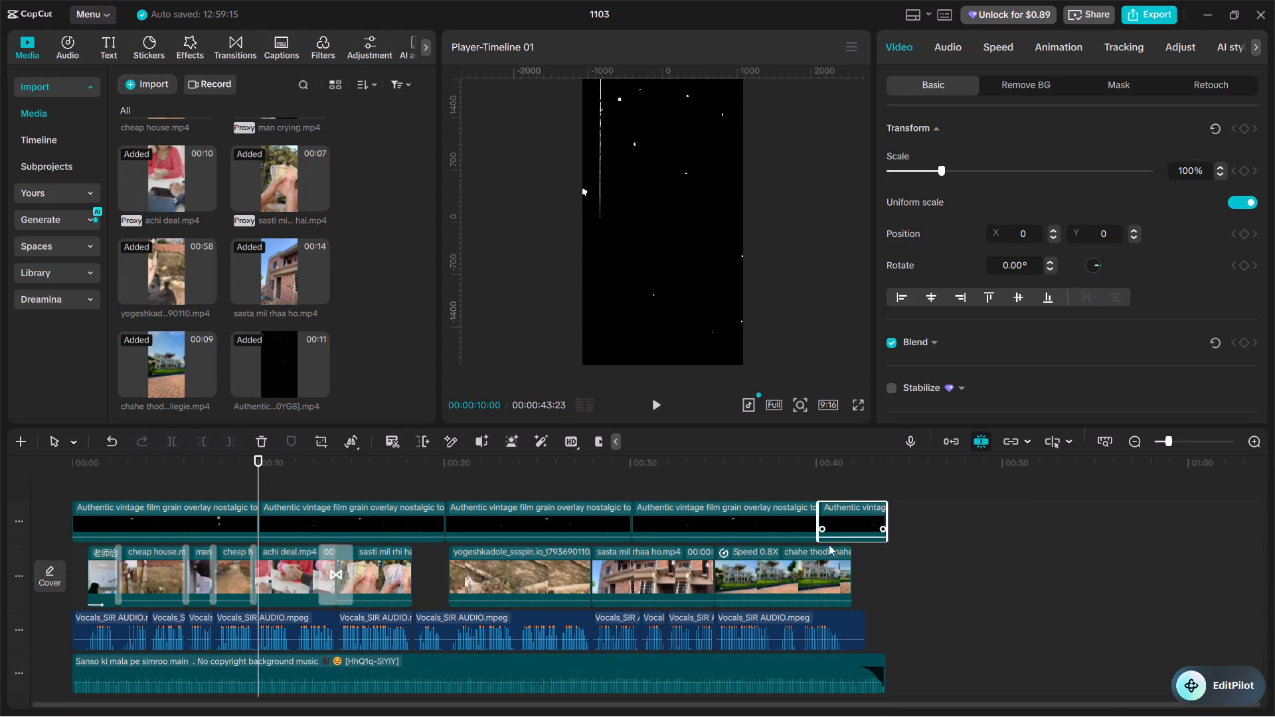
Combine all five film grain clips into one compound clip and play the timeline from 00:00:00:00.
left_click_drag(147, 479, 687, 523)
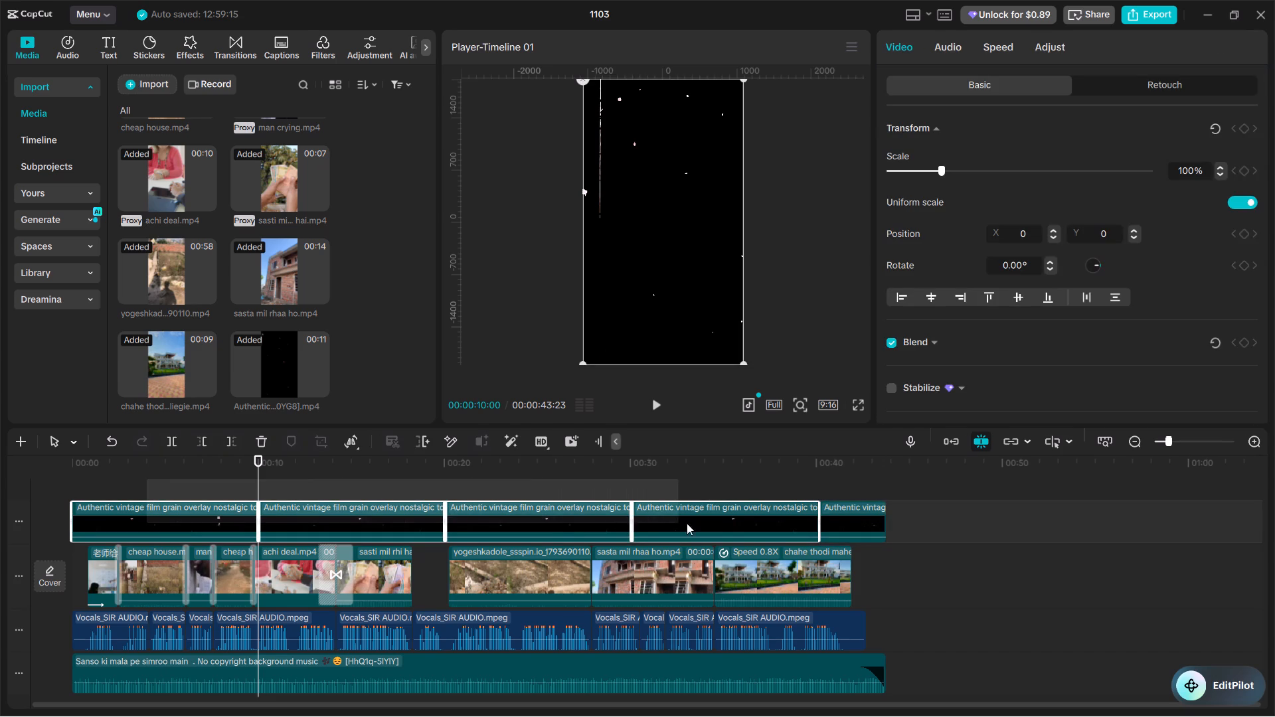
left_click_drag(687, 523, 841, 511)
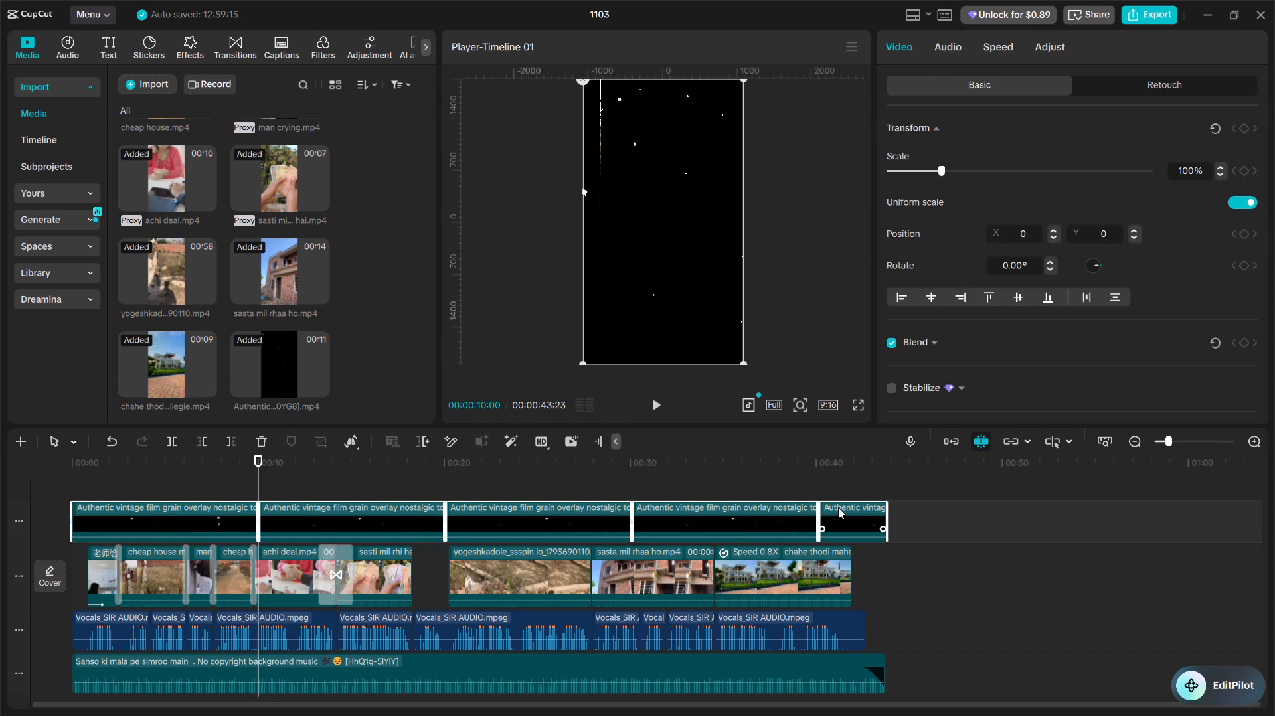
key("alt+g")
left_click(129, 479)
left_click_drag(125, 479, 63, 481)
key("space")
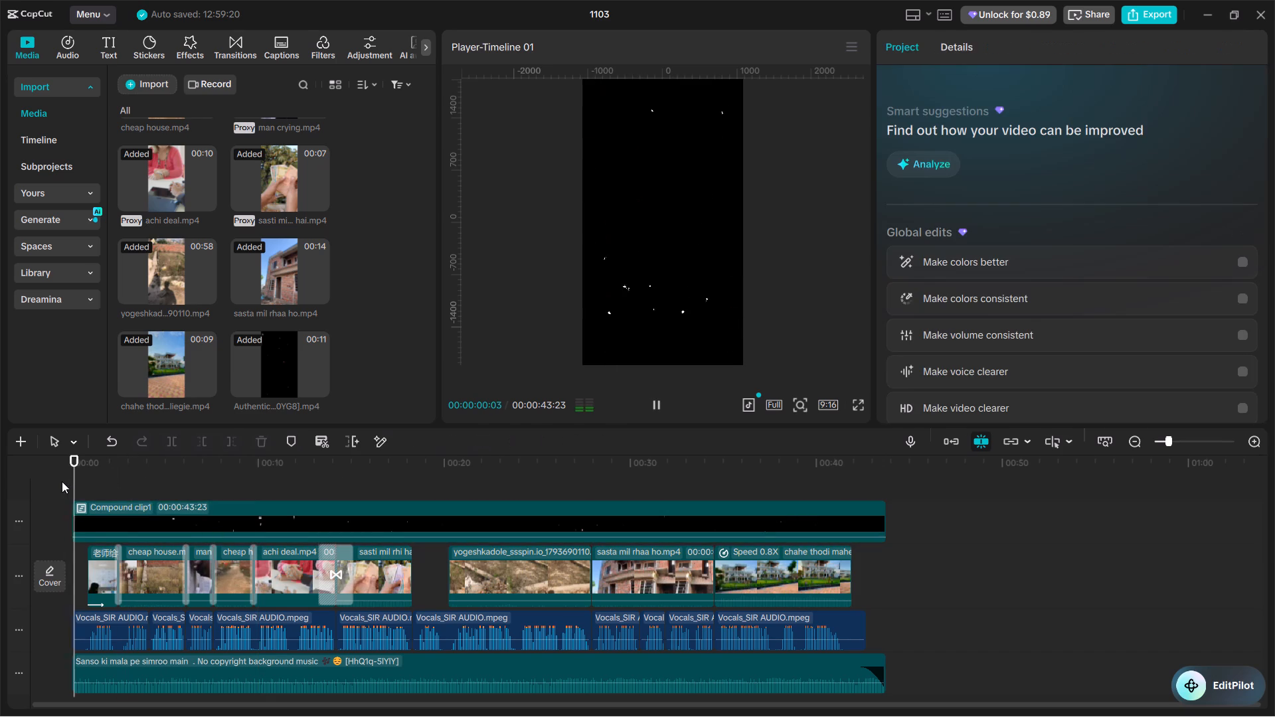
key("space")
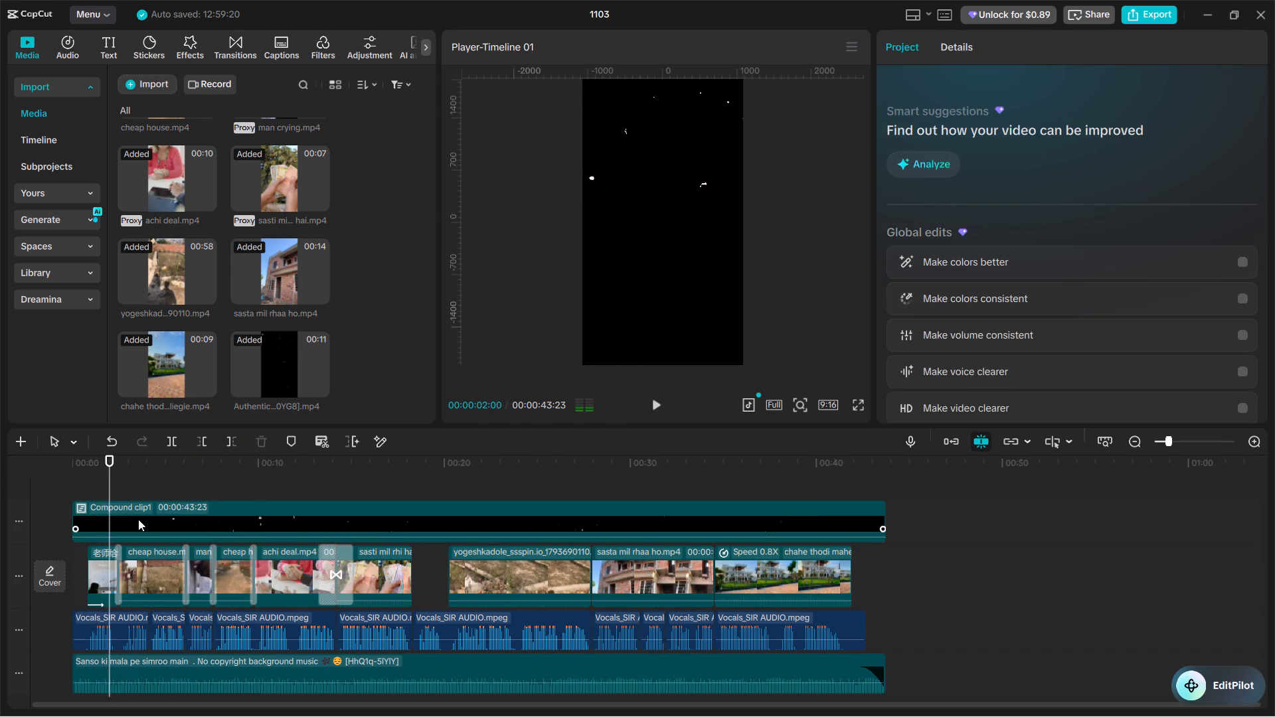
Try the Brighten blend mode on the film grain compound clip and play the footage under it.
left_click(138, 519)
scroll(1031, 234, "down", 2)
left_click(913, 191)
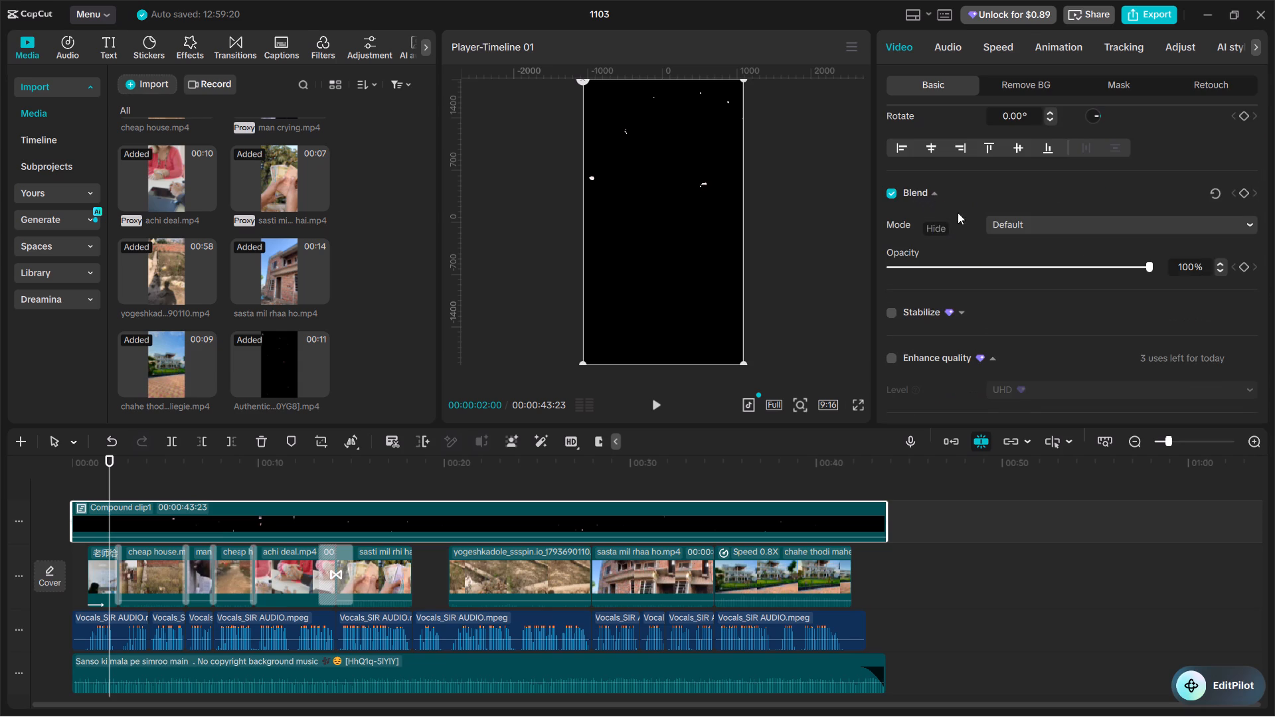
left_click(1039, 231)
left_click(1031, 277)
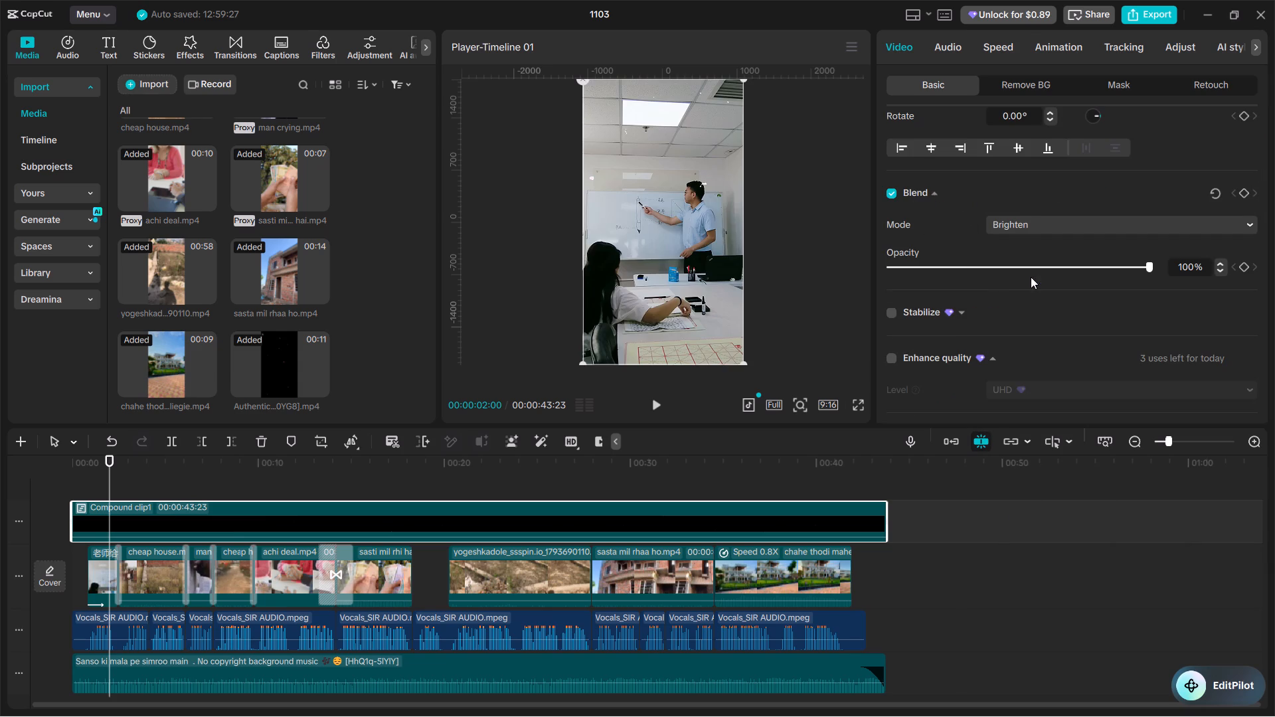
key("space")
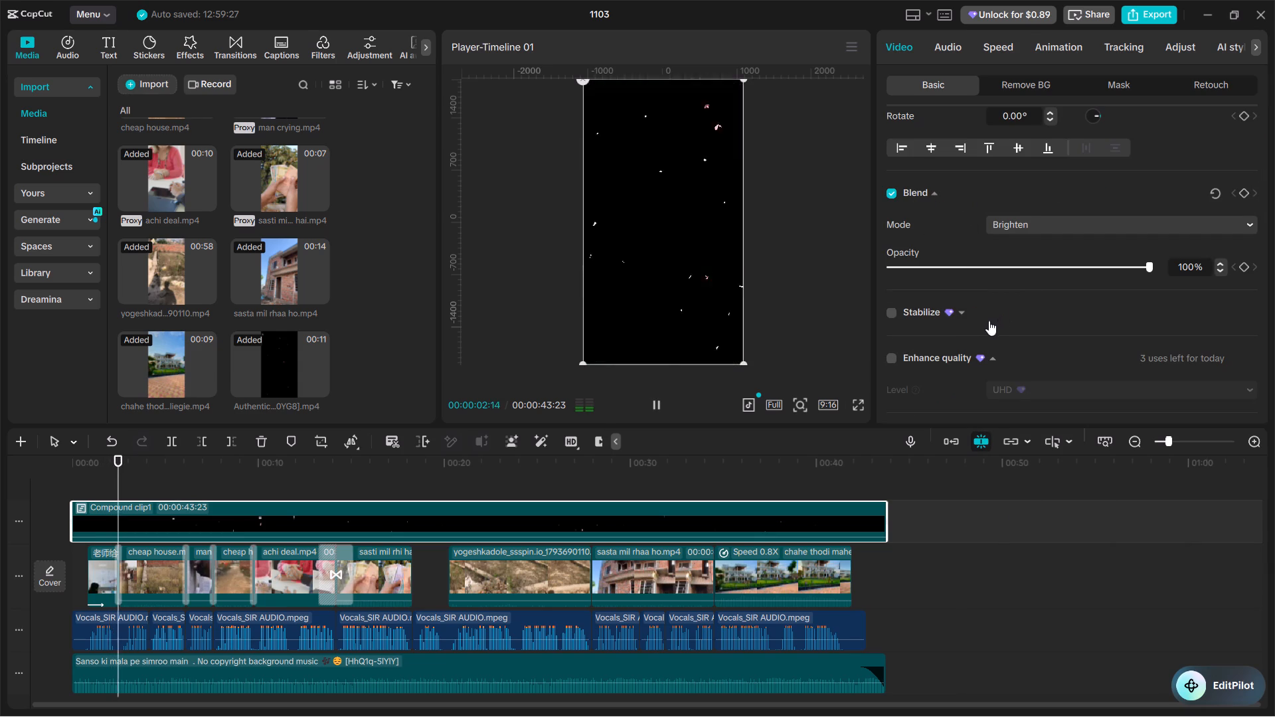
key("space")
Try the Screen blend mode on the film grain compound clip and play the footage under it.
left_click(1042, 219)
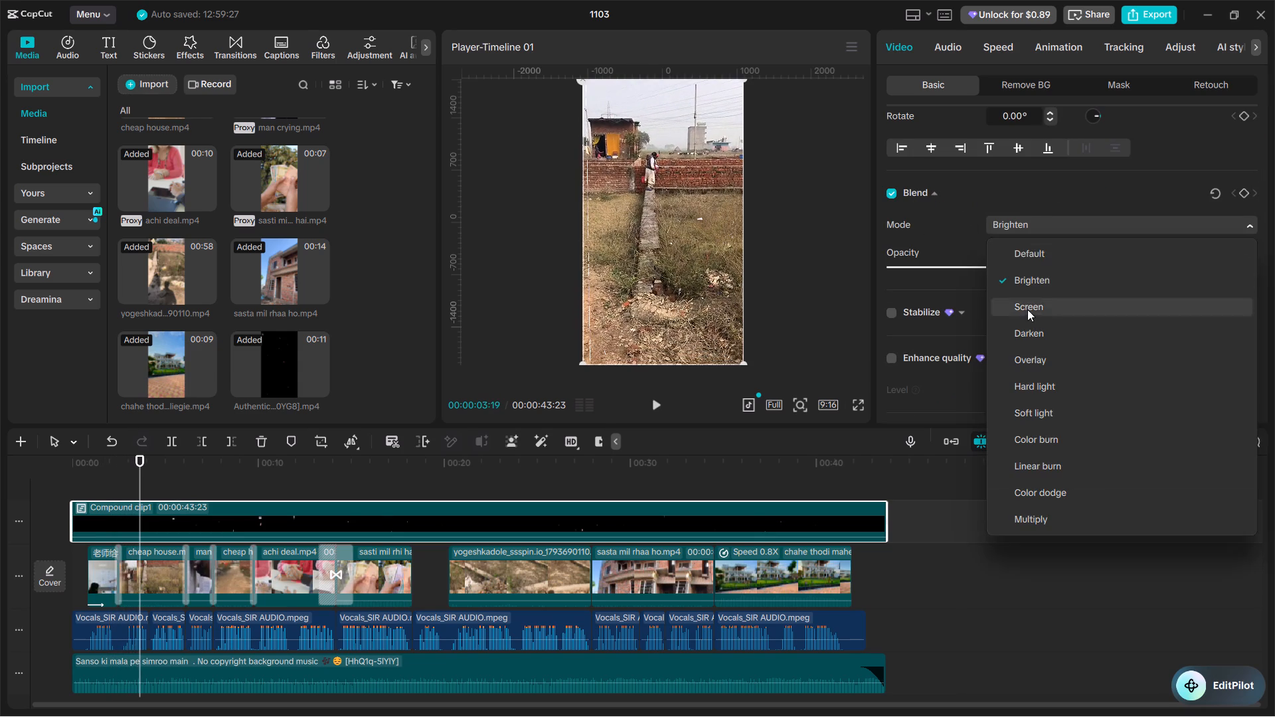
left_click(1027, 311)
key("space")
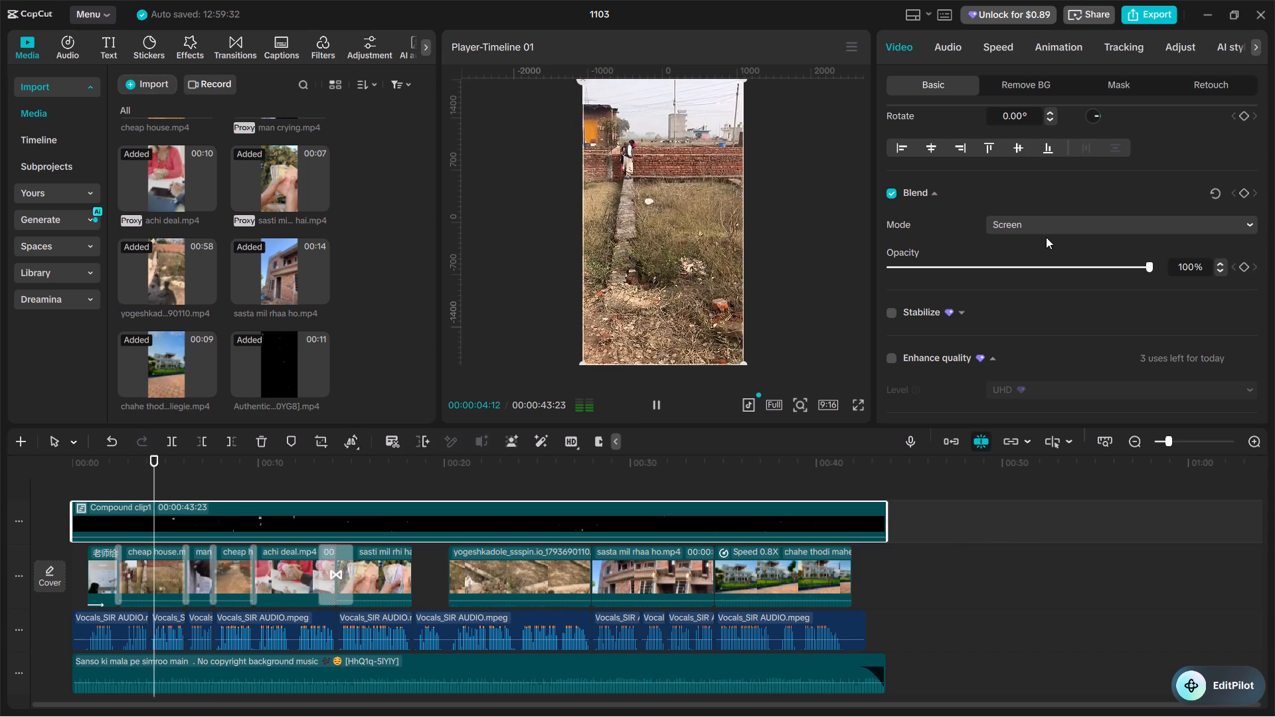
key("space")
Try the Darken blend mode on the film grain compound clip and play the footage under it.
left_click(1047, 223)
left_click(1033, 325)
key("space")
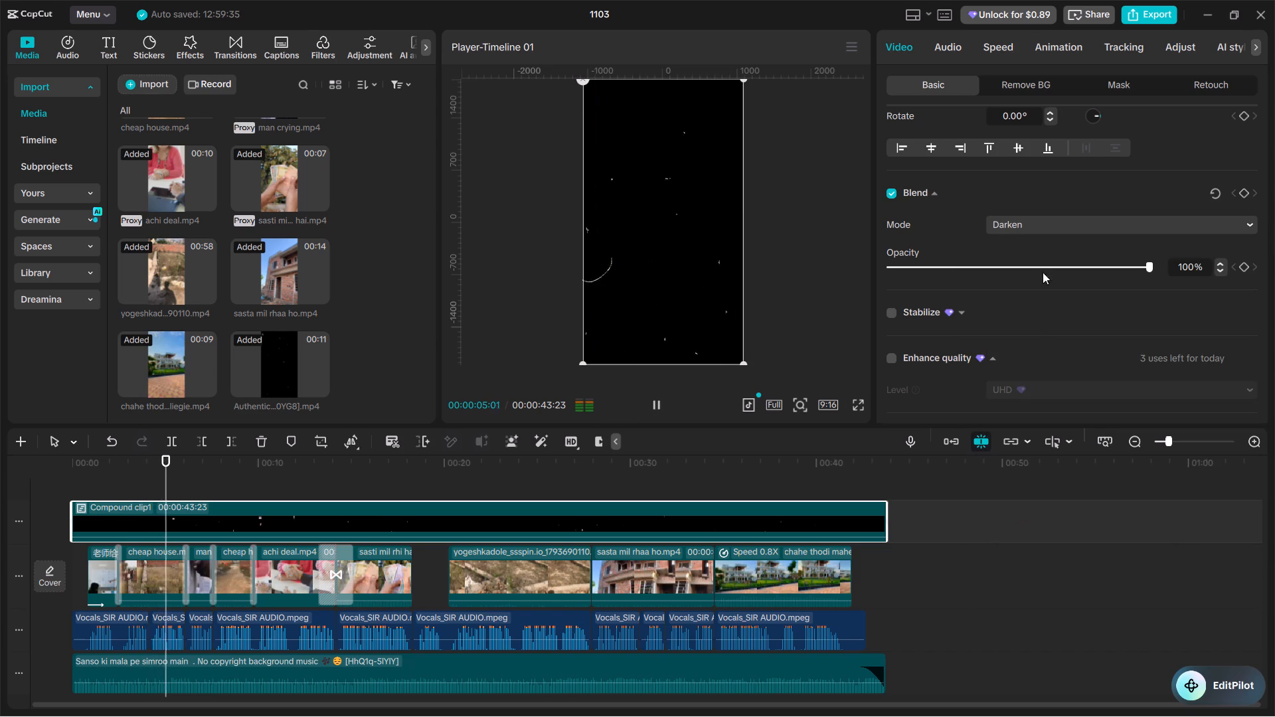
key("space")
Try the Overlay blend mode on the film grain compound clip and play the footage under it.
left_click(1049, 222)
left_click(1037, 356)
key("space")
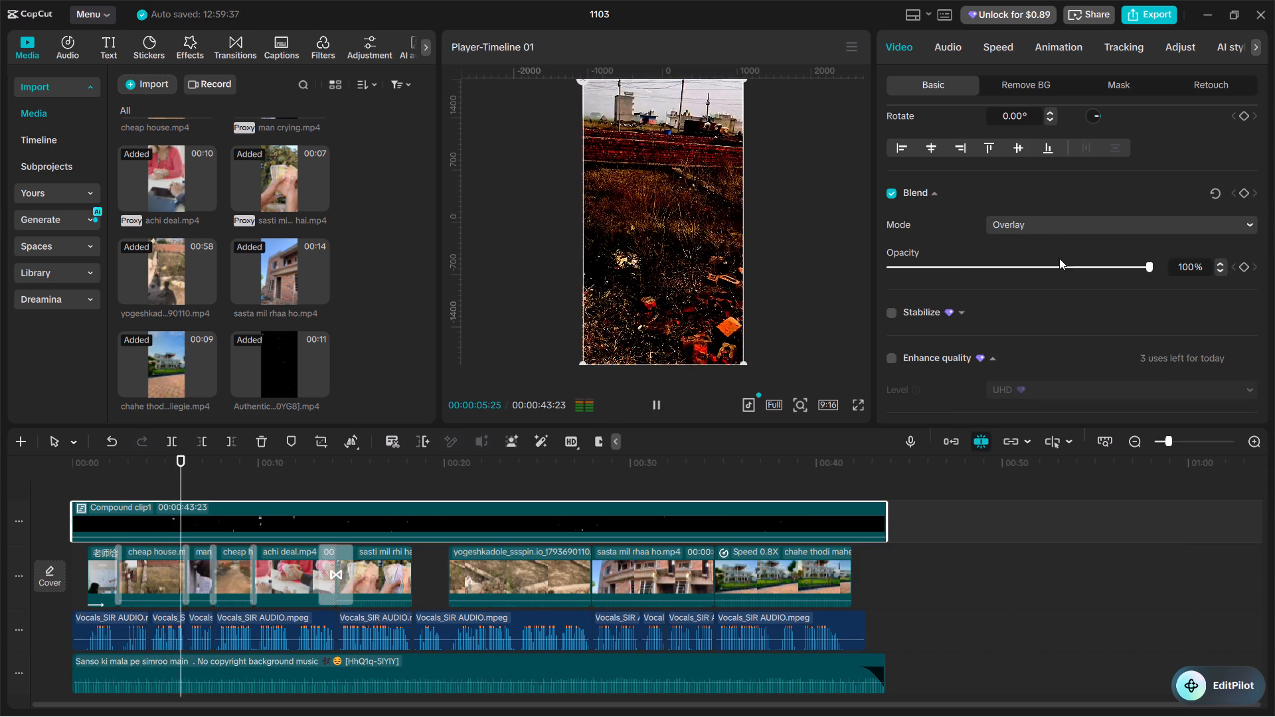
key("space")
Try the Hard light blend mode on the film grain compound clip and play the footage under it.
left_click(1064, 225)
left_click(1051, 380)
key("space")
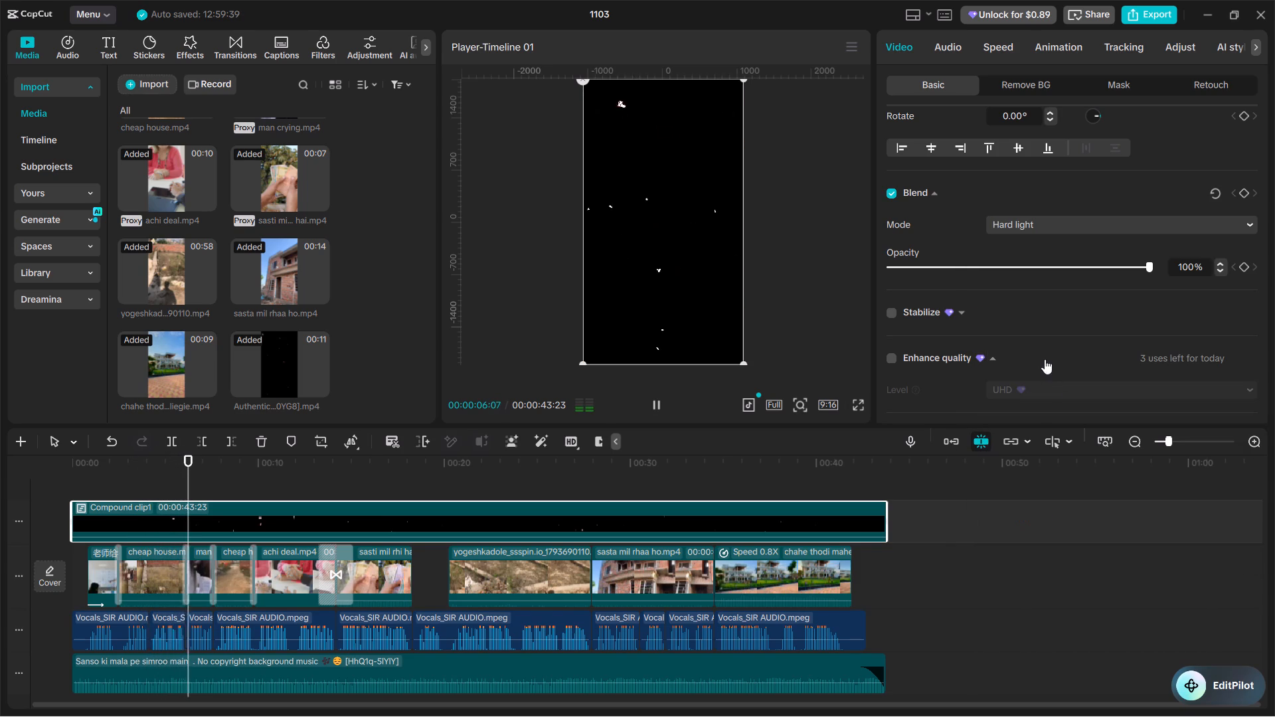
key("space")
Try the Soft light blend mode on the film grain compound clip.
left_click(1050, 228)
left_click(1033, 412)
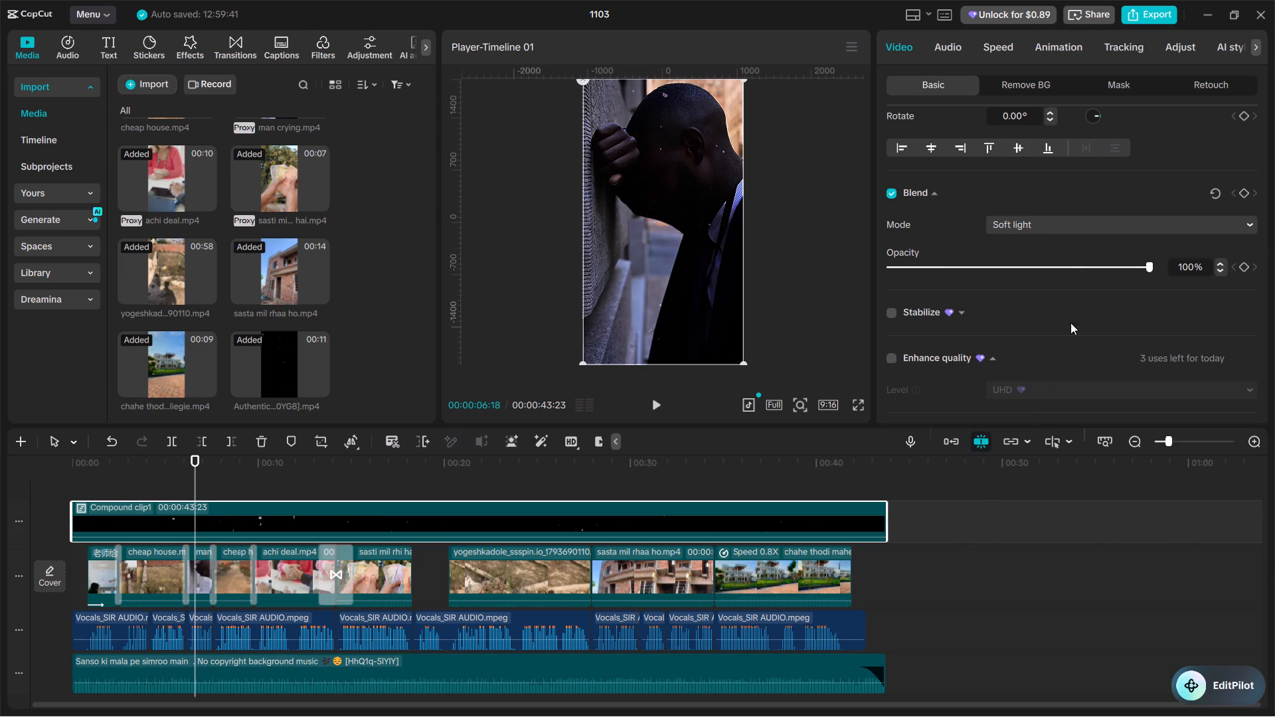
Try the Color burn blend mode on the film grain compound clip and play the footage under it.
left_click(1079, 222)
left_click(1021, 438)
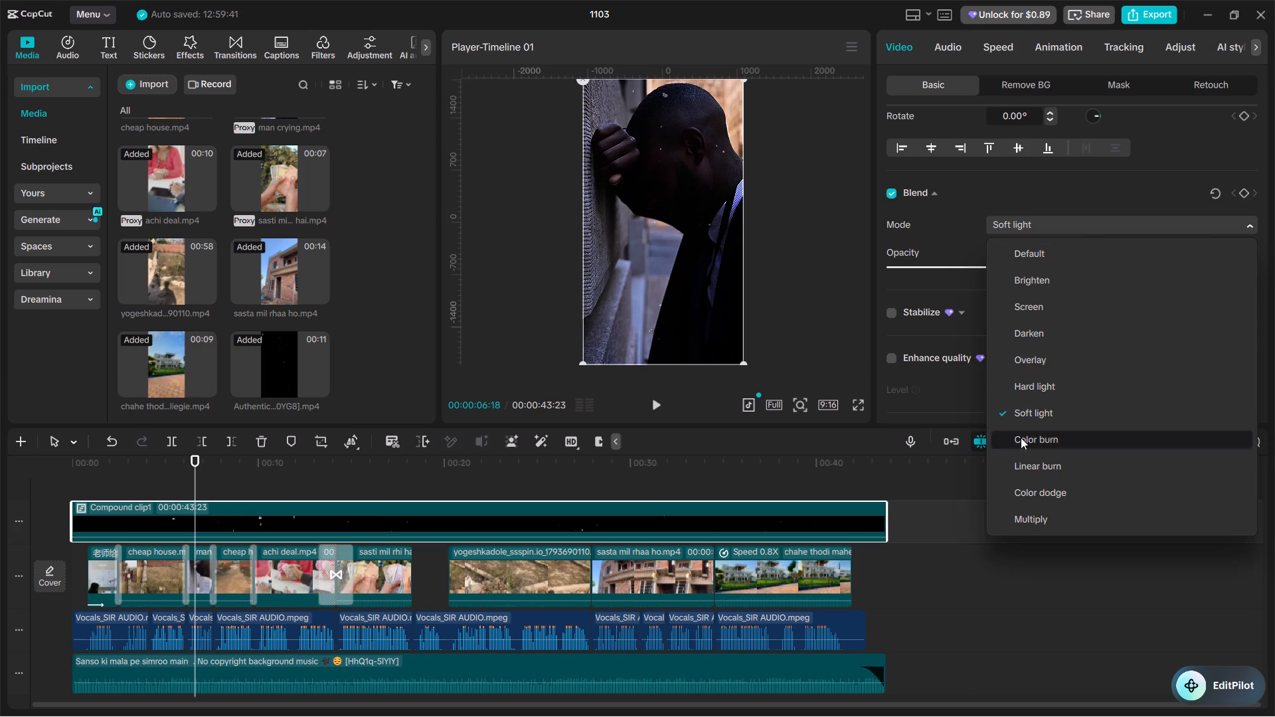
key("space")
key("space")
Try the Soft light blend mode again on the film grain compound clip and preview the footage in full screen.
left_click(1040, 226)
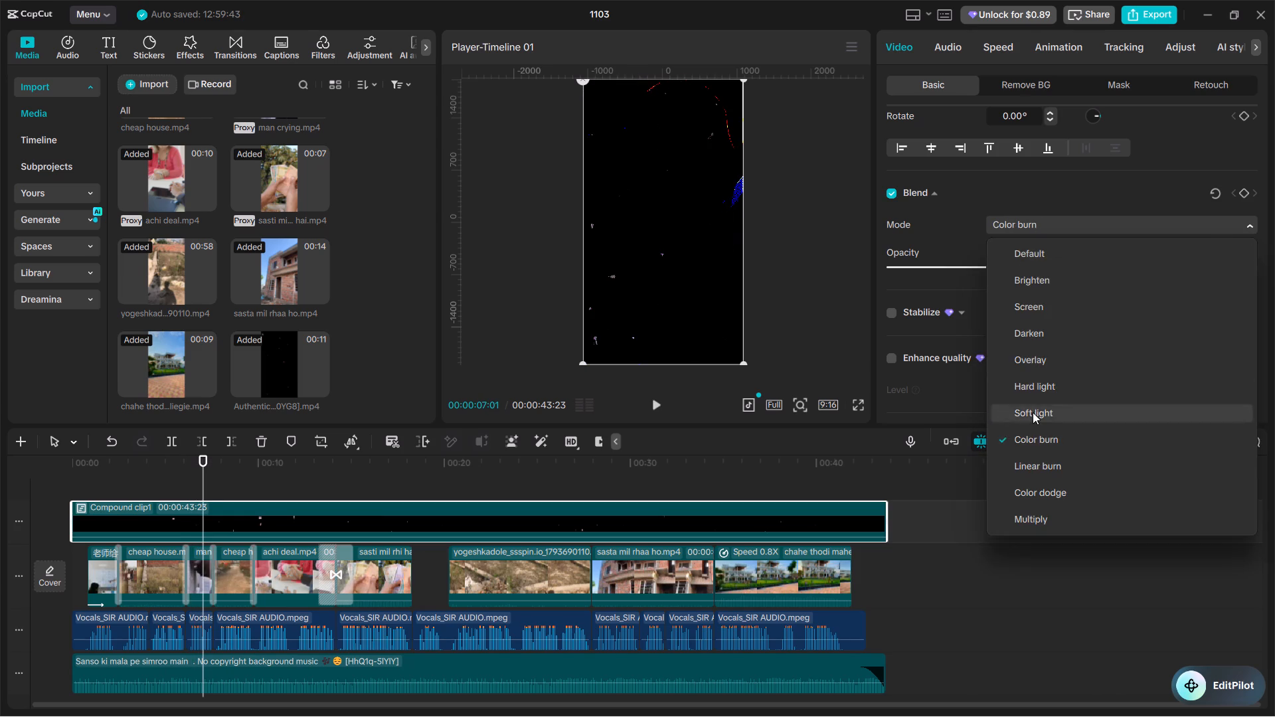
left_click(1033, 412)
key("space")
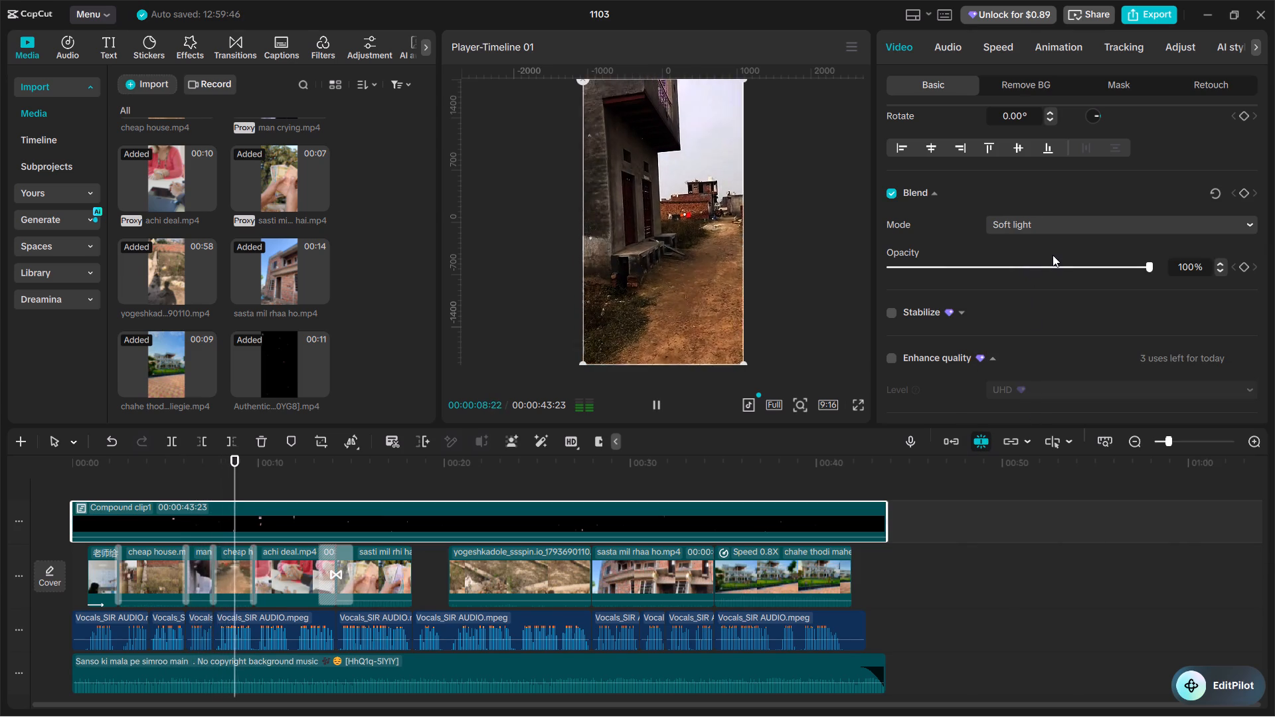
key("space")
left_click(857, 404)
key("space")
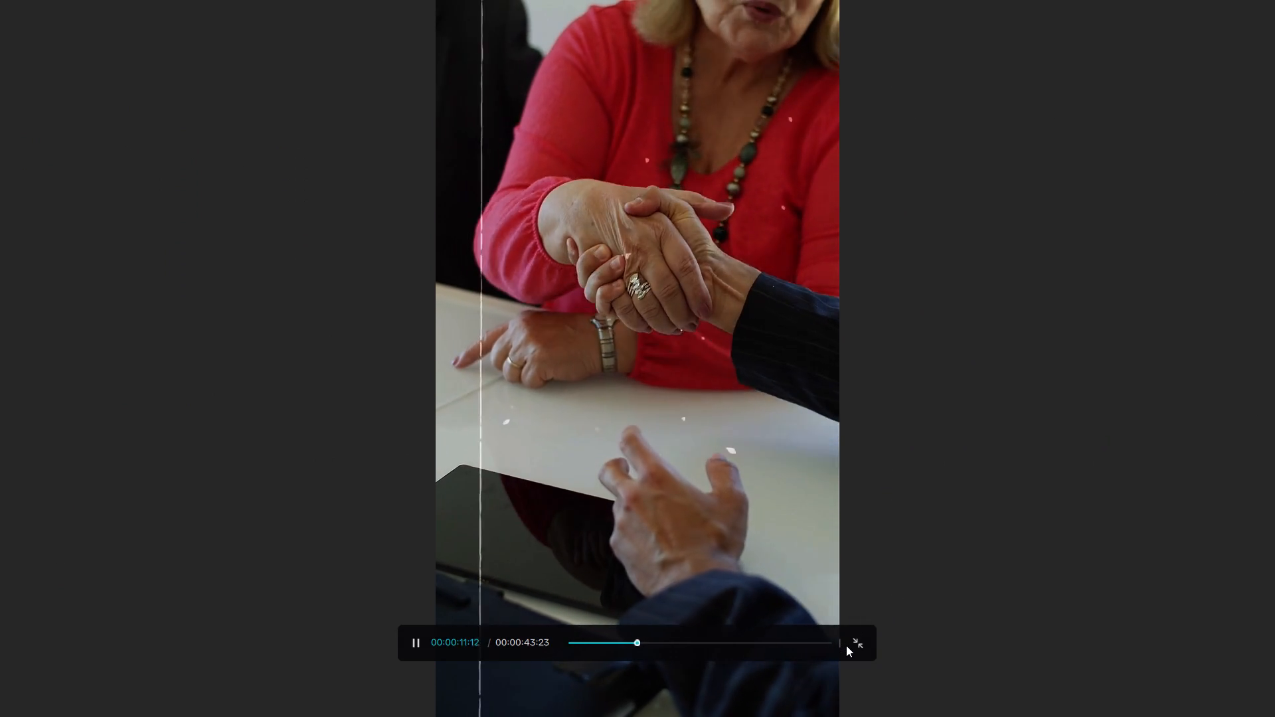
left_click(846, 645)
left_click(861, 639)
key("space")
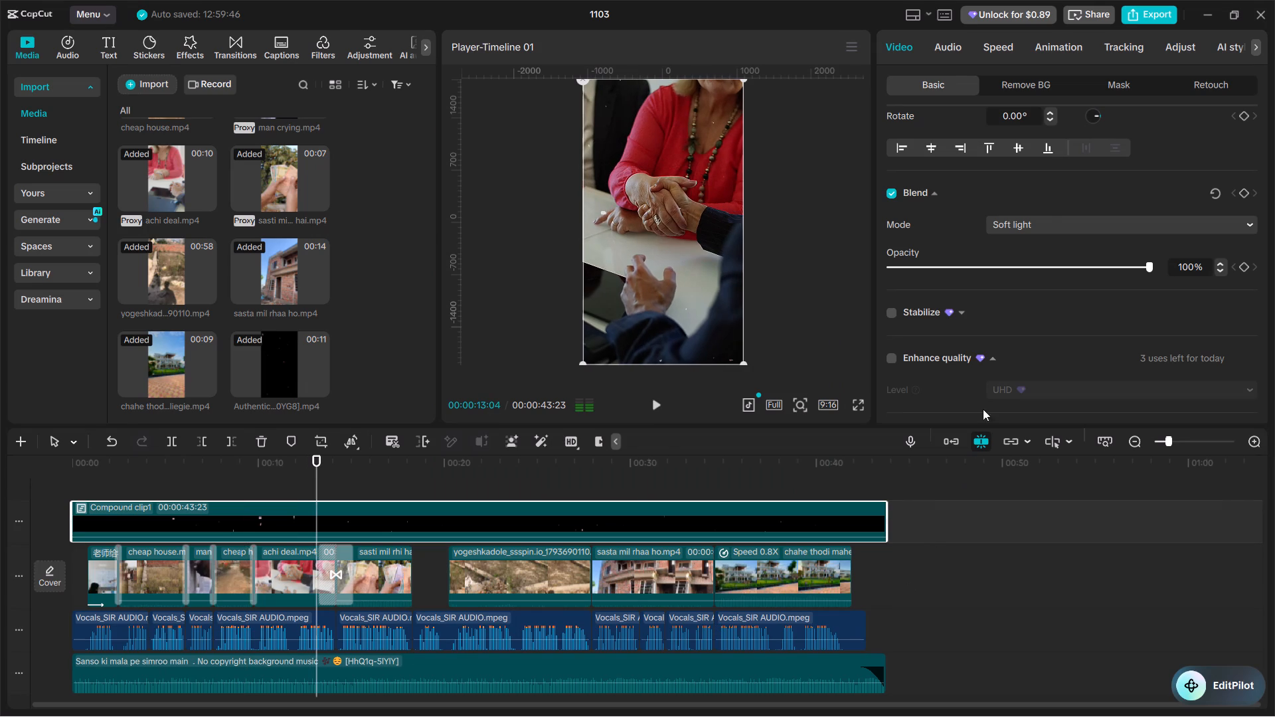
Set the film grain compound clip's blend mode to Color dodge and play the result, including from the timeline's start.
left_click(1053, 213)
left_click(1048, 221)
left_click(1039, 487)
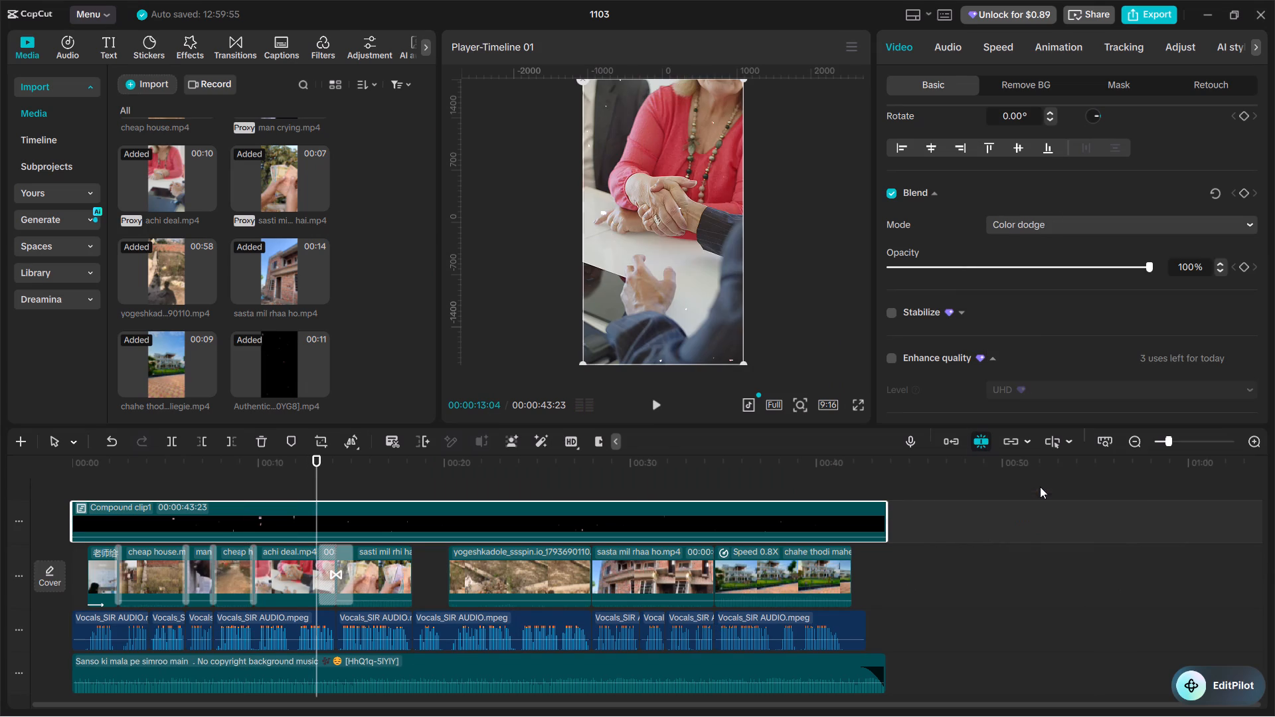
key("space")
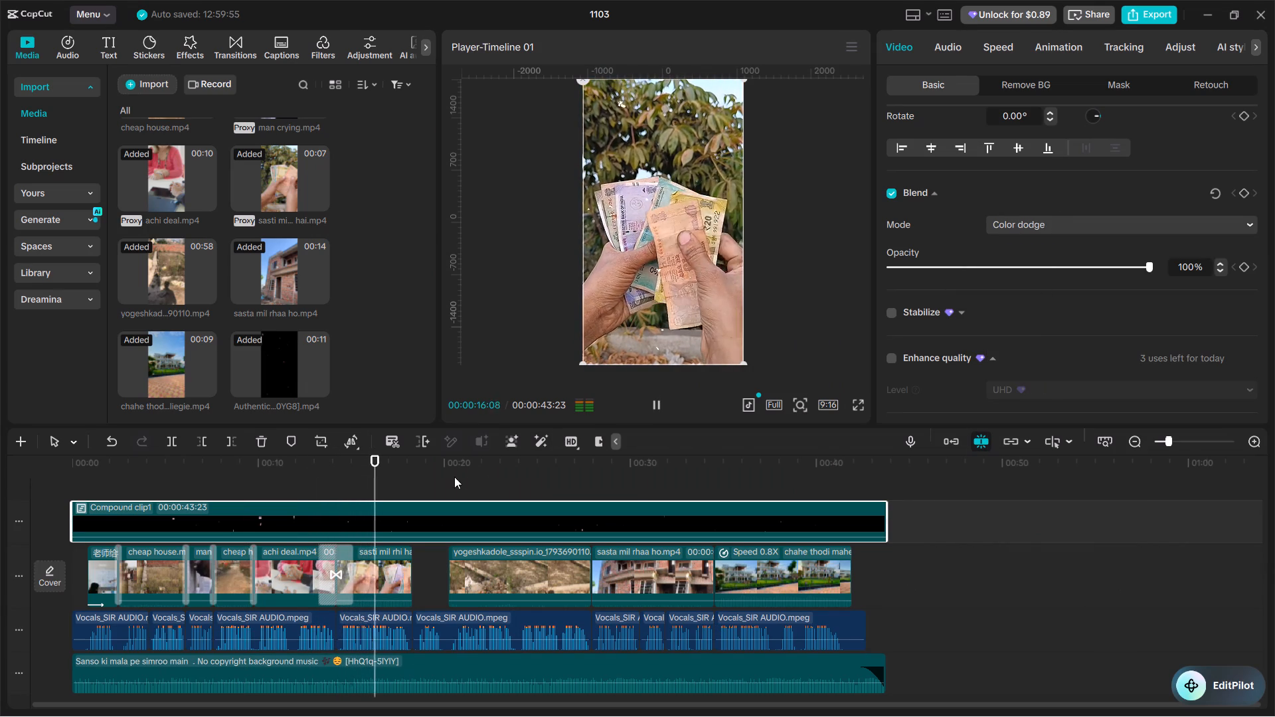
left_click(366, 479)
left_click_drag(366, 479, 0, 519)
key("space")
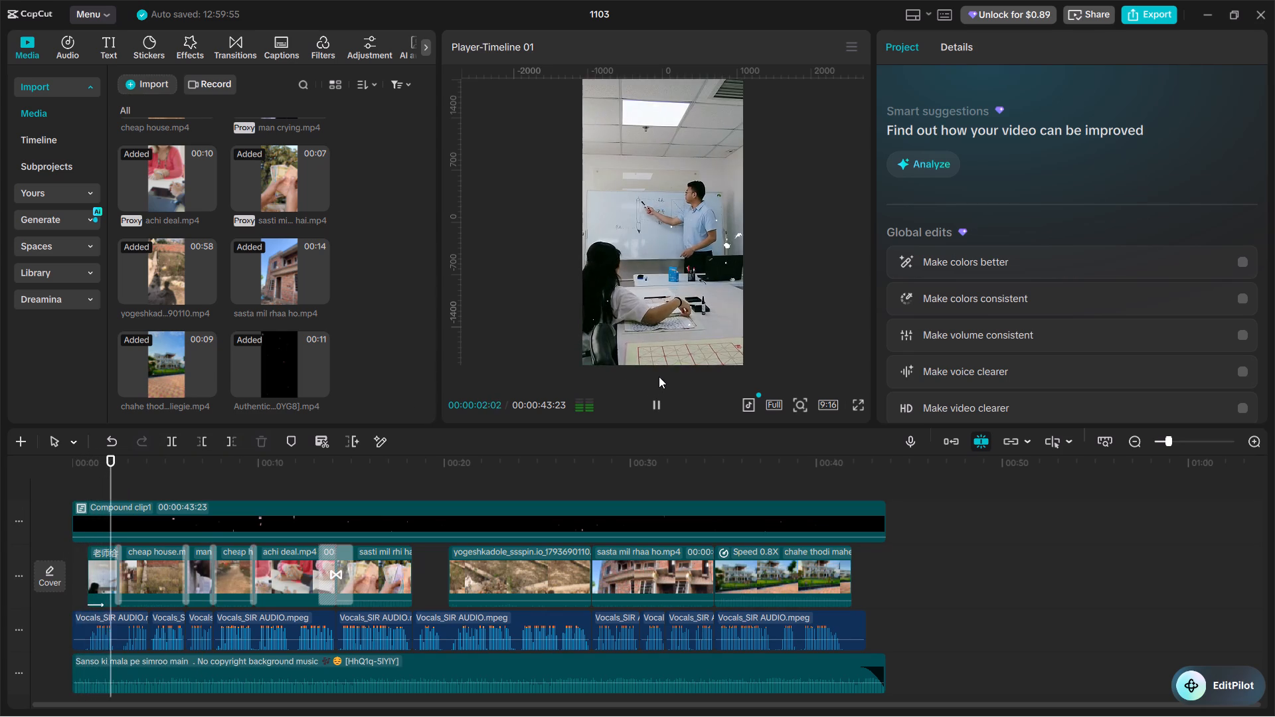
key("space")
Examine the film grain compound clip's basic video settings for further adjustment options.
left_click(484, 514)
scroll(1011, 280, "down", 1)
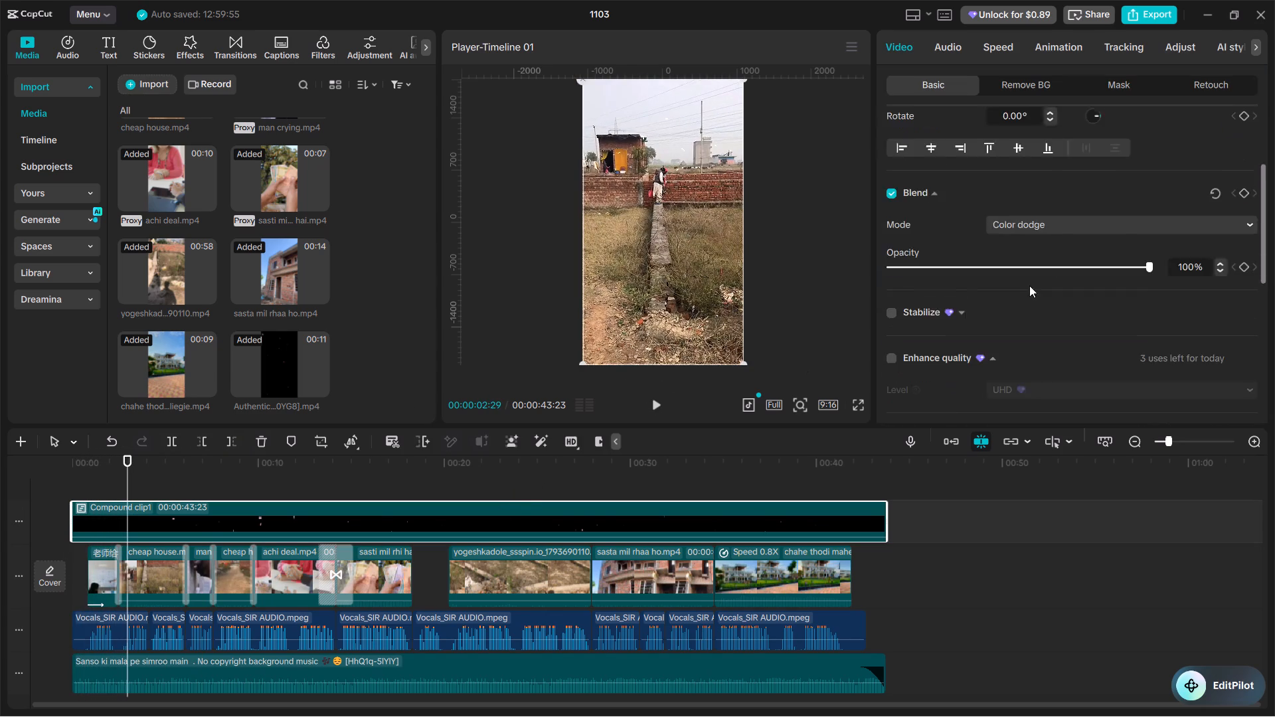
scroll(1029, 285, "down", 2)
scroll(1033, 288, "up", 5)
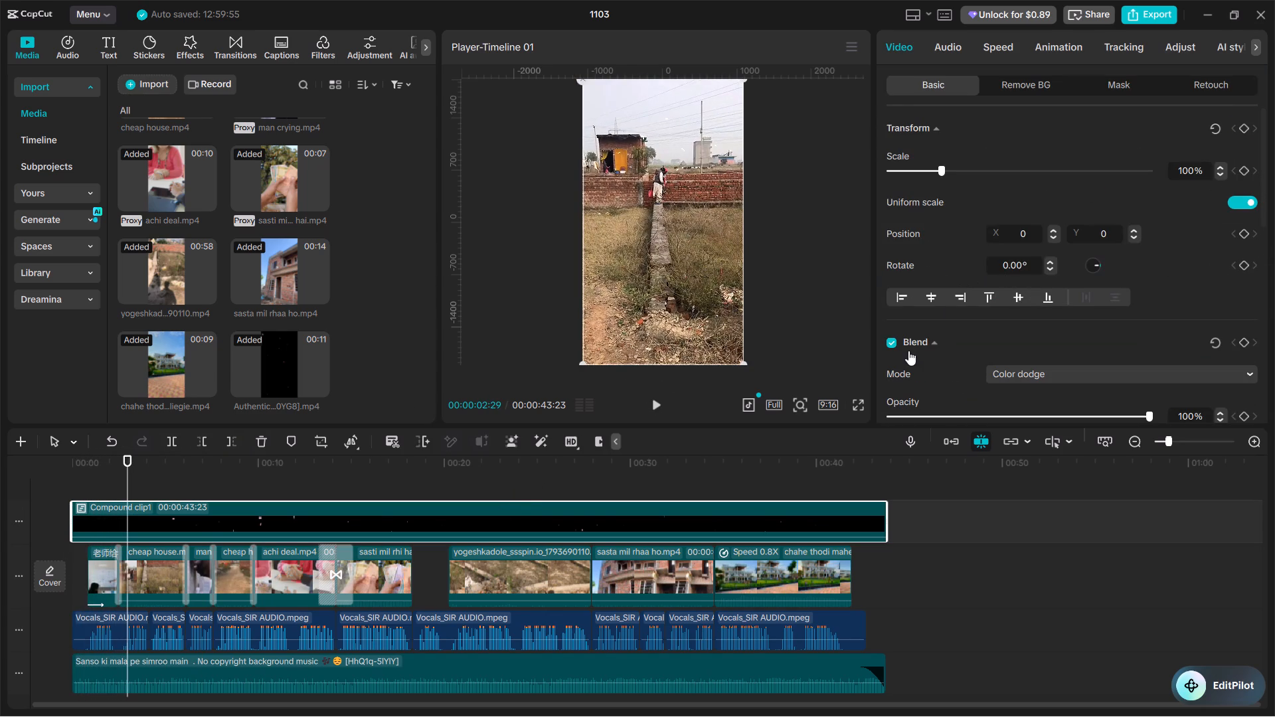
left_click(920, 343)
scroll(1053, 338, "down", 9)
scroll(1036, 314, "up", 3)
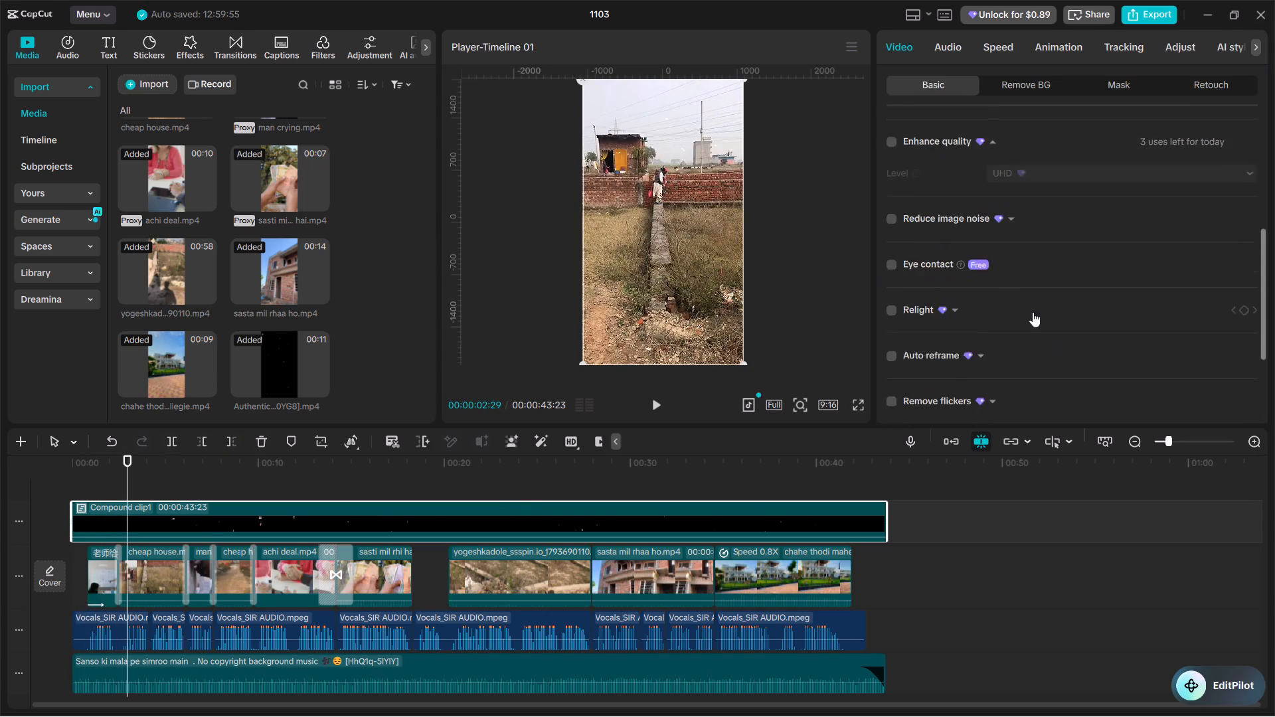
scroll(1033, 312, "up", 4)
scroll(1010, 252, "up", 7)
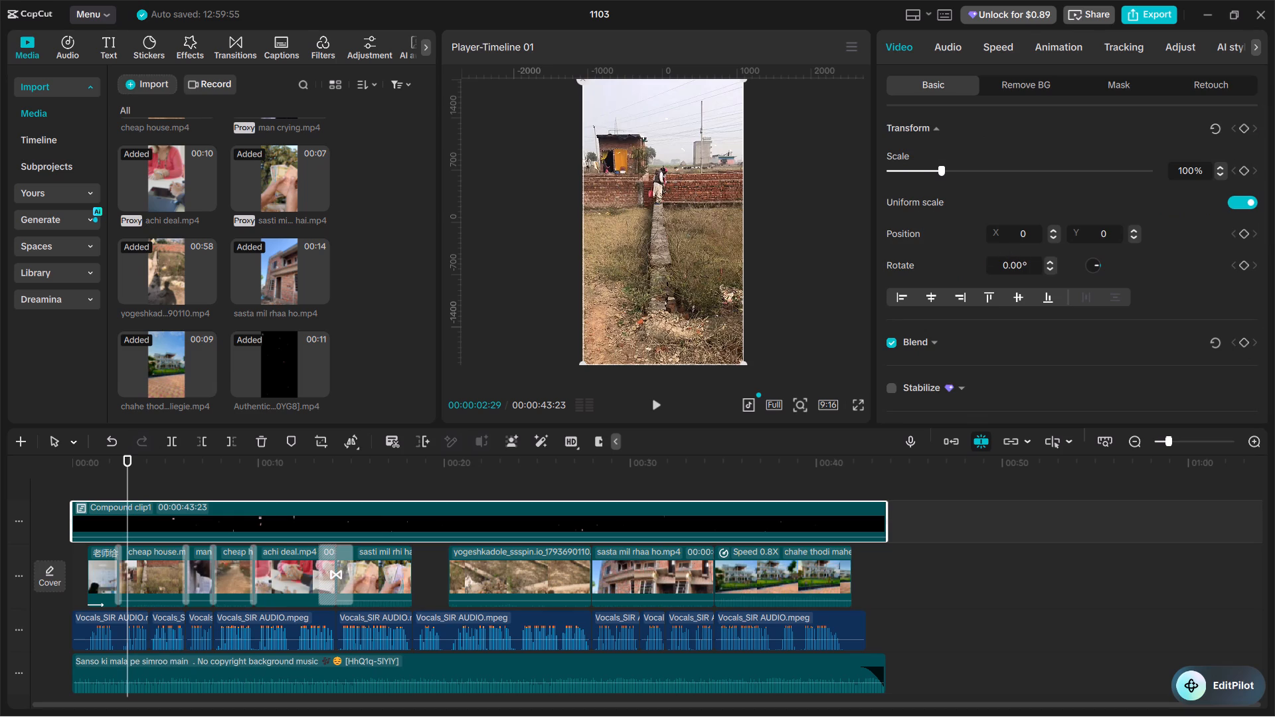
Open the film grain compound clip, examine its first clip's blend settings, and return to the main timeline.
double_click(451, 526)
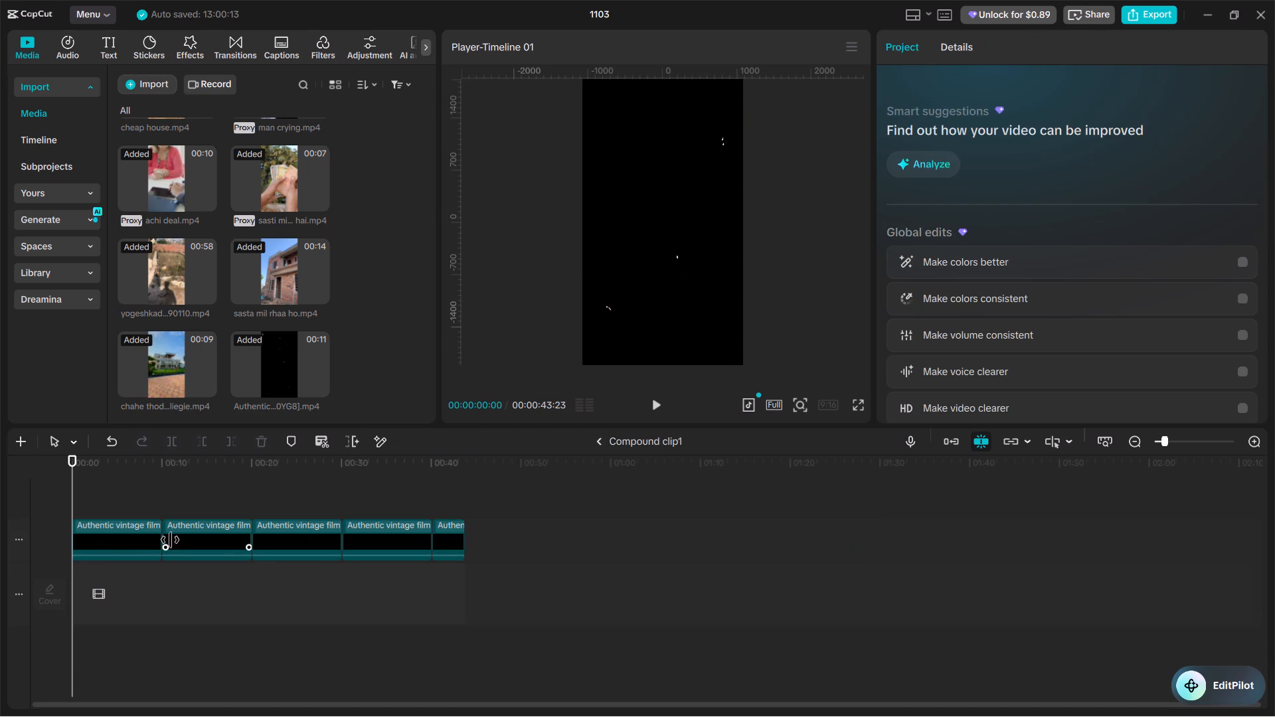
left_click(133, 538)
scroll(1043, 282, "down", 6)
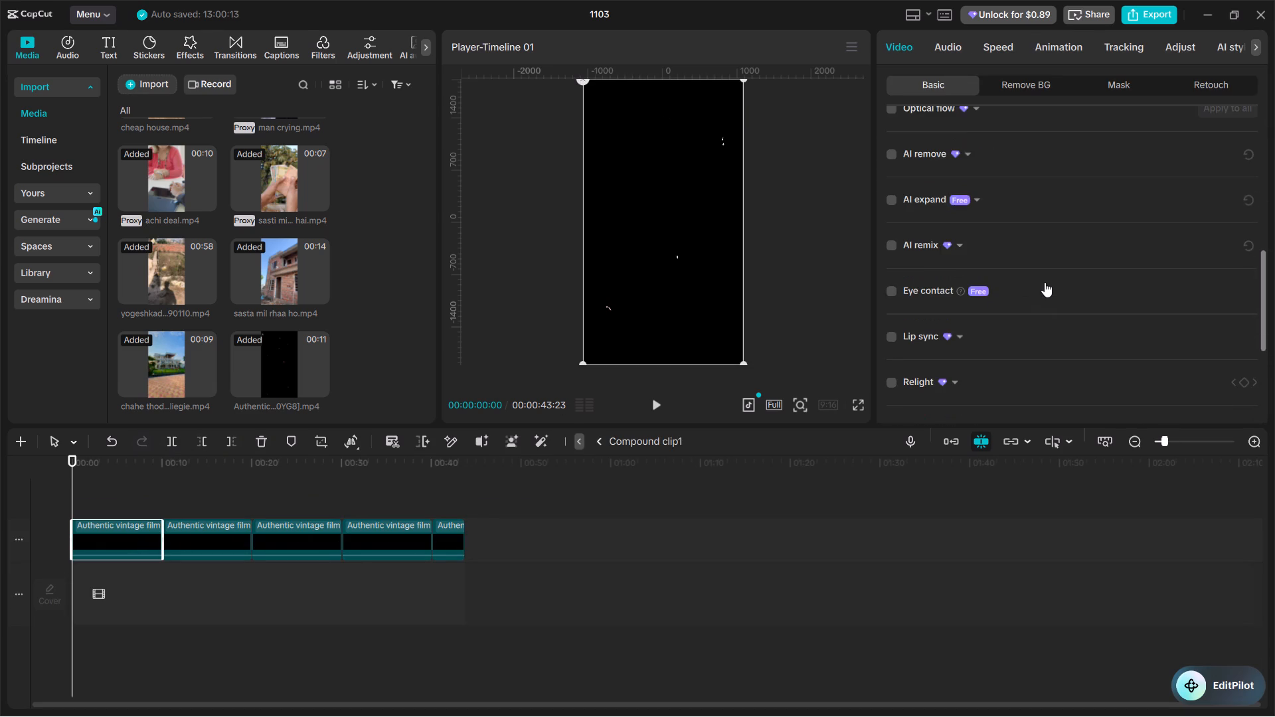
scroll(1045, 282, "up", 6)
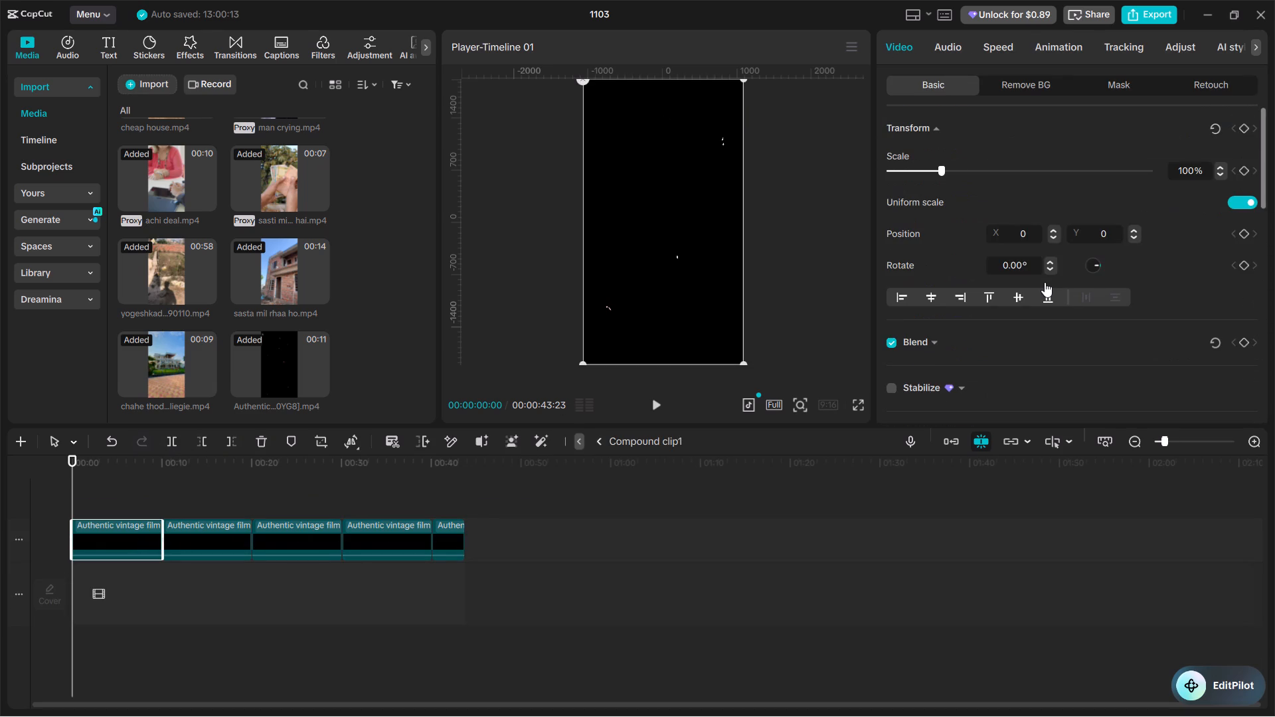
double_click(932, 347)
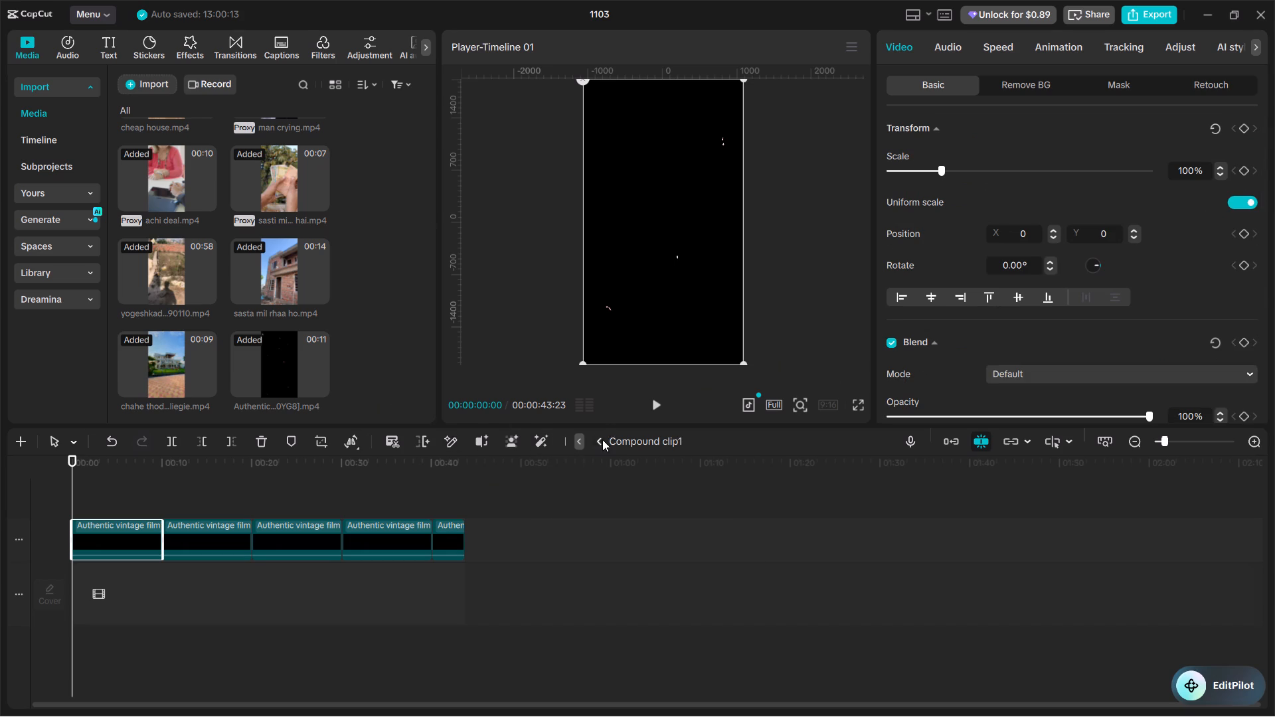
left_click(602, 439)
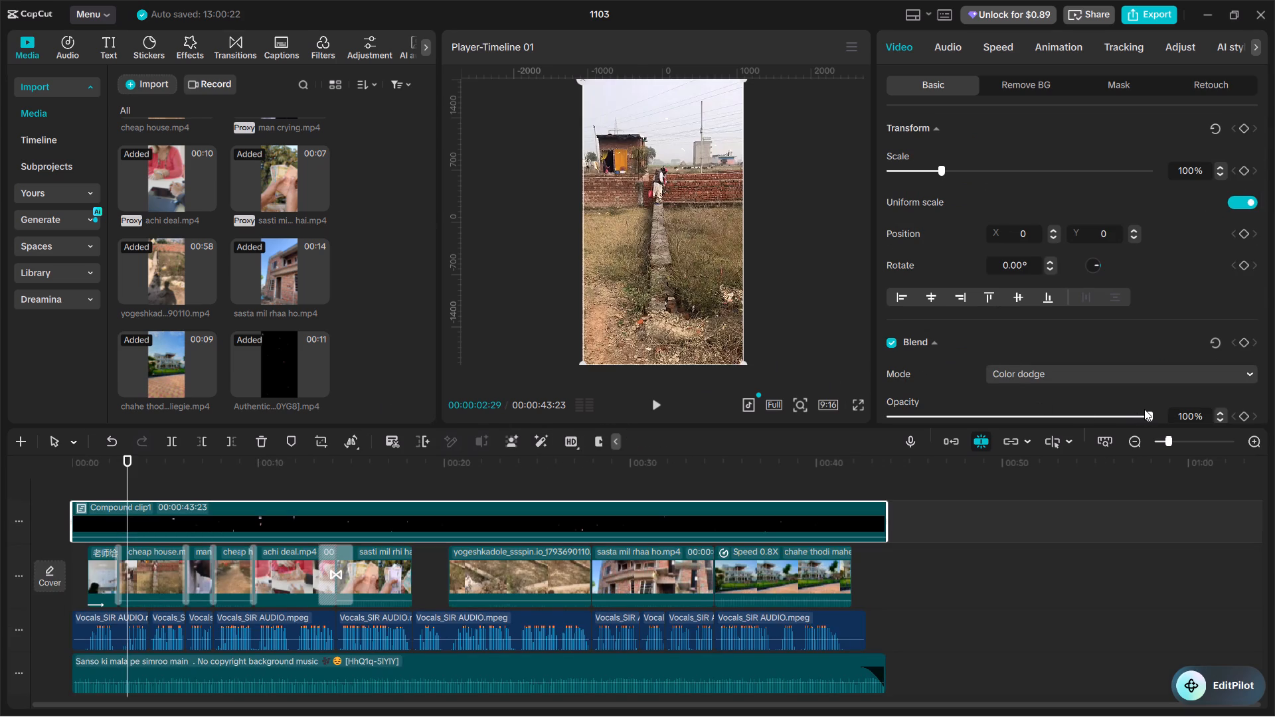
Set the film grain compound clip's blend opacity to 60% and play the timeline from its start.
left_click_drag(1144, 410, 1023, 425)
left_click_drag(1023, 425, 1043, 426)
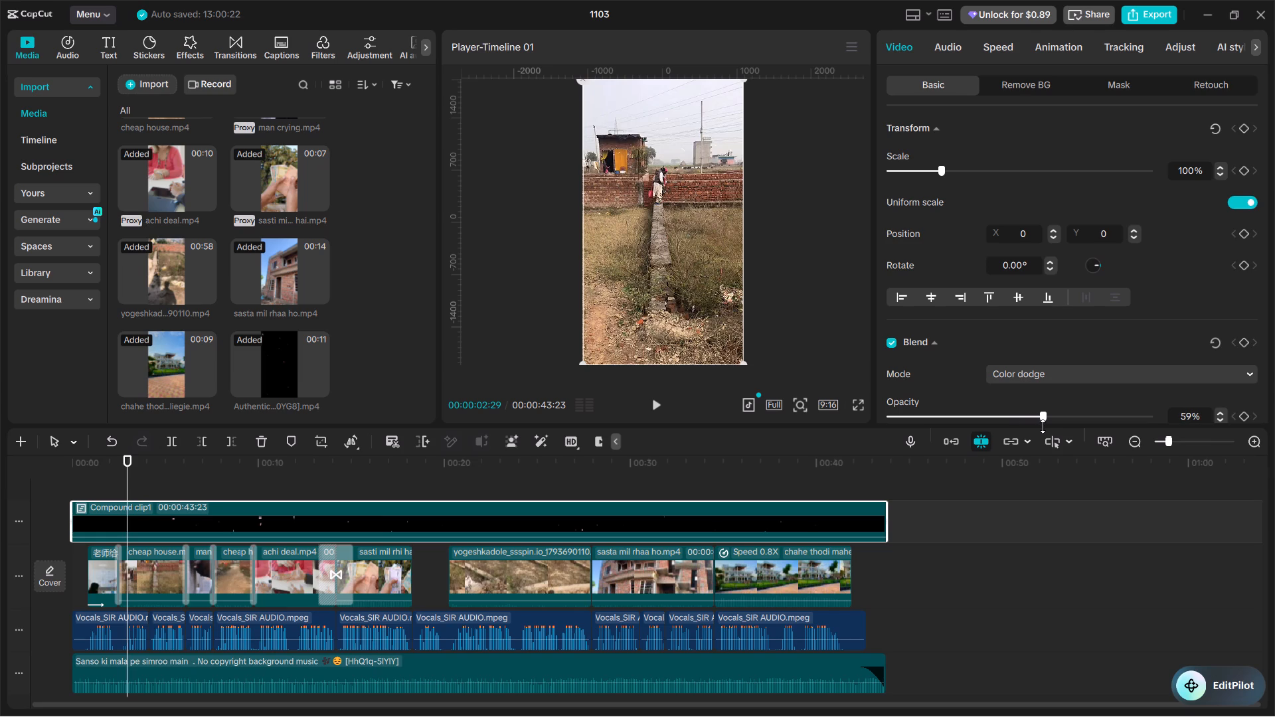
left_click_drag(1043, 426, 1046, 428)
scroll(1021, 410, "down", 4)
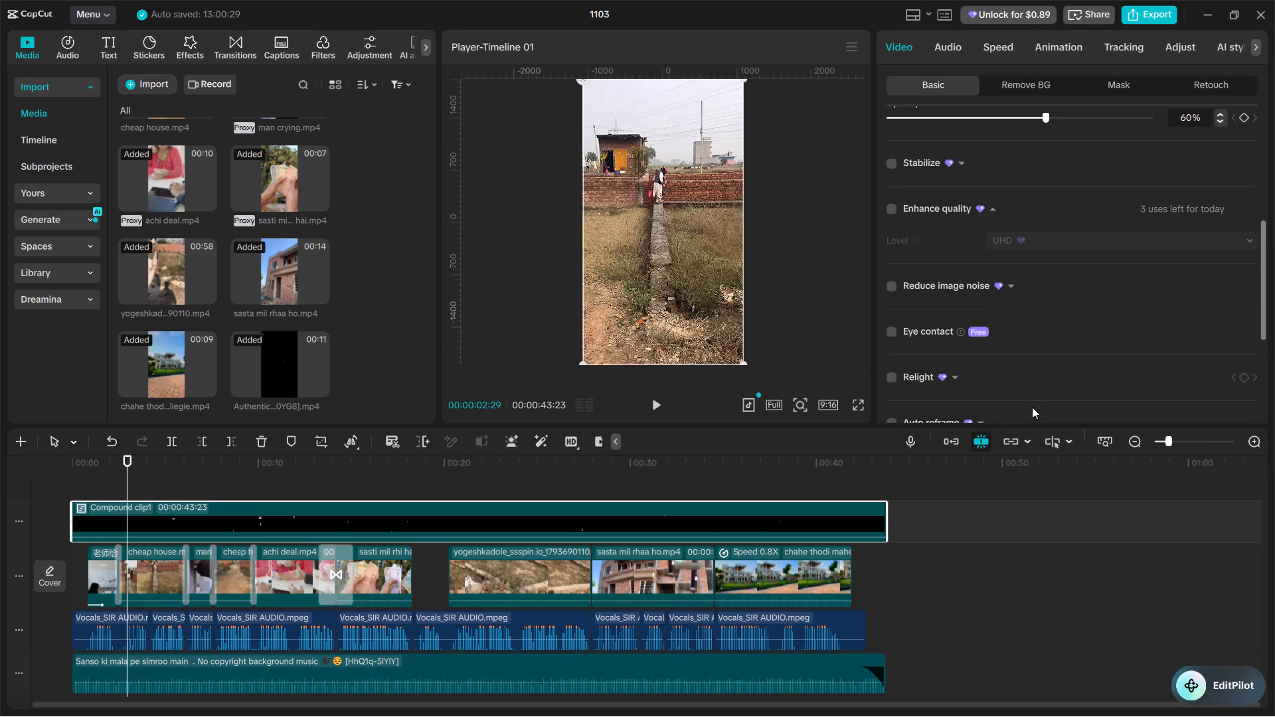
scroll(1007, 379, "up", 1)
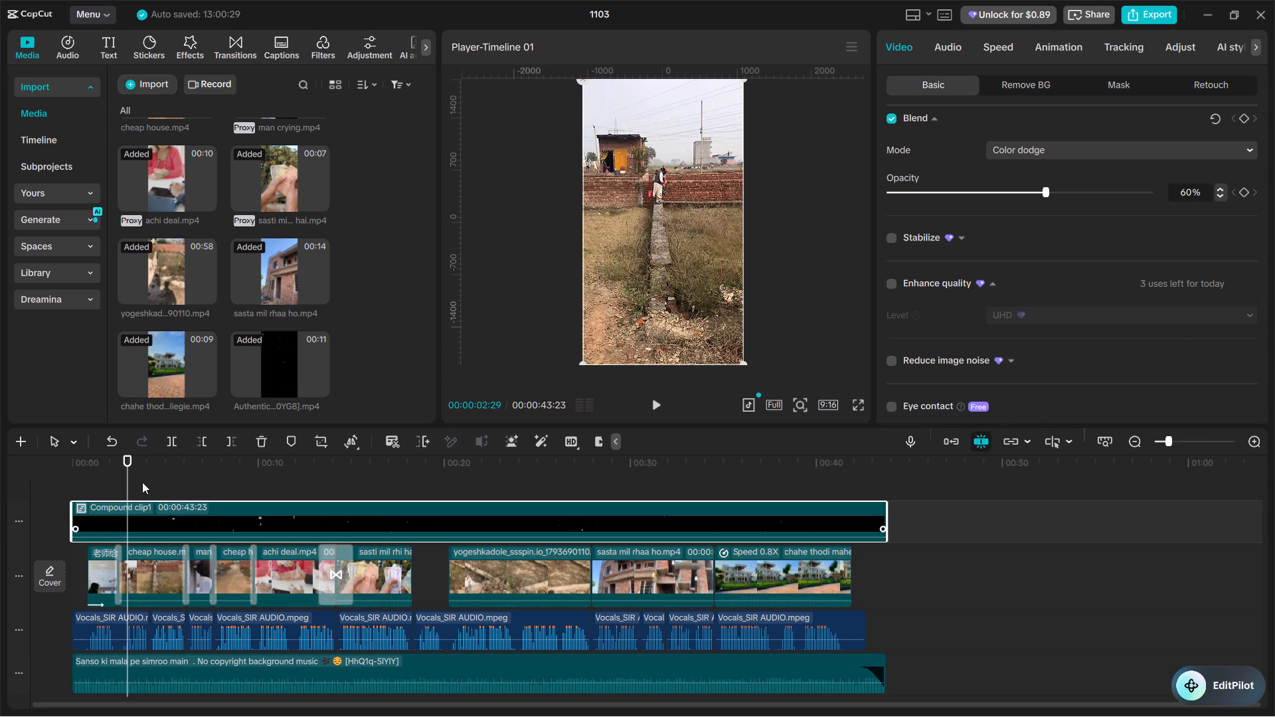
left_click(140, 482)
left_click_drag(140, 482, 41, 498)
key("space")
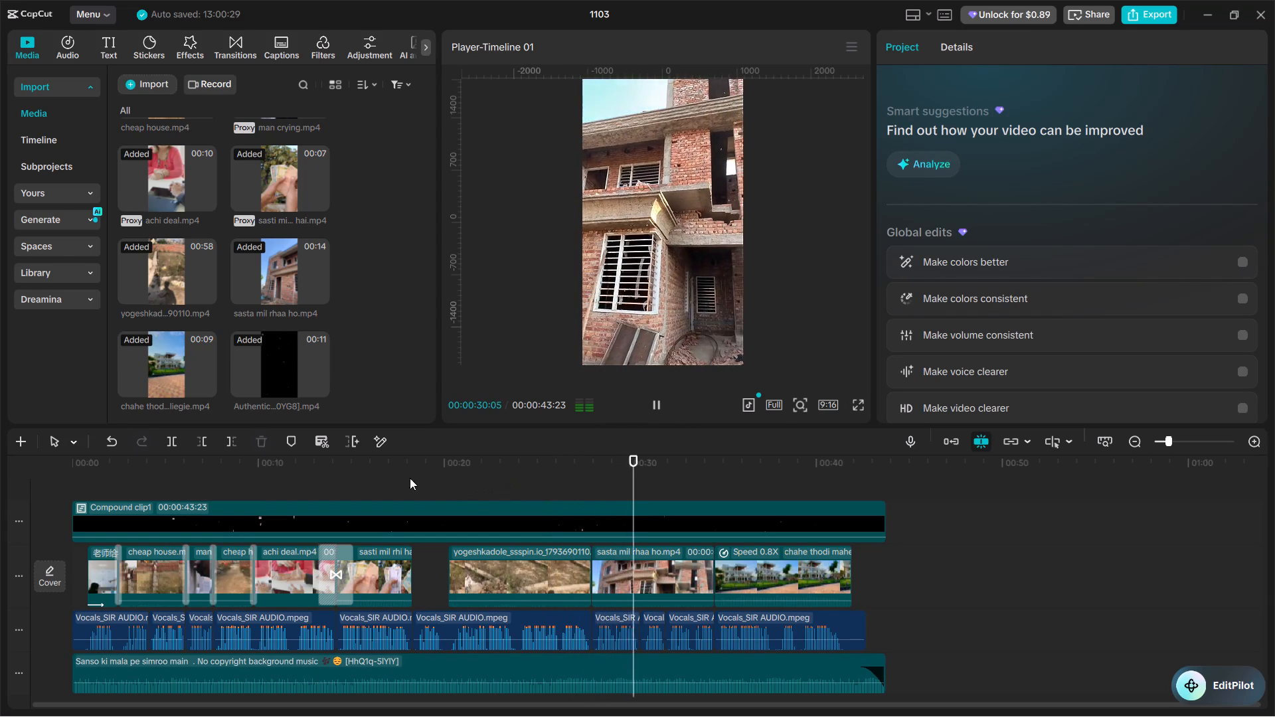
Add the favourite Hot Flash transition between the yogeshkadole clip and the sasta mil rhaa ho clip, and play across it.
left_click(234, 44)
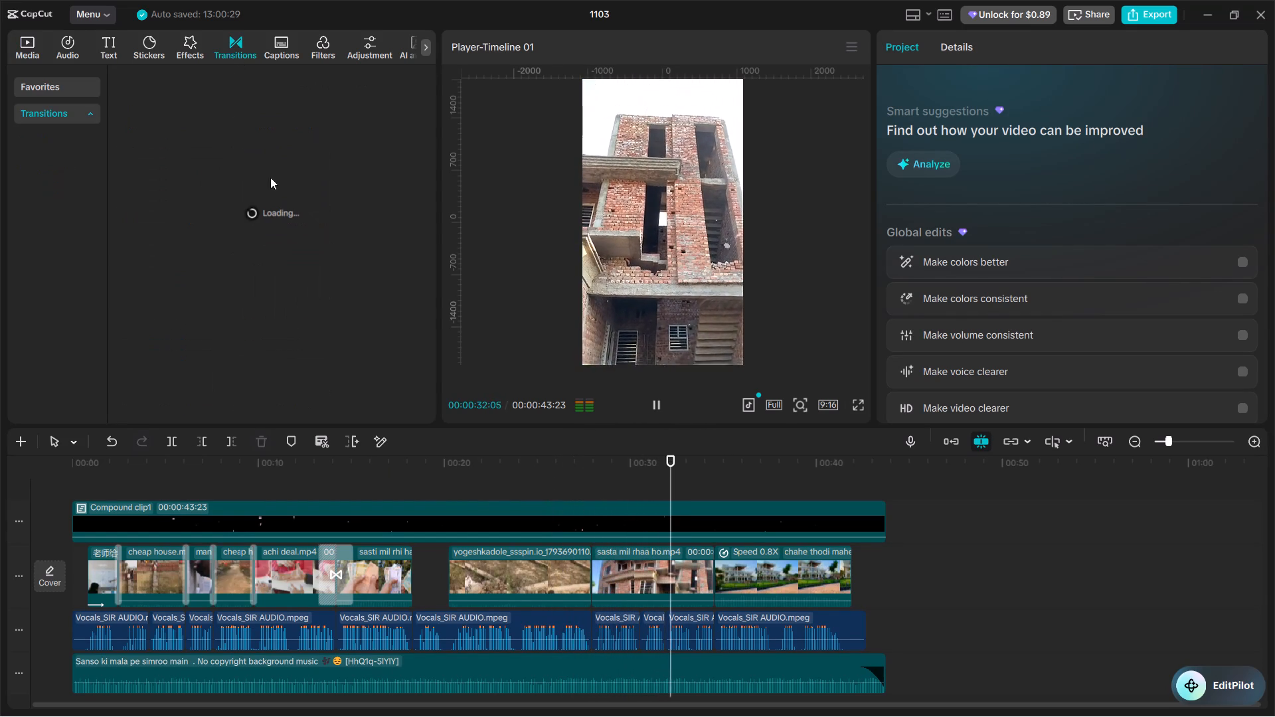
left_click(659, 401)
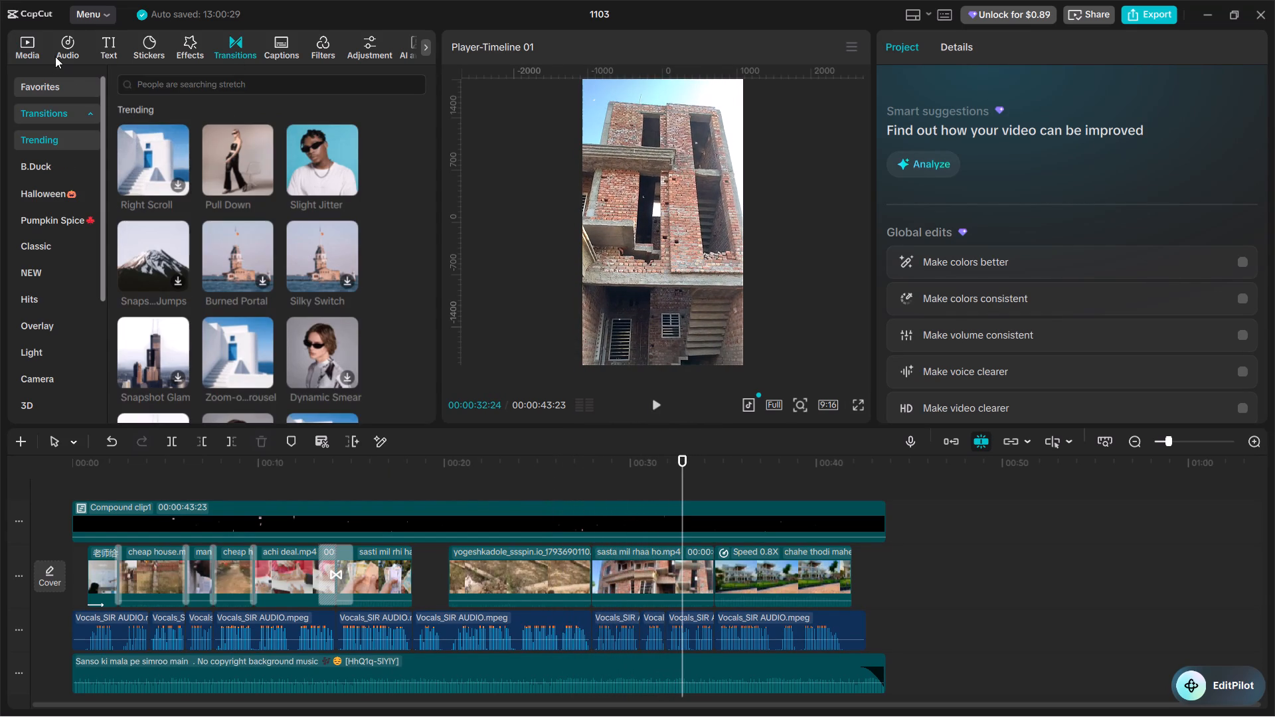
left_click(57, 88)
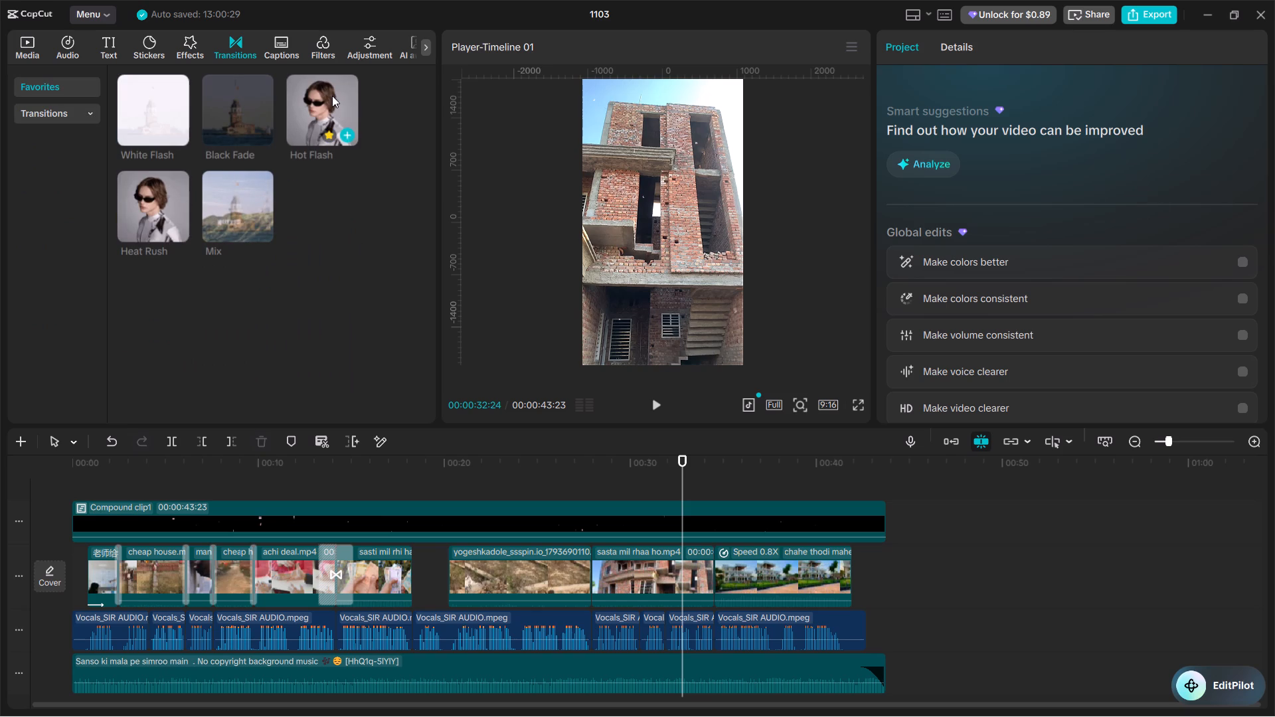
left_click_drag(332, 96, 578, 580)
left_click(560, 469)
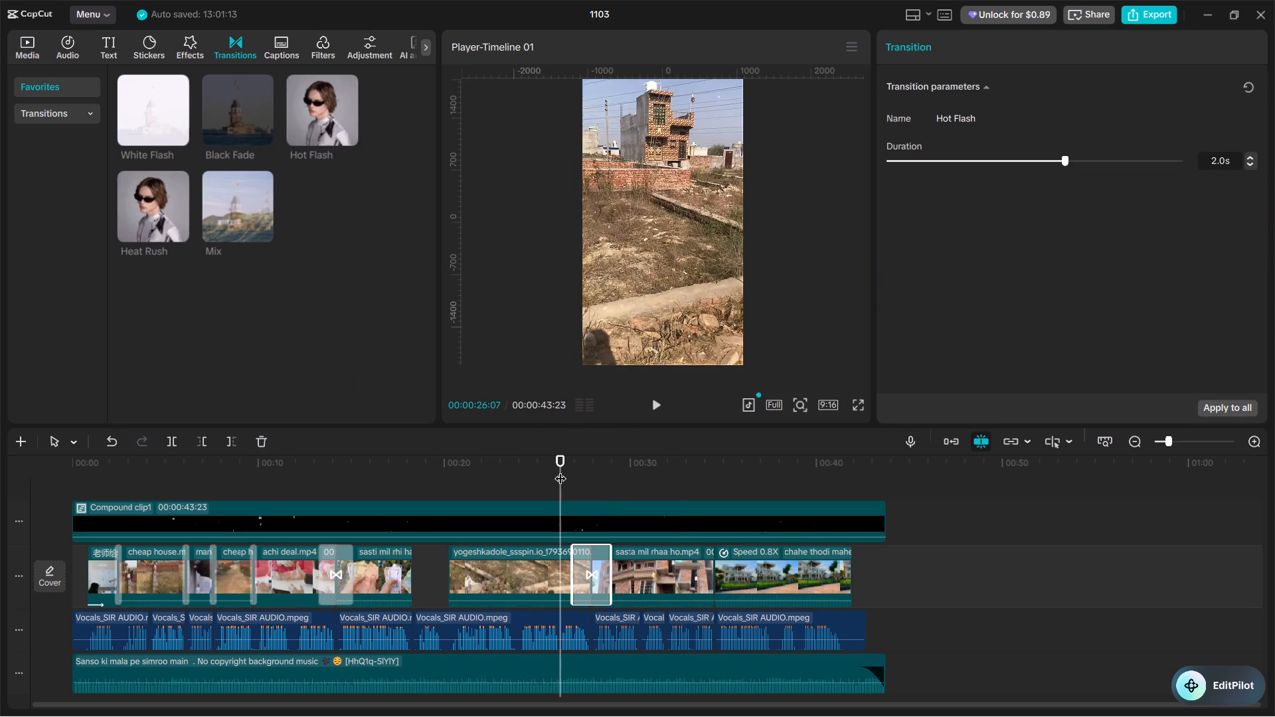
key("space")
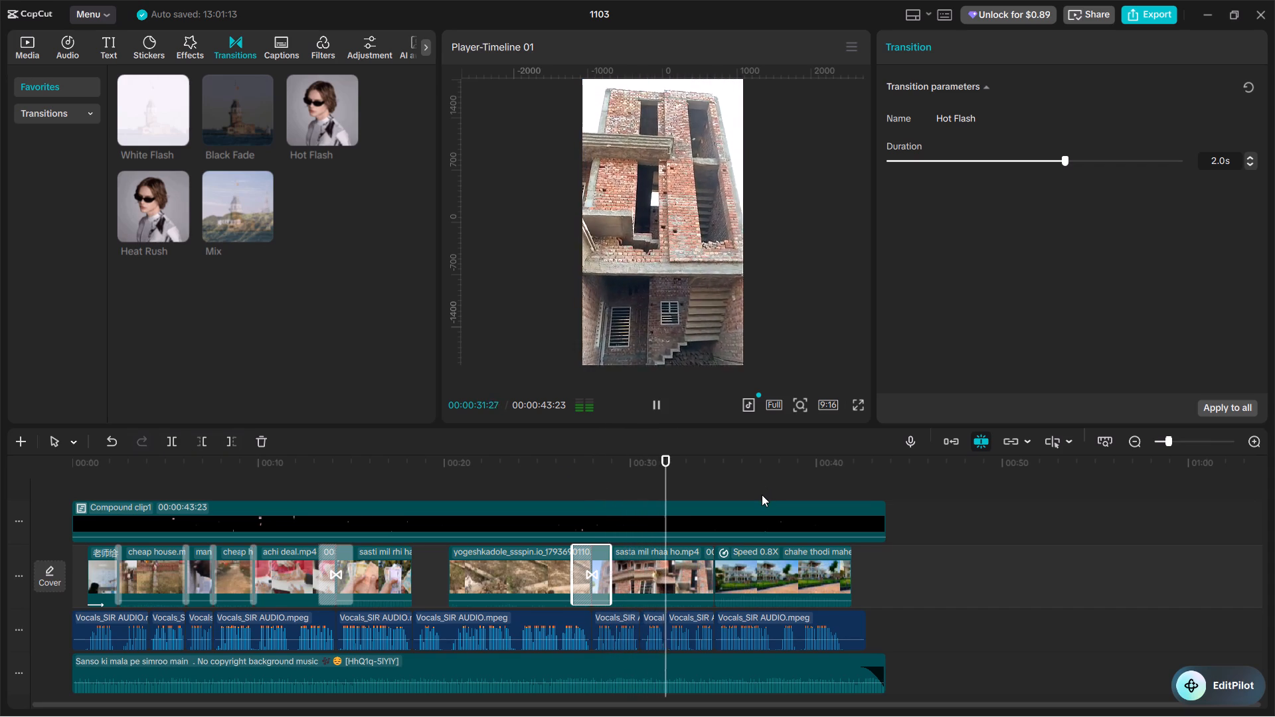
Add a 0.5 s Black Fade transition between the sasta mil rhaa ho clip and the final house clip, and play across it.
left_click_drag(223, 98, 224, 98)
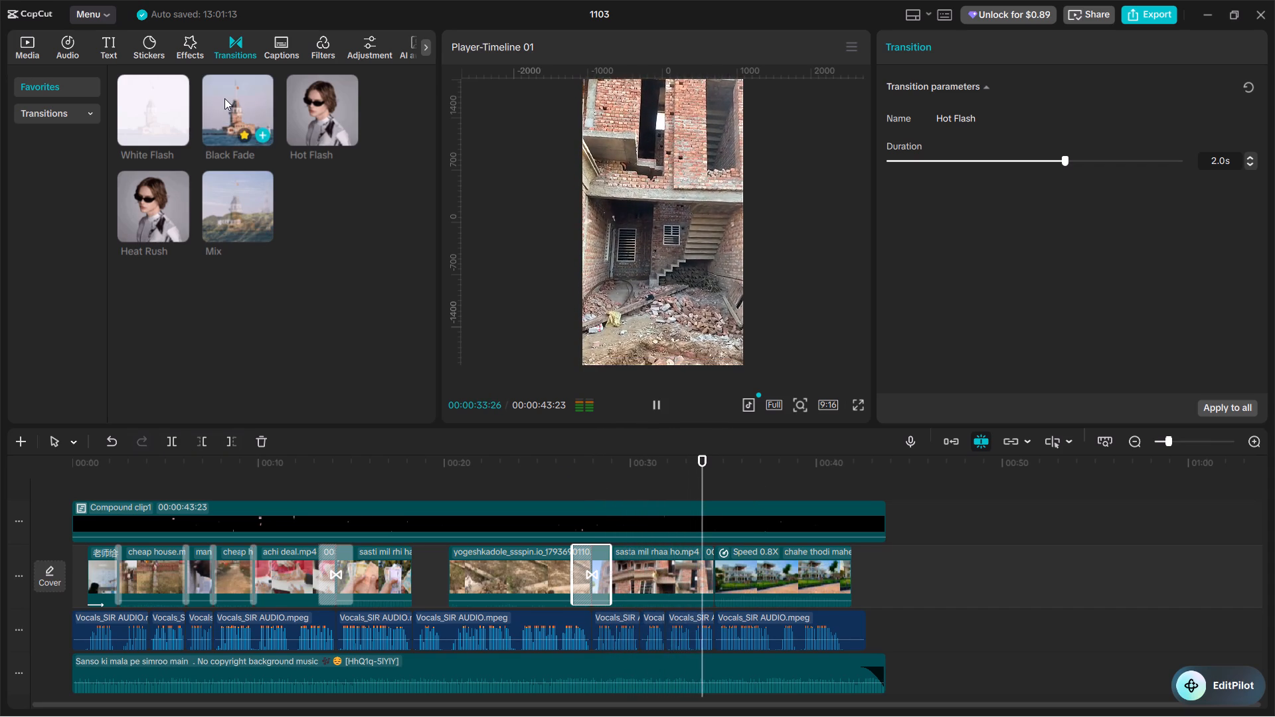
left_click_drag(224, 98, 245, 118)
key("space")
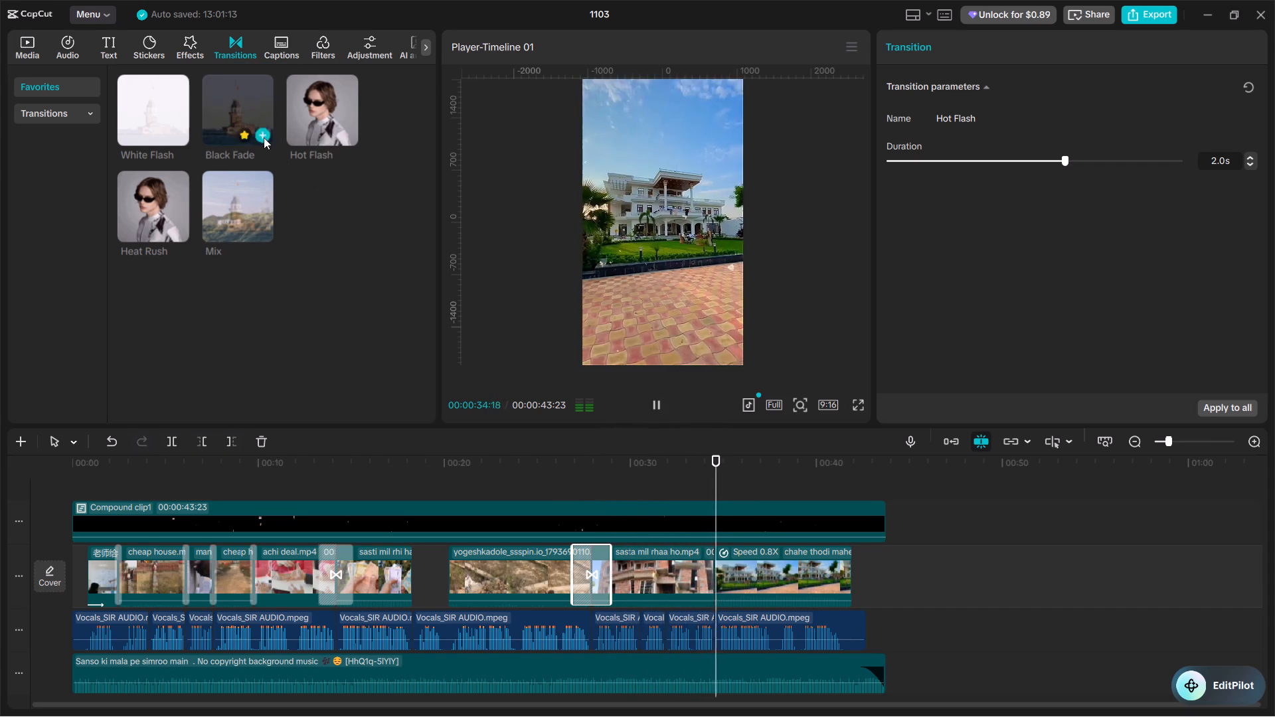
key("space")
left_click_drag(242, 108, 710, 575)
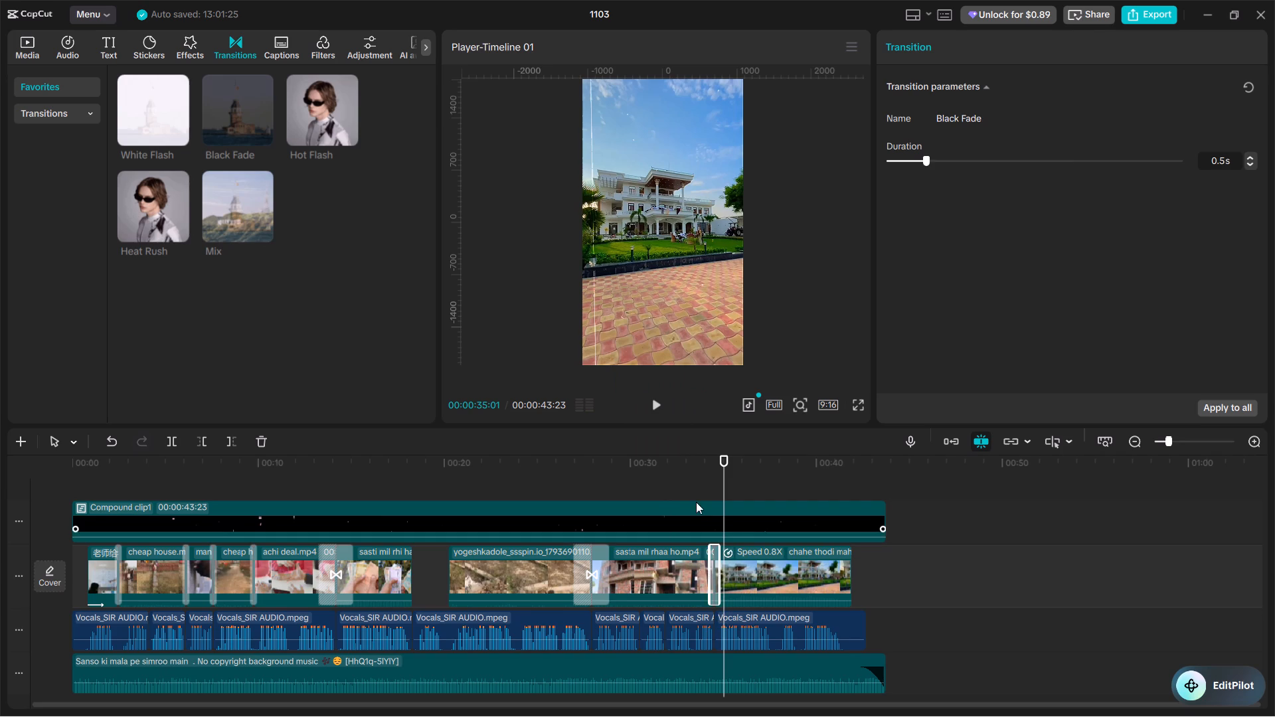
left_click(694, 480)
key("space")
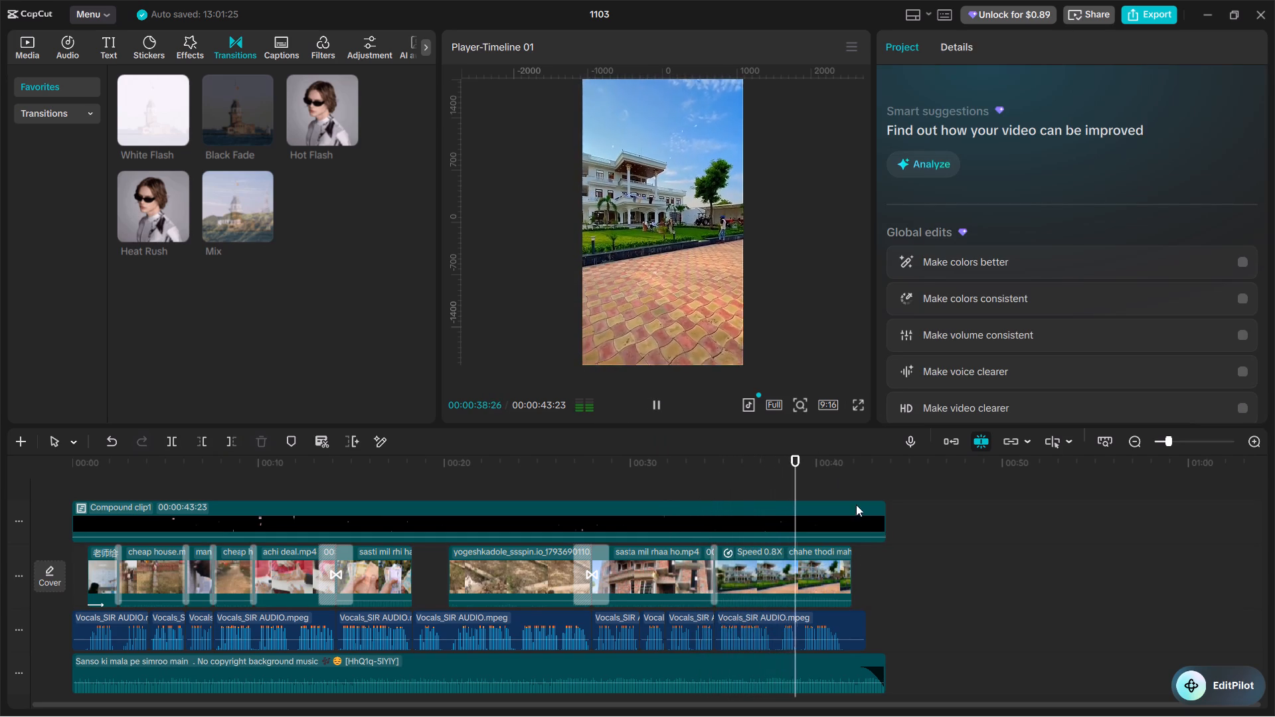
Apply the Fade Out exit animation with a 0.5 s duration to the final house clip, and play across its ending.
left_click(825, 568)
key("space")
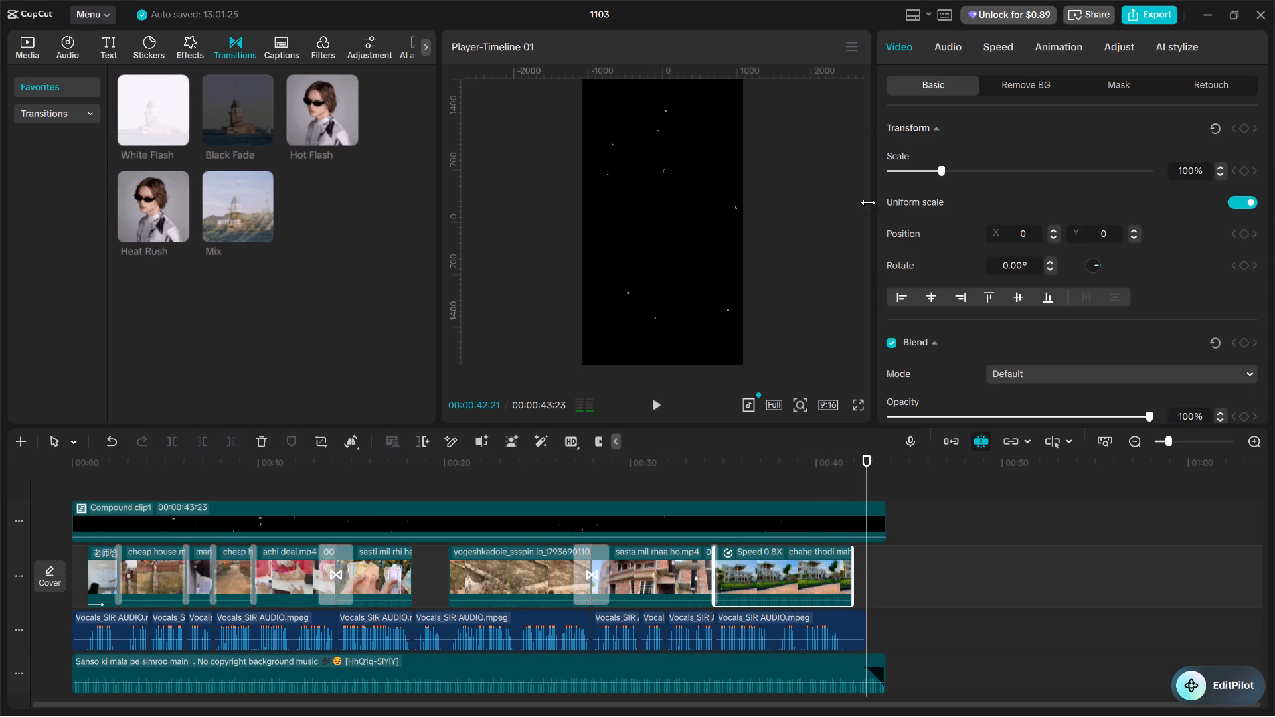
left_click(956, 43)
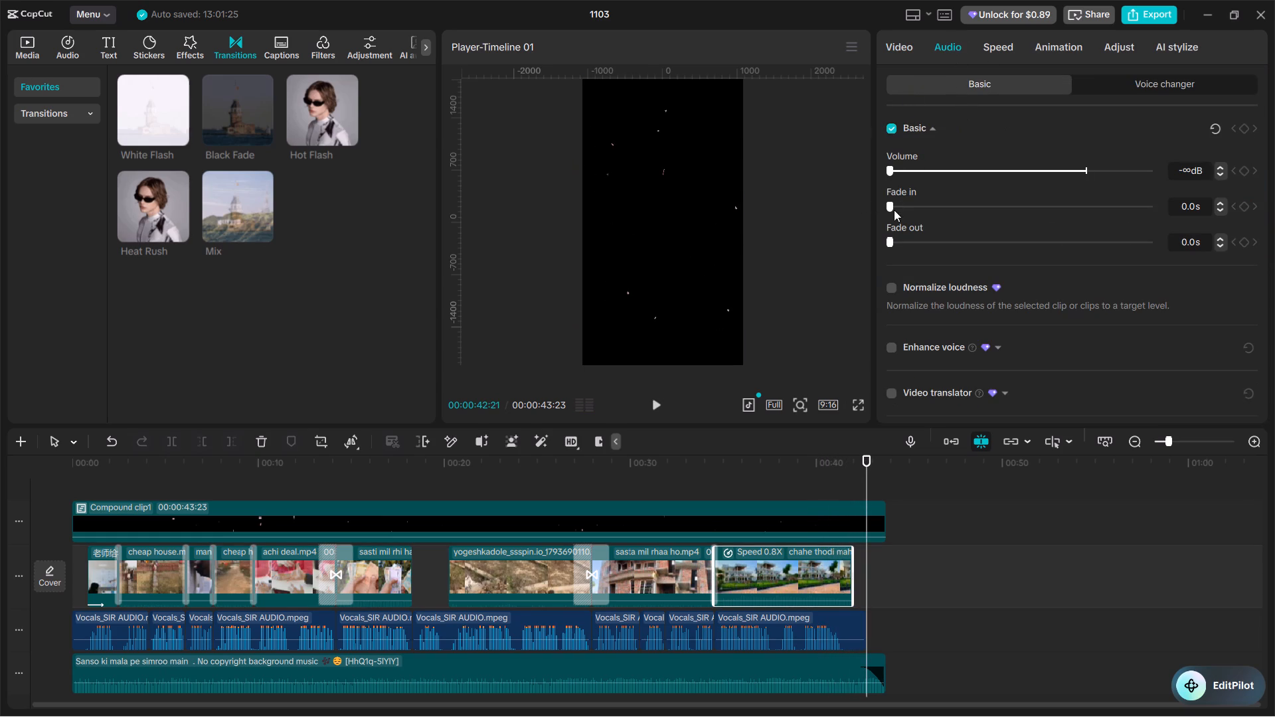
left_click(804, 573)
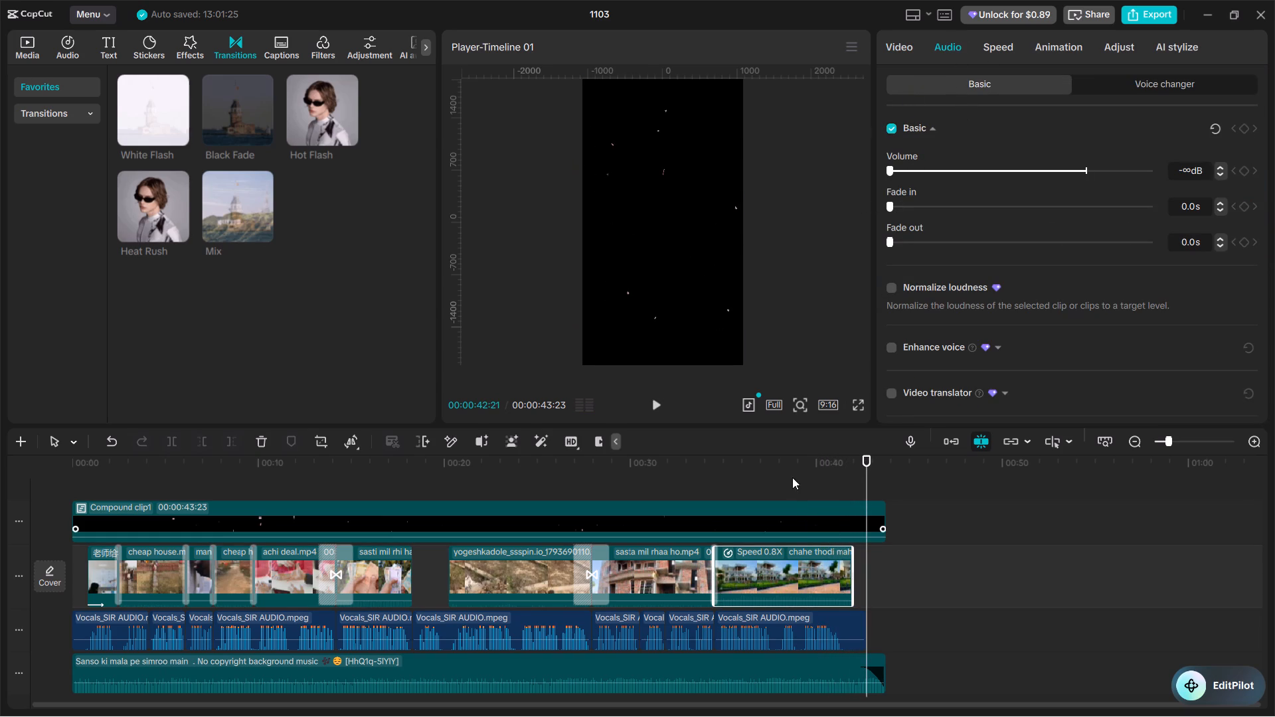
left_click(792, 477)
left_click(806, 584)
left_click(883, 578)
left_click(828, 575)
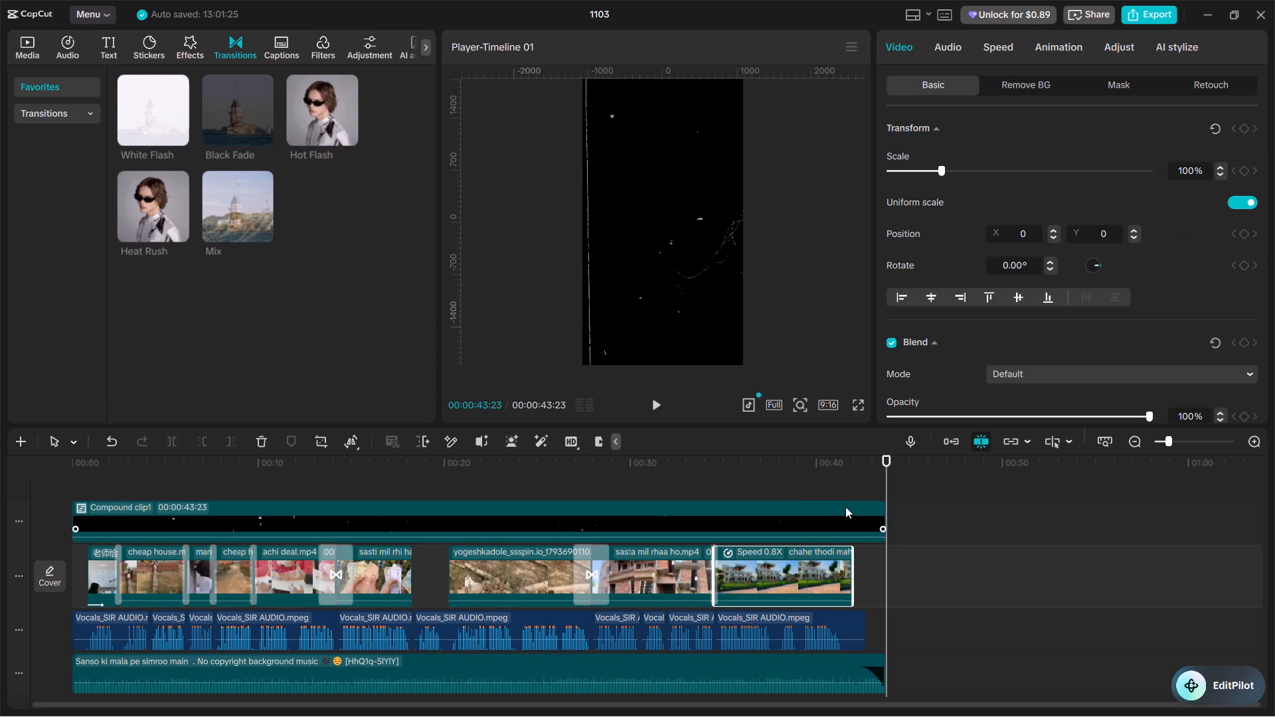
left_click(956, 48)
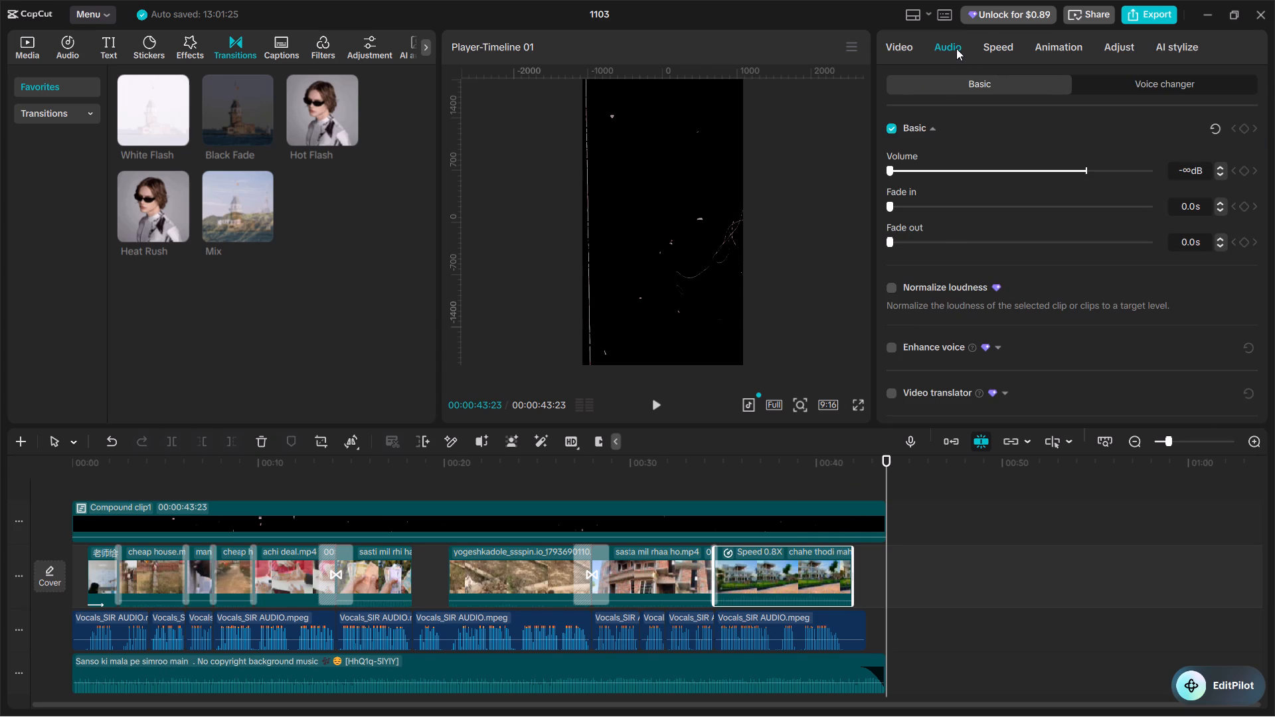
left_click(981, 47)
left_click(1046, 47)
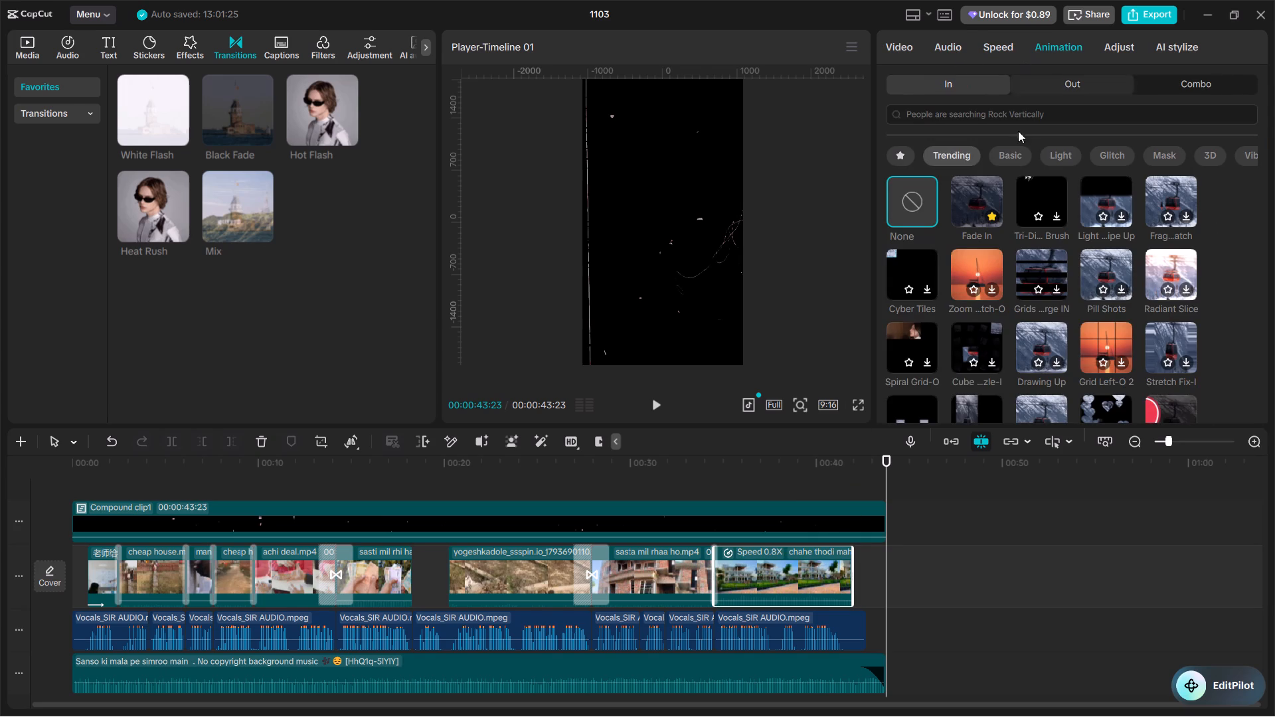
left_click(1055, 76)
left_click(976, 196)
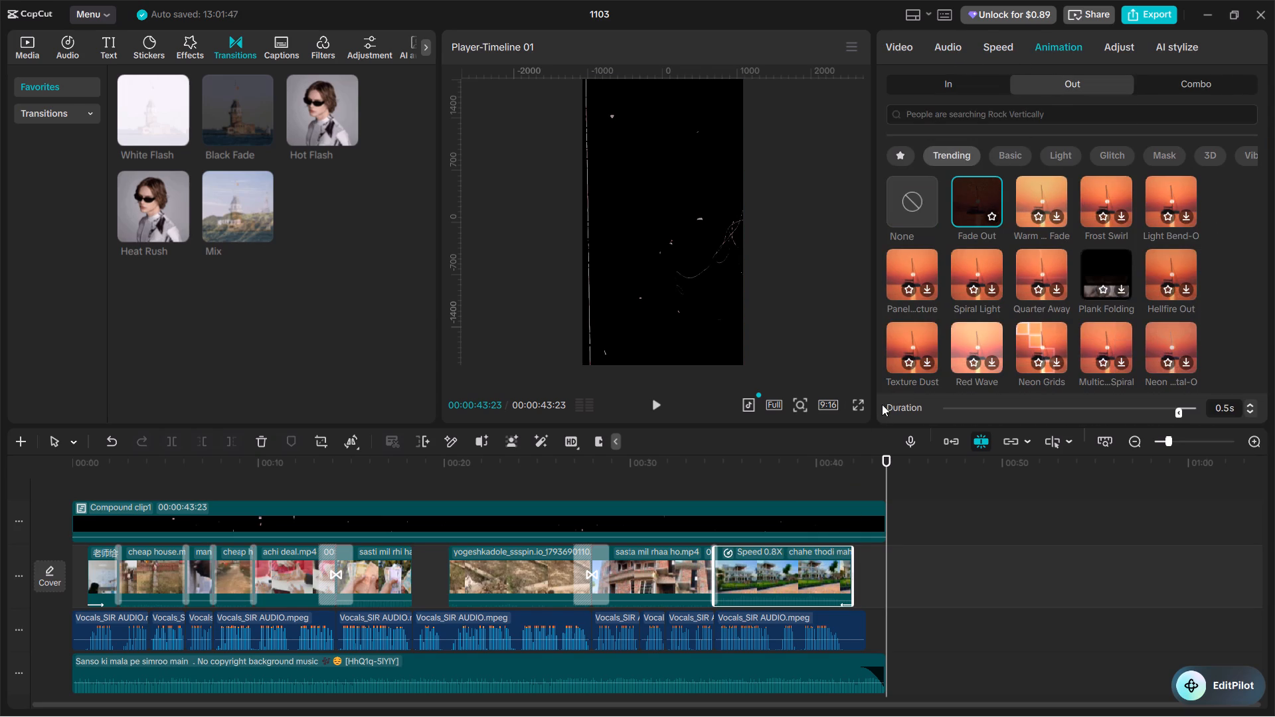
left_click(802, 467)
key("space")
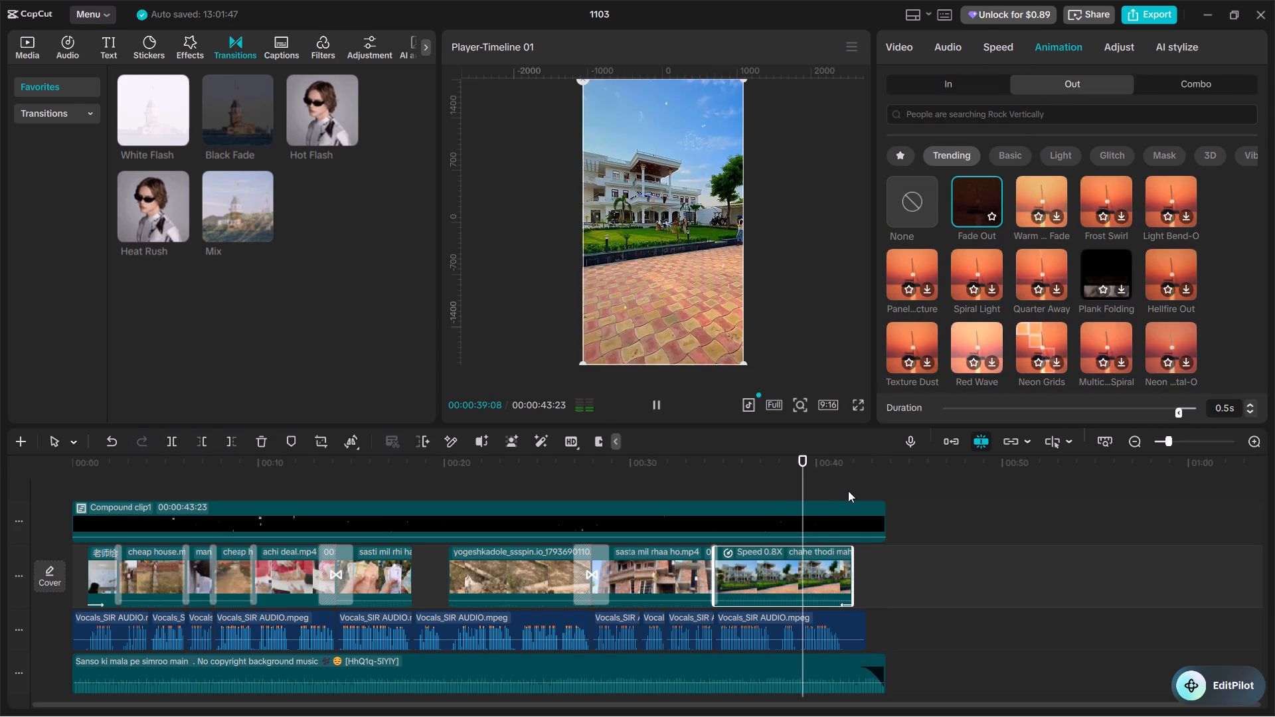
key("space")
key("space")
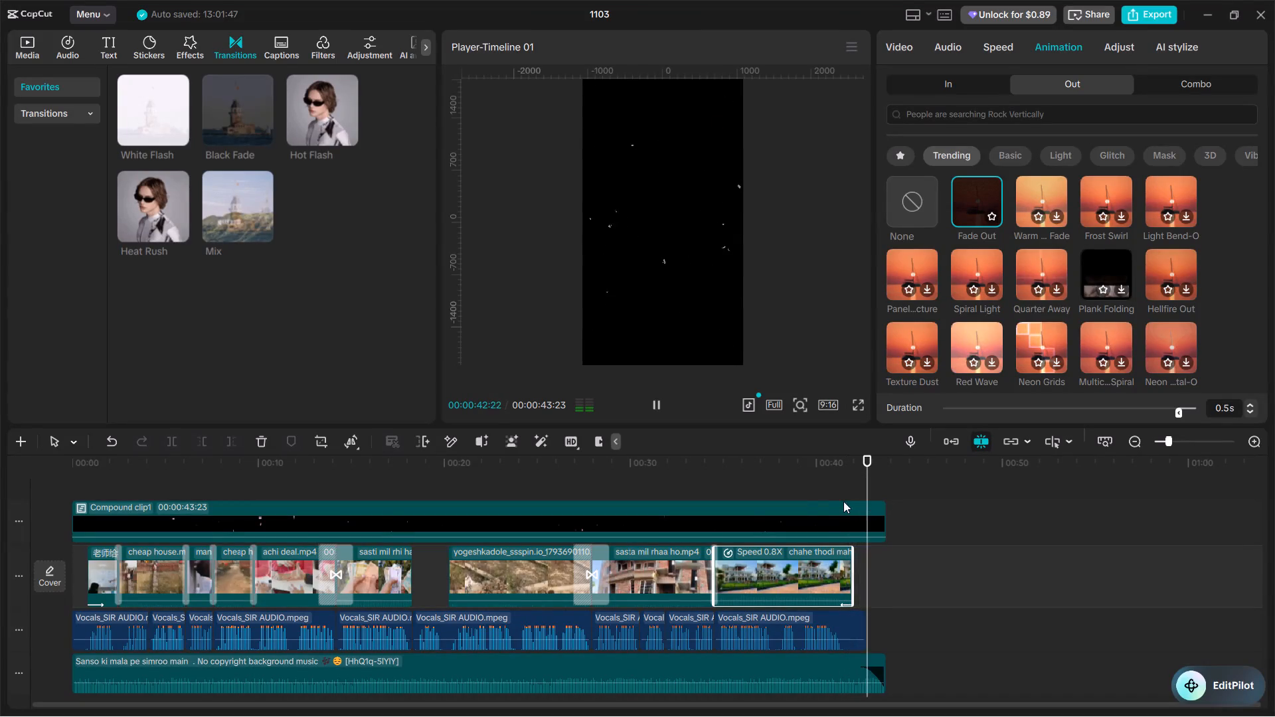
Play the opening of the timeline from its start.
left_click(816, 482)
left_click_drag(816, 482, 1, 490)
key("space")
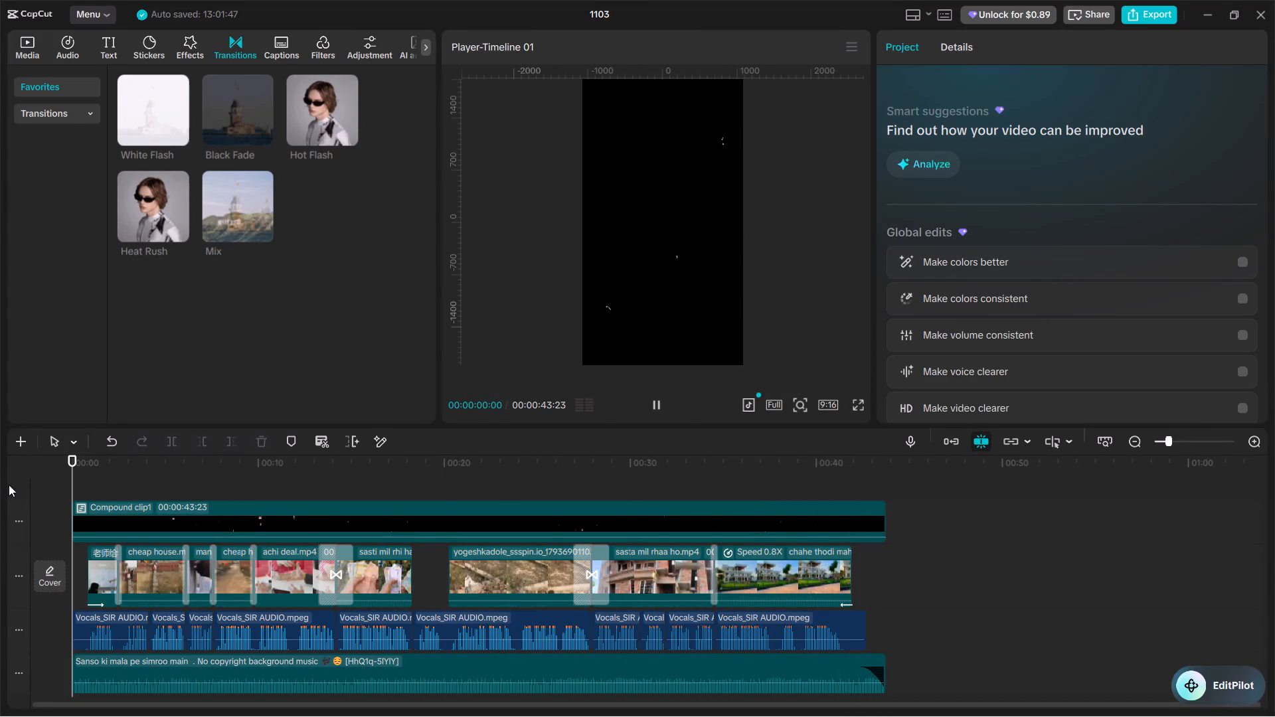
key("space")
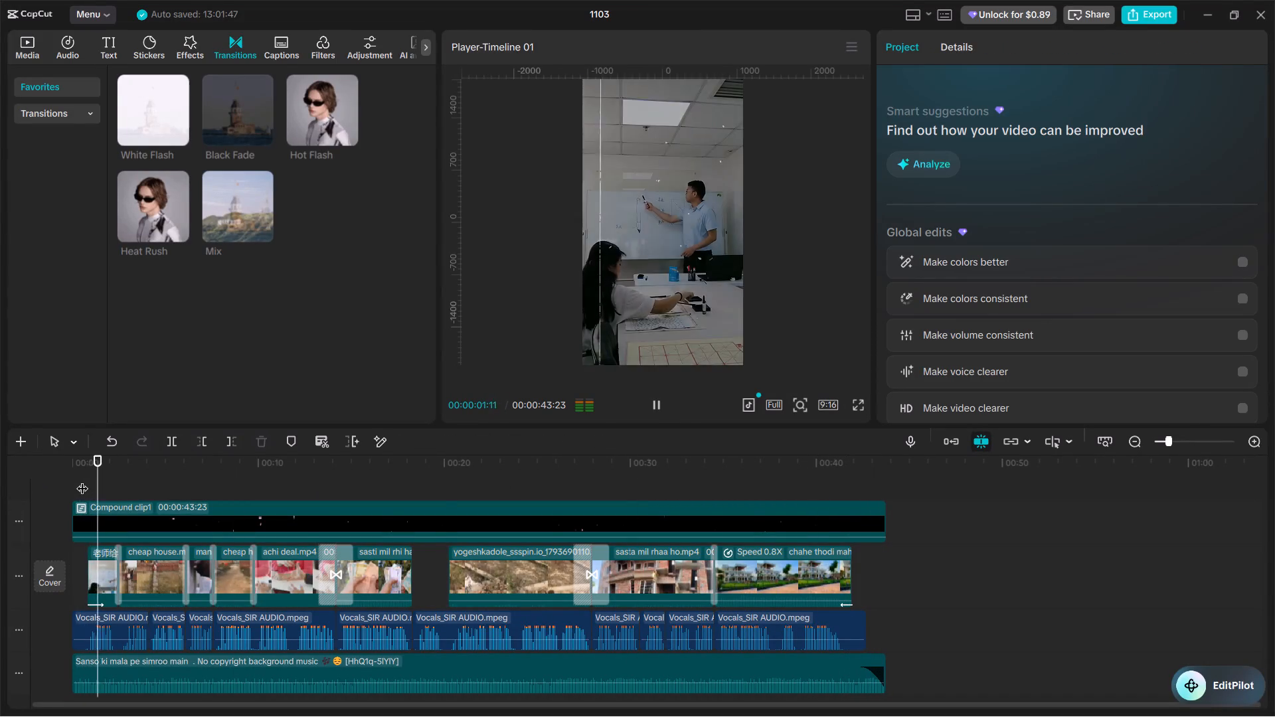
Add a default text clip at the very start of the timeline and select its placeholder wording.
left_click(82, 480)
left_click_drag(82, 480, 34, 478)
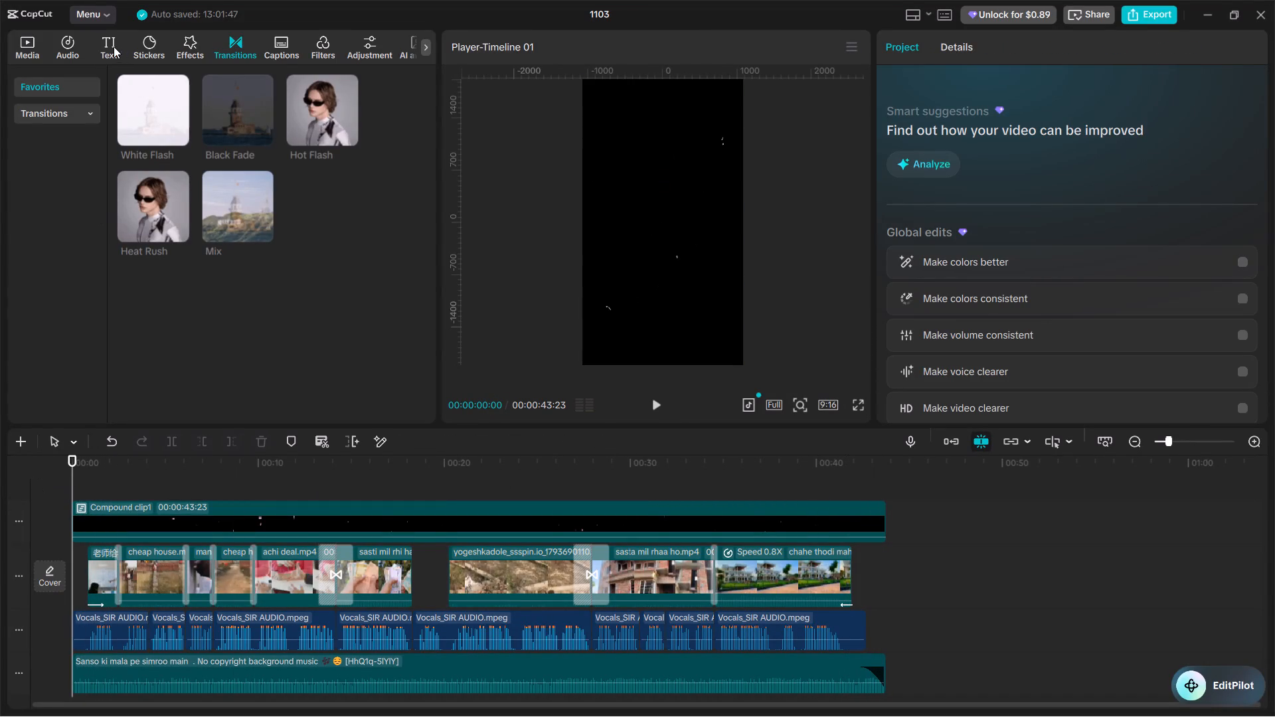
left_click(114, 46)
left_click(171, 132)
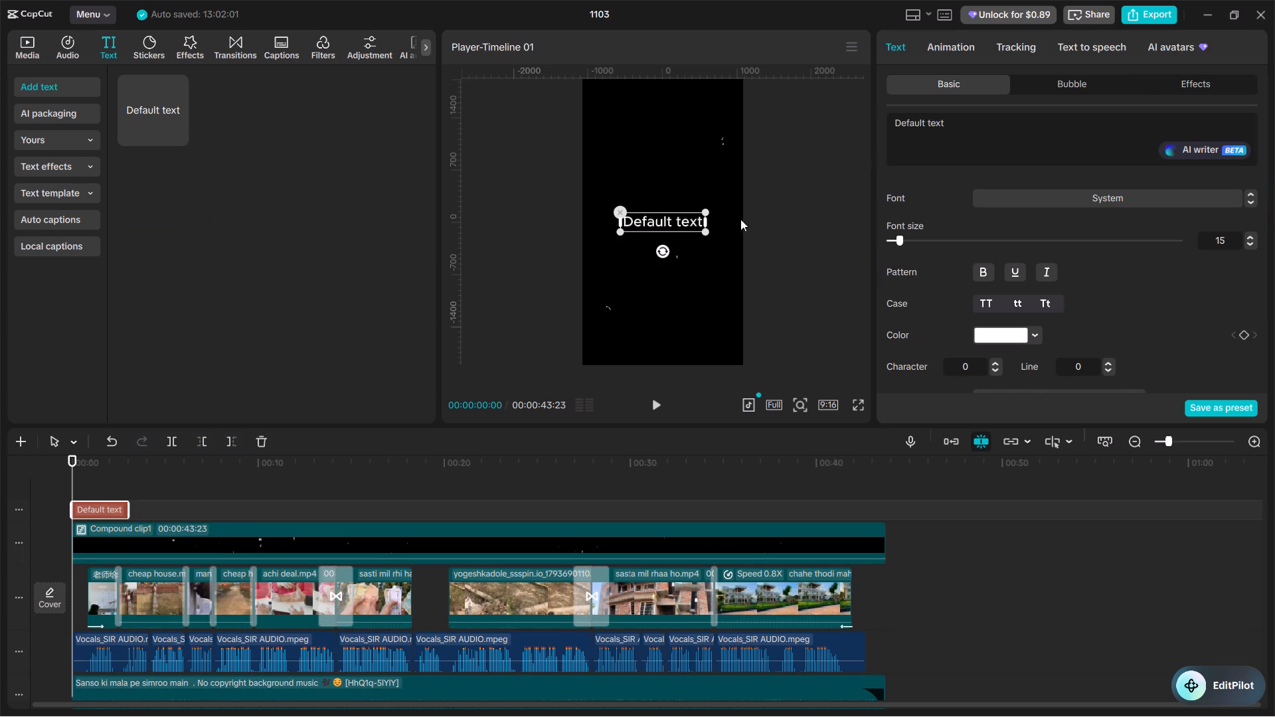
left_click(993, 129)
key("ctrl+a")
Switch to the Brave browser and open easyhindityping.com in a new tab.
left_click(1213, 8)
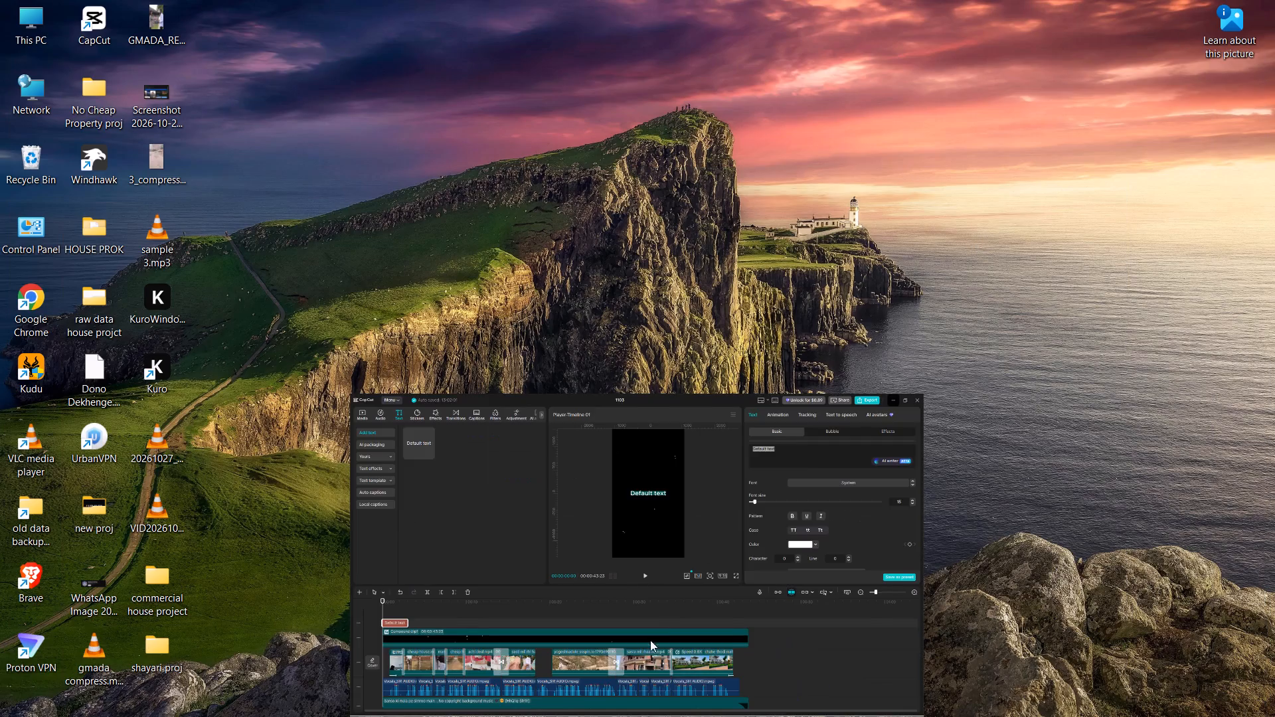
left_click(594, 692)
left_click(538, 627)
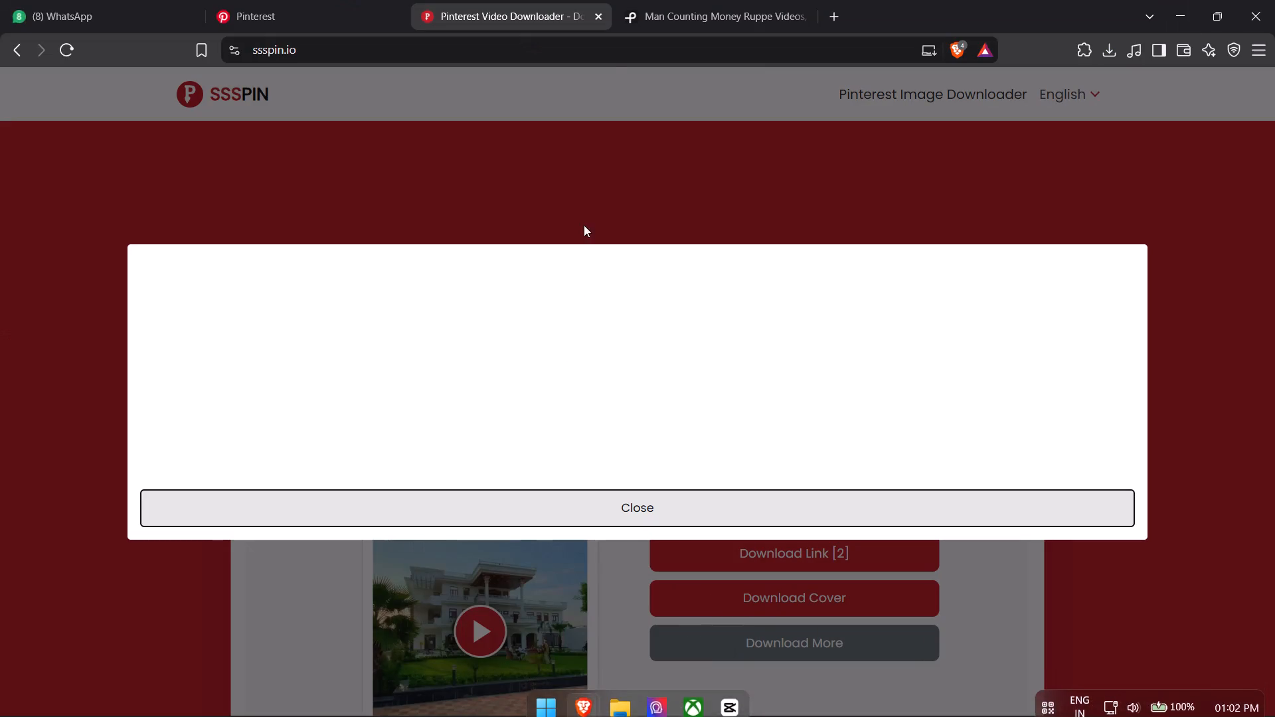
left_click(746, 4)
left_click(833, 16)
left_click(698, 47)
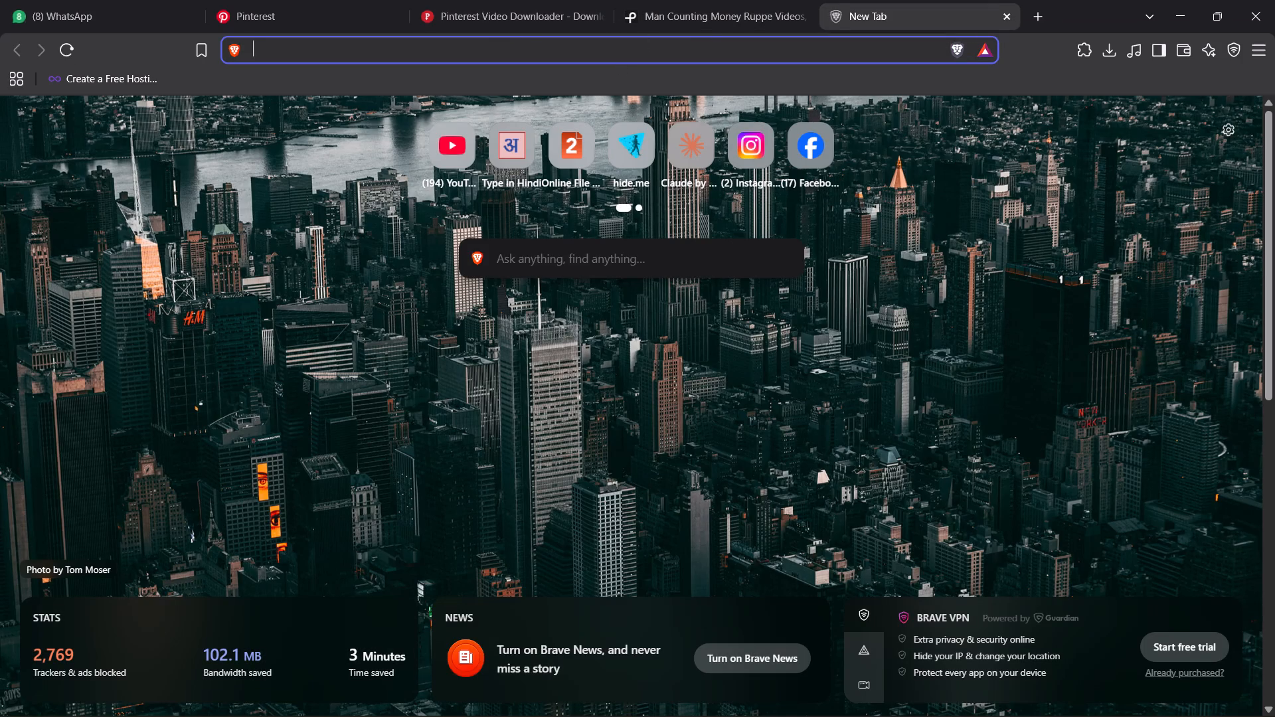
type("ea")
key("Return")
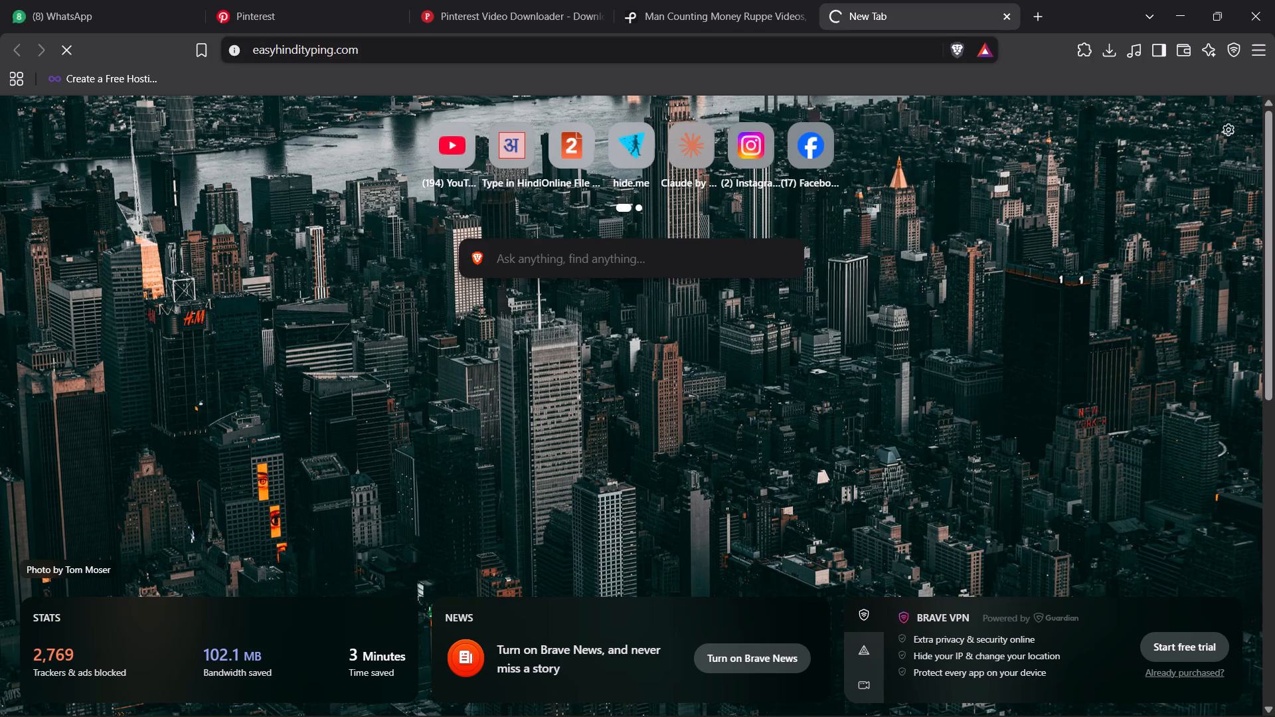
type("ss")
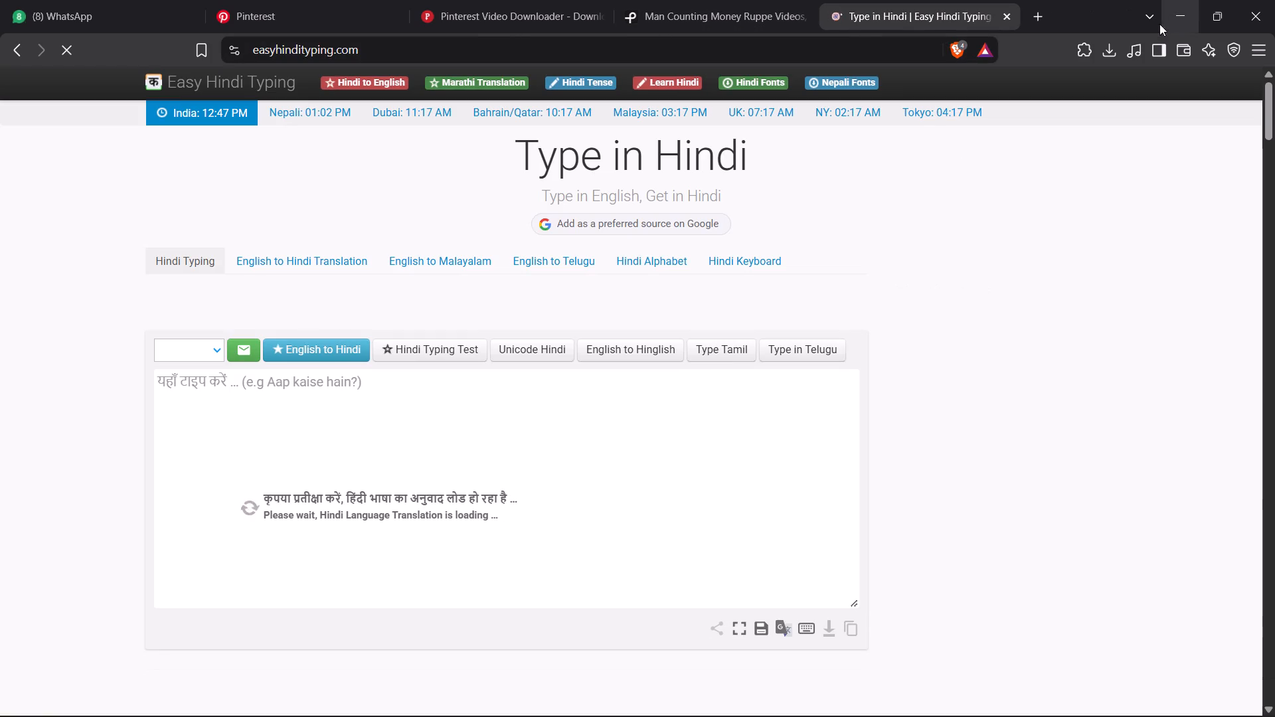
Enter "yad rakhe" in the Hindi typing area for conversion to Hindi script.
left_click(344, 417)
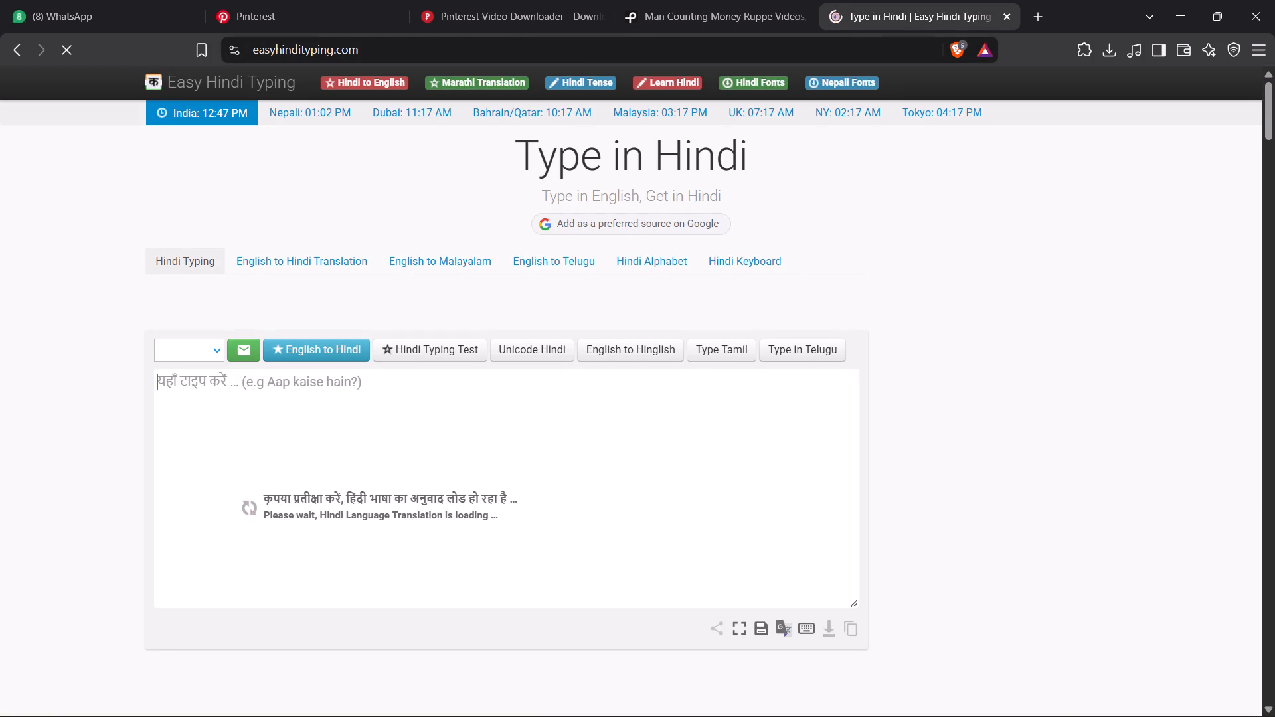
type("yad ra")
type("khe")
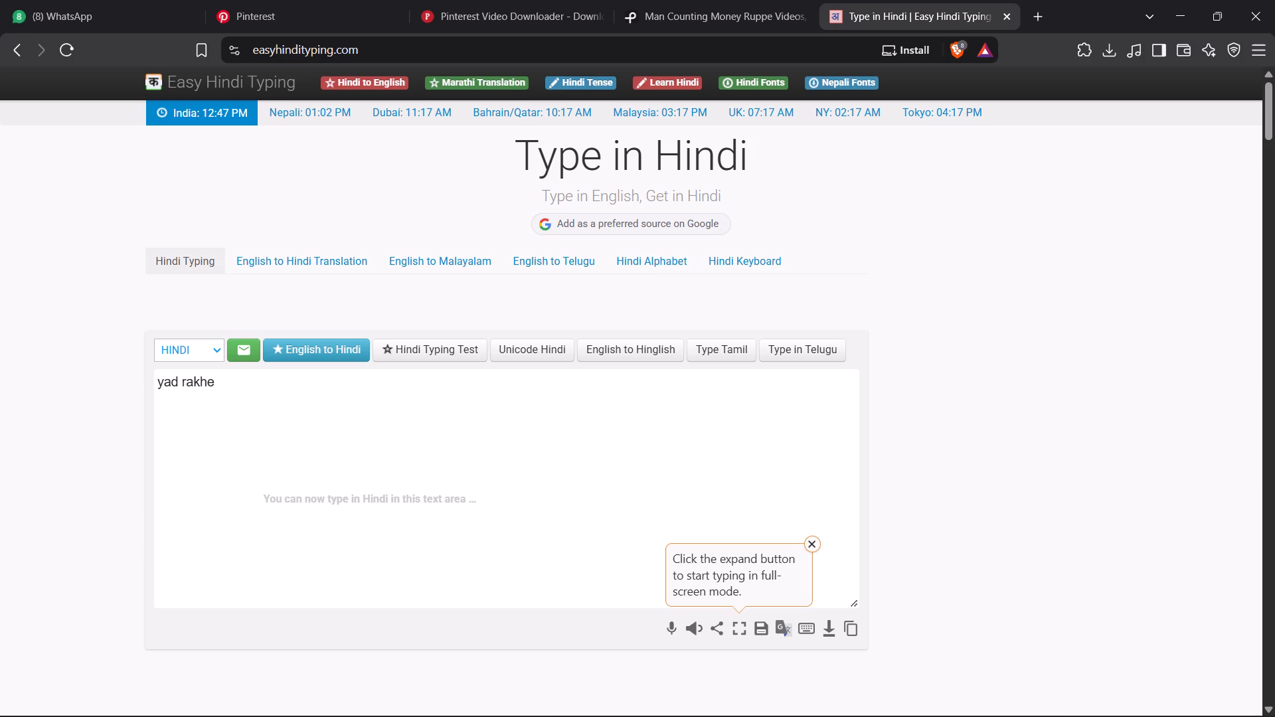
key("Return")
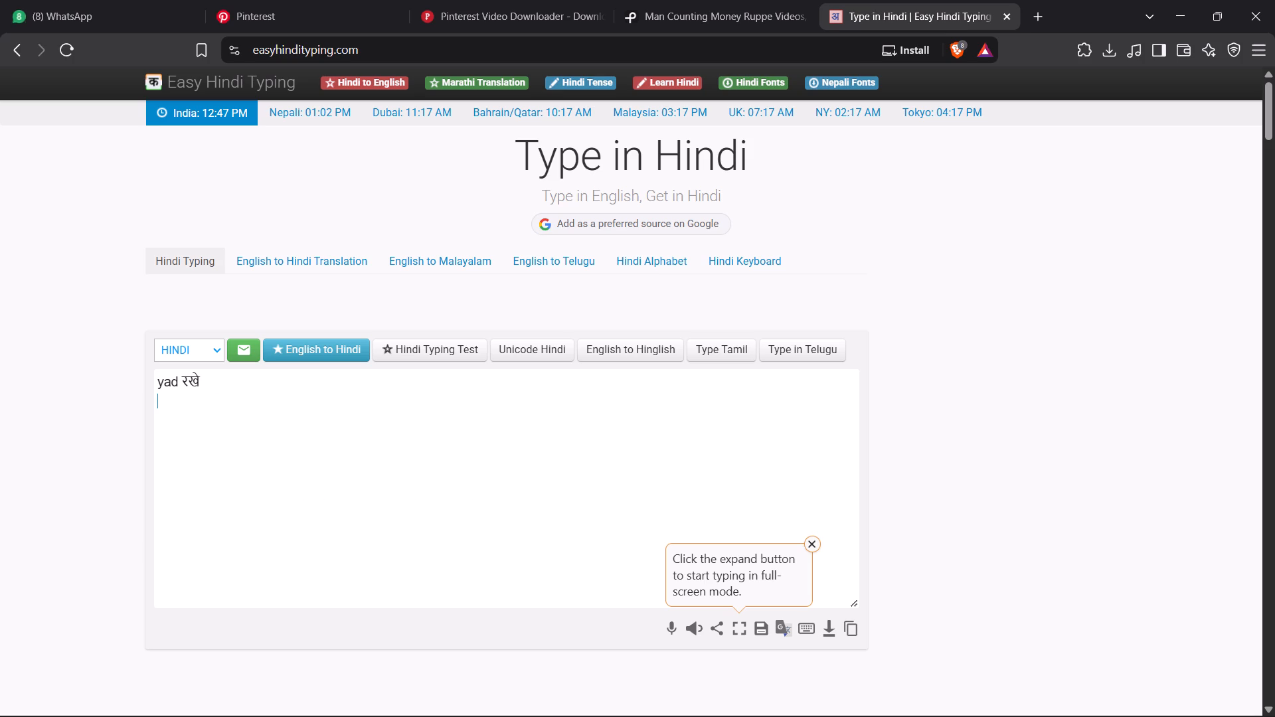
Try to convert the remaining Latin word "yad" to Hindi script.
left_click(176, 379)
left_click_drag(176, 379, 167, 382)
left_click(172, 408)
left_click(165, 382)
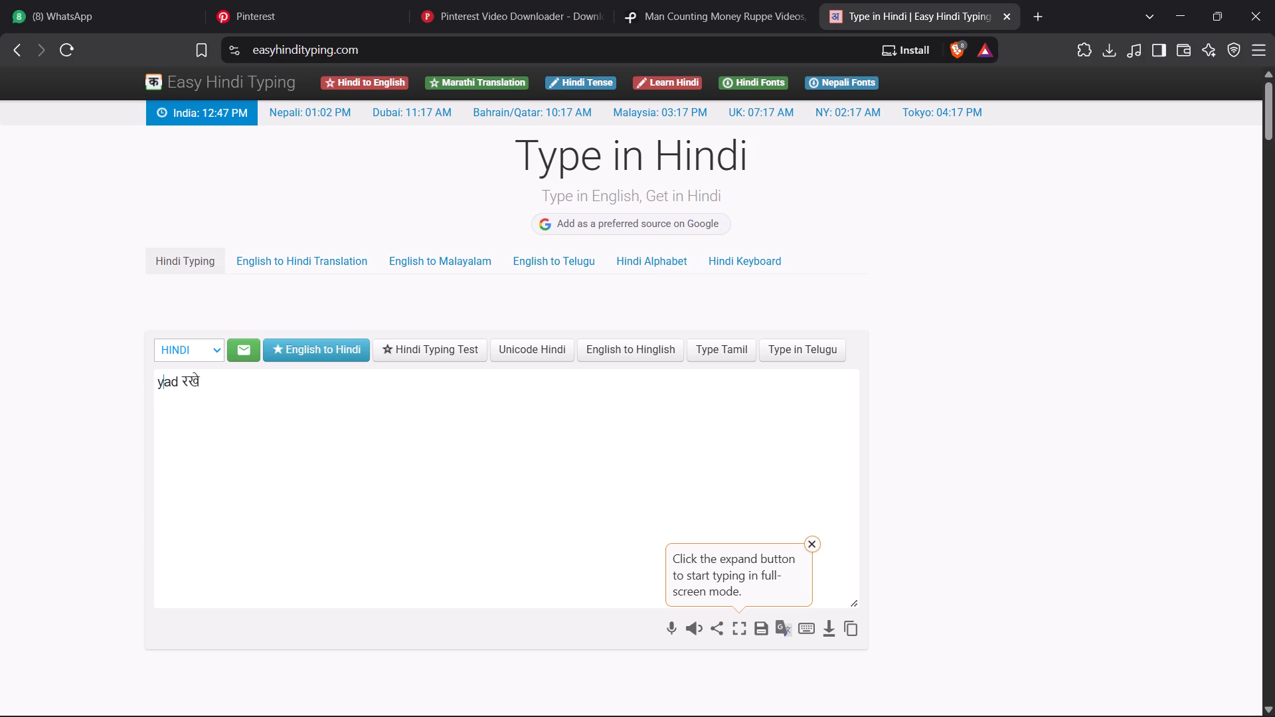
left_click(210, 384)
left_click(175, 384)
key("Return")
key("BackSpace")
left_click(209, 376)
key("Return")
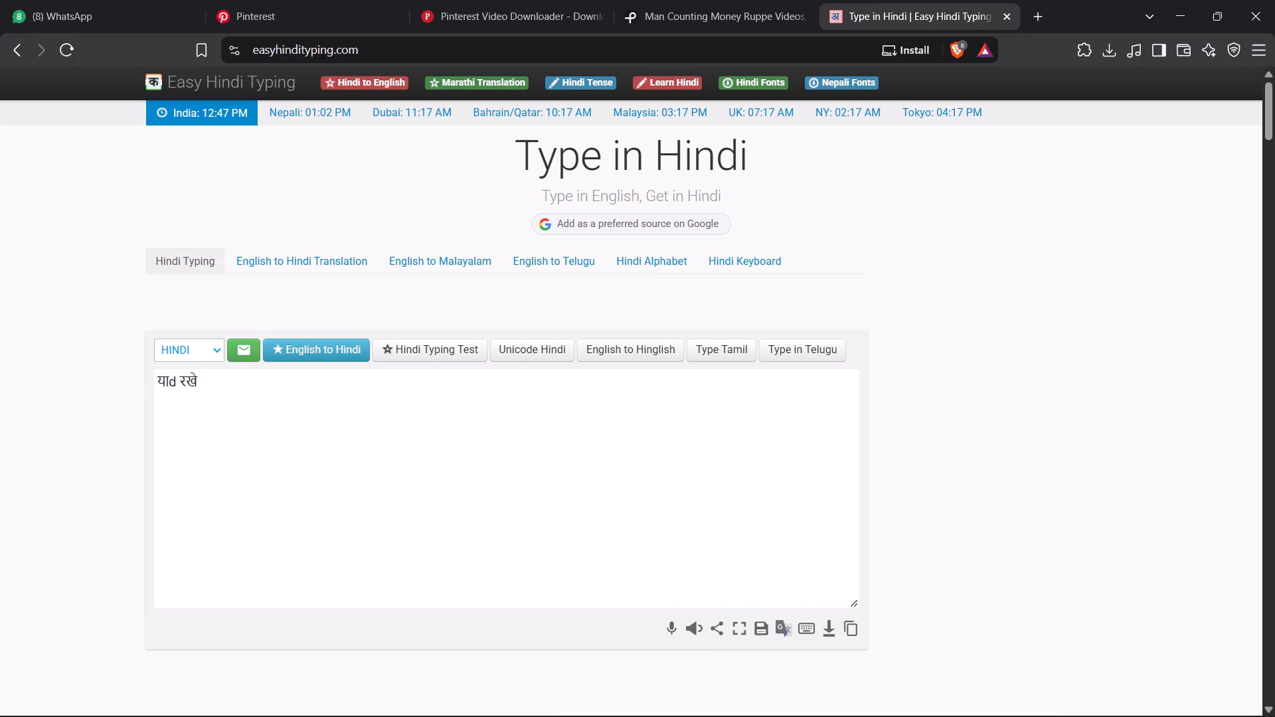
Re-enter the end of "yad" so it converts to Hindi script, keeping both words on one line.
left_click(173, 378)
key("BackSpace")
key("BackSpace")
key("BackSpace")
key("d")
key("Return")
left_click_drag(186, 413, 157, 384)
left_click_drag(157, 384, 209, 414)
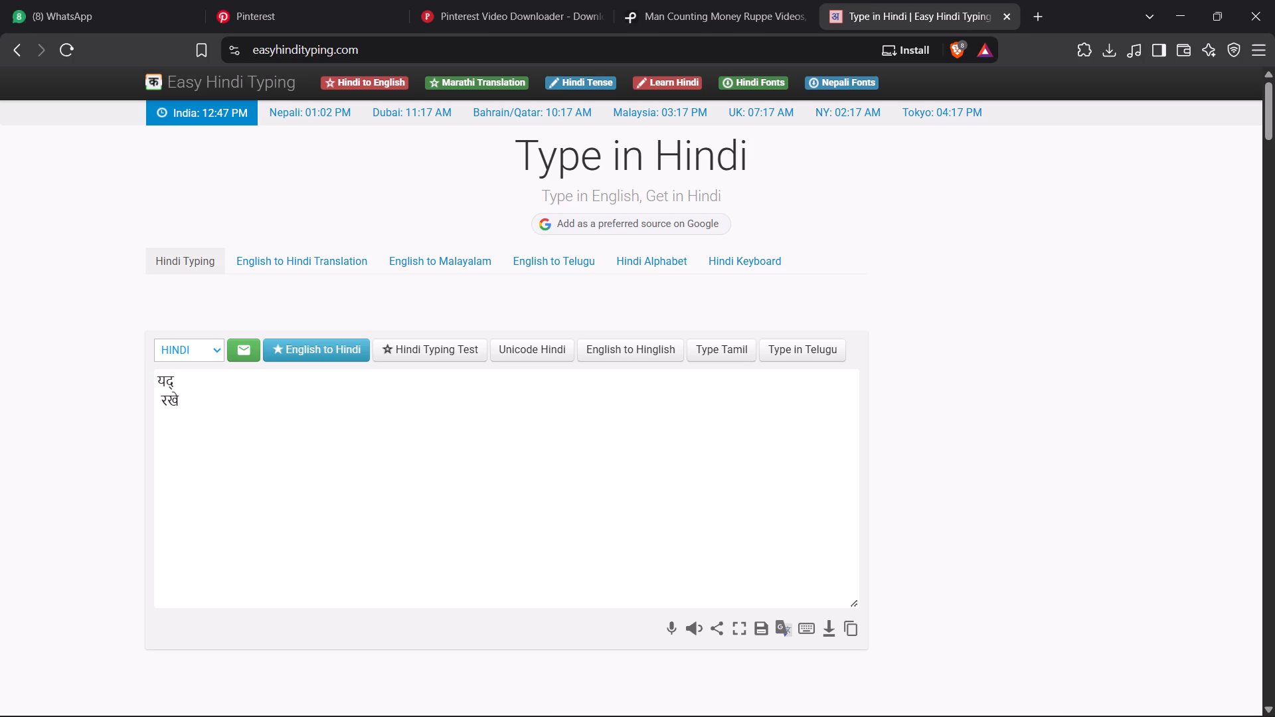
left_click(157, 401)
key("BackSpace")
Replace the two converted words with the suggested spellings याद and रखें.
left_click(170, 384)
left_click(161, 381)
left_click(166, 382)
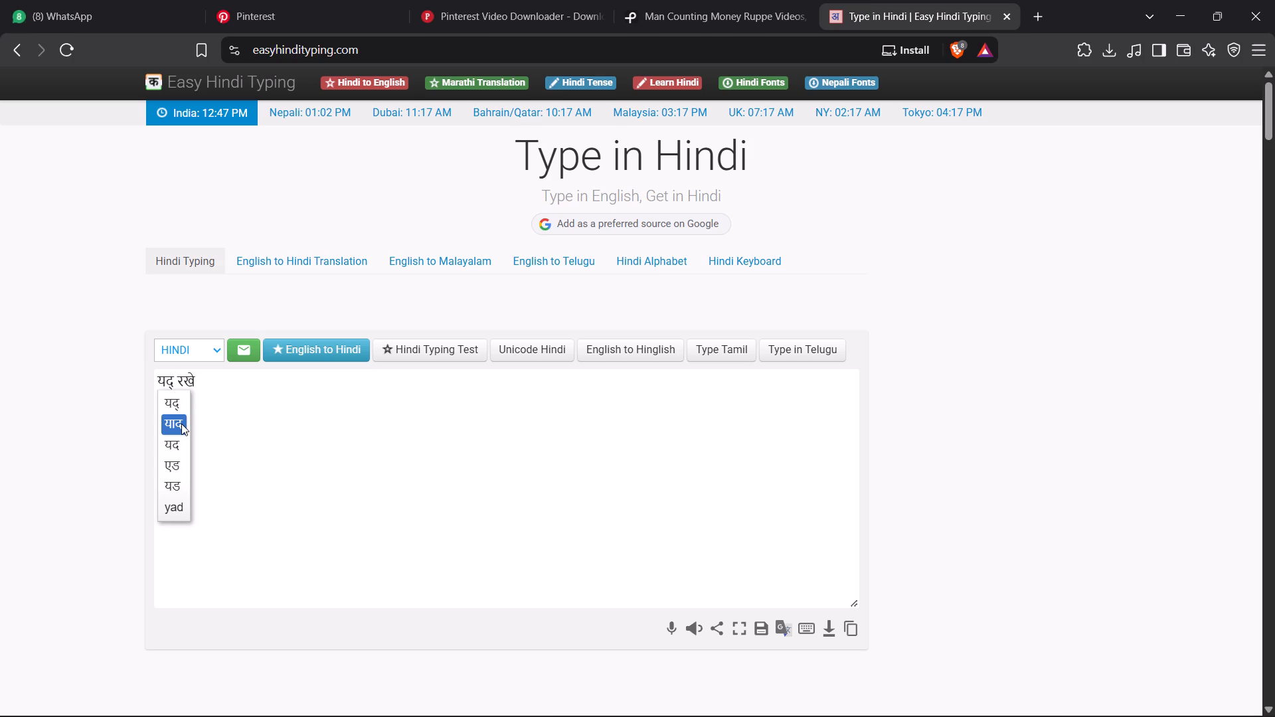
left_click(181, 424)
left_click(193, 384)
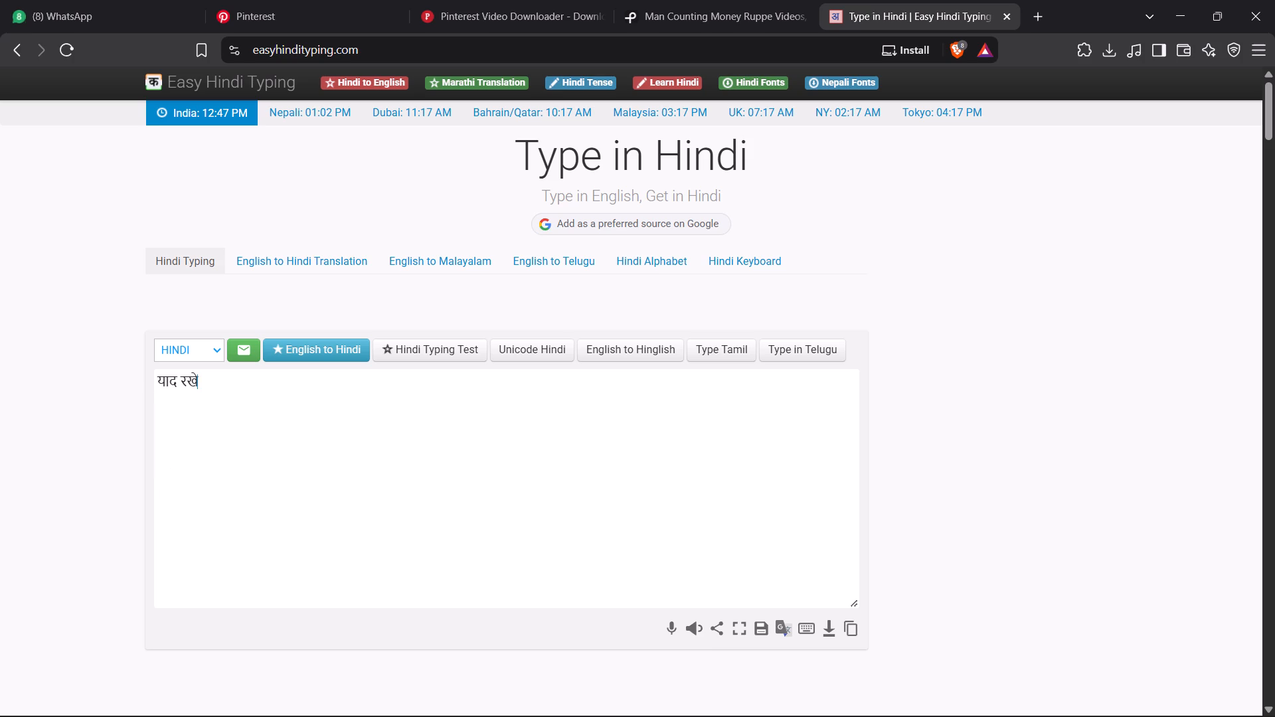
left_click(187, 383)
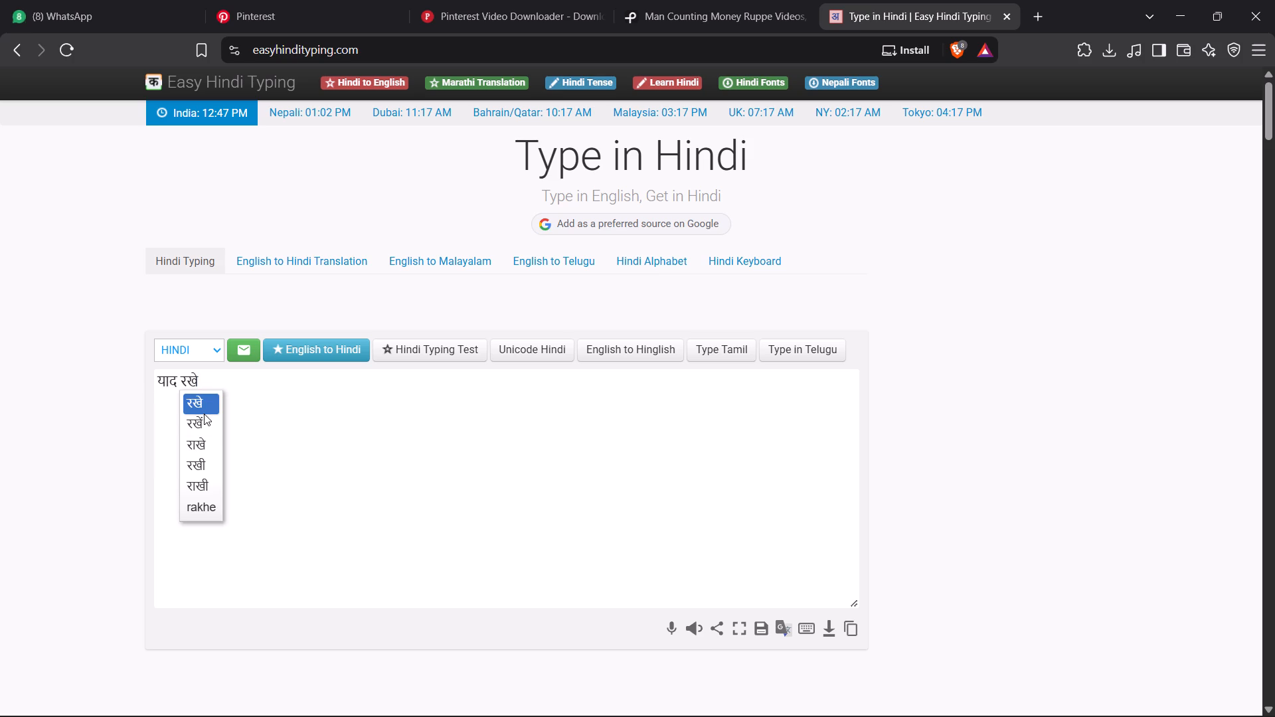
left_click(205, 420)
Copy the Hindi phrase याद रखें from the typing area.
left_click_drag(208, 382, 155, 375)
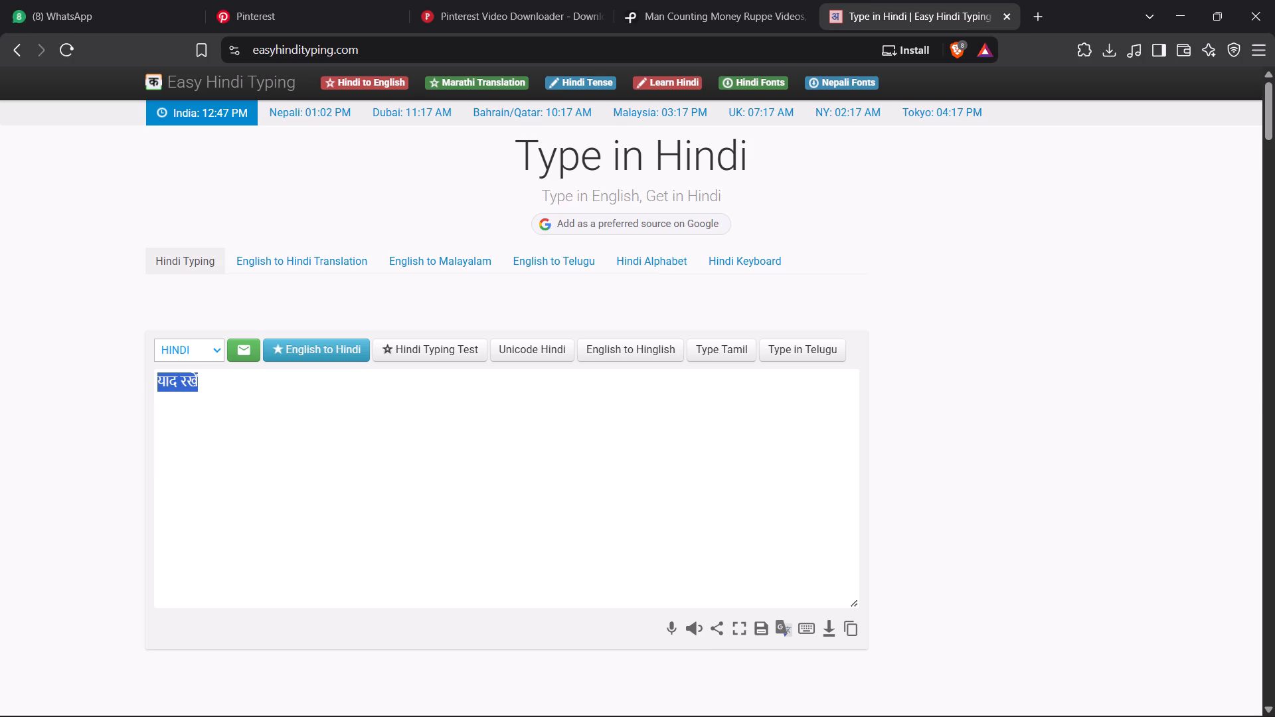
left_click_drag(155, 375, 155, 374)
key("ctrl+c")
key("ctrl+c")
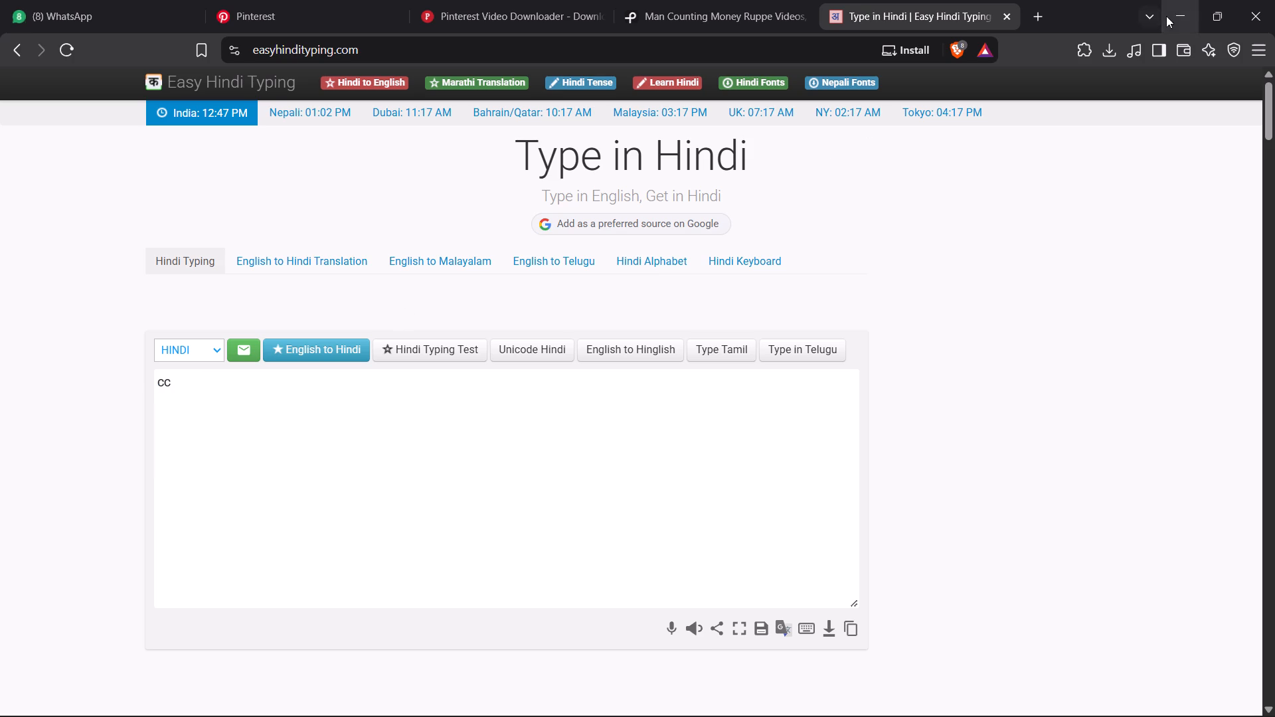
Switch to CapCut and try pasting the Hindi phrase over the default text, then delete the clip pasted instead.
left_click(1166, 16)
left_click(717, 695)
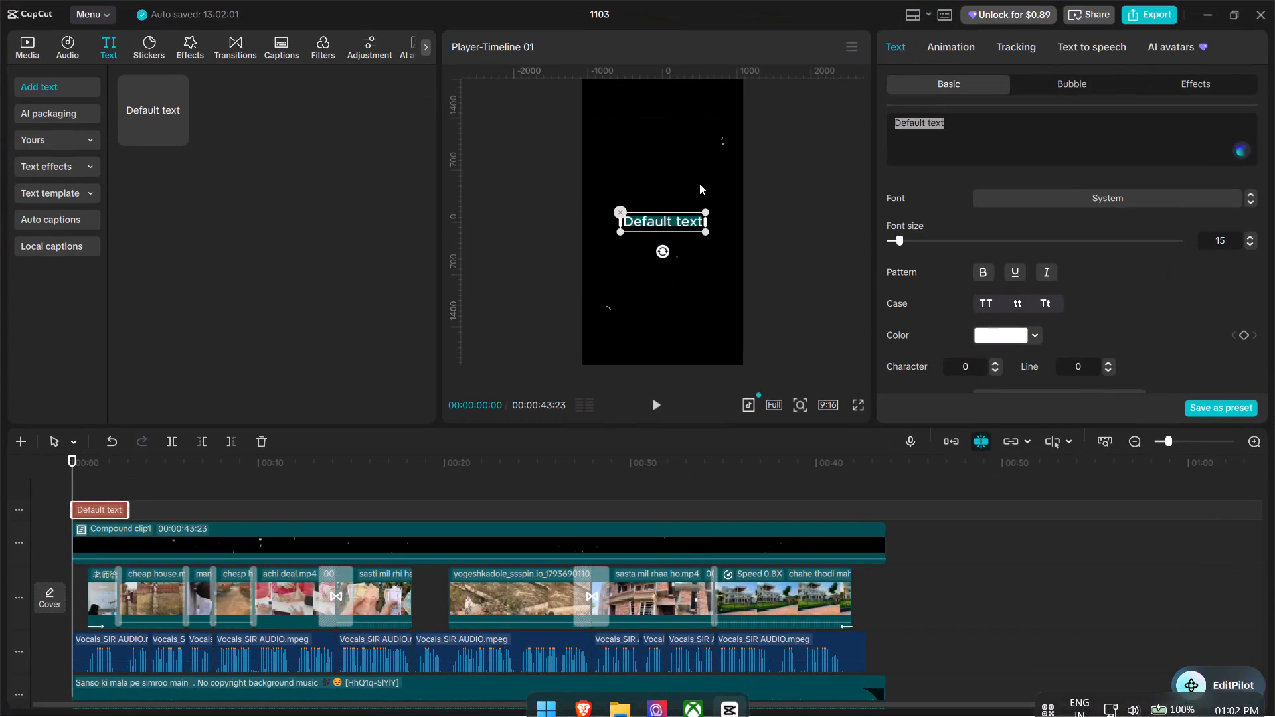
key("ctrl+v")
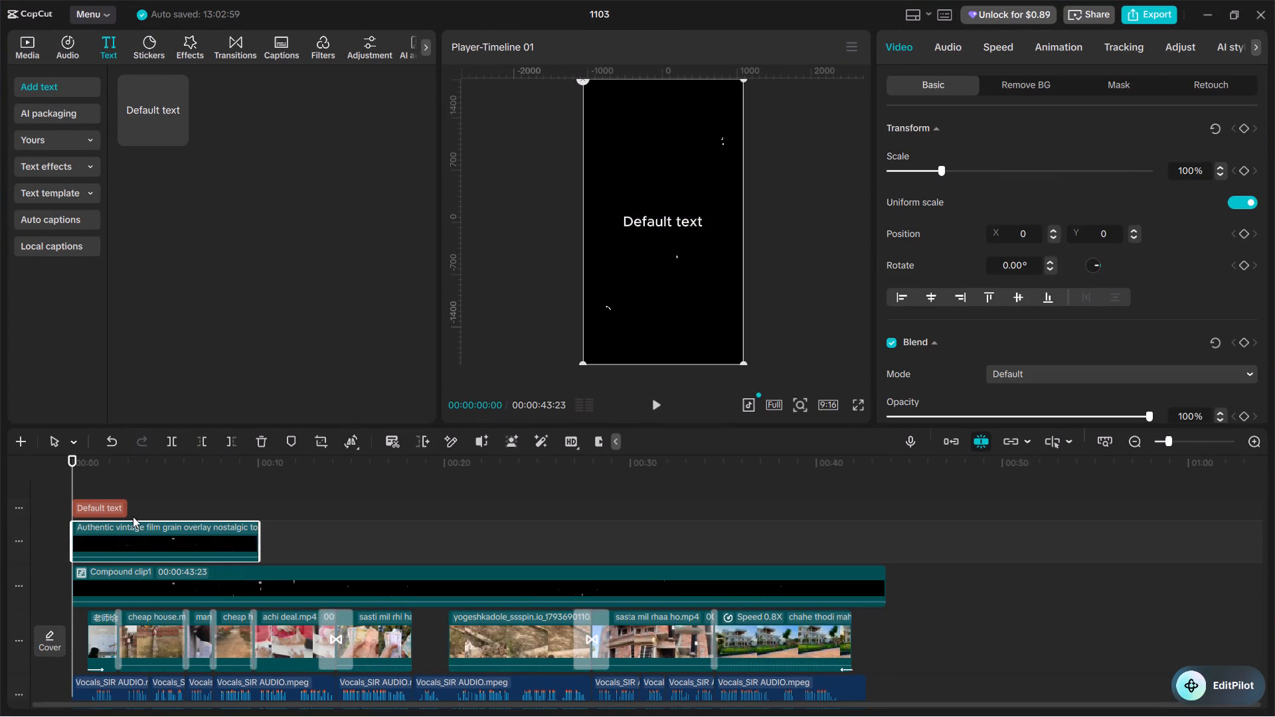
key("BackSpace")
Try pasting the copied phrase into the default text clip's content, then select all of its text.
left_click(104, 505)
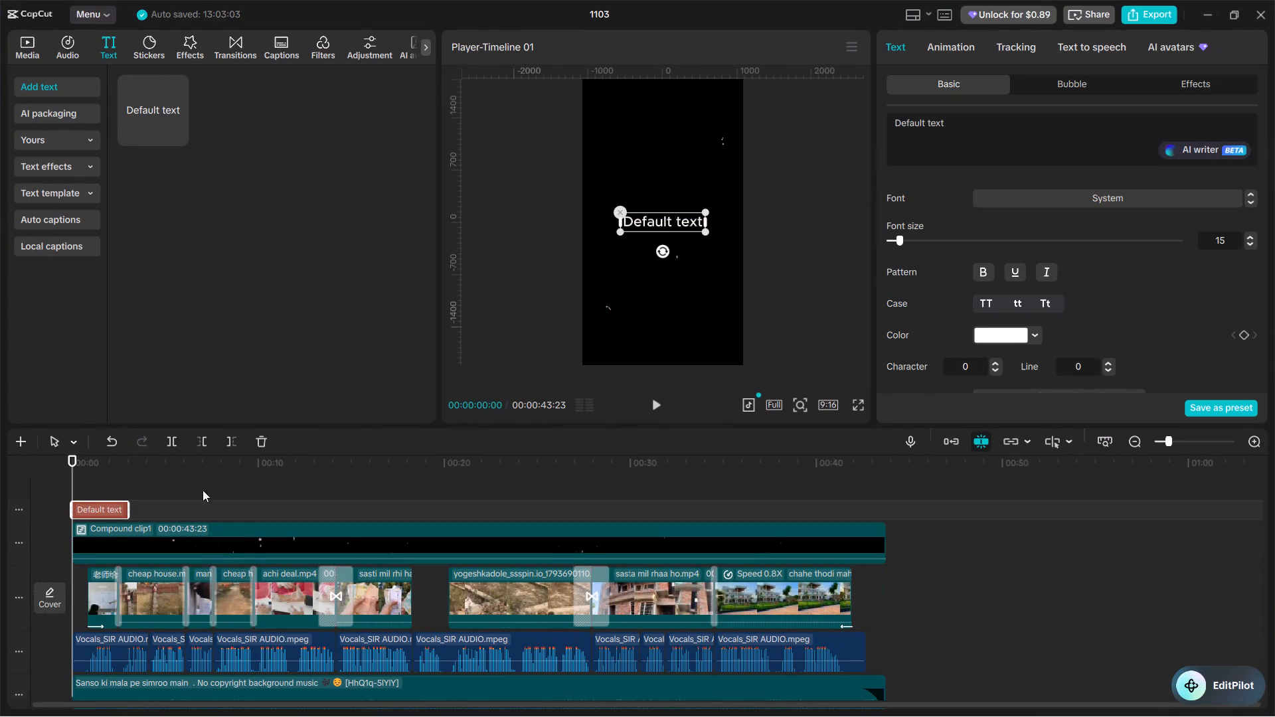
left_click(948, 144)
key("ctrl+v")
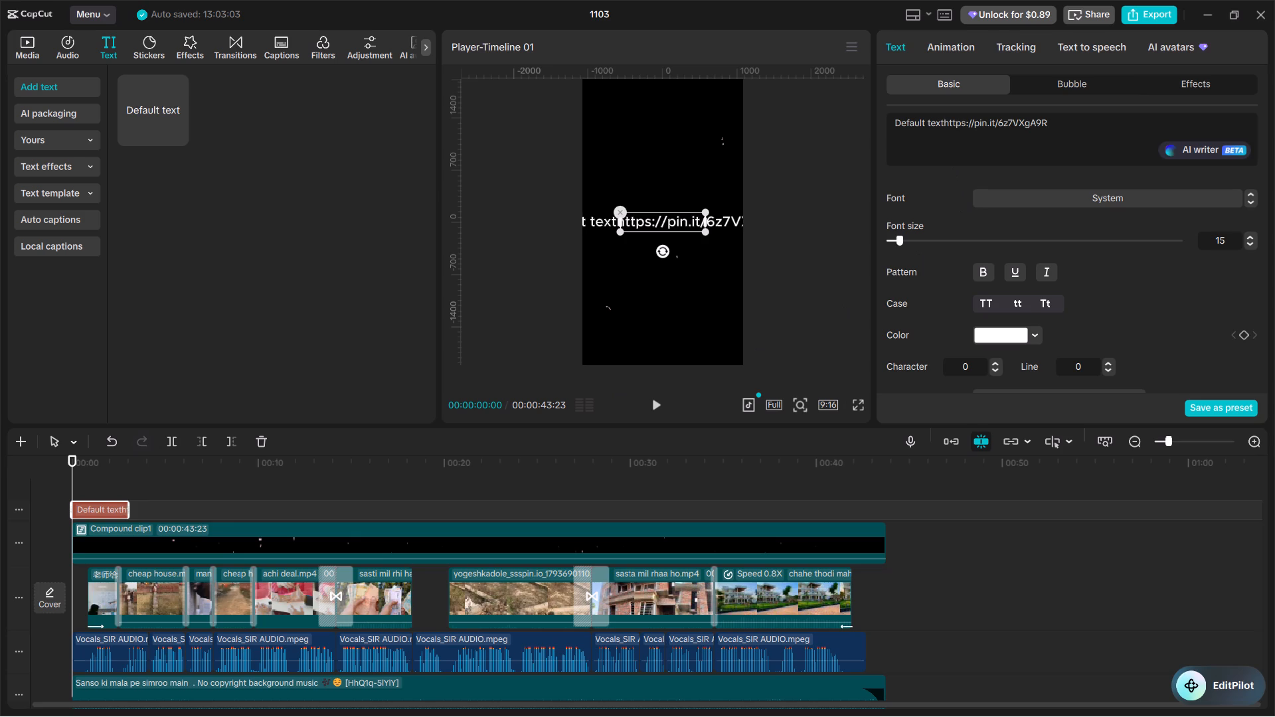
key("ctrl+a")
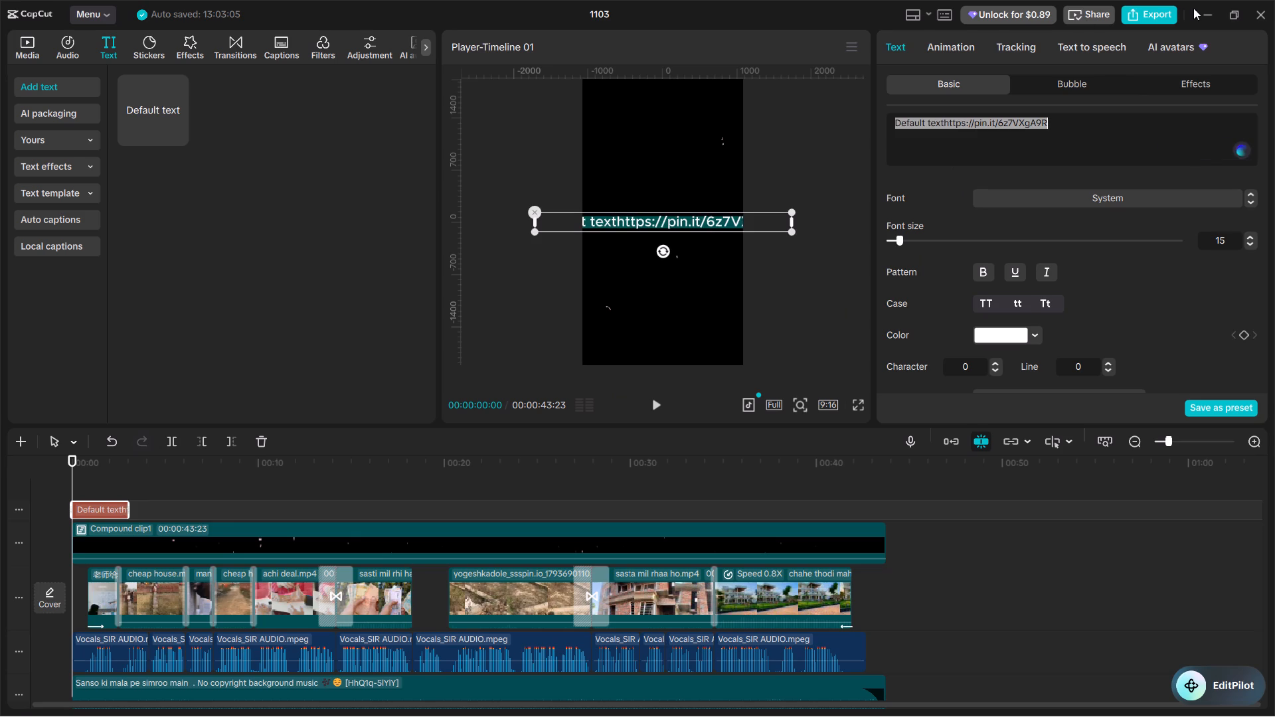
Close the extra Brave window playing the Sanso ki mala song with all its tabs, then return to CapCut.
left_click(1197, 11)
left_click(590, 692)
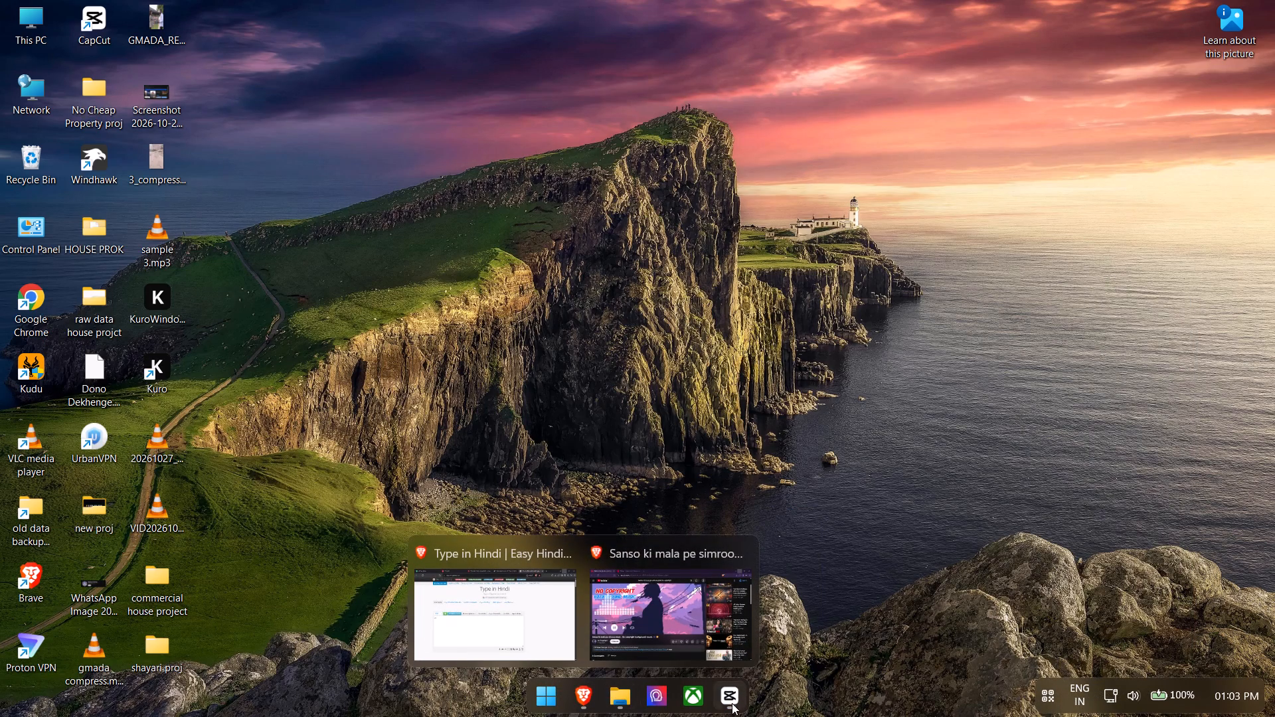
left_click(730, 550)
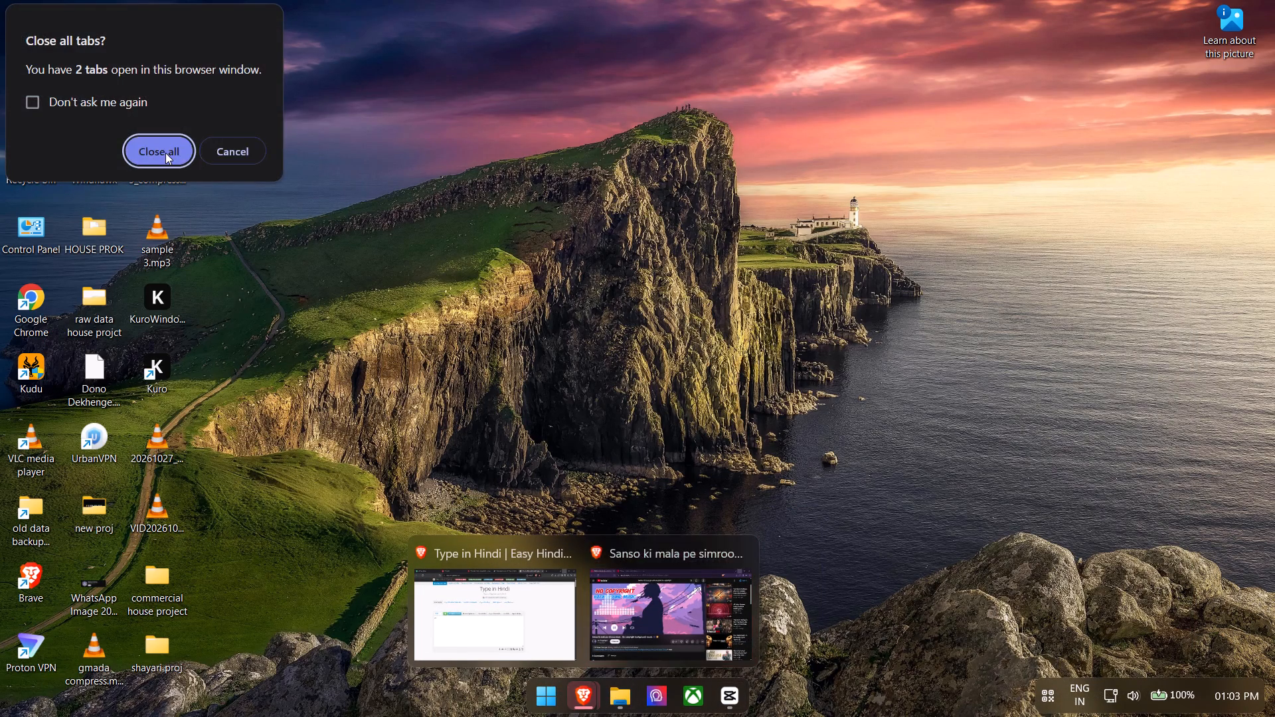
left_click(165, 153)
left_click(722, 705)
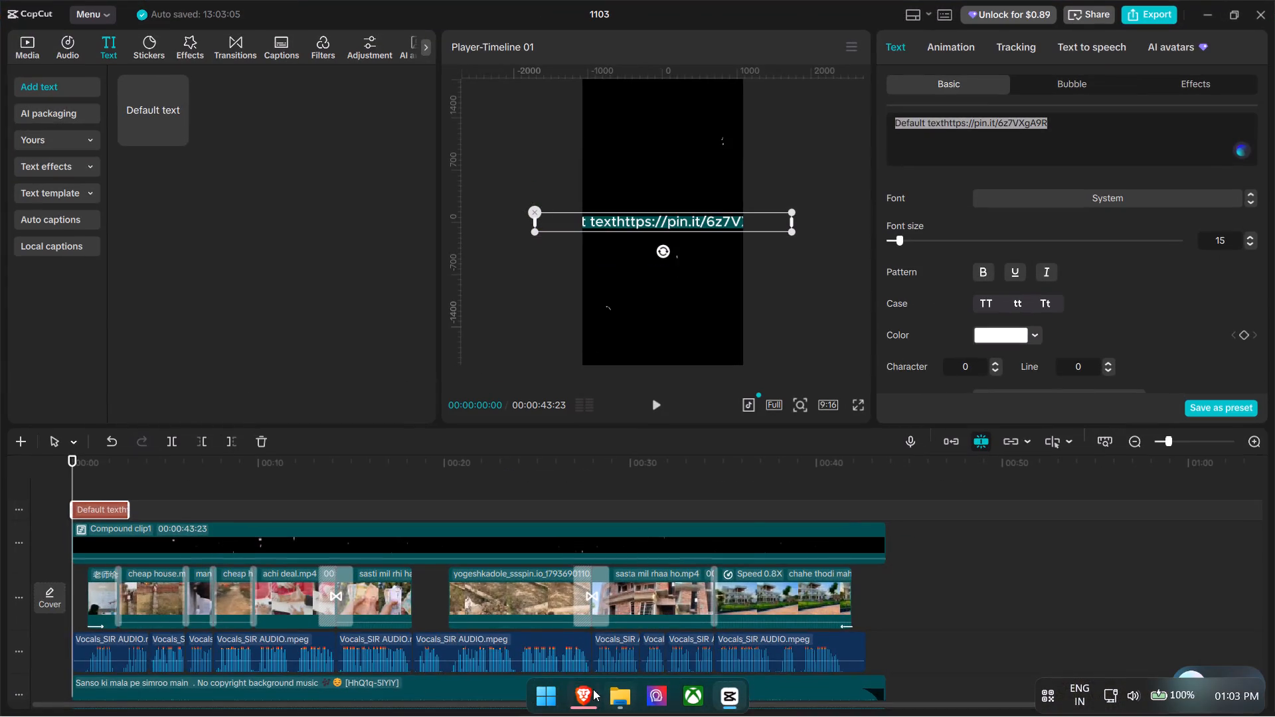
In the browser, restore याद रखें in the Hindi typing area and copy the phrase.
left_click(577, 688)
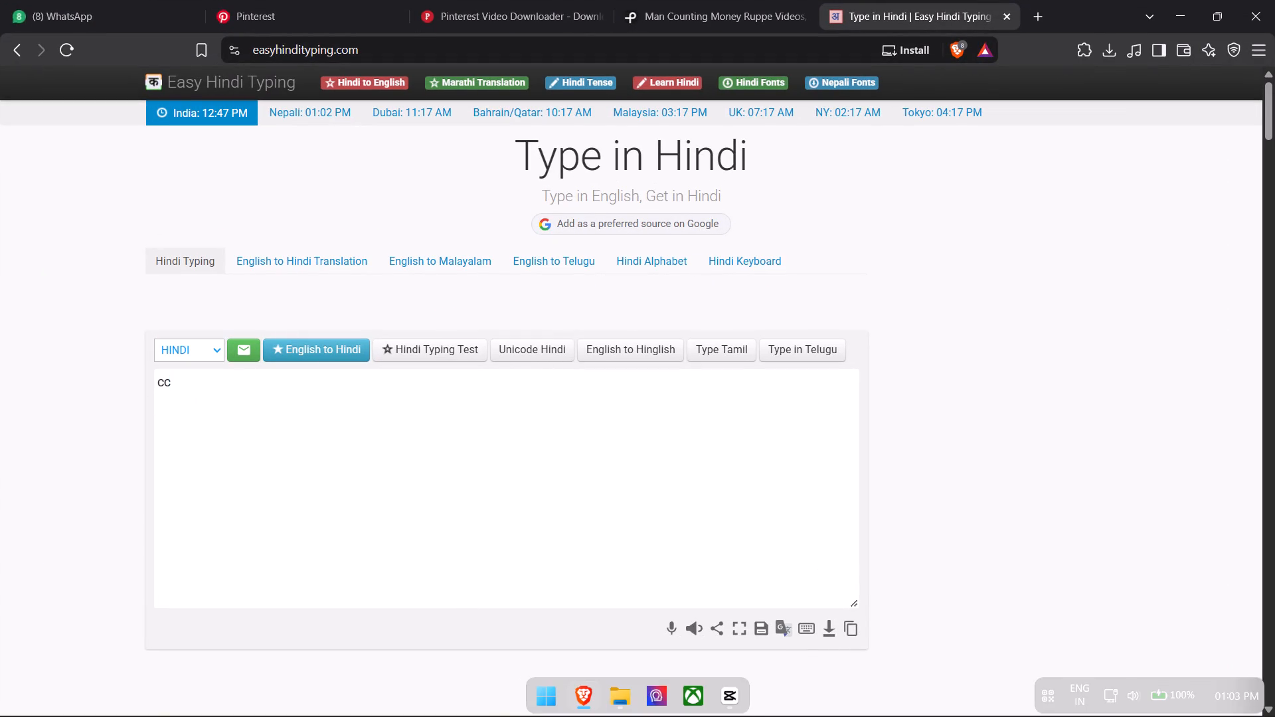
left_click_drag(177, 383, 153, 380)
key("ctrl+z")
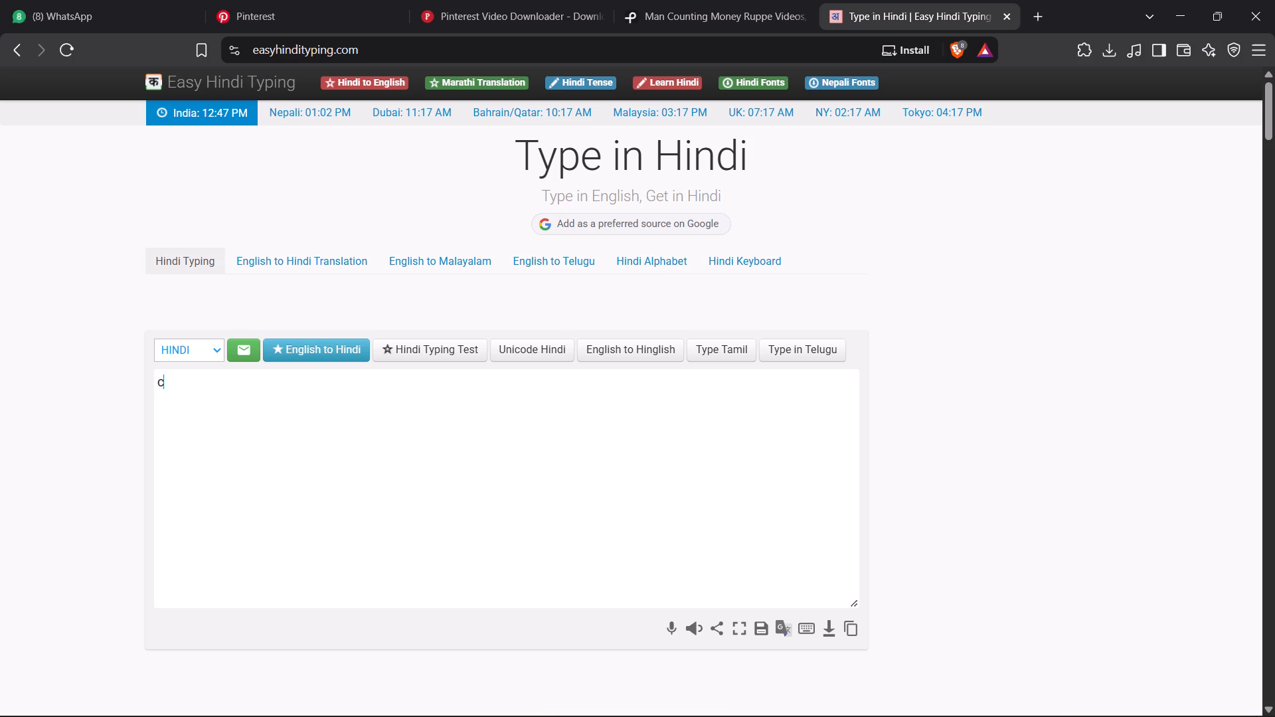
key("ctrl+z")
right_click(167, 382)
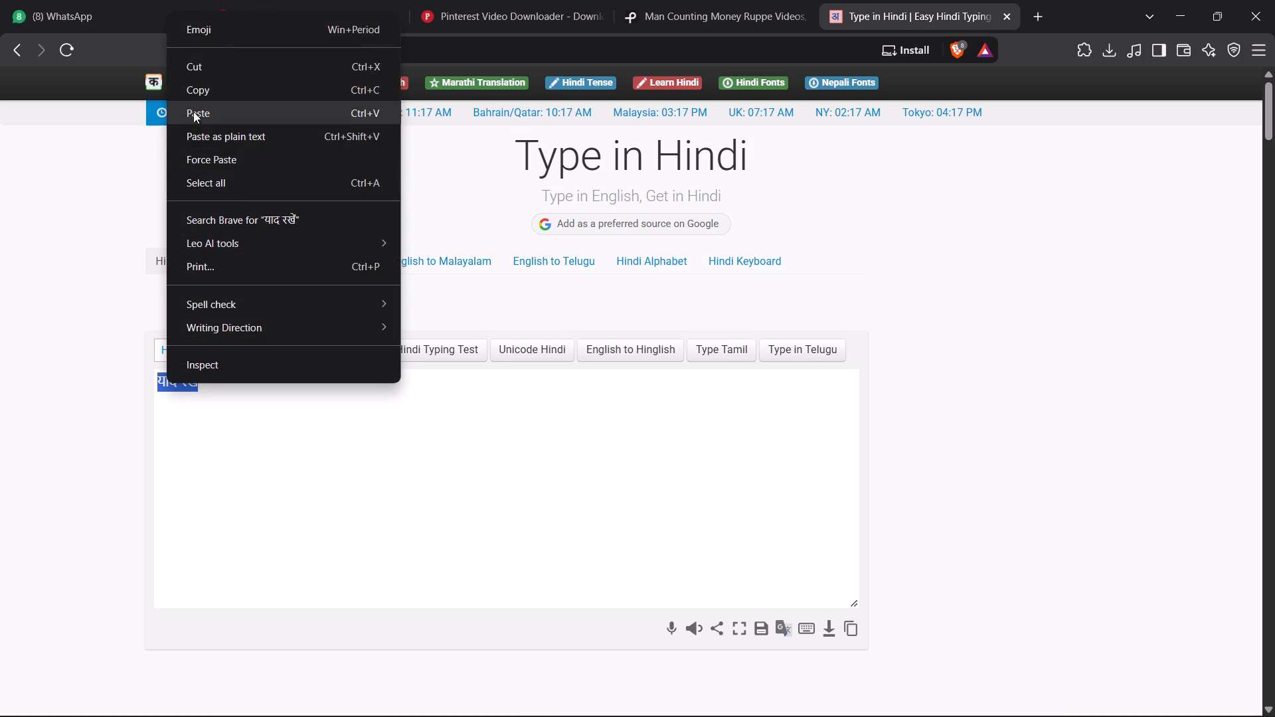
left_click(209, 115)
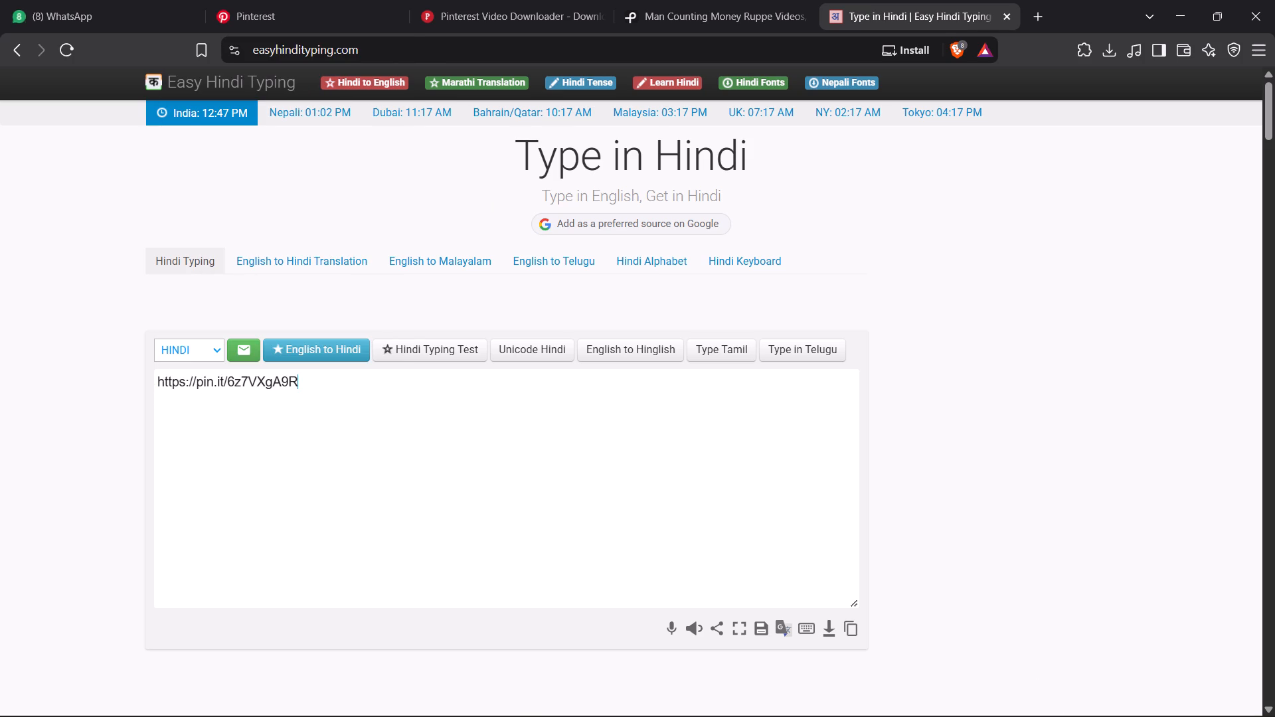
key("ctrl+z")
right_click(163, 387)
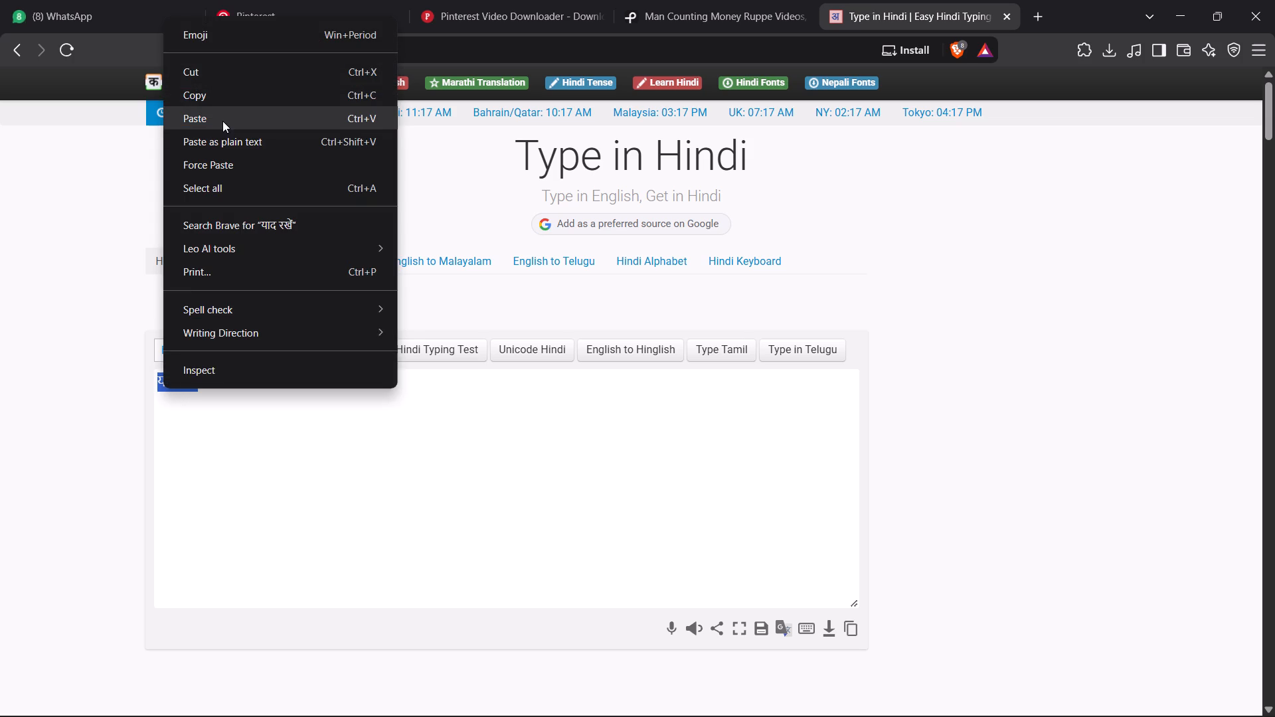
left_click(224, 100)
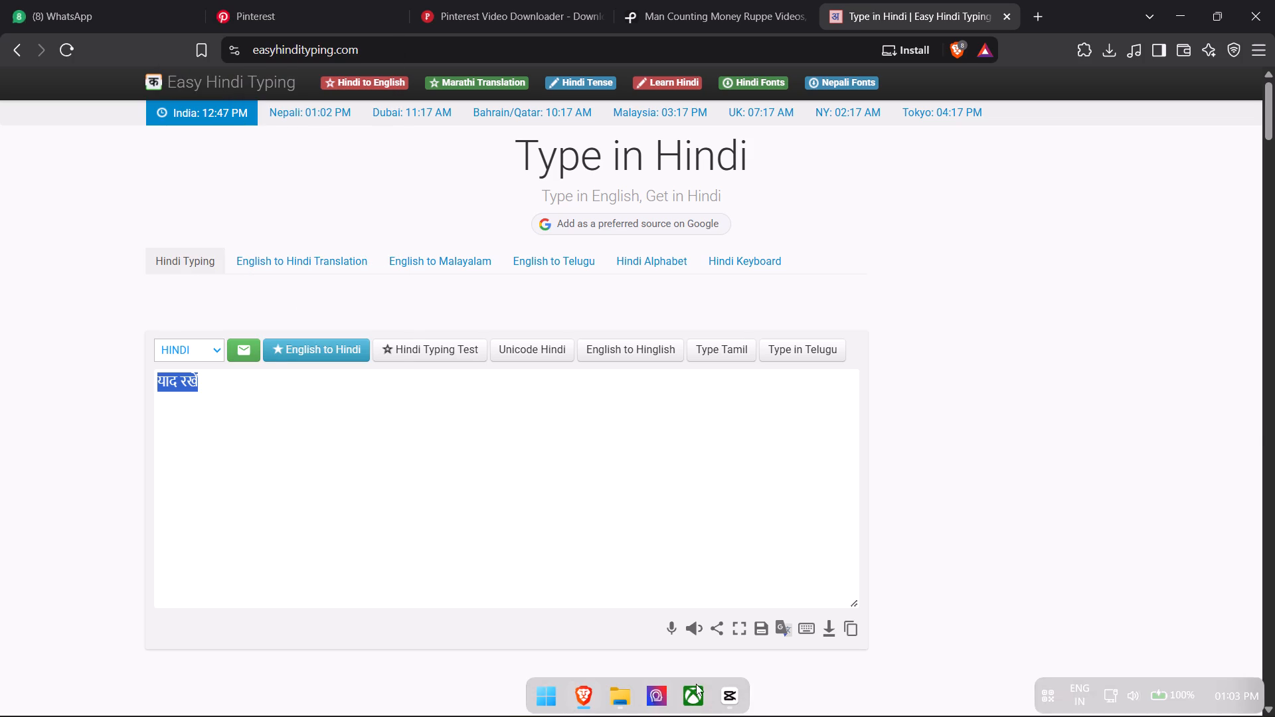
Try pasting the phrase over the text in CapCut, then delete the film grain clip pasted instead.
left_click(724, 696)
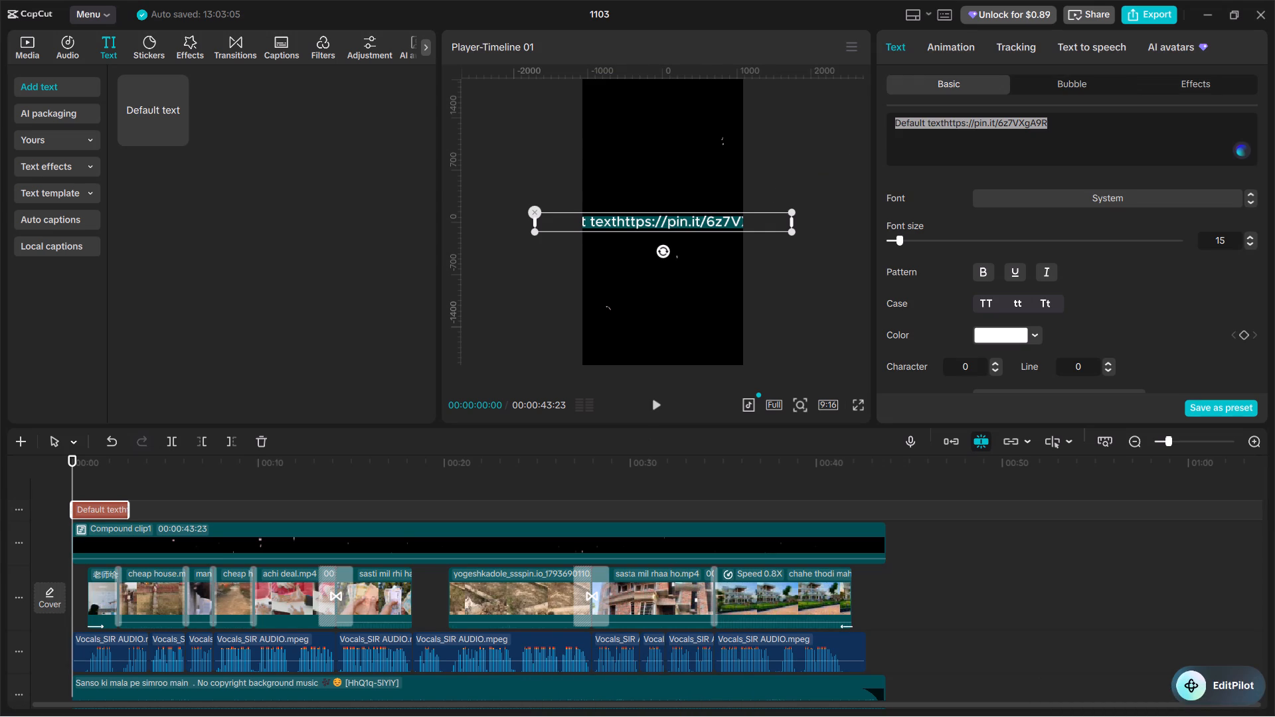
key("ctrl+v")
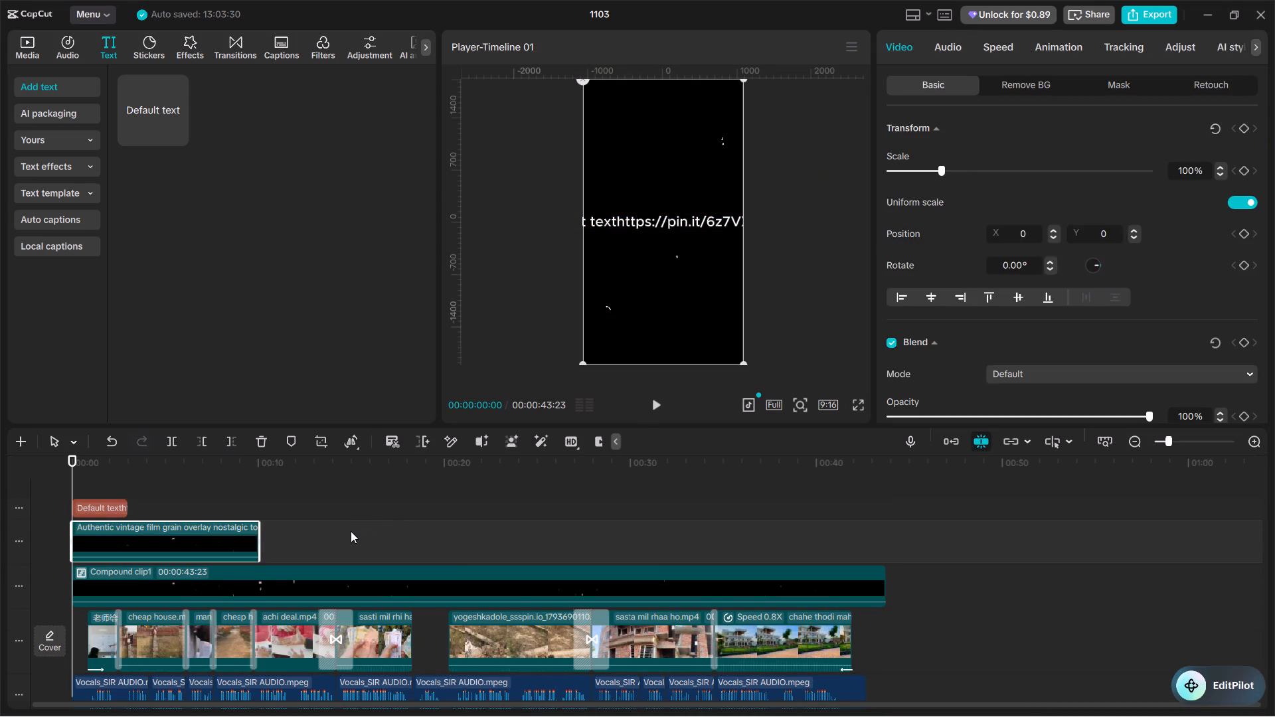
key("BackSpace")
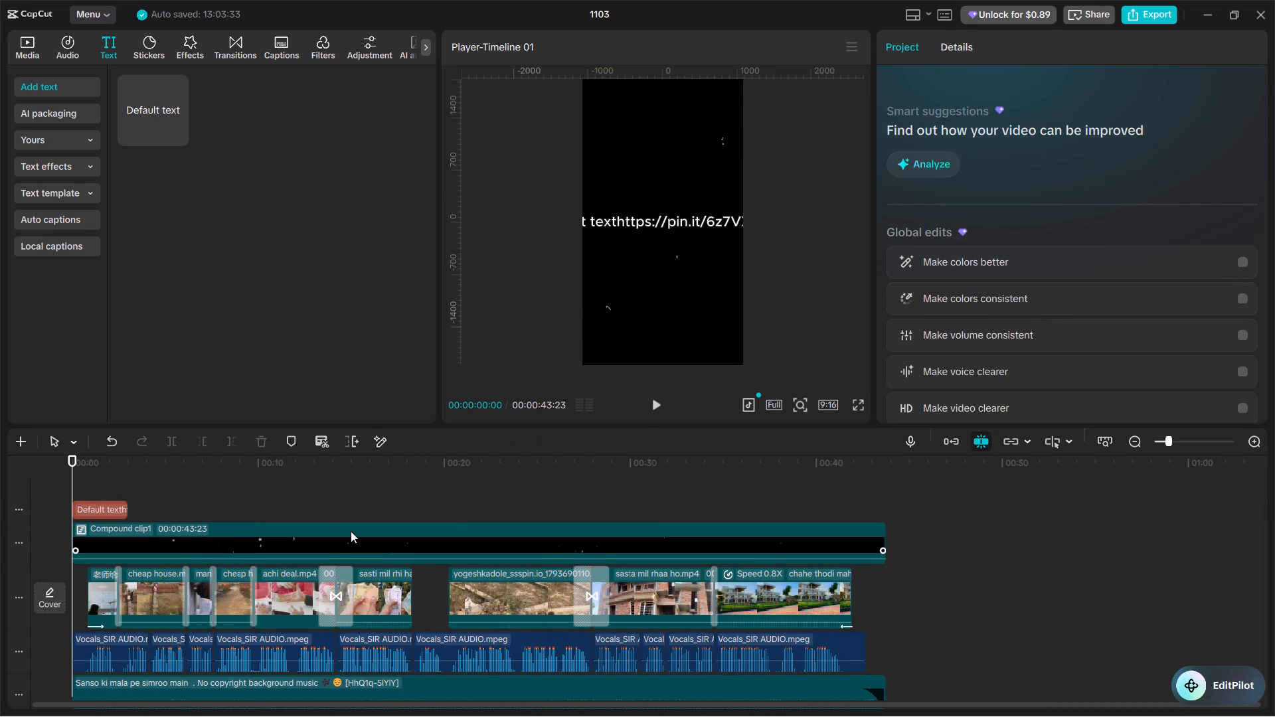
Copy याद रखें again from the Hindi typing page and replace the CapCut text clip's entire content with it.
left_click(102, 511)
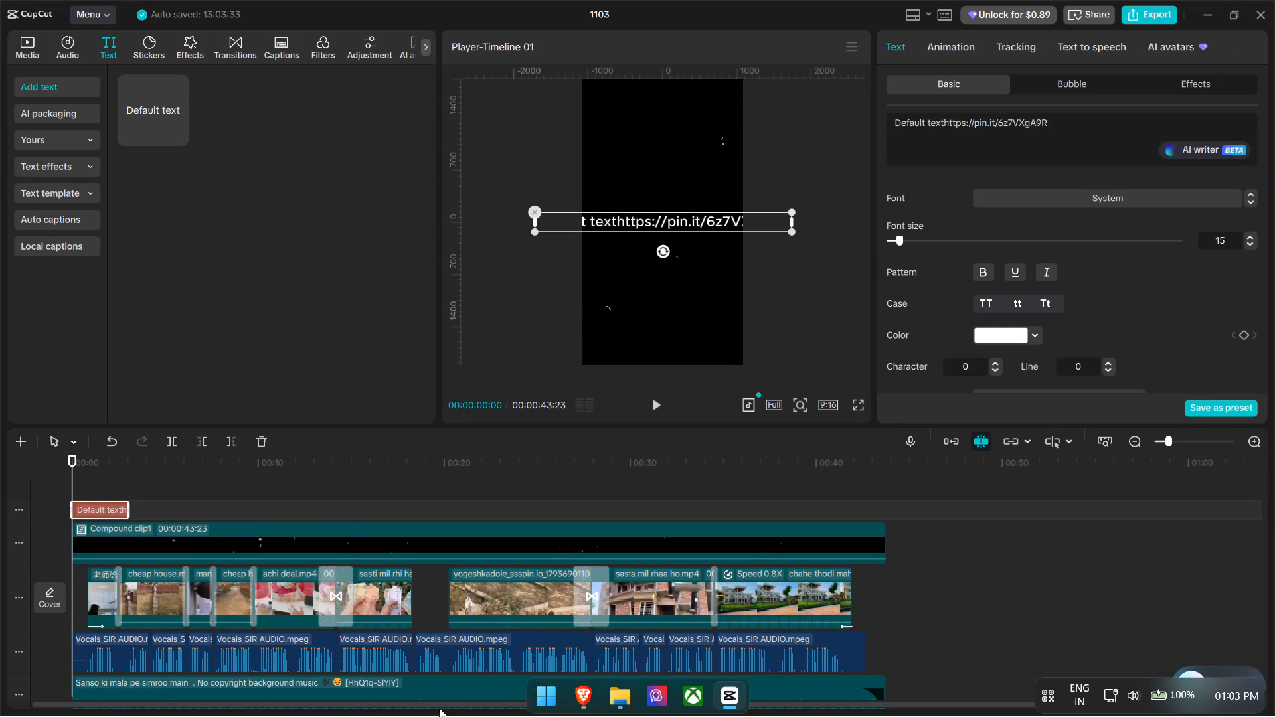
left_click(586, 707)
right_click(173, 386)
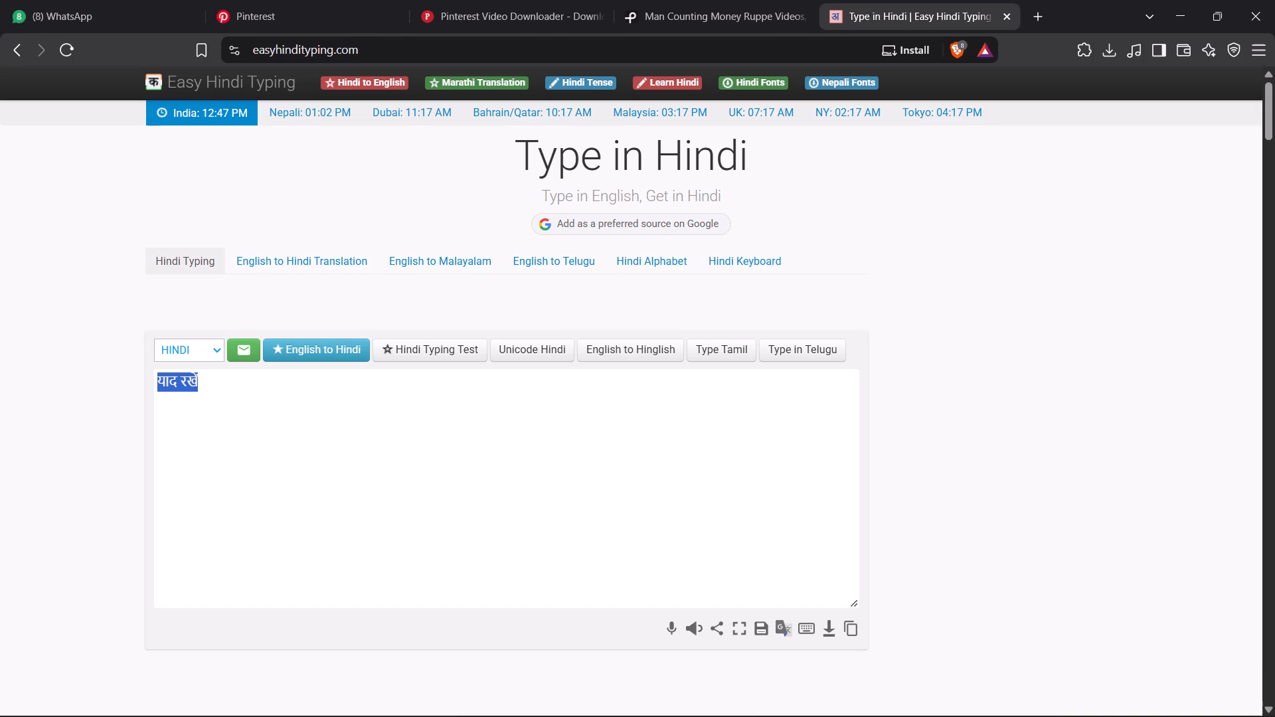
left_click(228, 102)
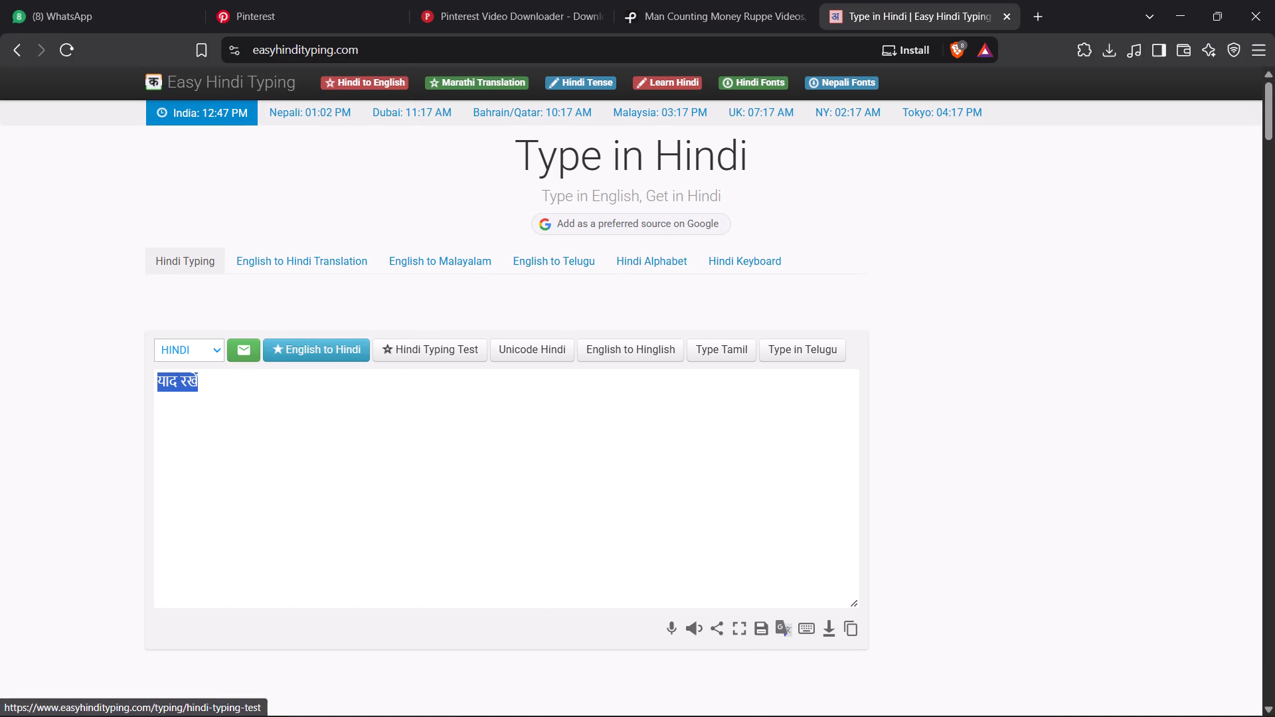
left_click(727, 699)
left_click_drag(1102, 127, 915, 126)
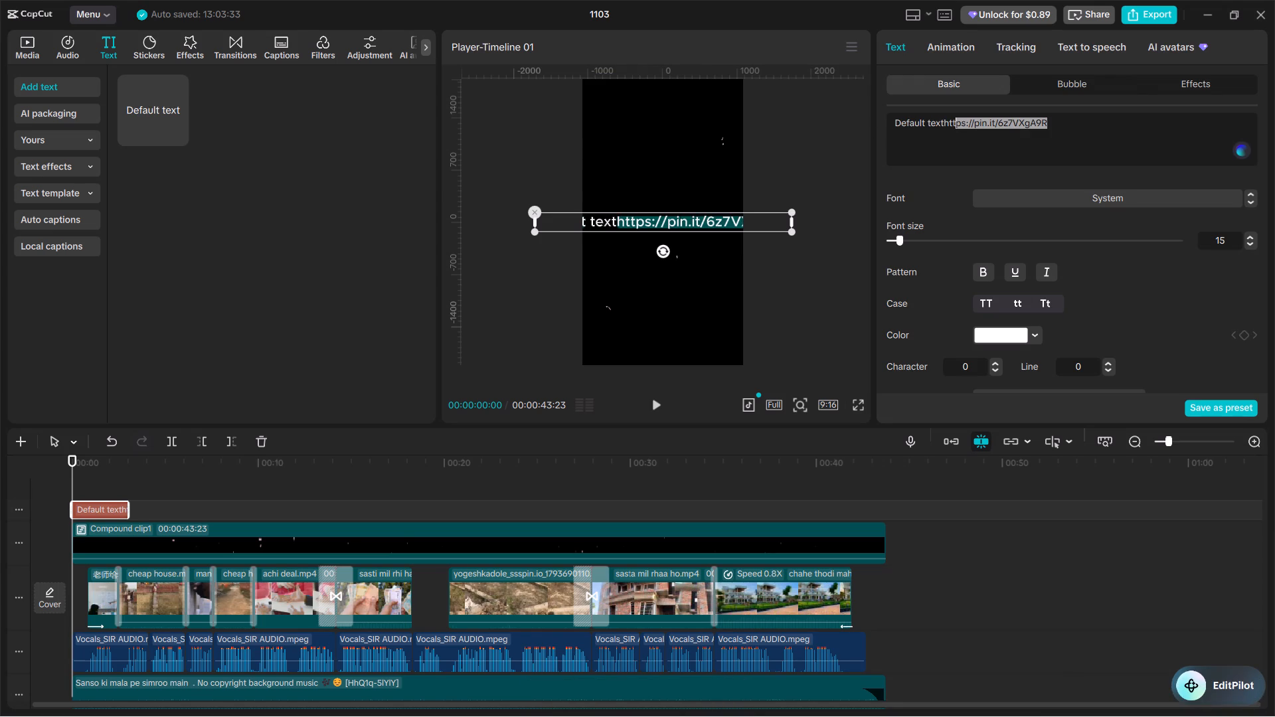
left_click_drag(915, 126, 853, 126)
right_click(940, 123)
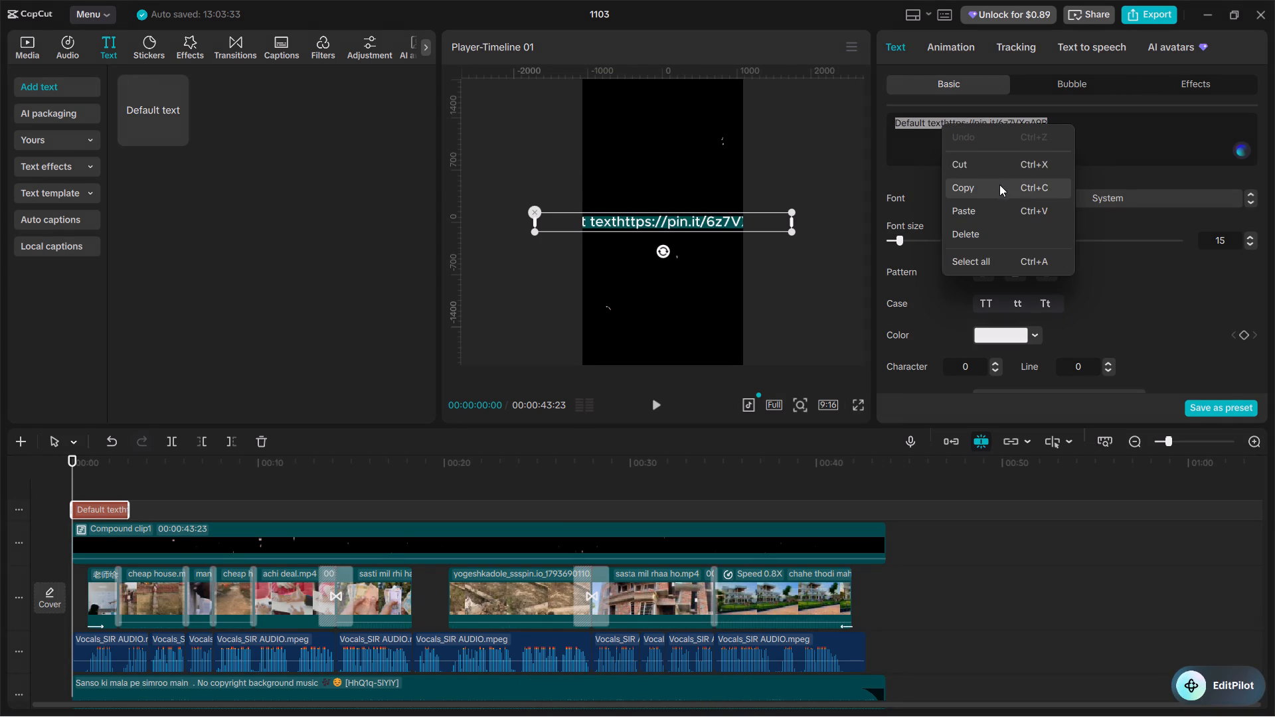
left_click(994, 208)
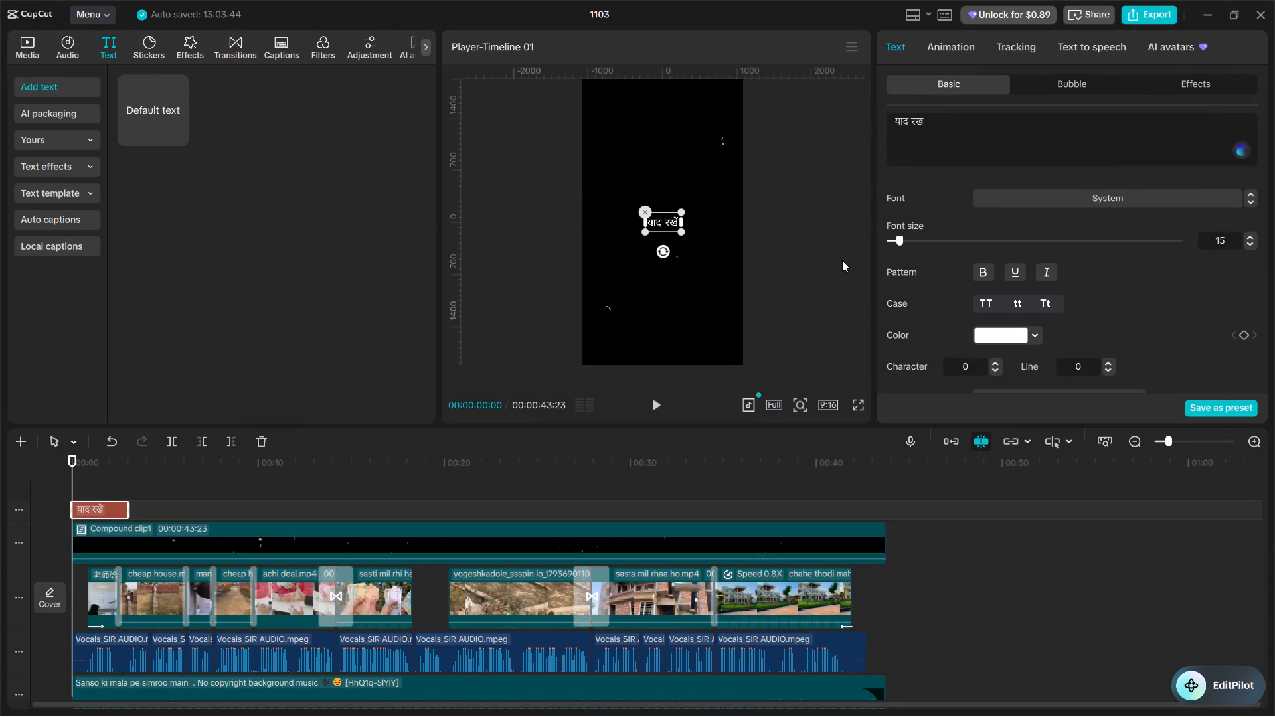
Enlarge the याद रखें text to about 1.8 times its size, keeping it centred in the frame.
left_click_drag(679, 230, 702, 249)
left_click(675, 222)
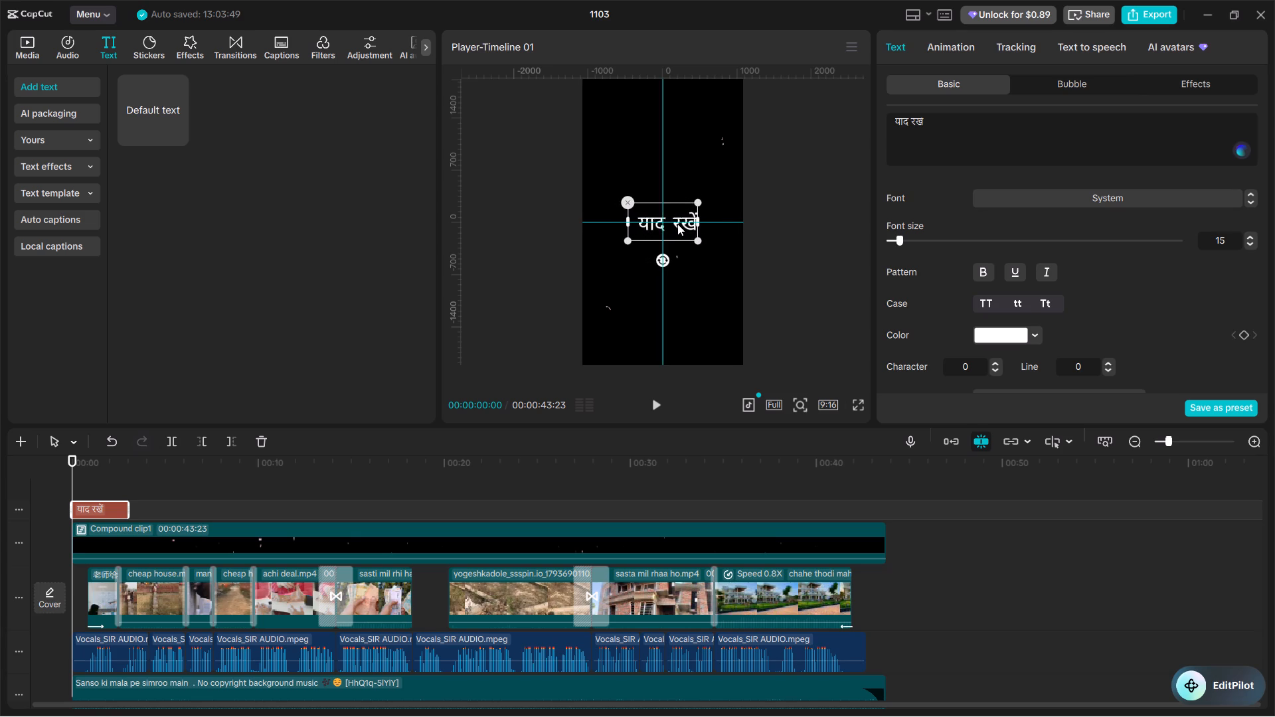
left_click(694, 238)
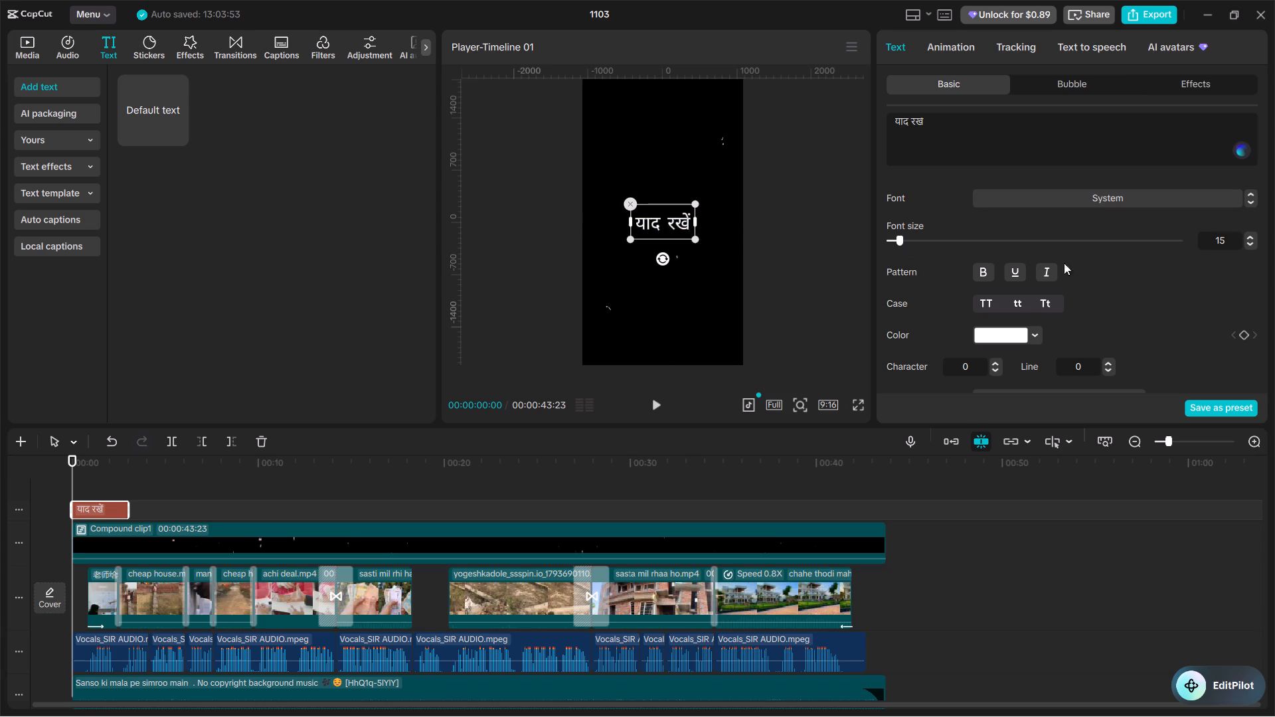
Apply the preset text style with black lettering on a white background to याद रखें.
scroll(1217, 254, "down", 4)
scroll(1216, 255, "up", 2)
scroll(1216, 255, "down", 3)
scroll(1024, 263, "up", 3)
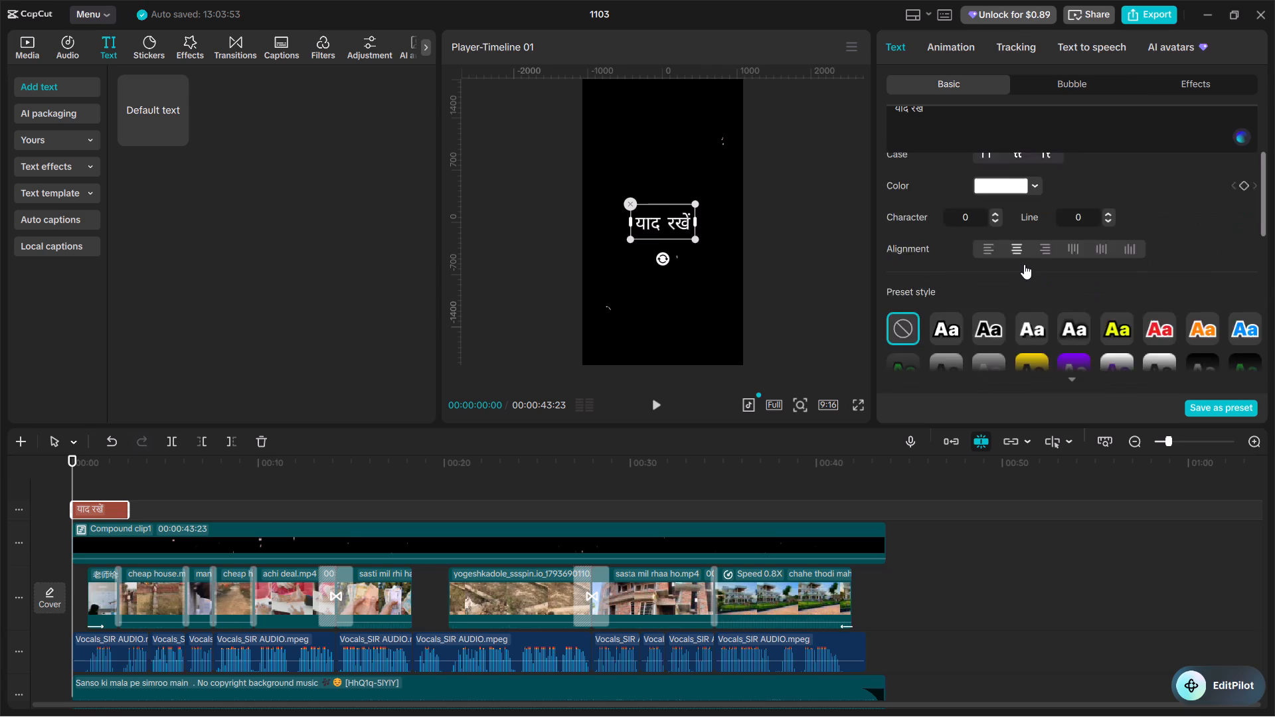
scroll(1024, 267, "down", 3)
scroll(1025, 271, "up", 2)
left_click(1073, 299)
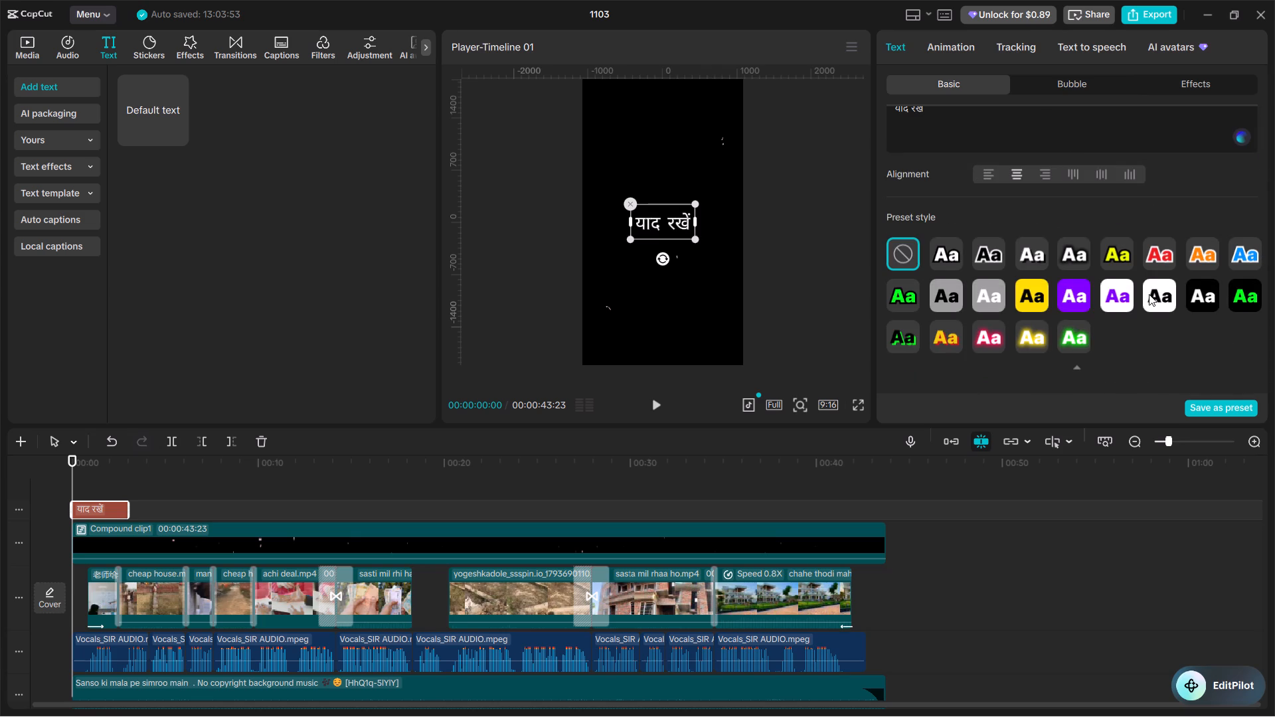
left_click(1149, 294)
Switch the text background to the second background shape.
scroll(1082, 293, "down", 6)
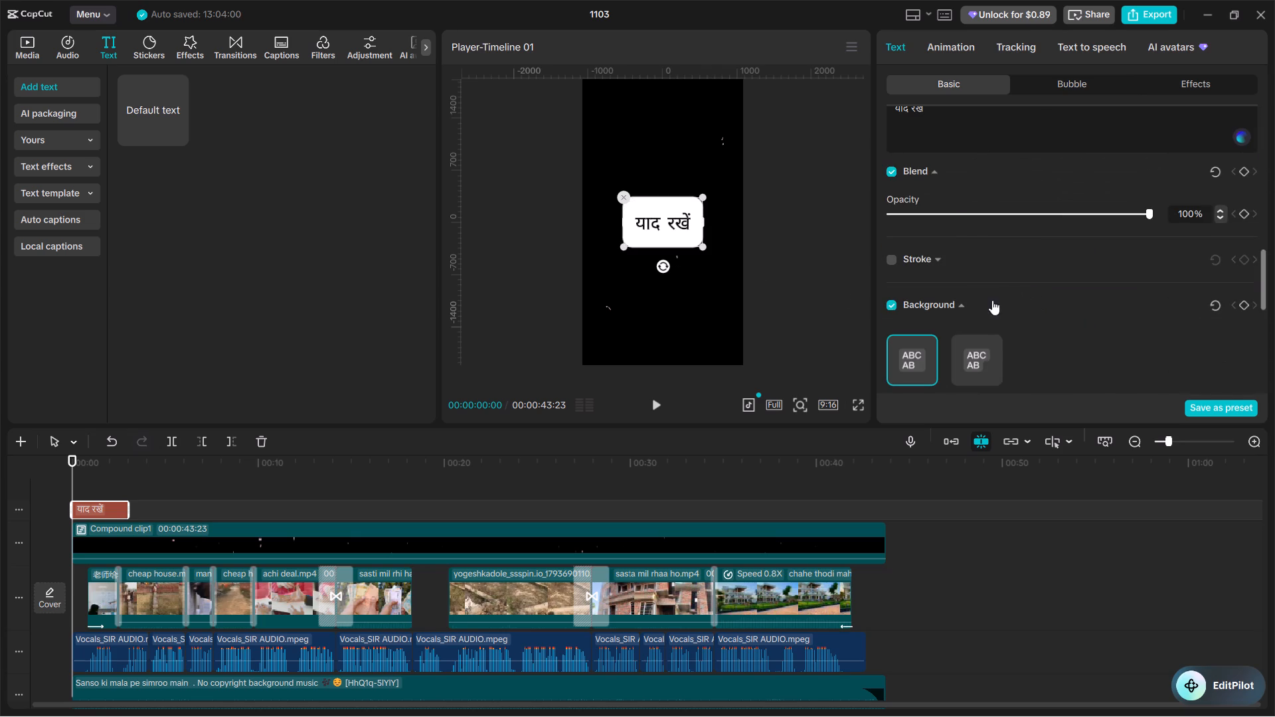
left_click(992, 348)
Set the text background's height to 5%.
scroll(1203, 321, "down", 4)
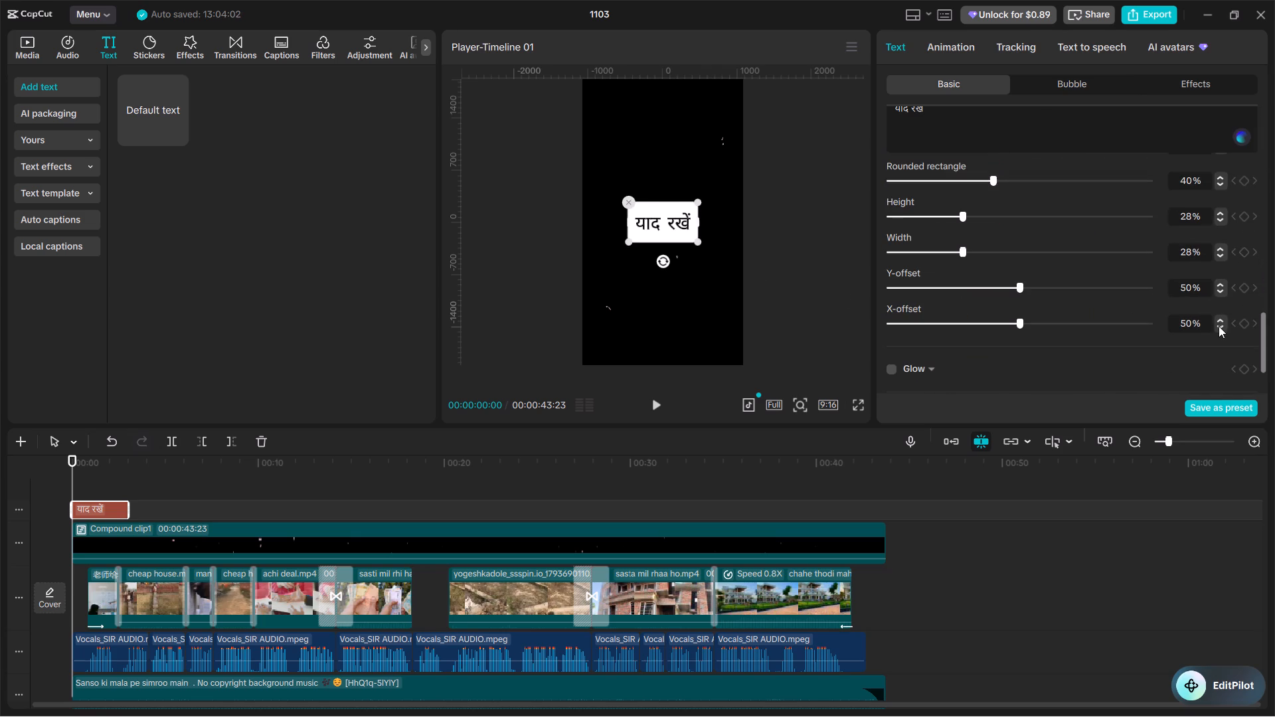
double_click(1188, 212)
key("5")
key("Return")
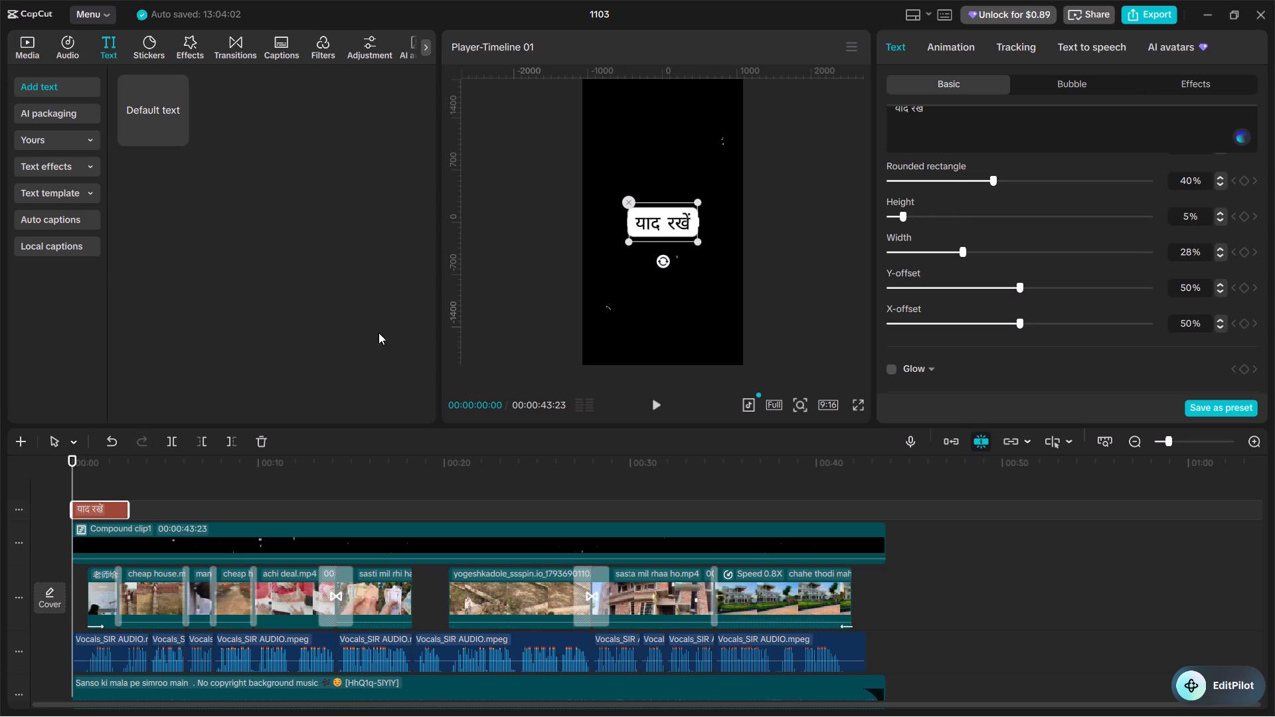
Scrub and play the opening seconds of the timeline to check the याद रखें text's timing against the vocals and first clip.
double_click(68, 479)
left_click_drag(72, 480, 78, 480)
left_click(81, 480)
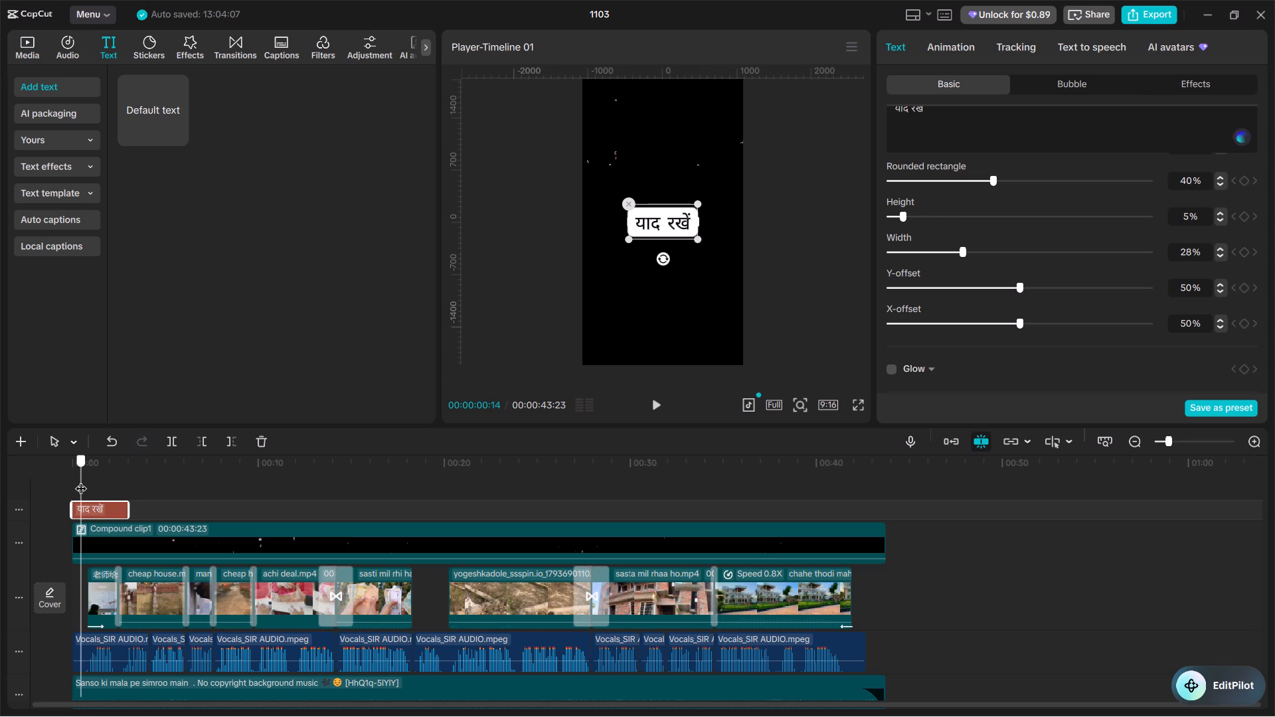
left_click(102, 485)
left_click(111, 487)
left_click_drag(106, 483, 57, 483)
left_click(76, 479)
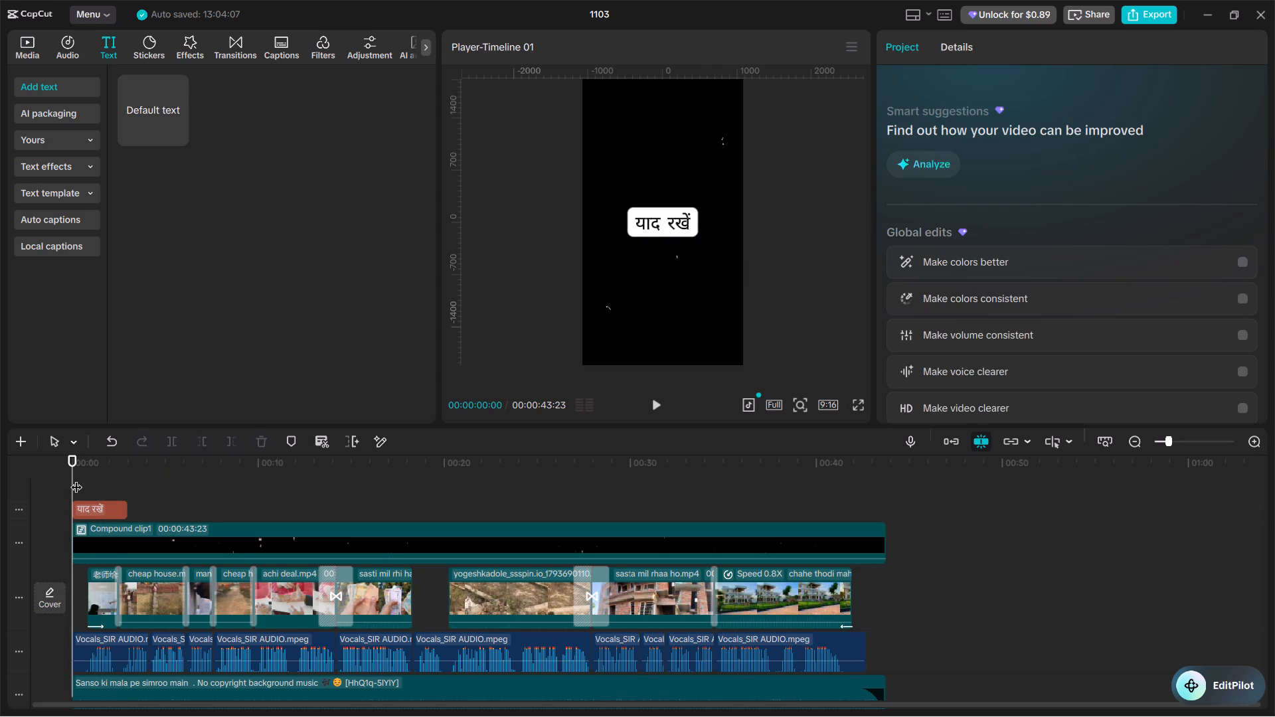
key("space")
key("space")
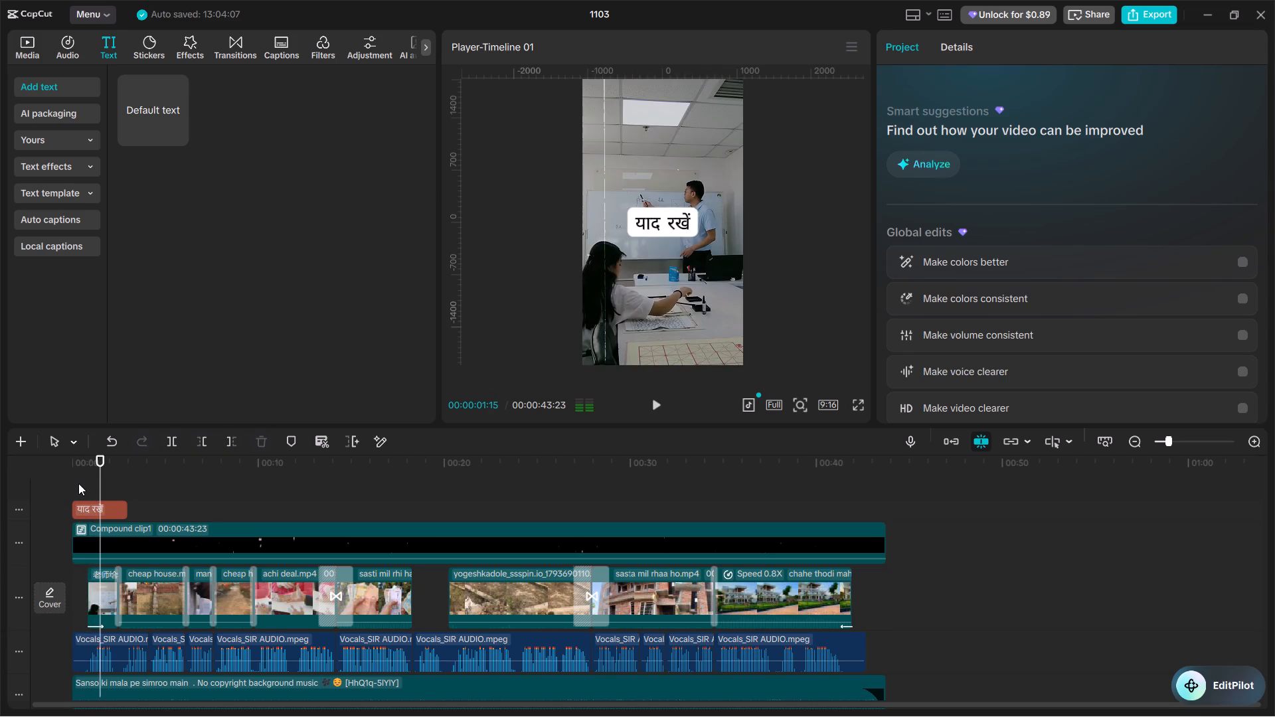
left_click(80, 483)
left_click_drag(80, 483, 71, 477)
key("space")
key("space")
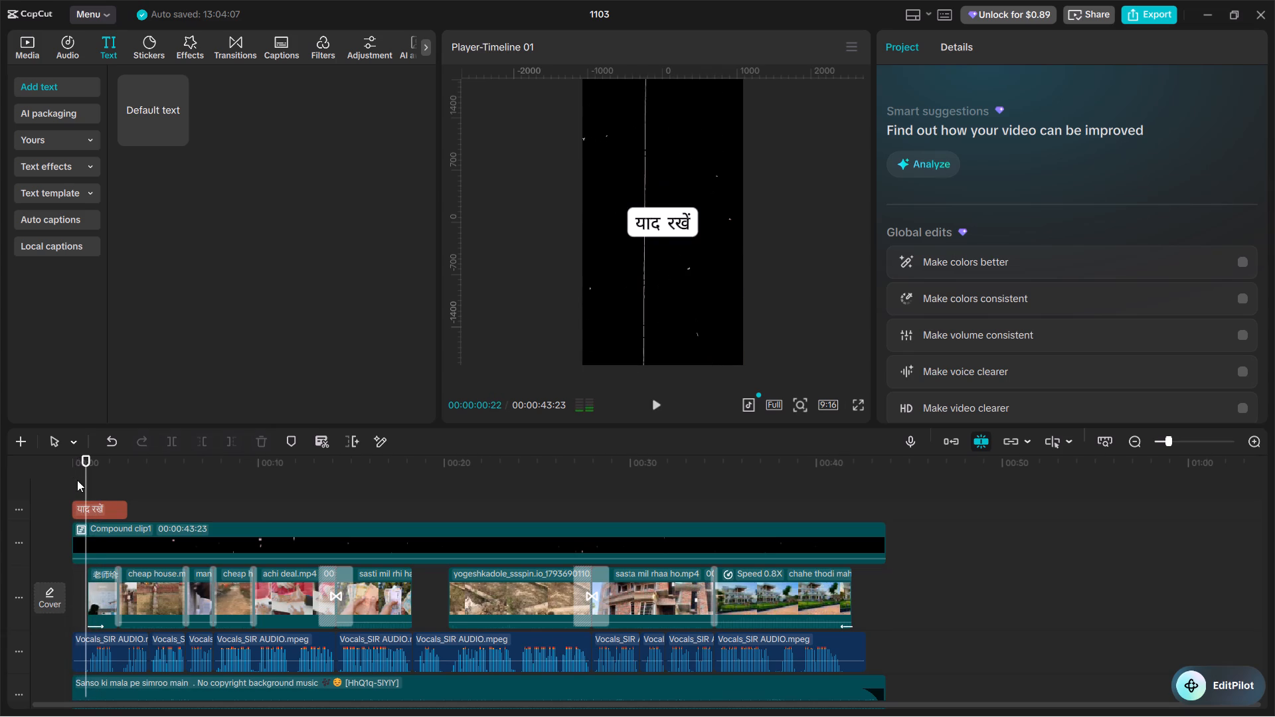
Move the याद रखें text clip to start at 00:00:00:25, in line with the first video clip.
left_click(86, 479)
key("space")
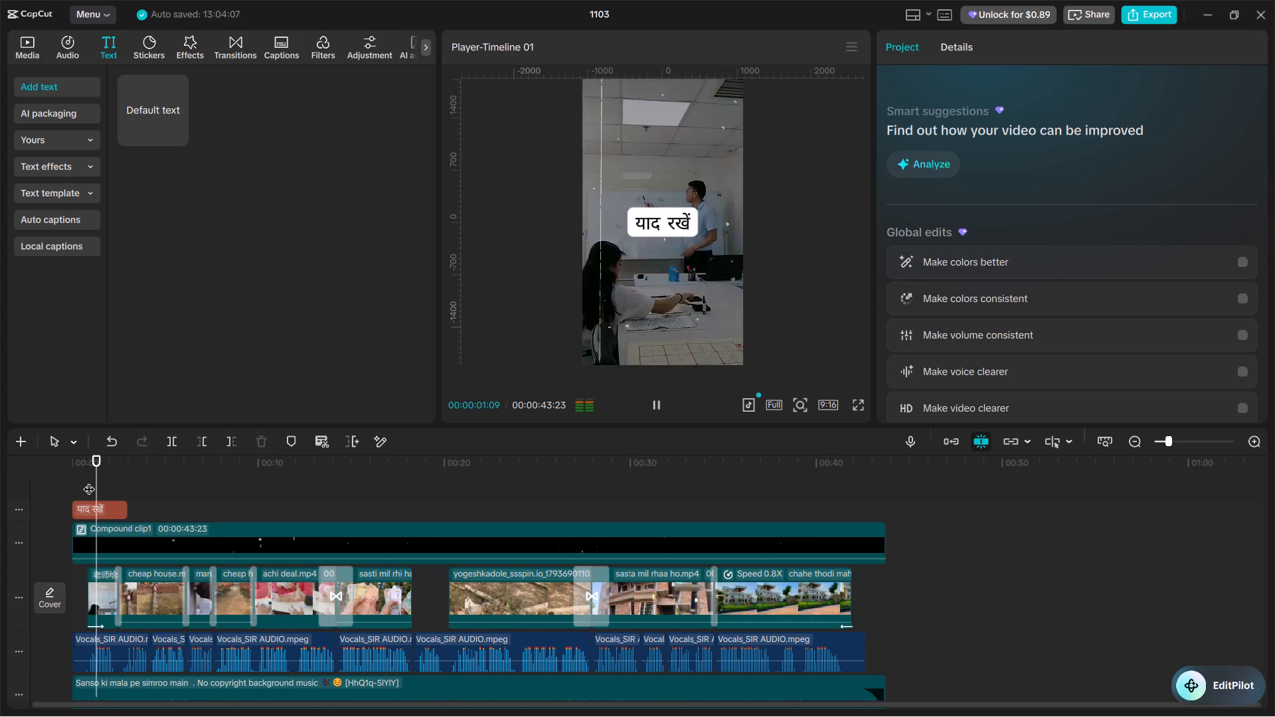
left_click(89, 481)
key("space")
left_click(89, 481)
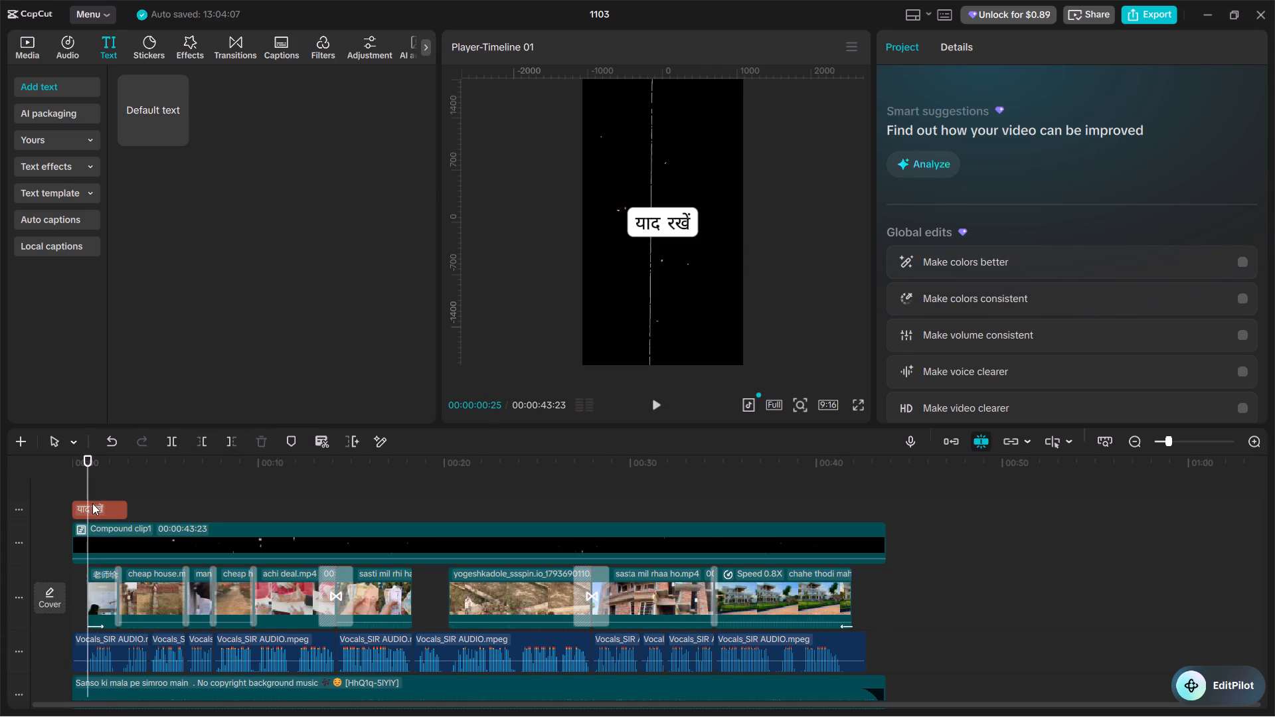
left_click_drag(94, 507, 105, 507)
Trim the end of the याद रखें text clip to 00:00:02:08, matching the vocals near the end of the first video clip.
key("space")
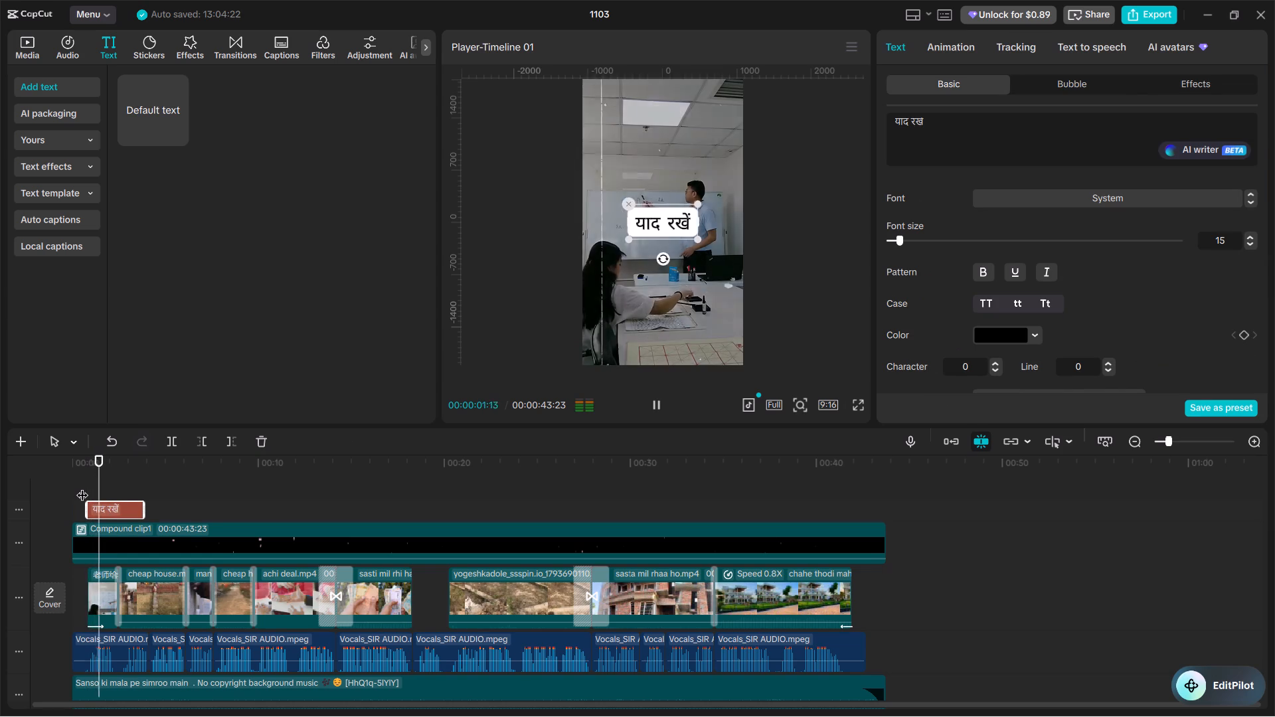
key("space")
key("space")
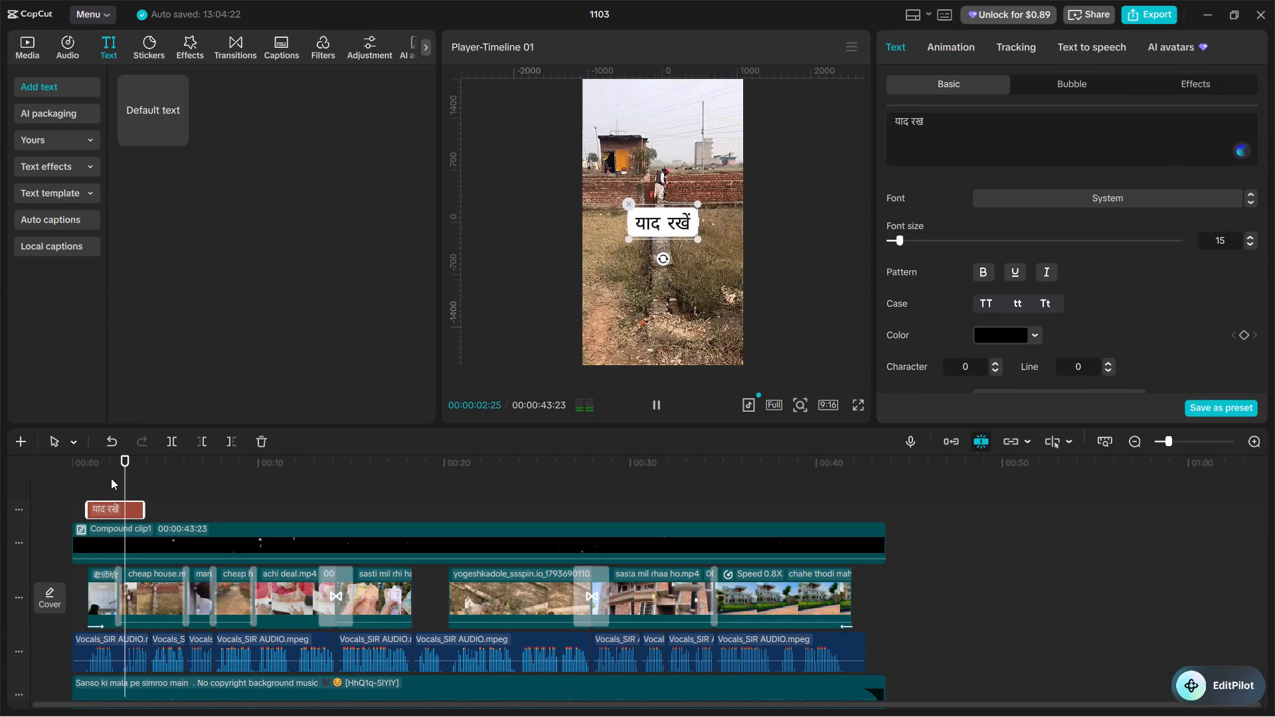
key("space")
left_click_drag(129, 480, 125, 479)
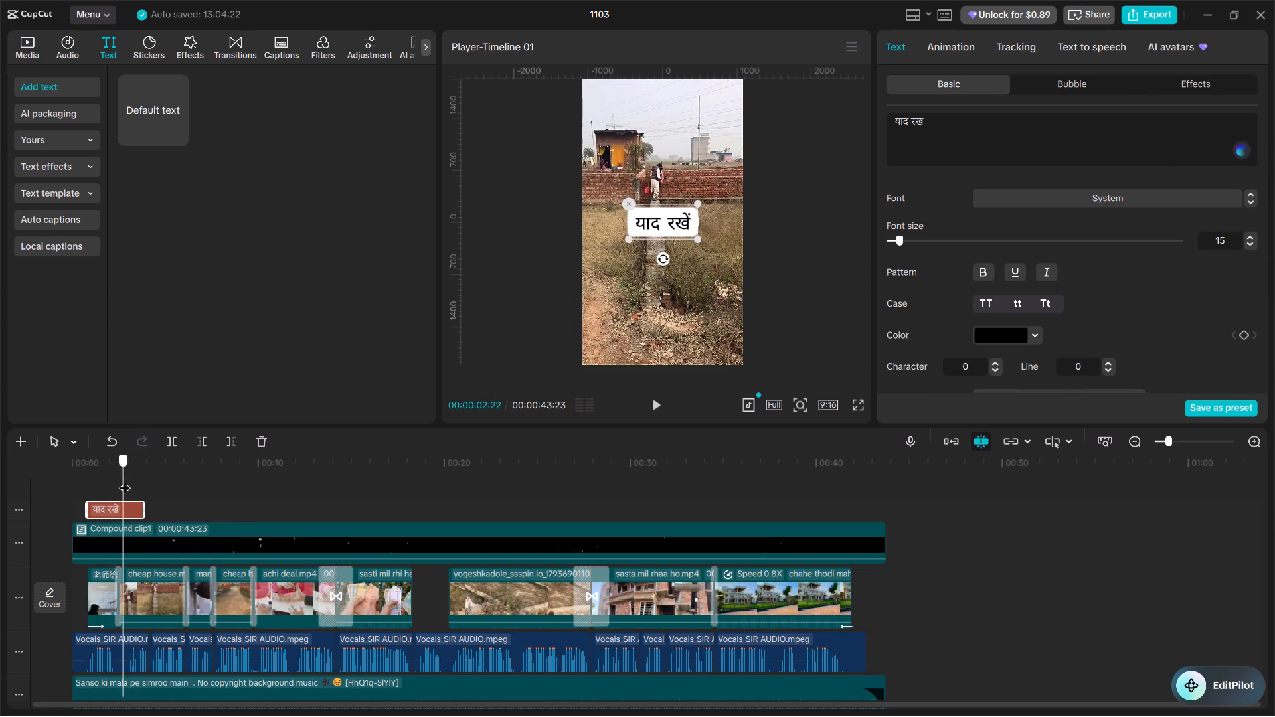
left_click_drag(125, 479, 118, 475)
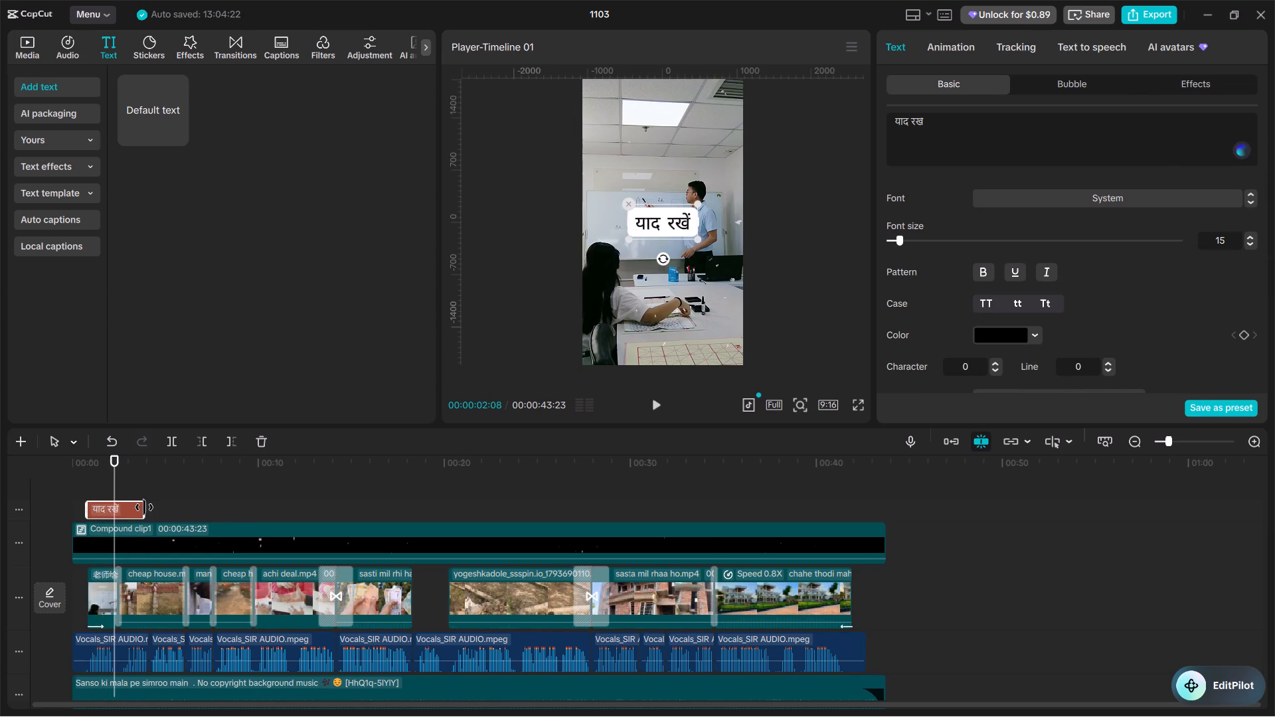
left_click_drag(144, 507, 109, 503)
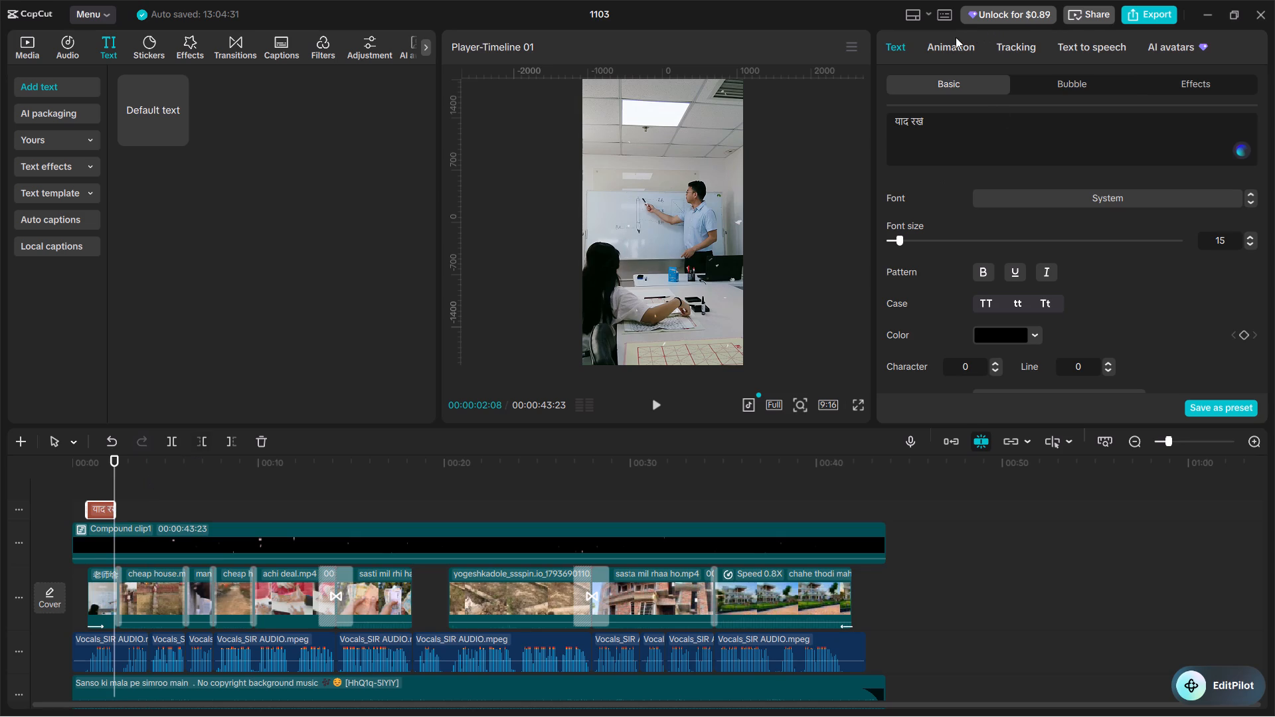
Search the In animations for TYPEWRITTER and apply the Typewriter animation to the याद रखें text.
left_click(945, 44)
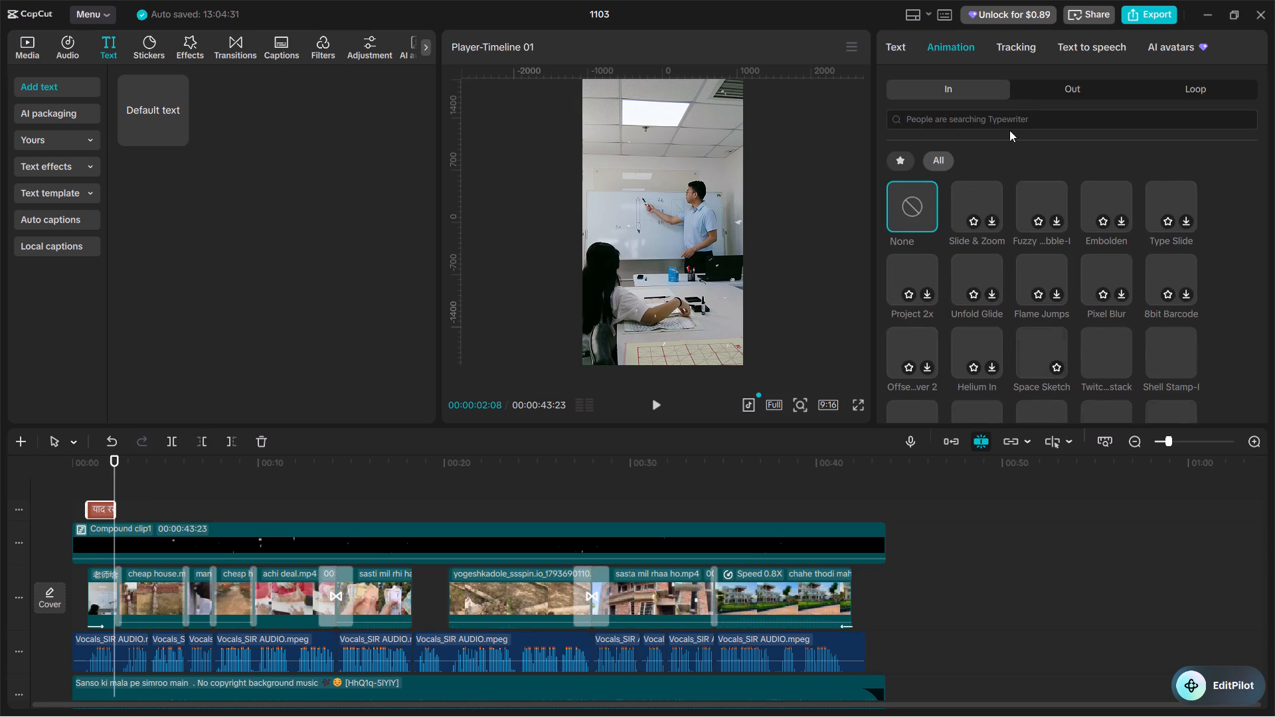
left_click(999, 126)
left_click(940, 163)
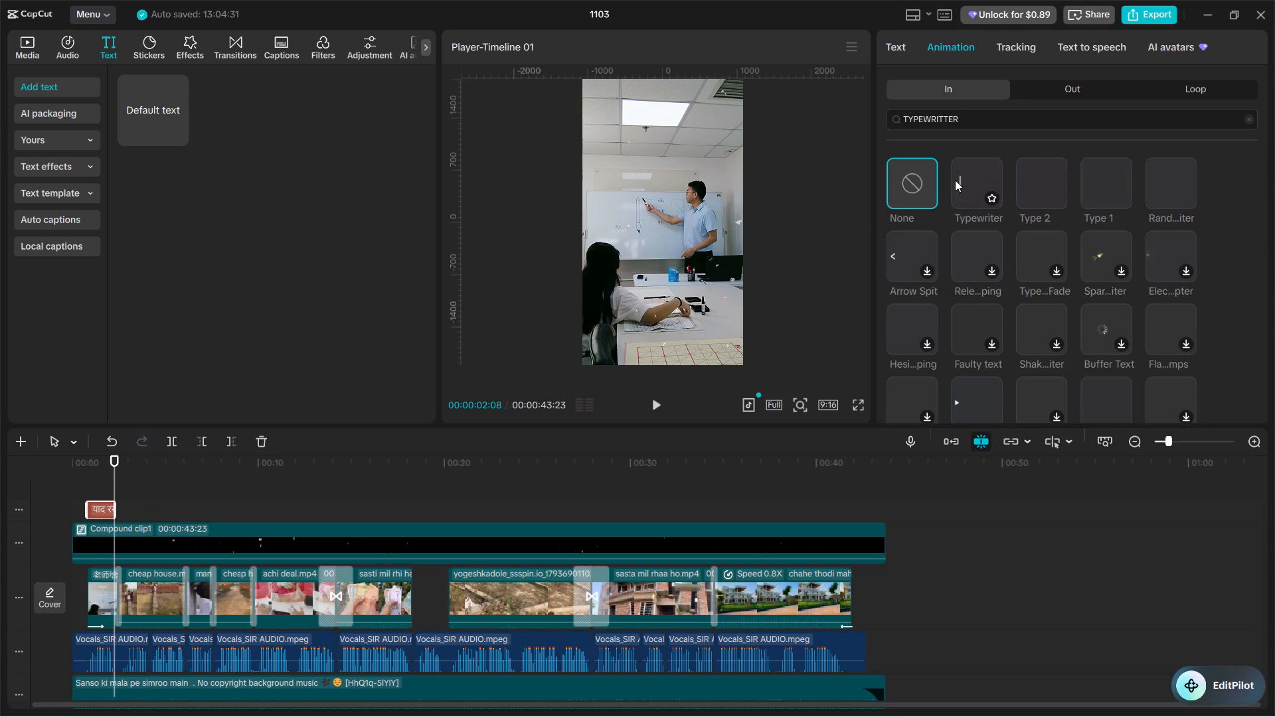
left_click(972, 187)
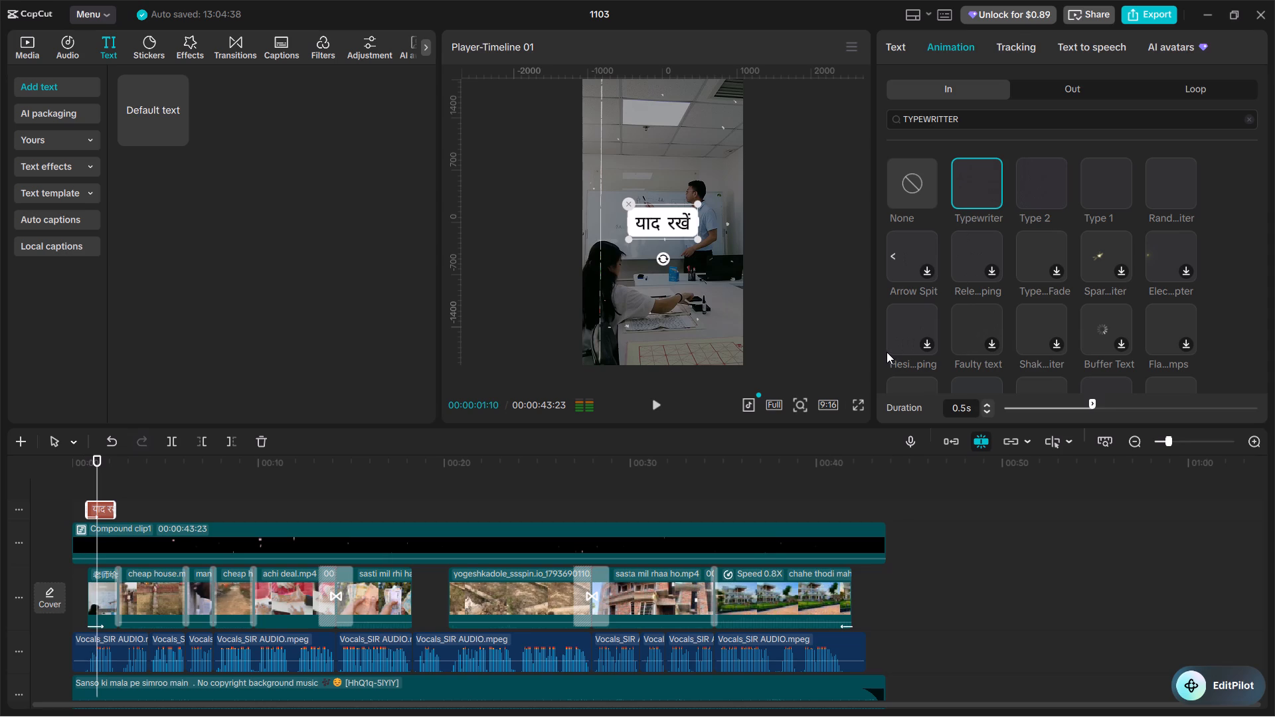
Apply the Fade Out animation as the exit animation of the याद रखें text.
left_click(1053, 90)
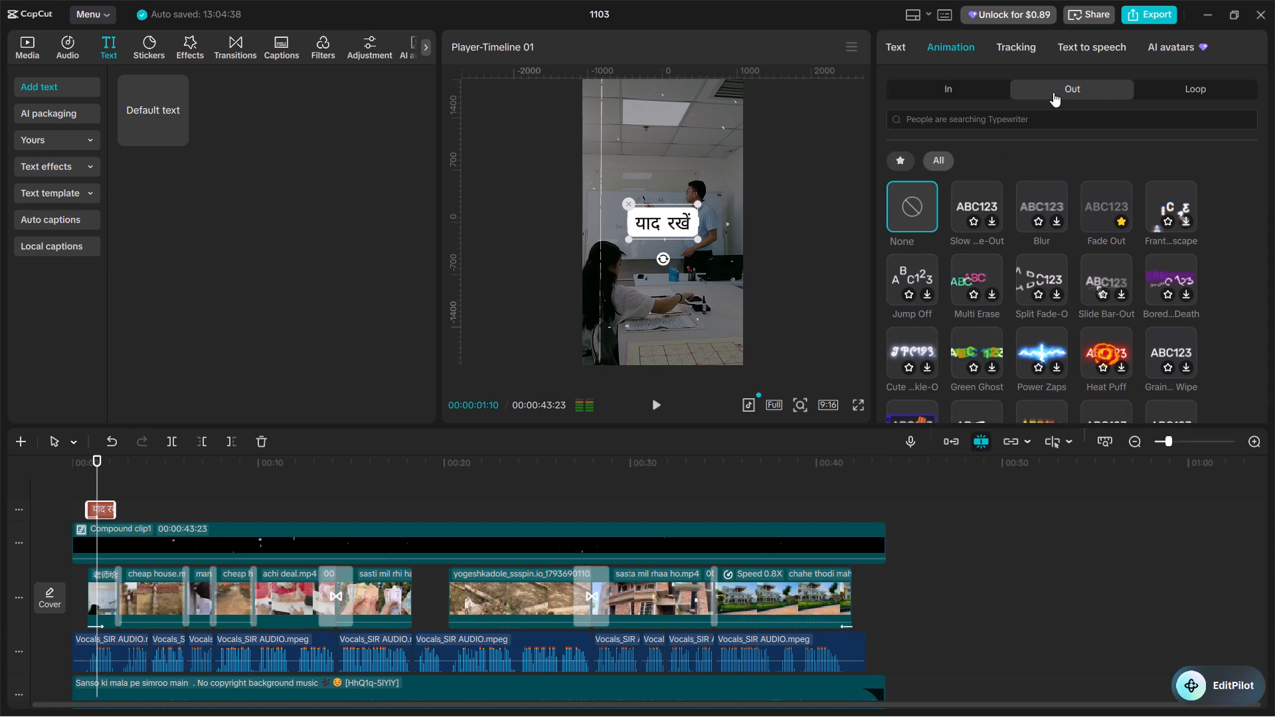
left_click(1078, 201)
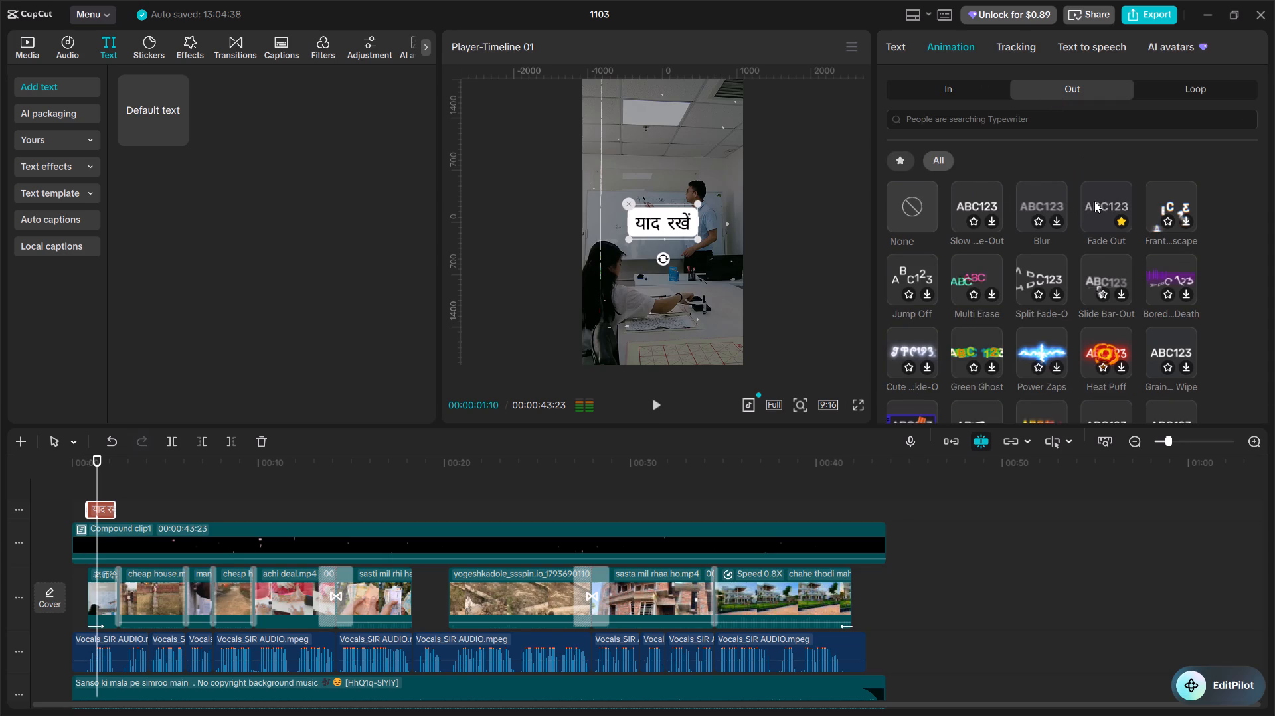
left_click(1094, 201)
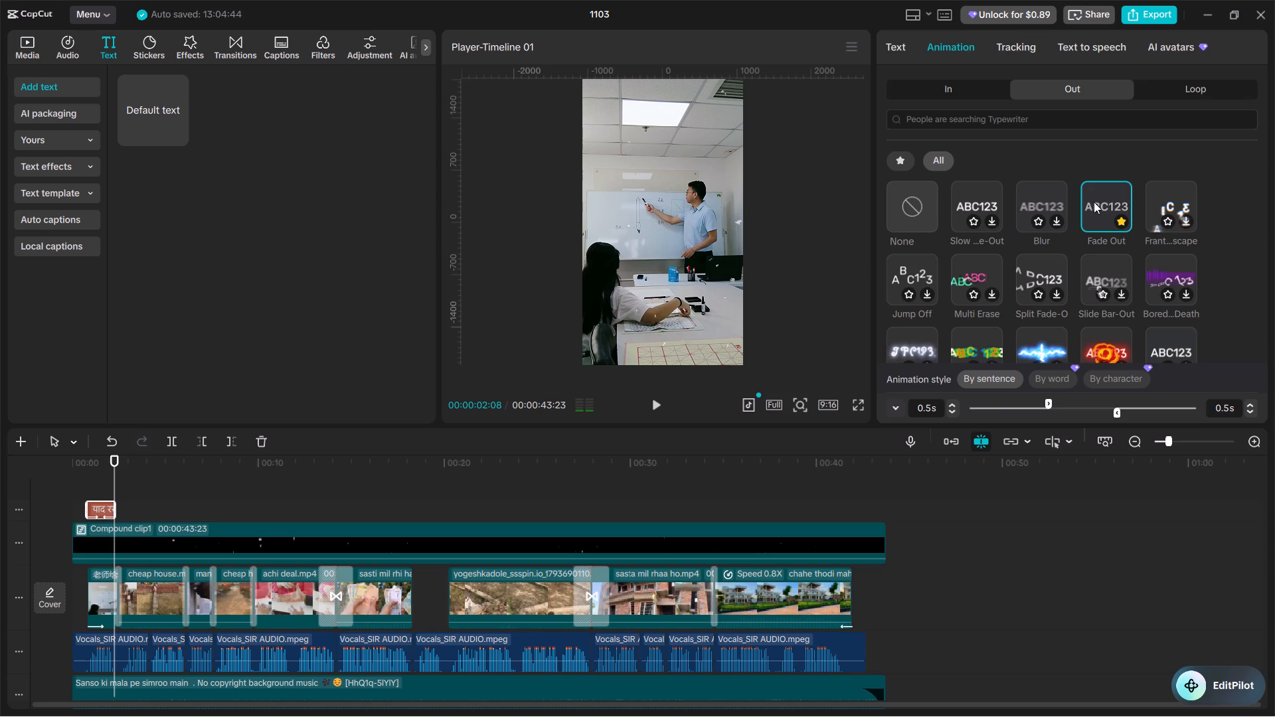
Play the opening seconds to check the याद रखें text's entrance and exit animations against the vocals.
left_click(87, 486)
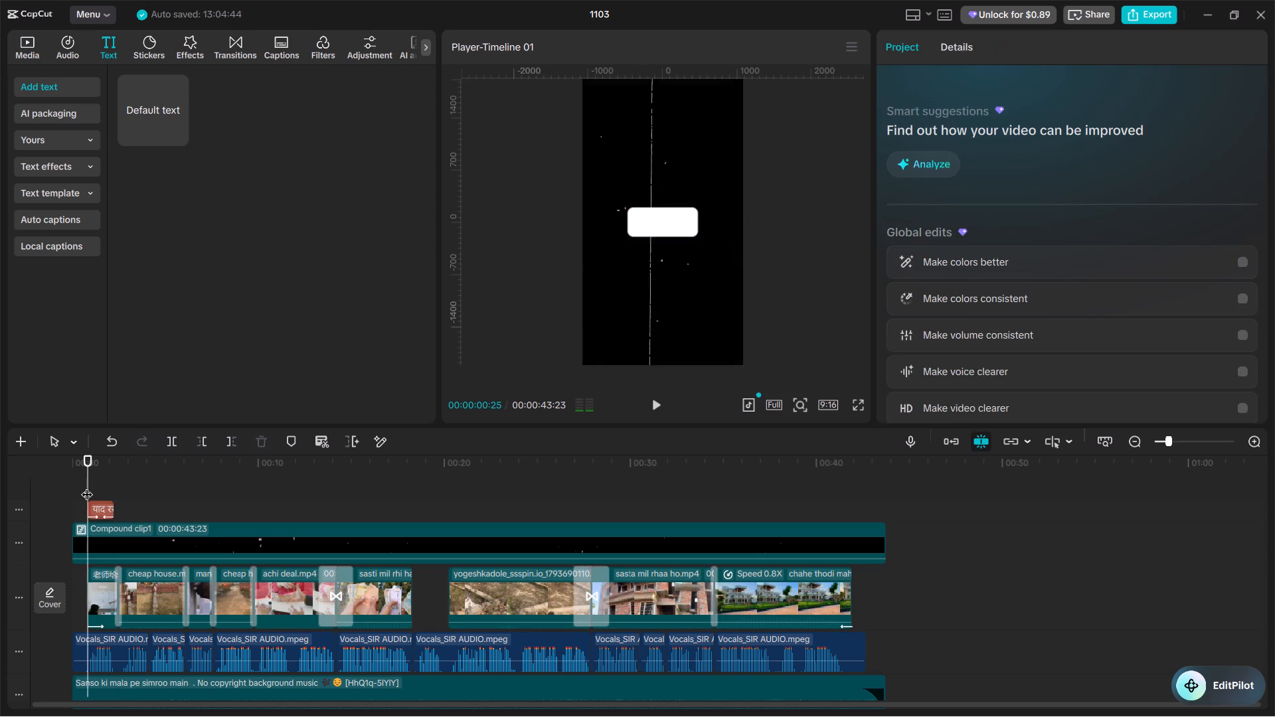
key("space")
key("space")
left_click(76, 489)
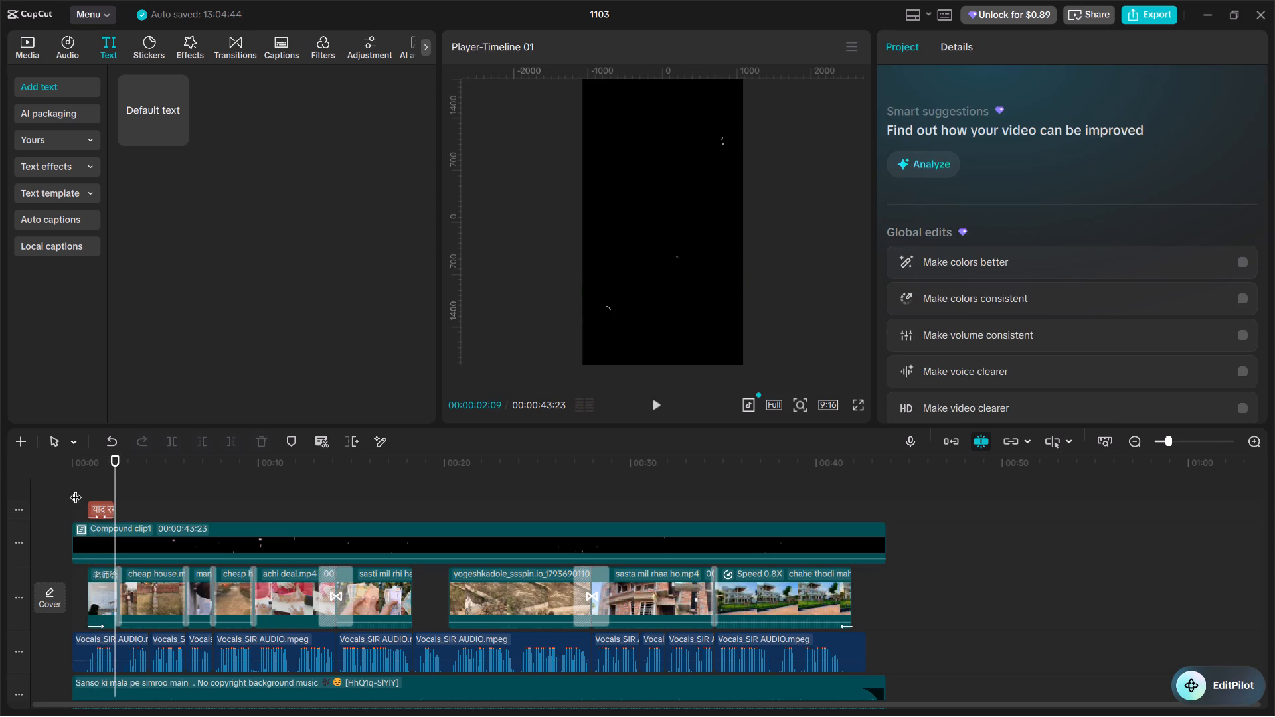
key("space")
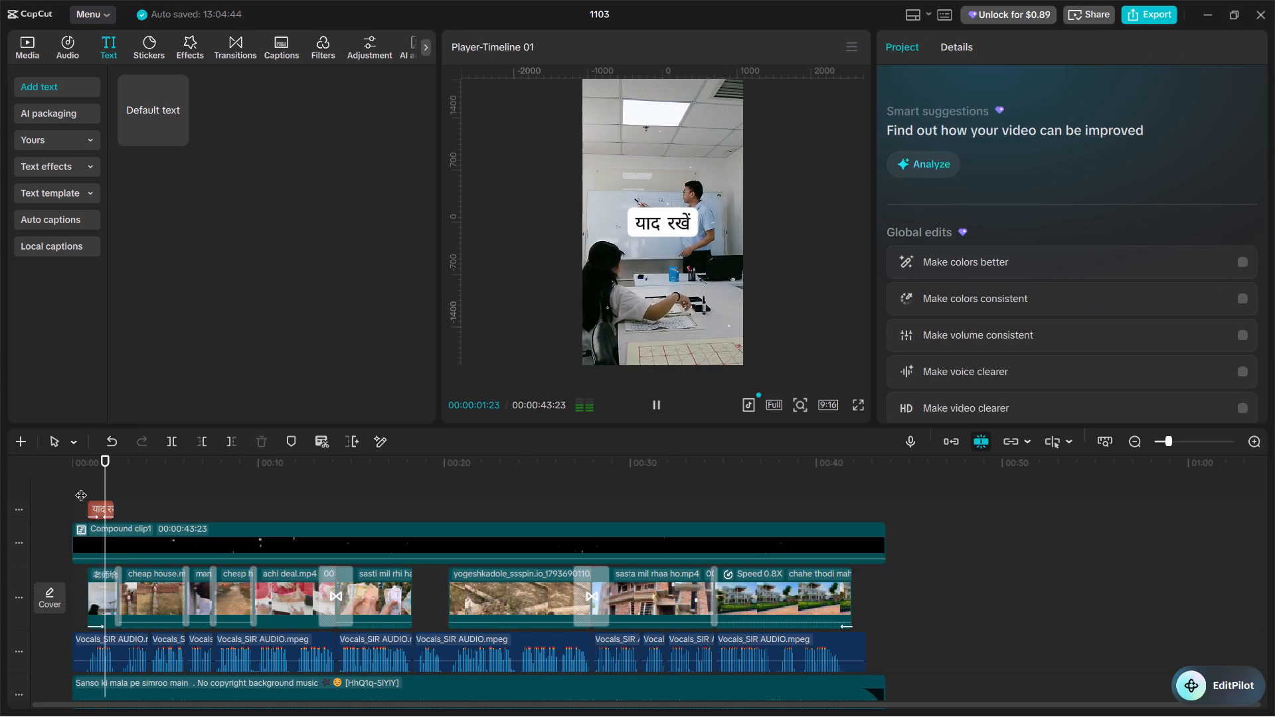
key("space")
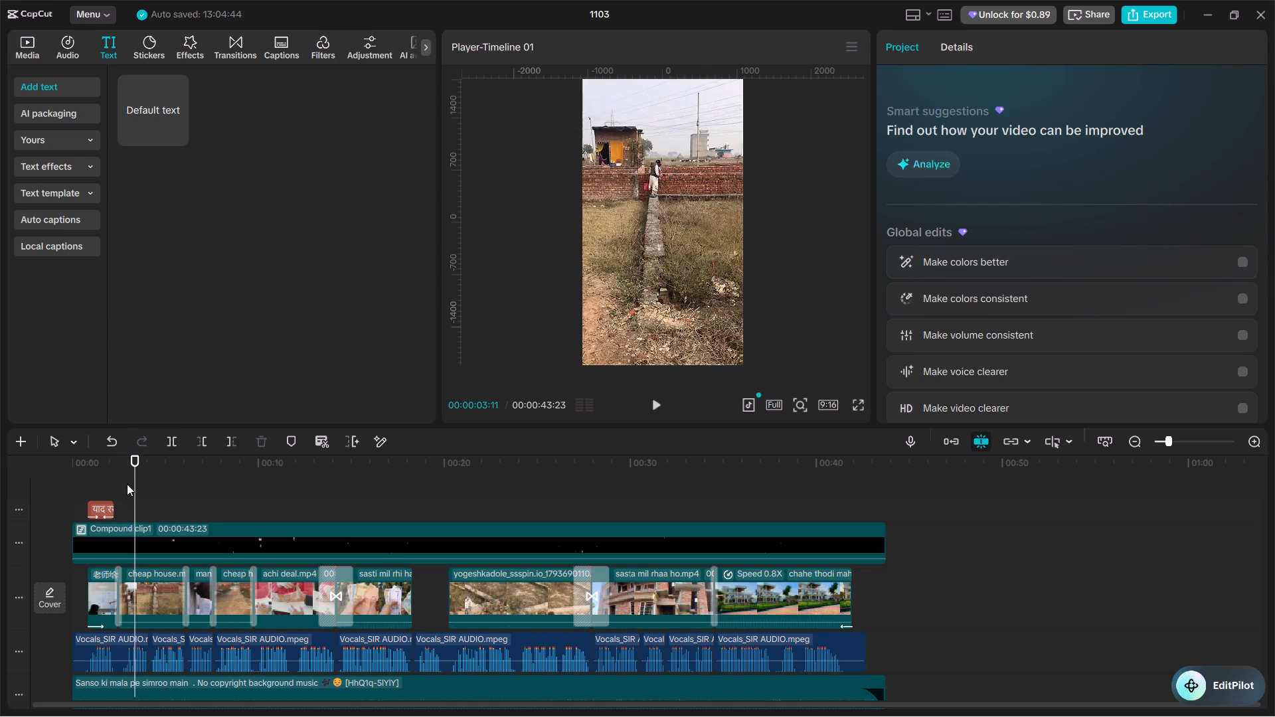
Duplicate the animated याद रखें text clip to 00:00:02:22 and play the following vocals to hear the next phrase.
double_click(127, 484)
key("space")
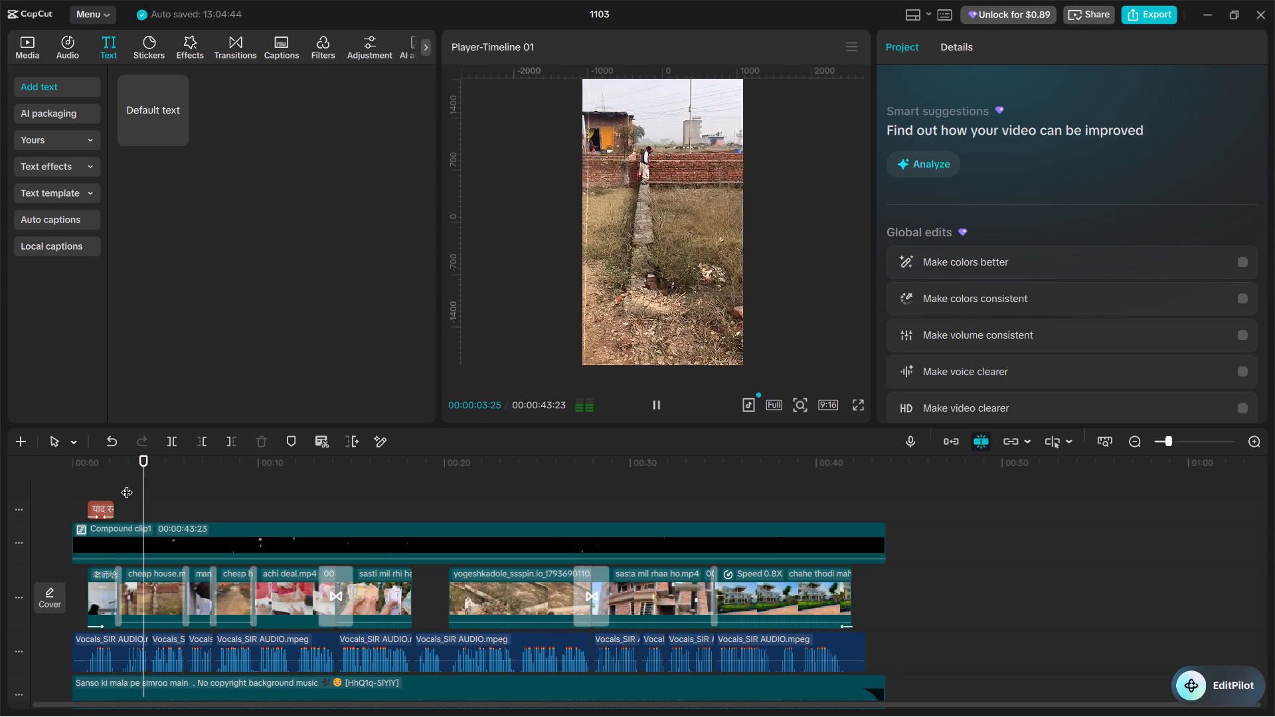
left_click(127, 484)
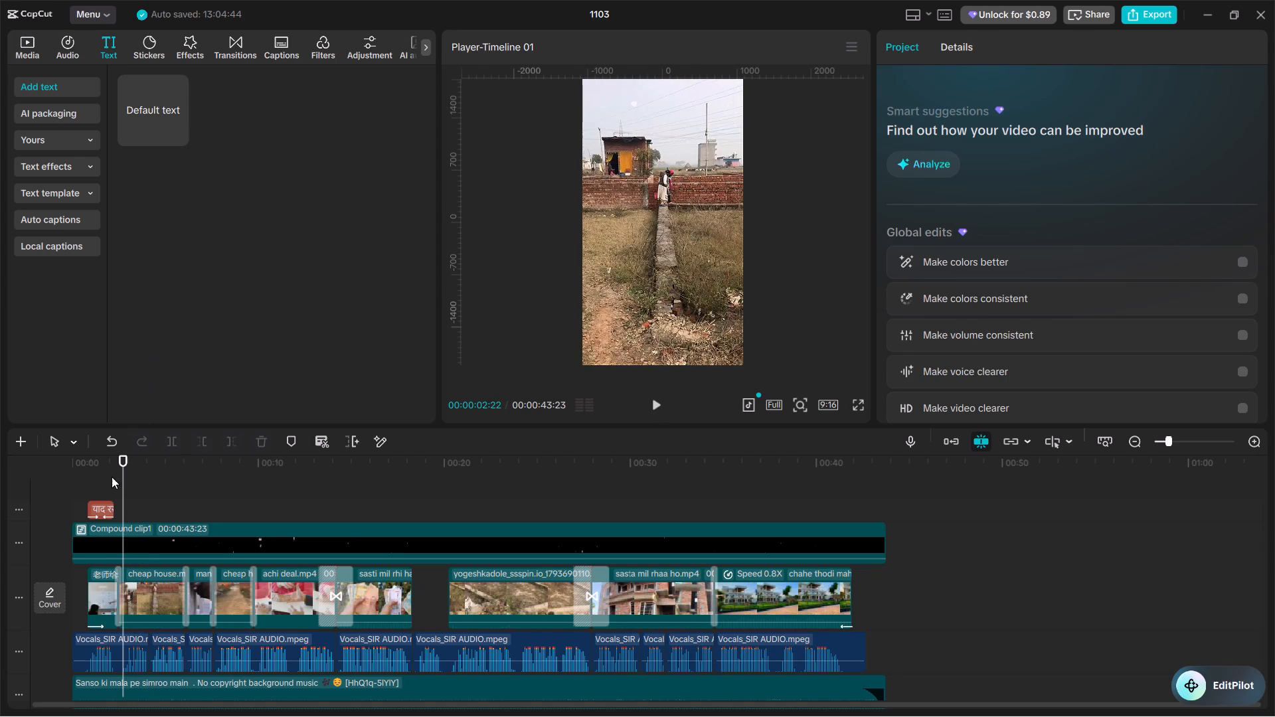
left_click(98, 510)
key("ctrl+c")
key("ctrl+v")
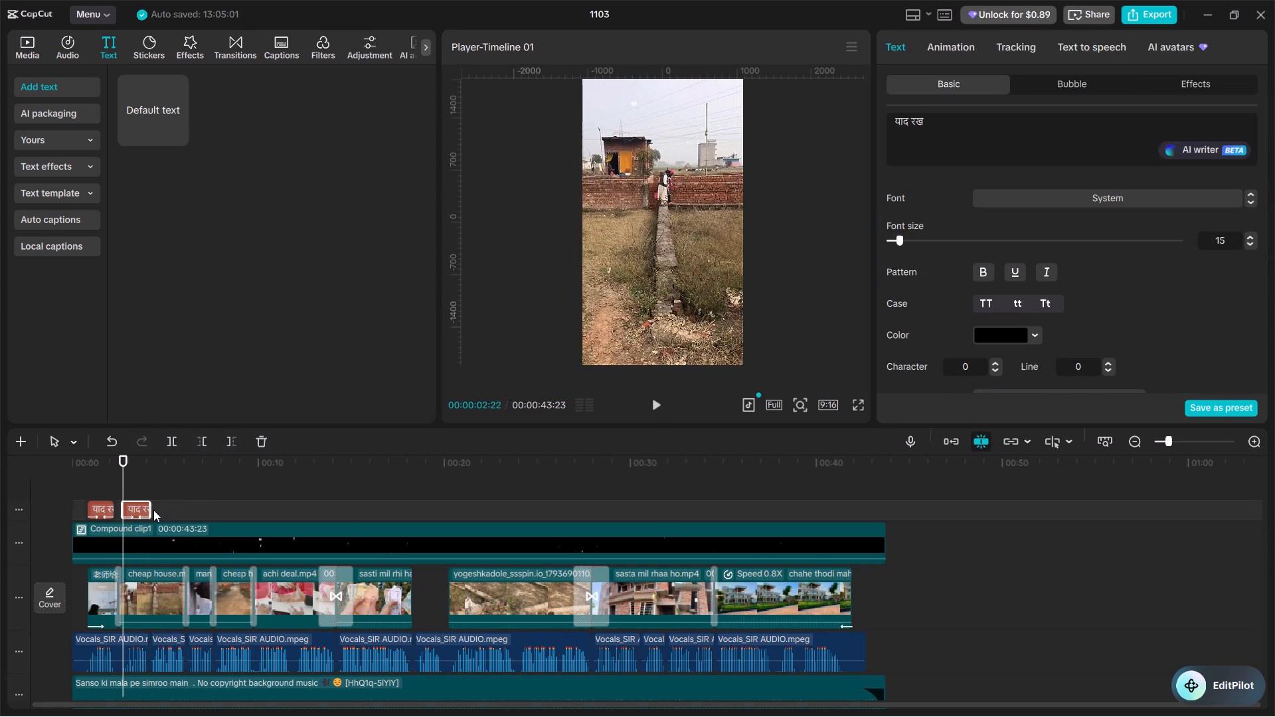
key("space")
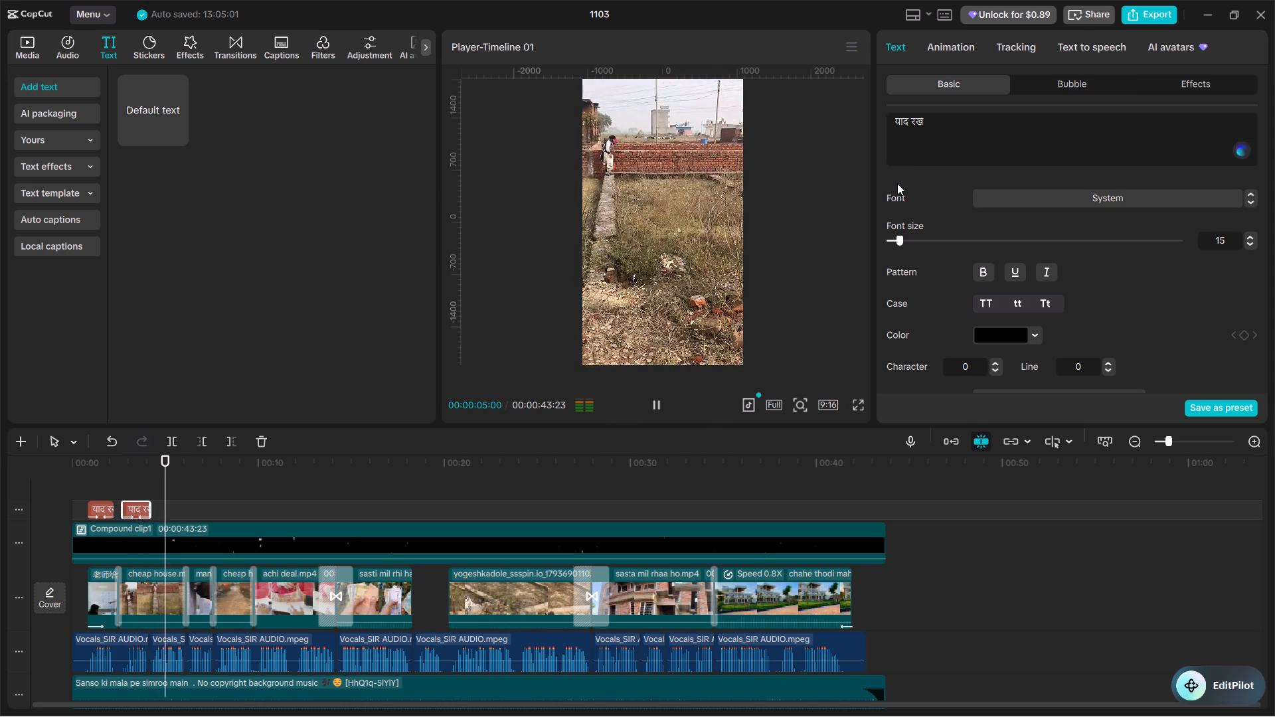
key("space")
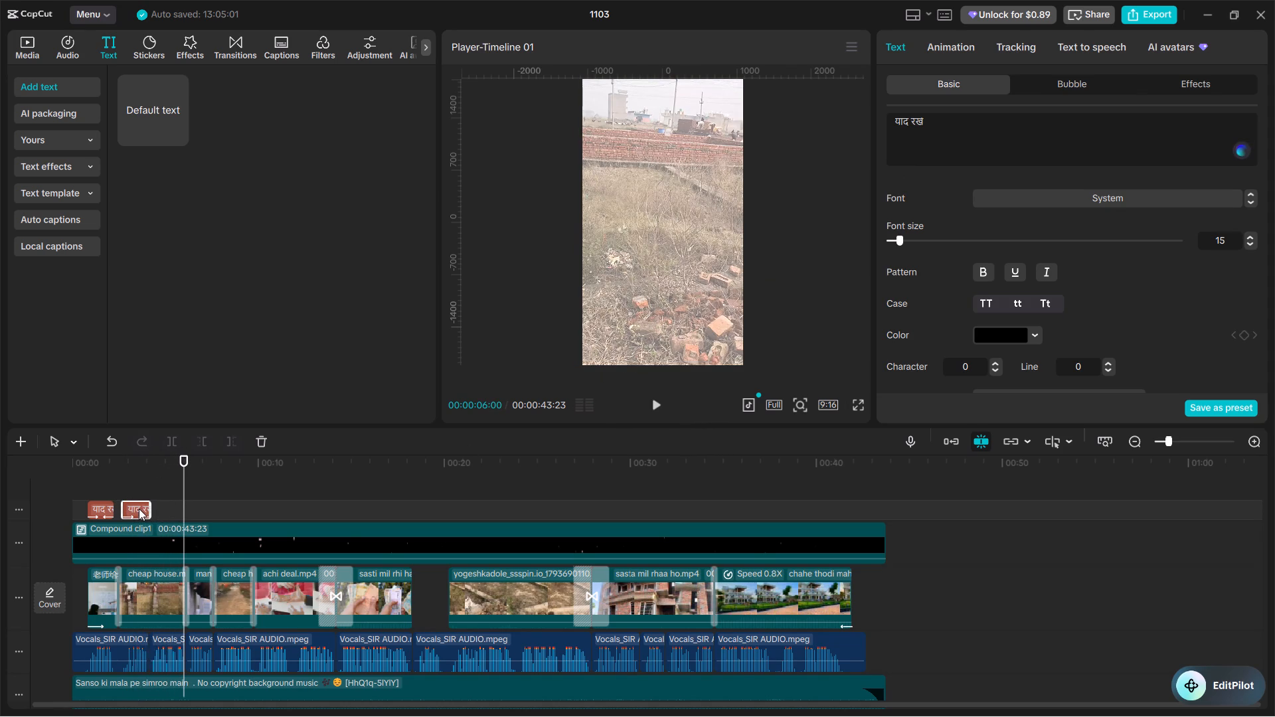
Append a space and "!!" to the first याद रखें text.
left_click(101, 507)
left_click(105, 478)
left_click(105, 504)
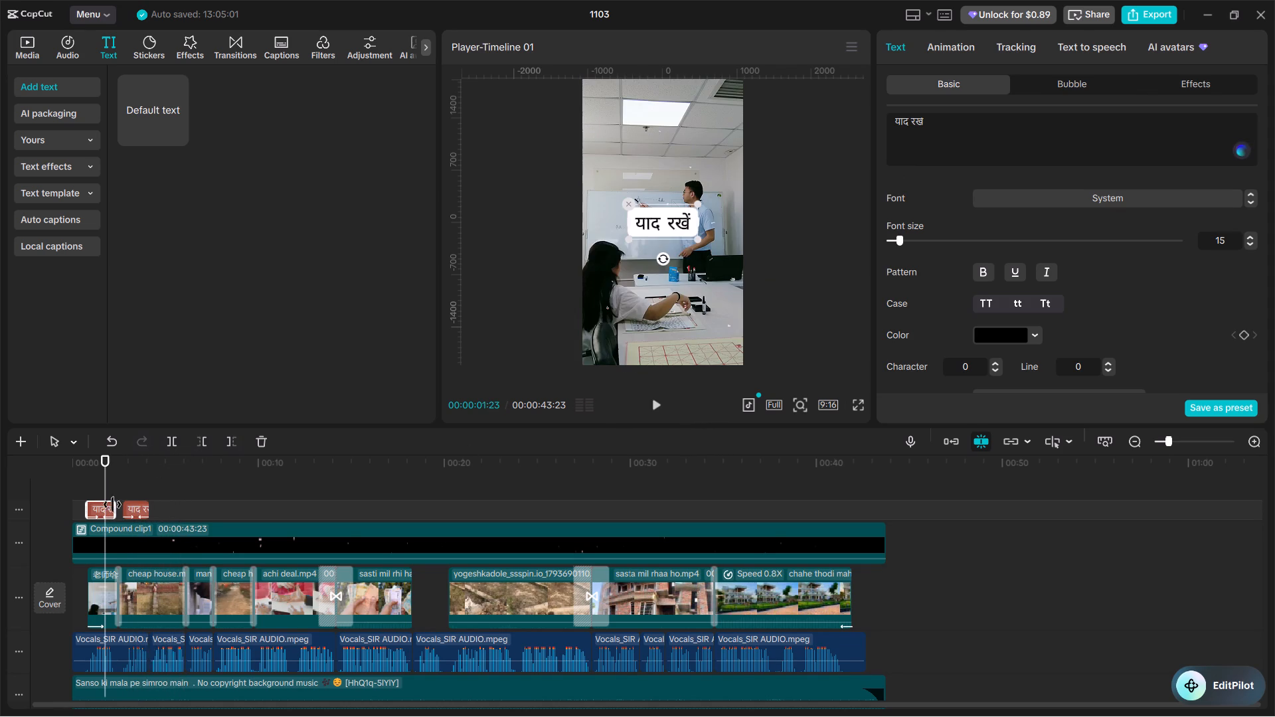
left_click(941, 124)
key("space")
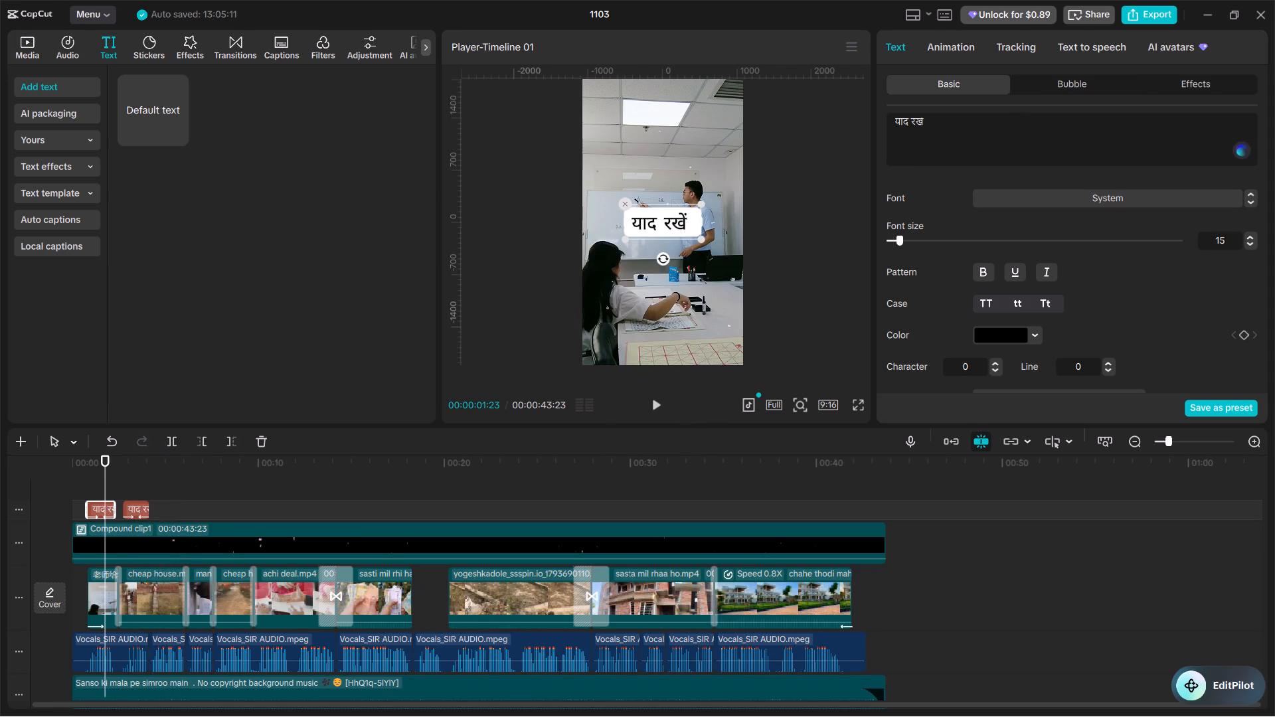
type("!!")
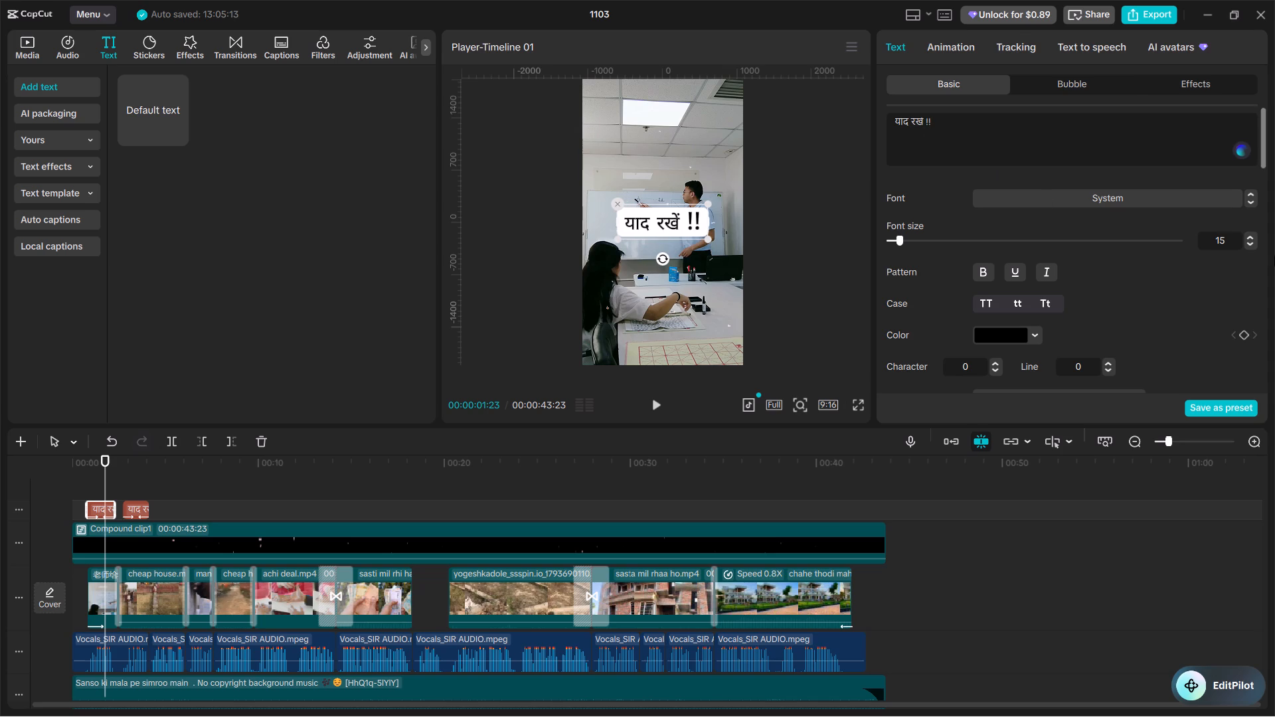
Set the font size of only the "!!" characters in the first text to 10.
left_click_drag(931, 123, 925, 119)
triple_click(1251, 244)
left_click(1251, 244)
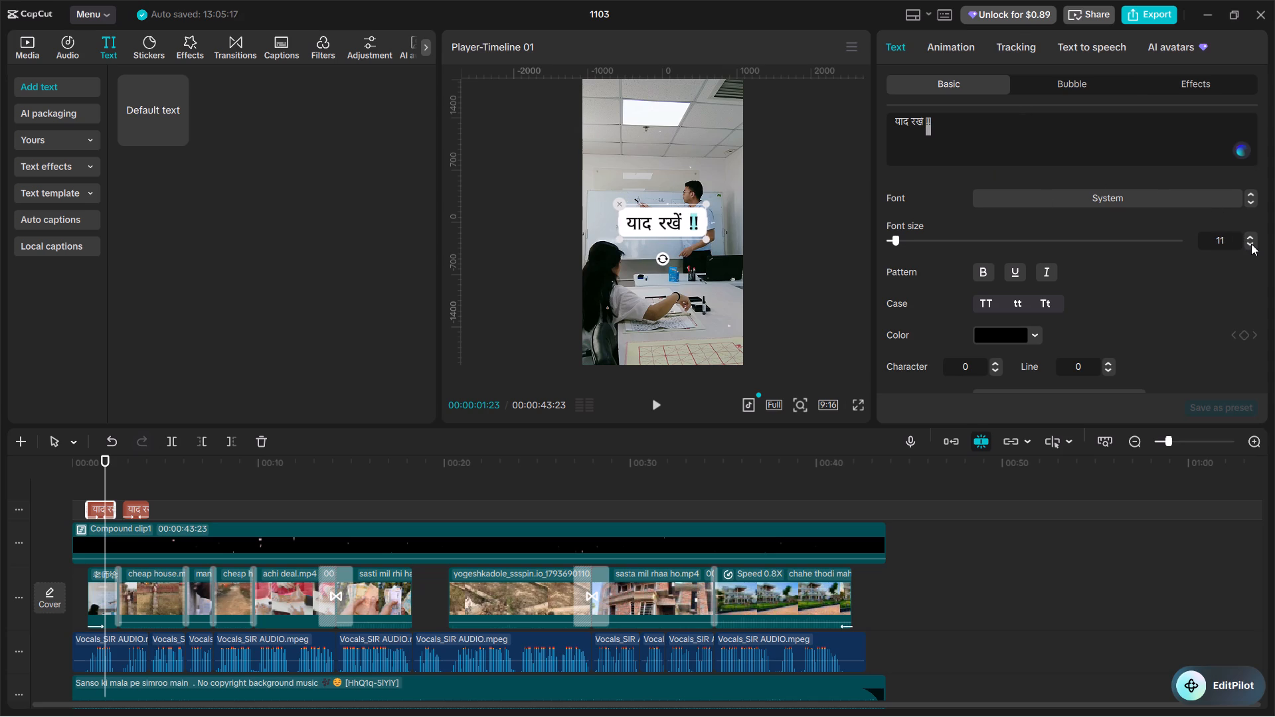
left_click(1251, 244)
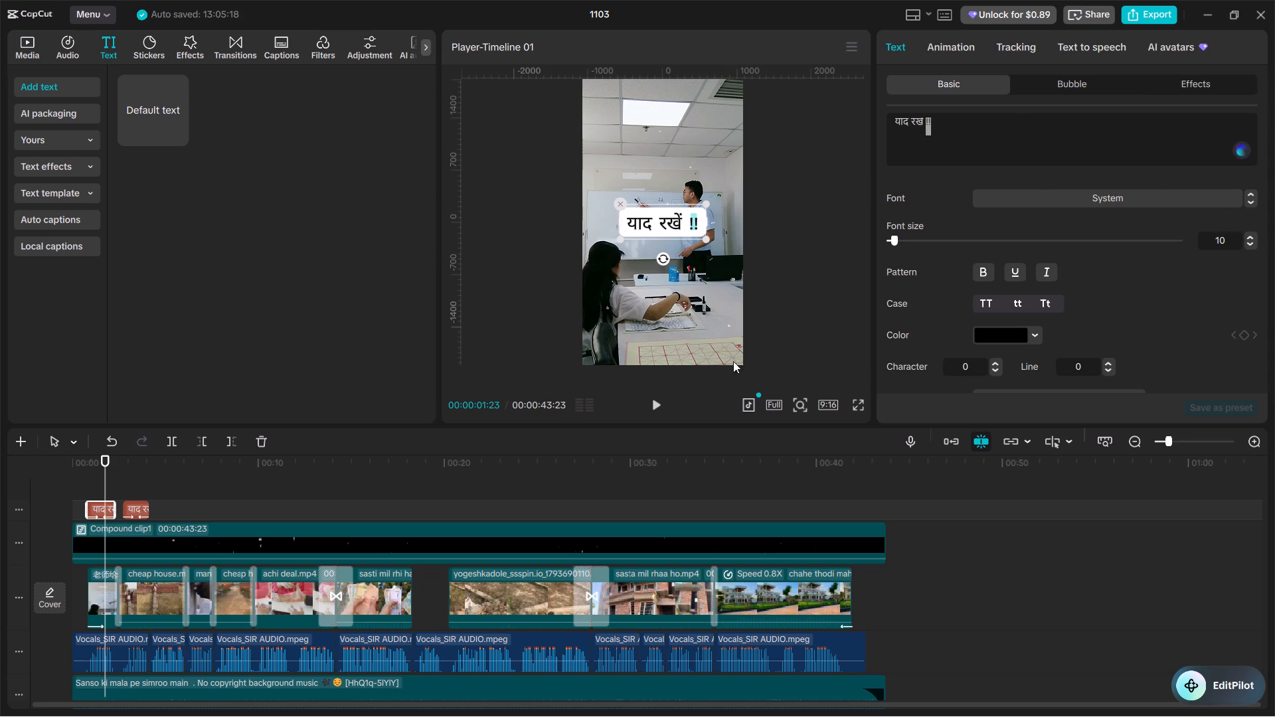
Open the wording of the second, duplicated याद रखें text for editing.
left_click(141, 507)
left_click(131, 479)
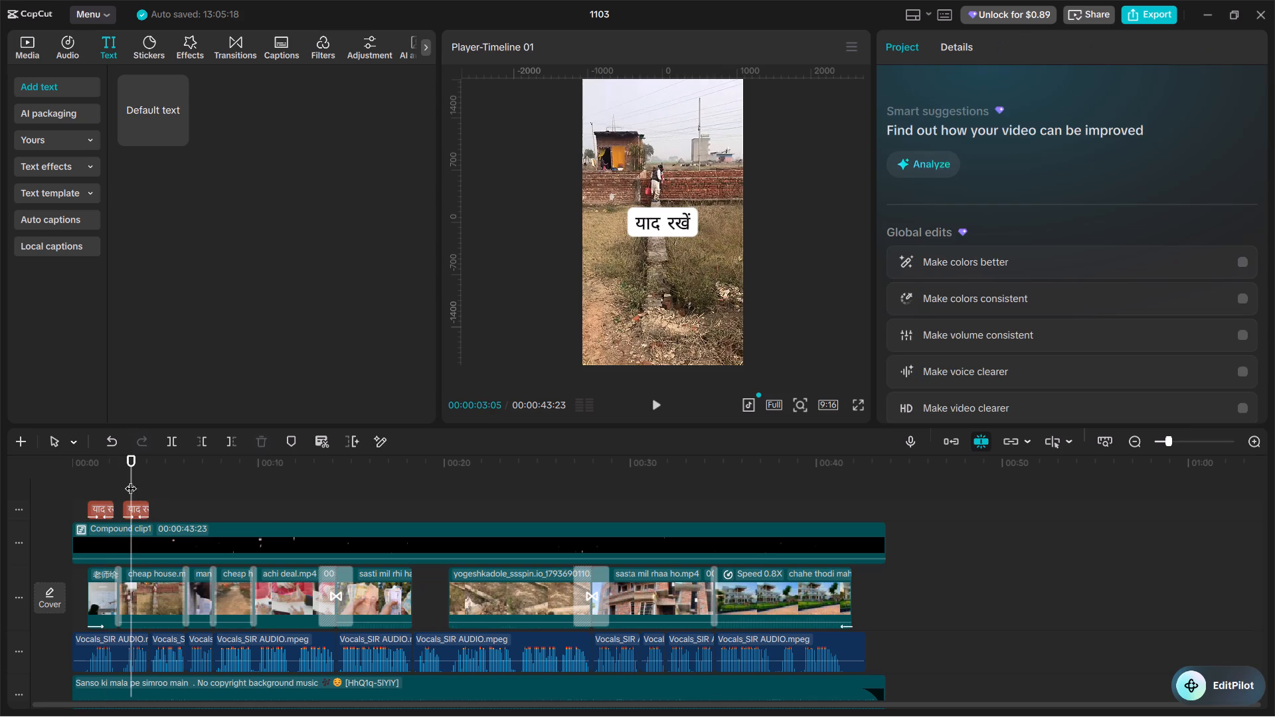
left_click(135, 505)
left_click(946, 119)
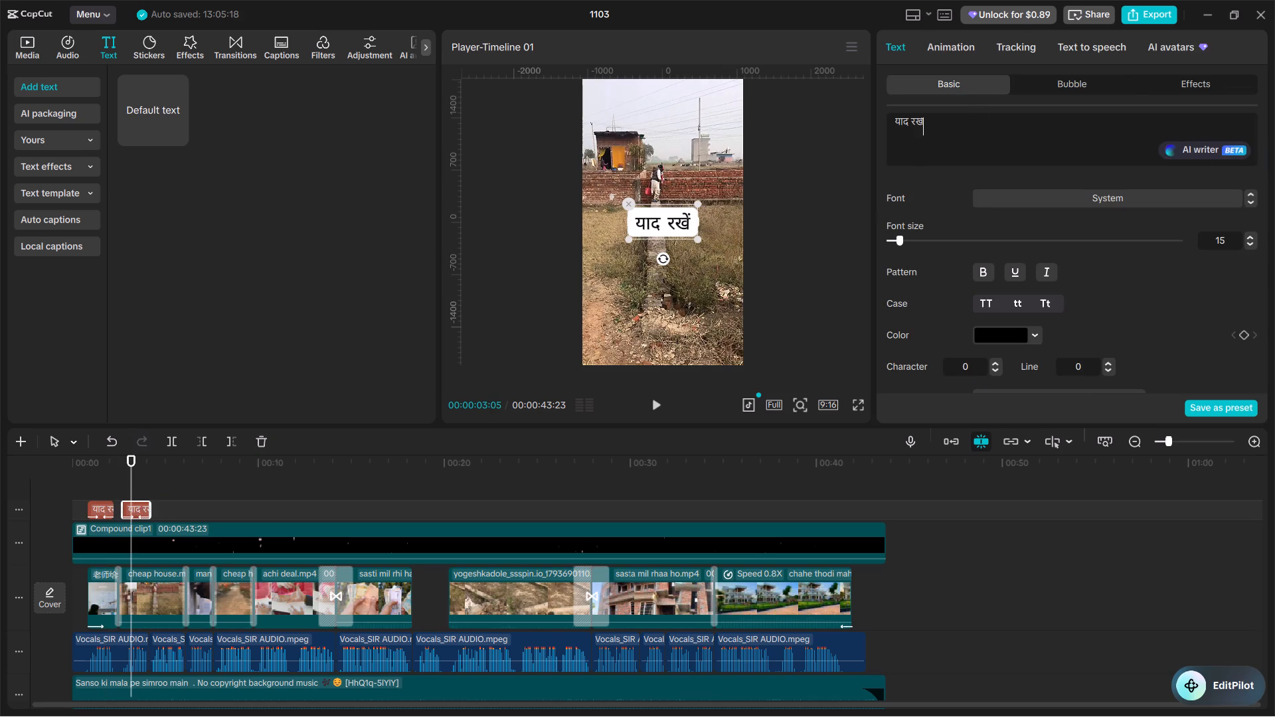
Switch to the Easy Hindi Typing page in Brave and replace its text with सस्ती प्रॉपर्टी मतलब.
left_click(1207, 9)
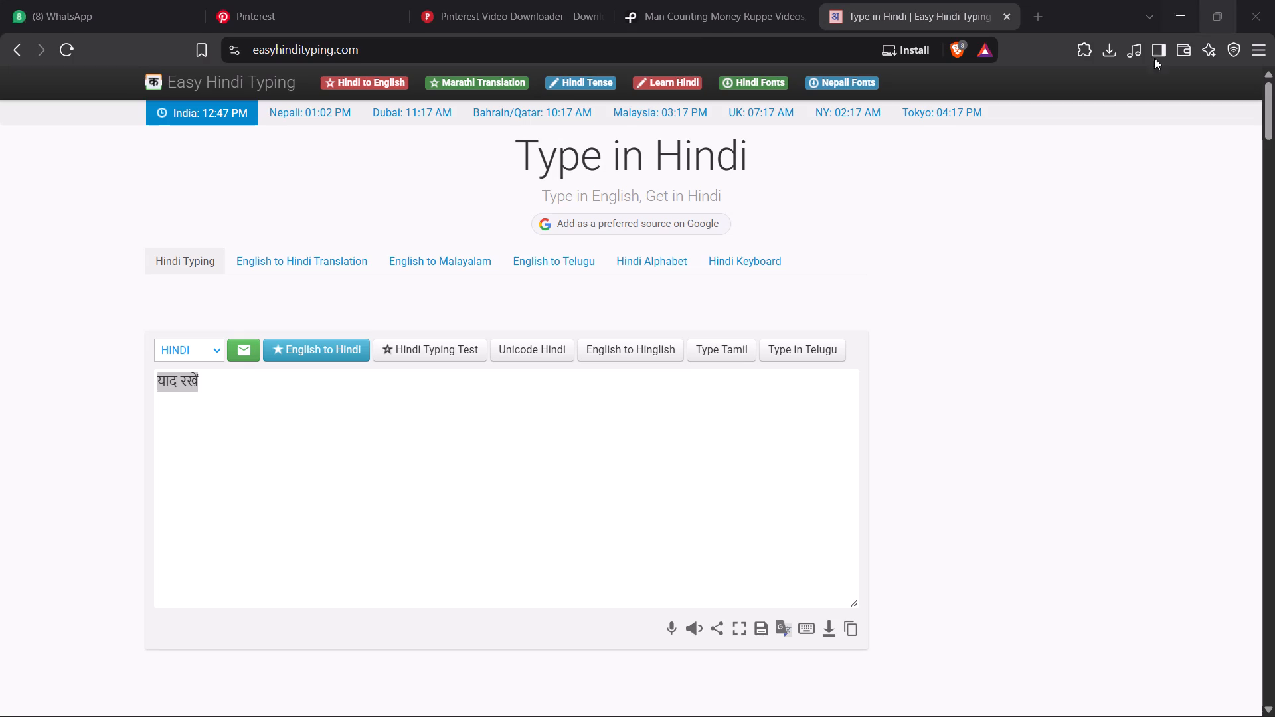
type("ss")
left_click(443, 388)
type("as")
key("ctrl+a")
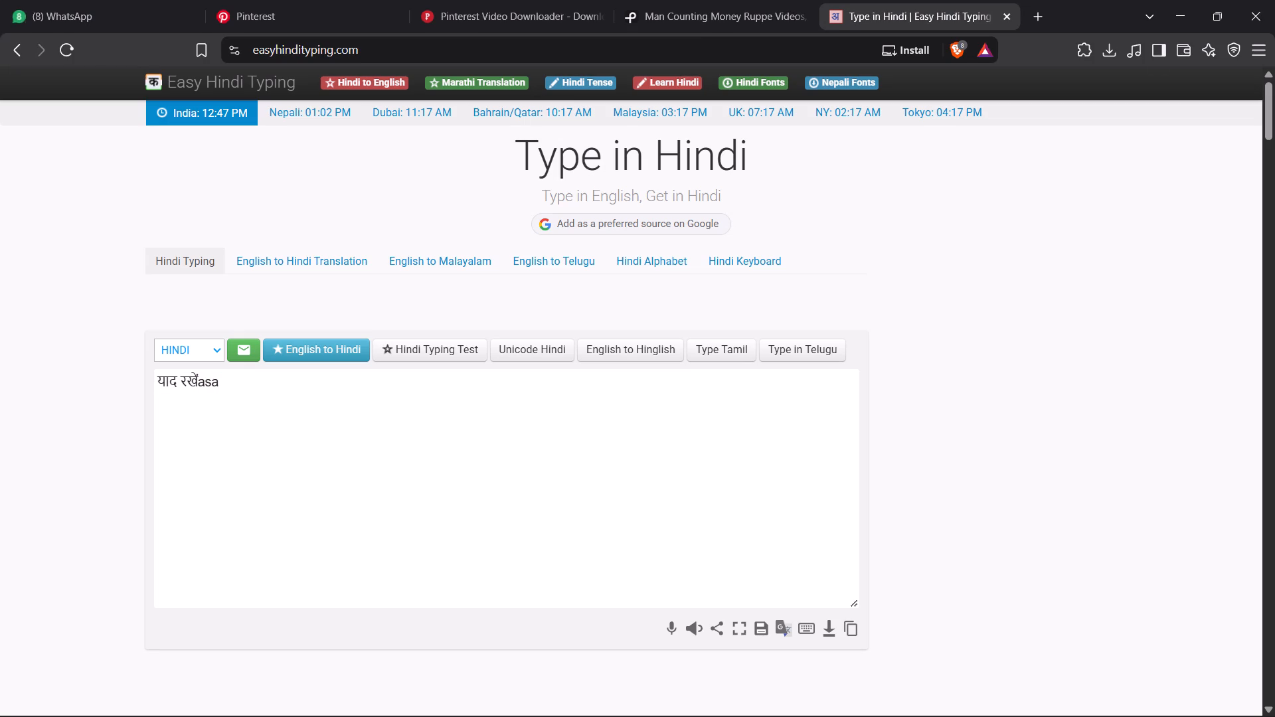
key("ctrl+a")
left_click_drag(299, 380, 137, 367)
key("s")
key("a")
key("s")
key("t")
key("i")
key("space")
key("p")
key("r")
type("op")
type("er")
key("t")
key("y")
key("space")
type("matlab")
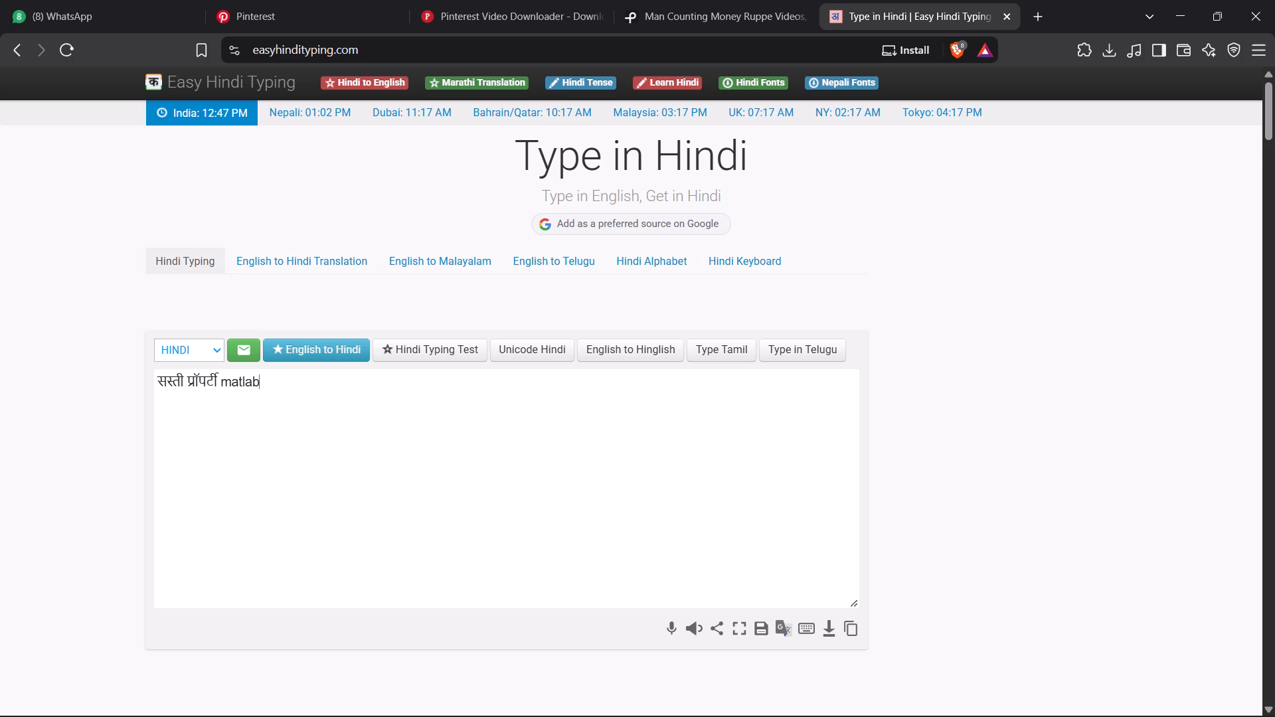
key("space")
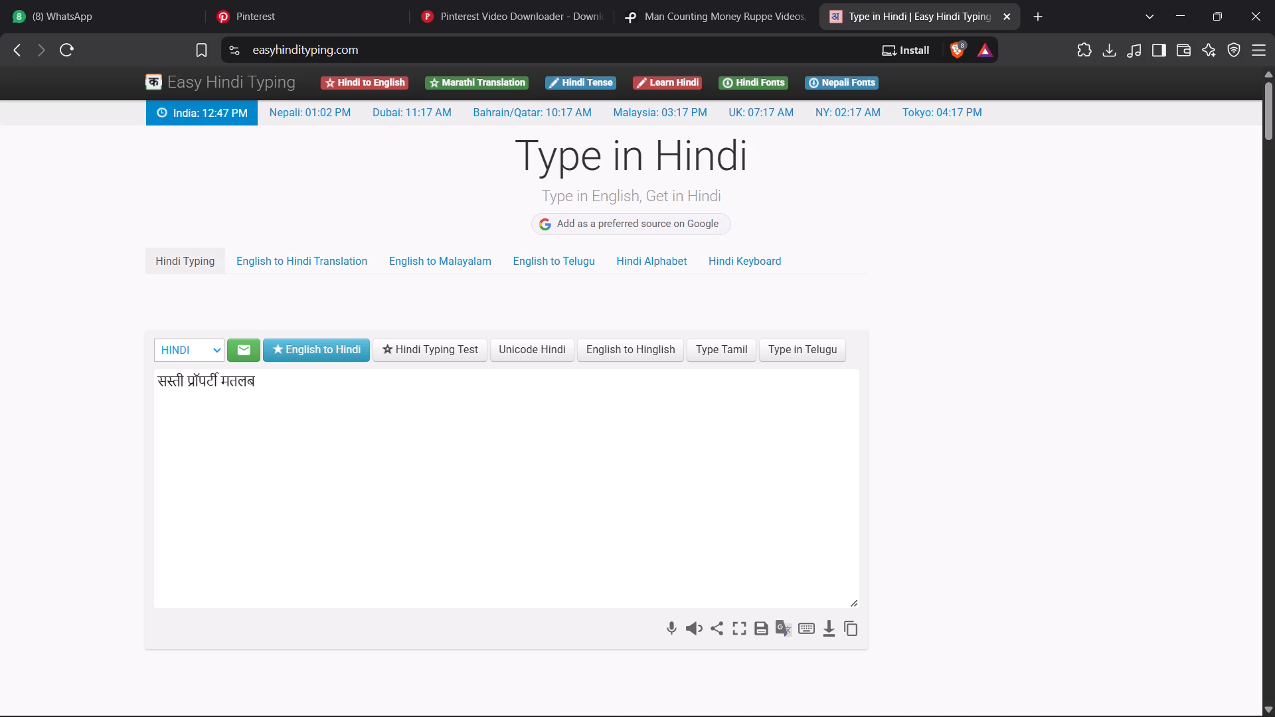
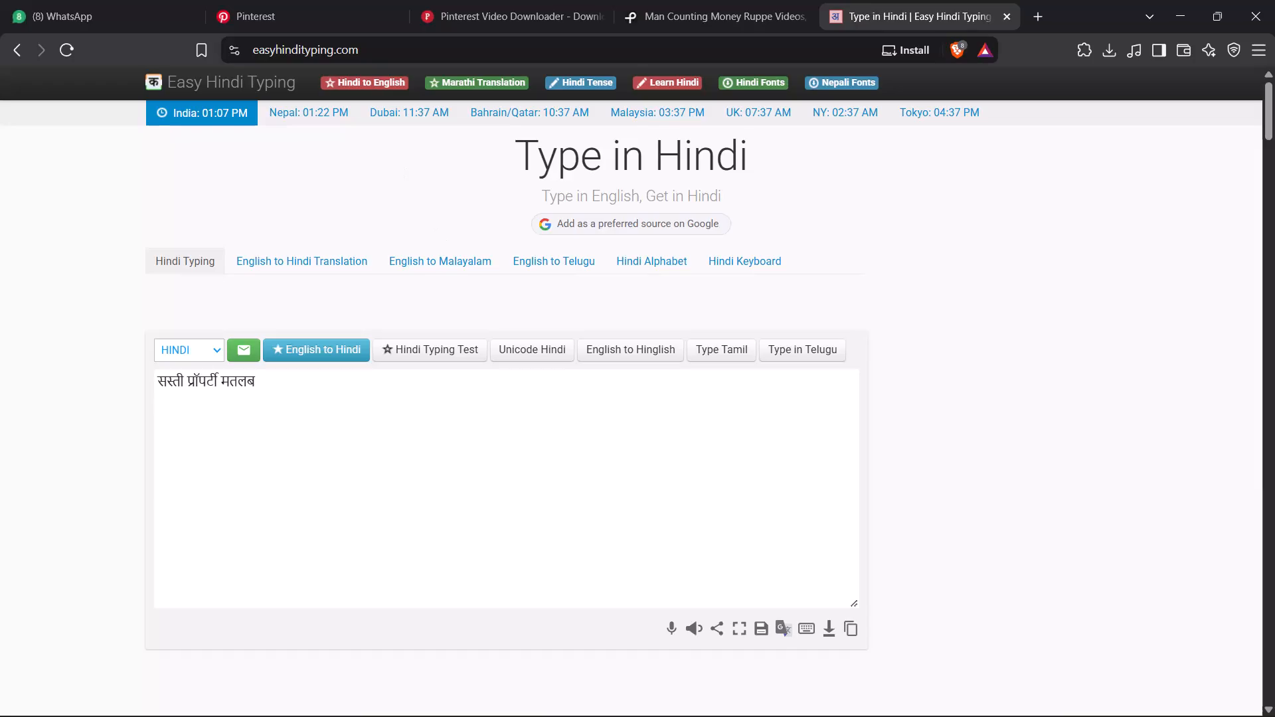
Copy the whole phrase सस्ती प्रॉपर्टी मतलब from the Easy Hindi Typing text box.
left_click_drag(275, 390, 274, 390)
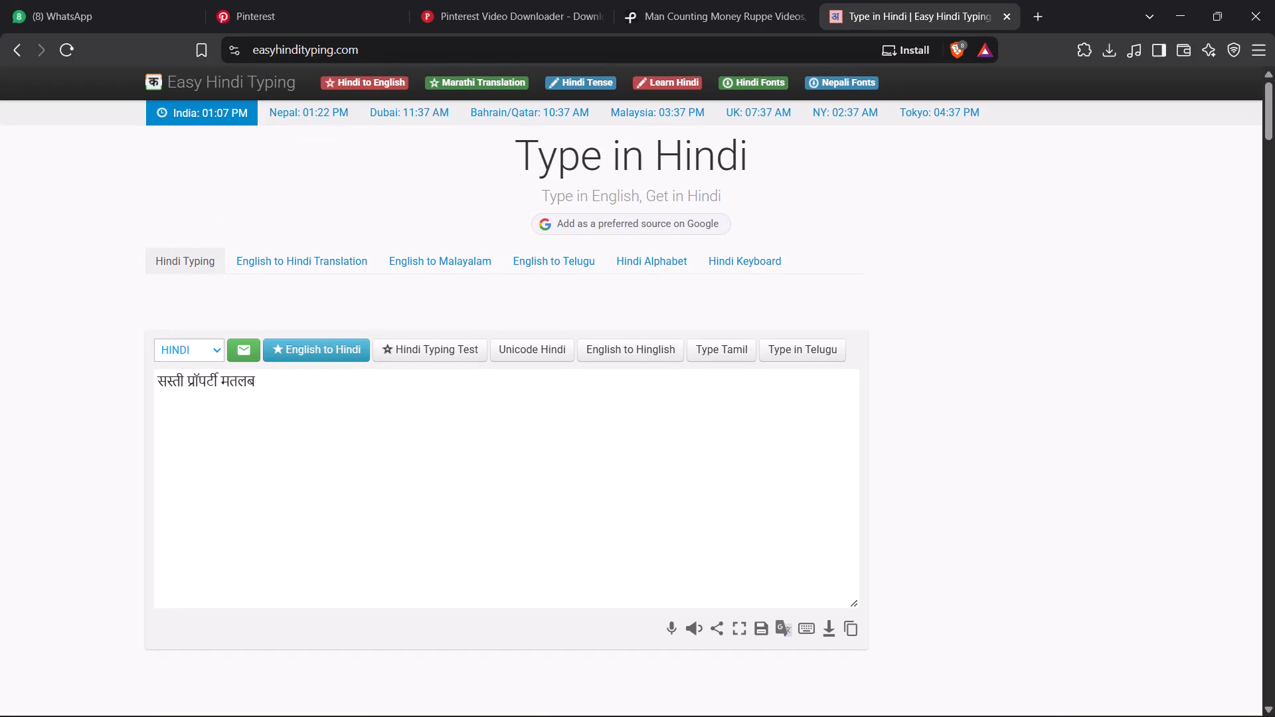
left_click_drag(274, 390, 114, 372)
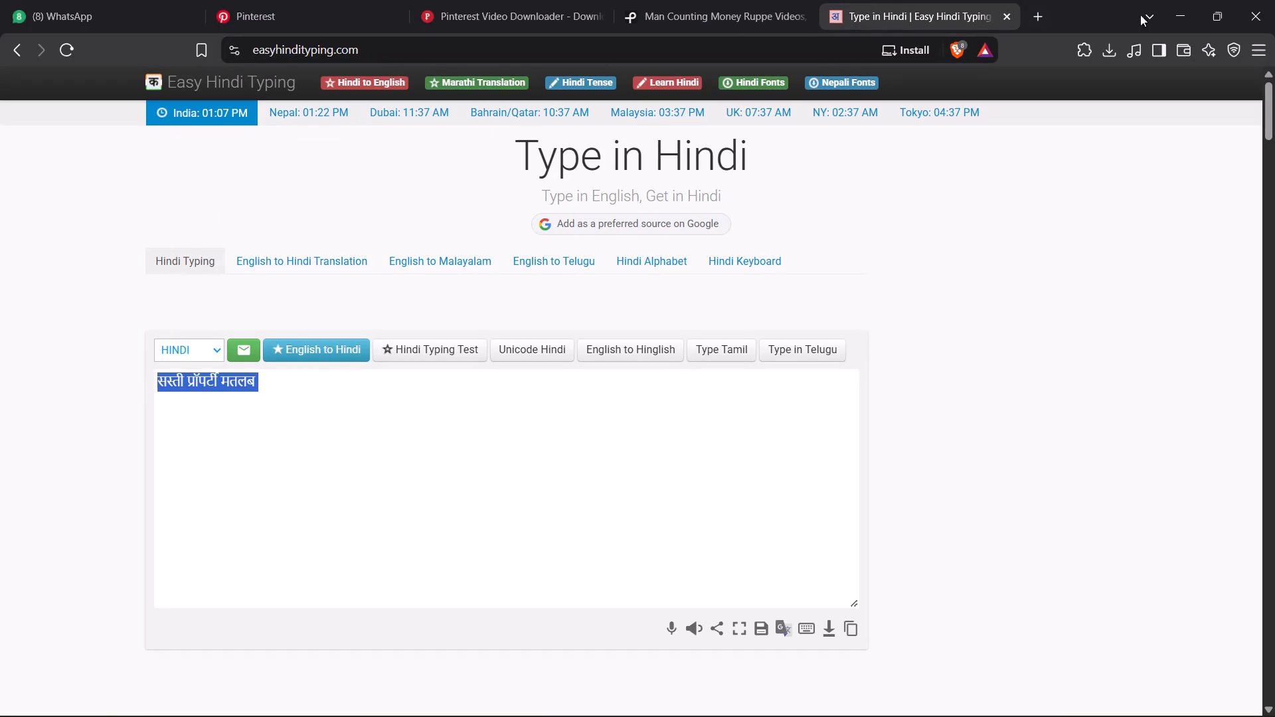
key("ctrl+c")
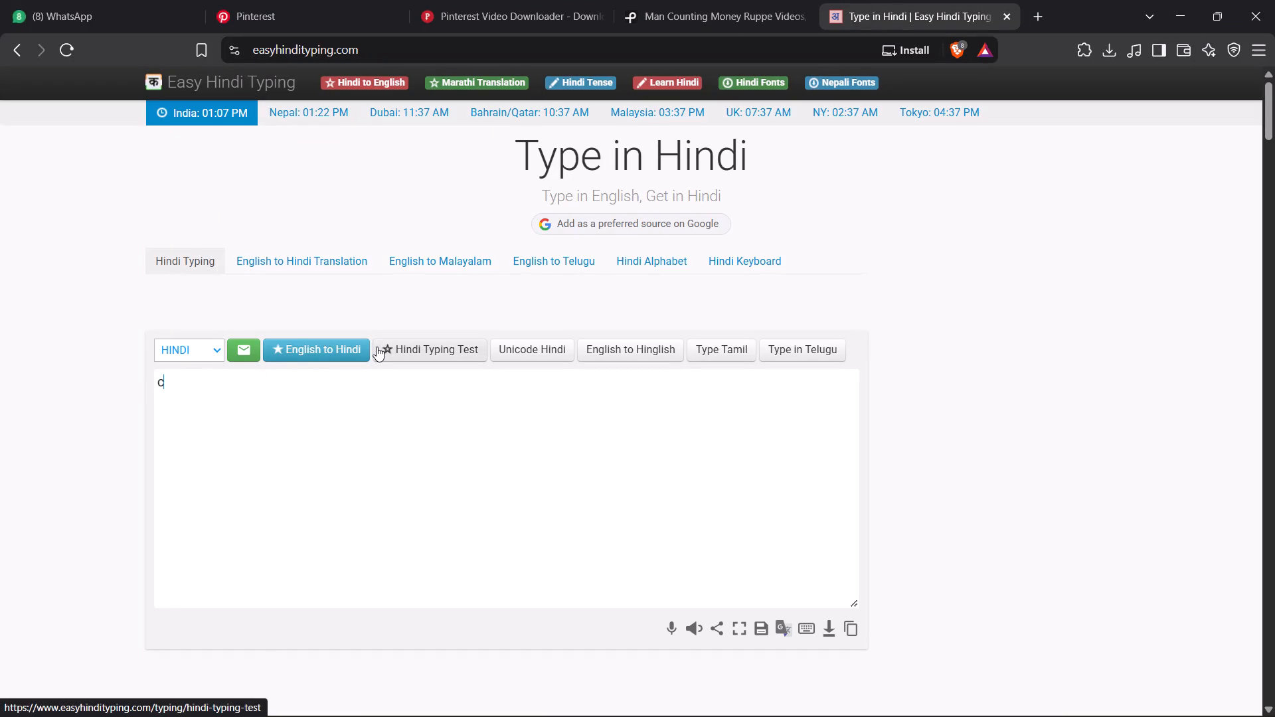
key("ctrl+z")
right_click(230, 380)
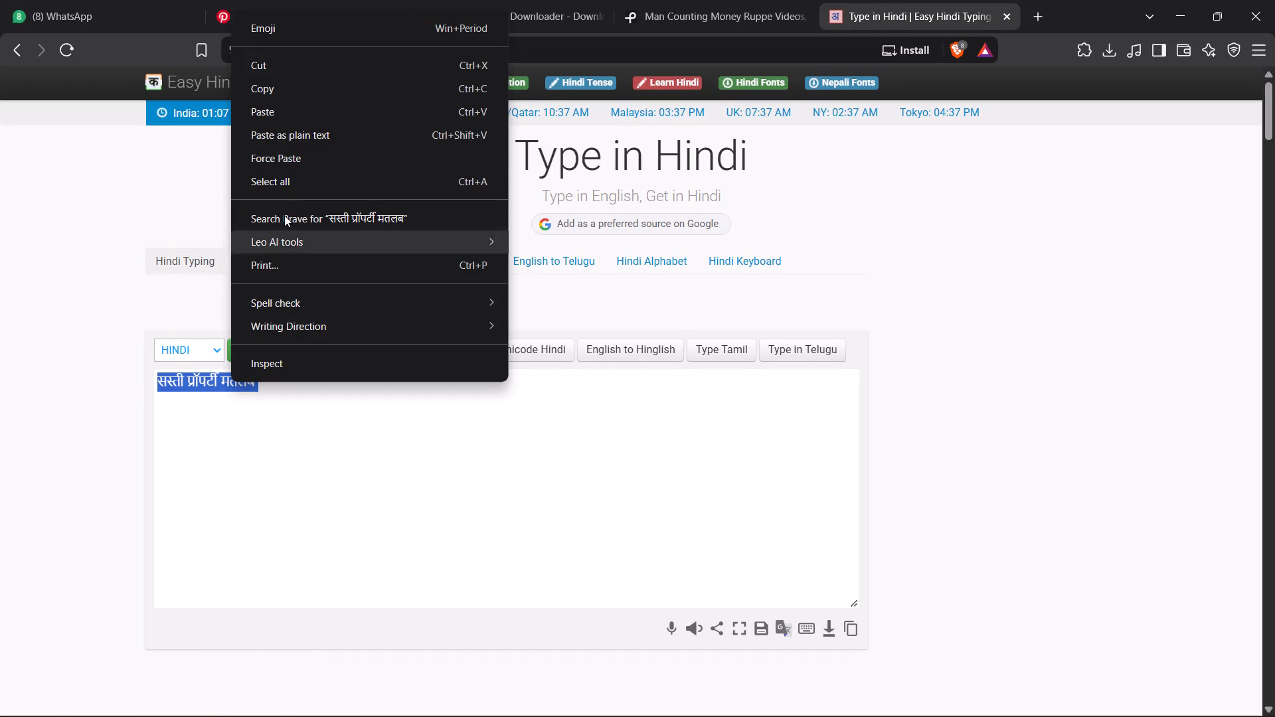
left_click(311, 92)
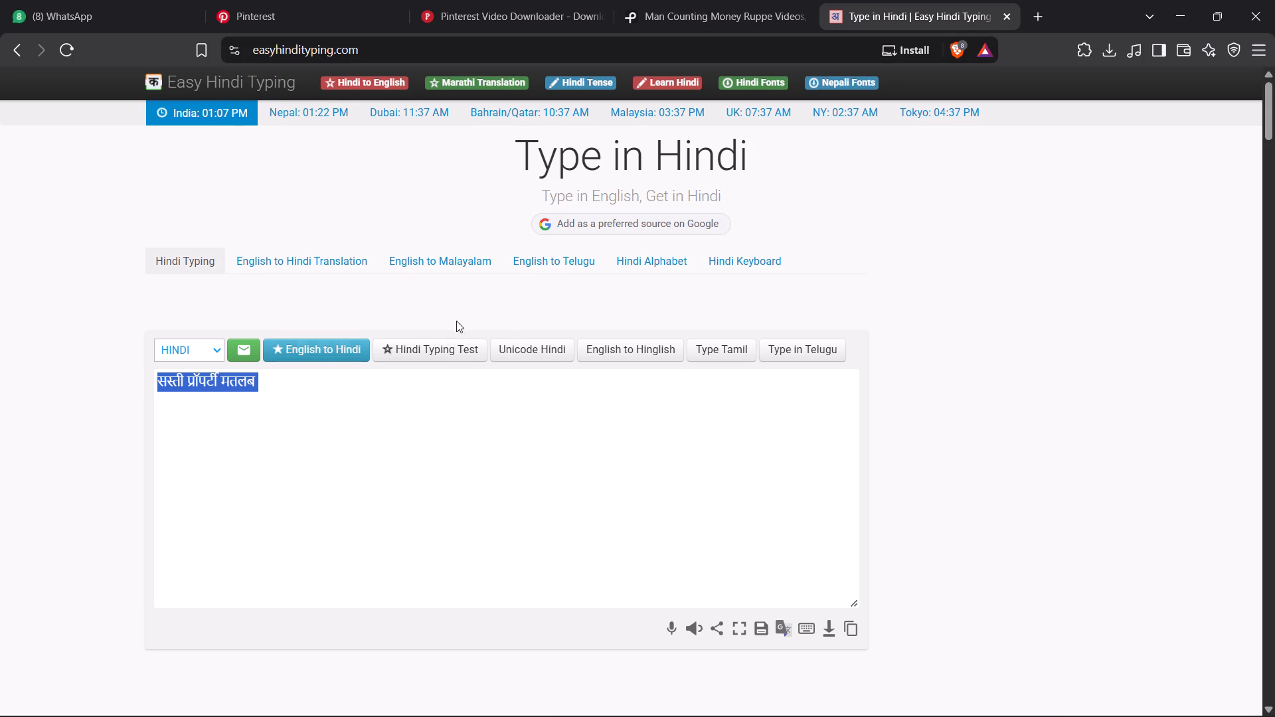
Switch back to CapCut and replace the second याद रखें text's wording with the copied सस्ती प्रॉपर्टी मतलब.
left_click(1189, 2)
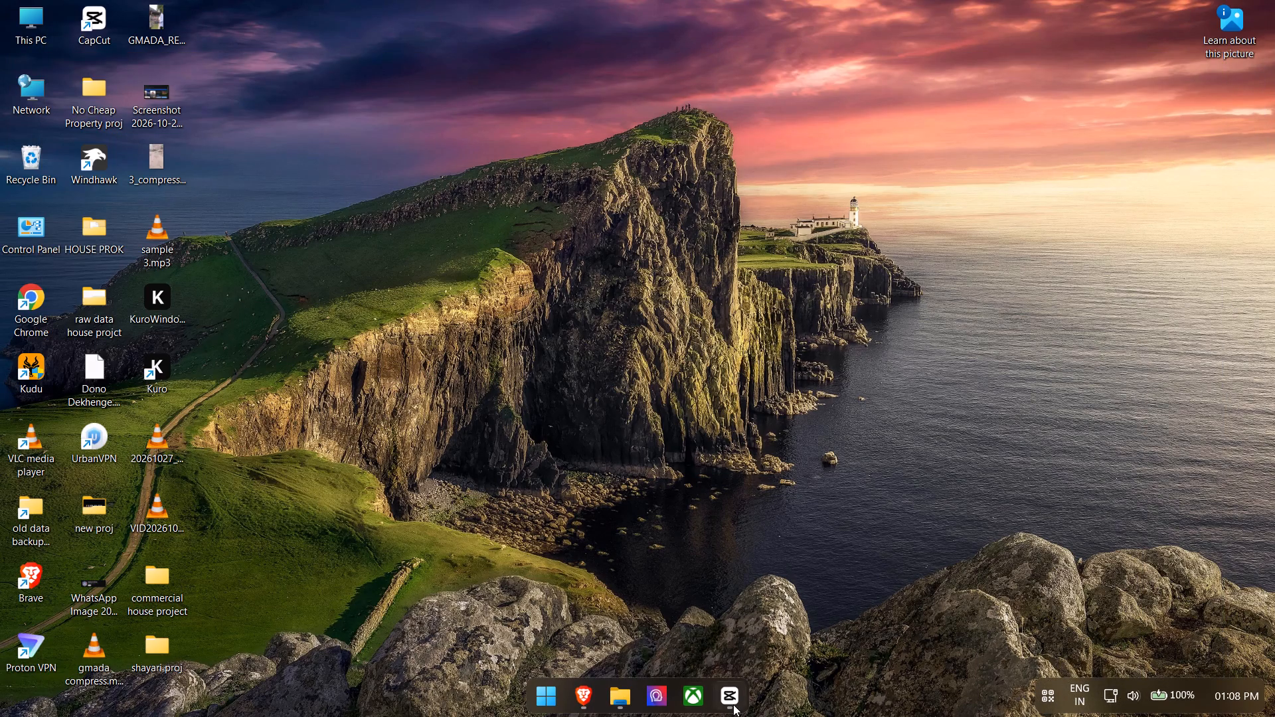
left_click(734, 703)
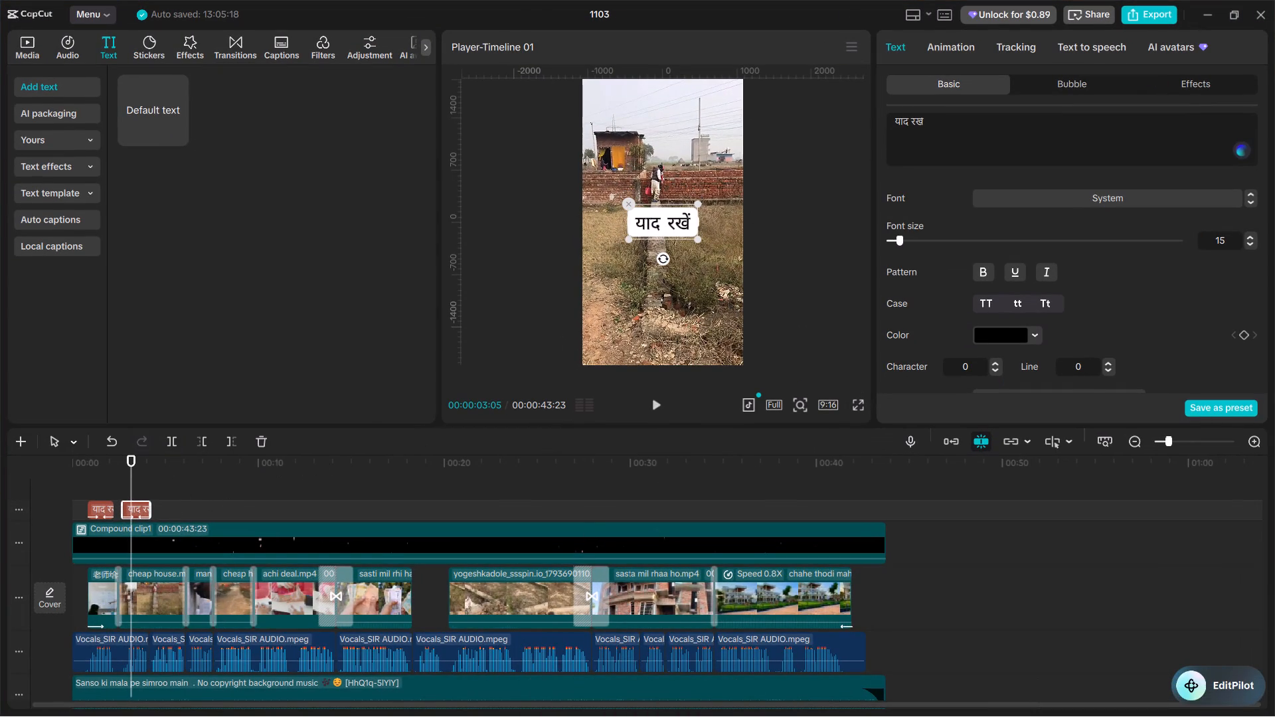
double_click(934, 121)
key("ctrl+a")
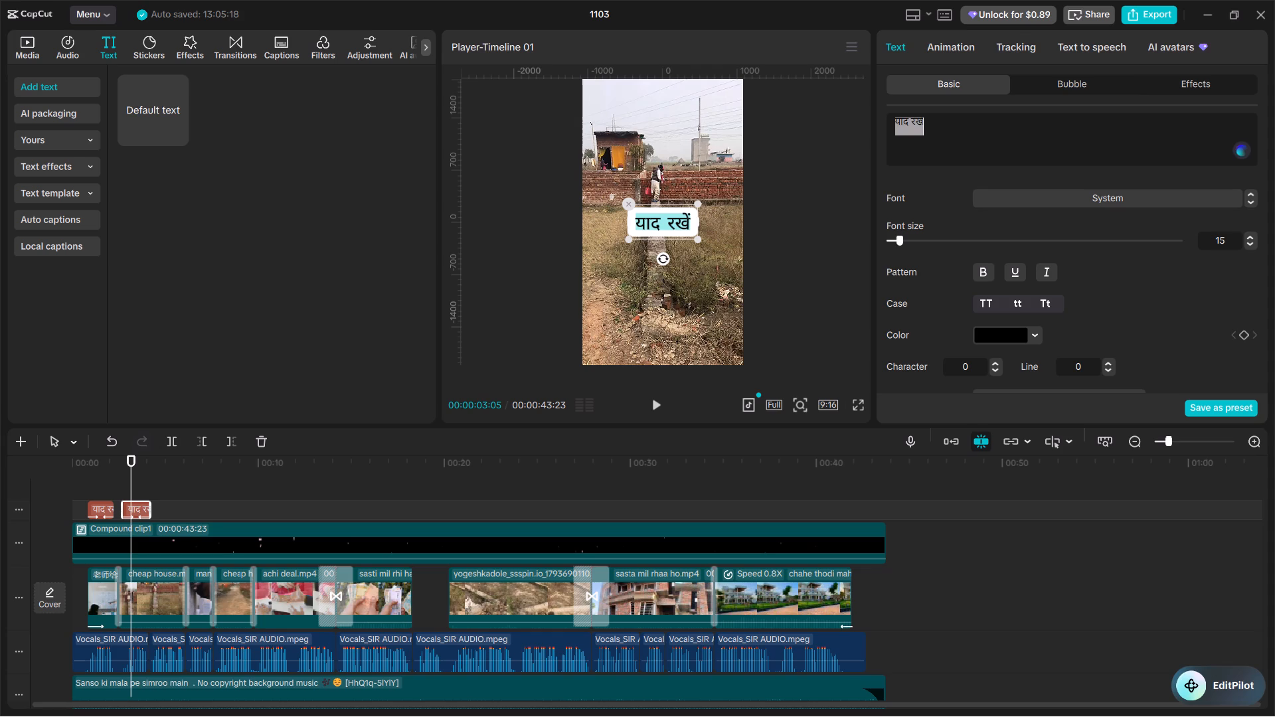
key("ctrl+v")
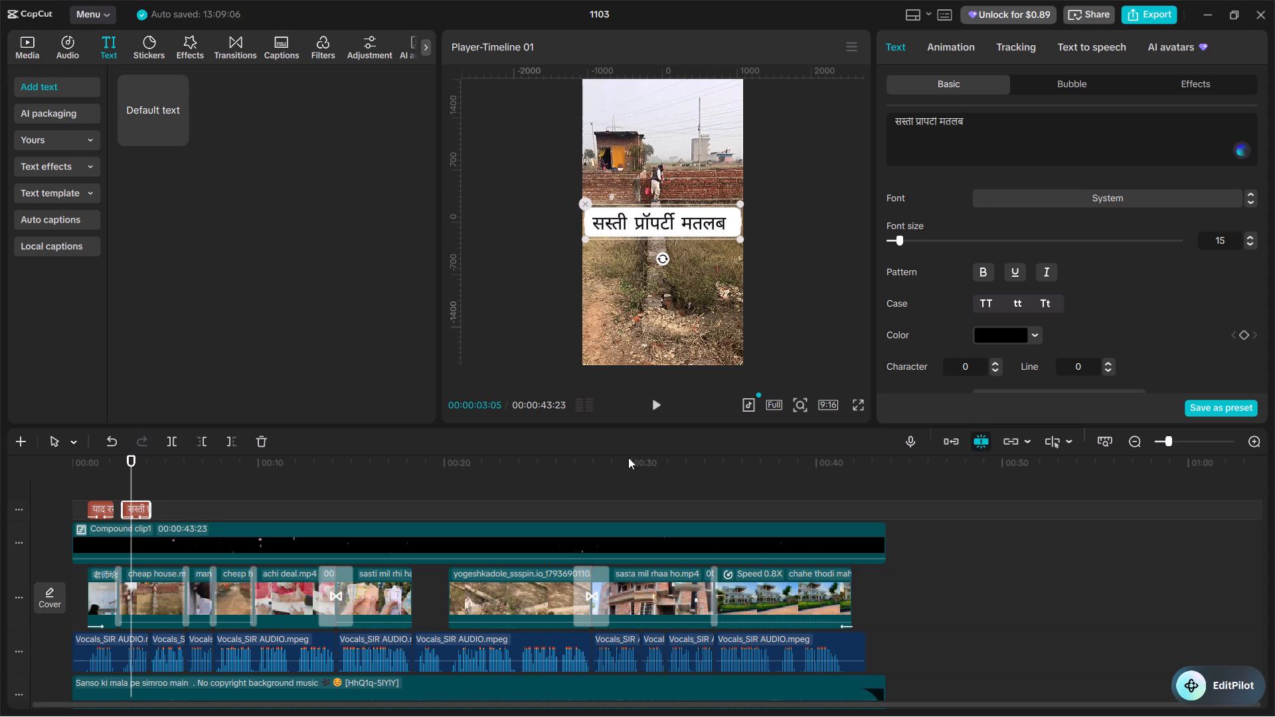
Move the playhead to the start of the सस्ती प्रॉपर्टी मतलब text to check it against the vocals.
left_click(127, 486)
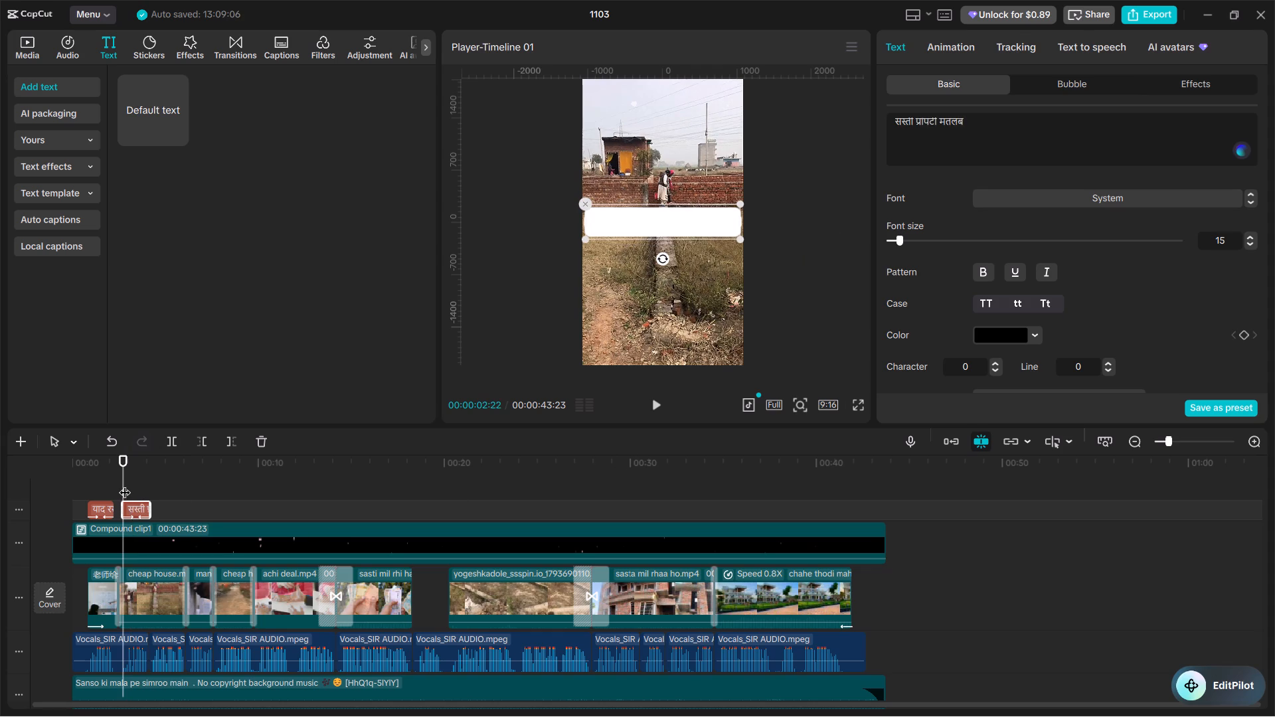
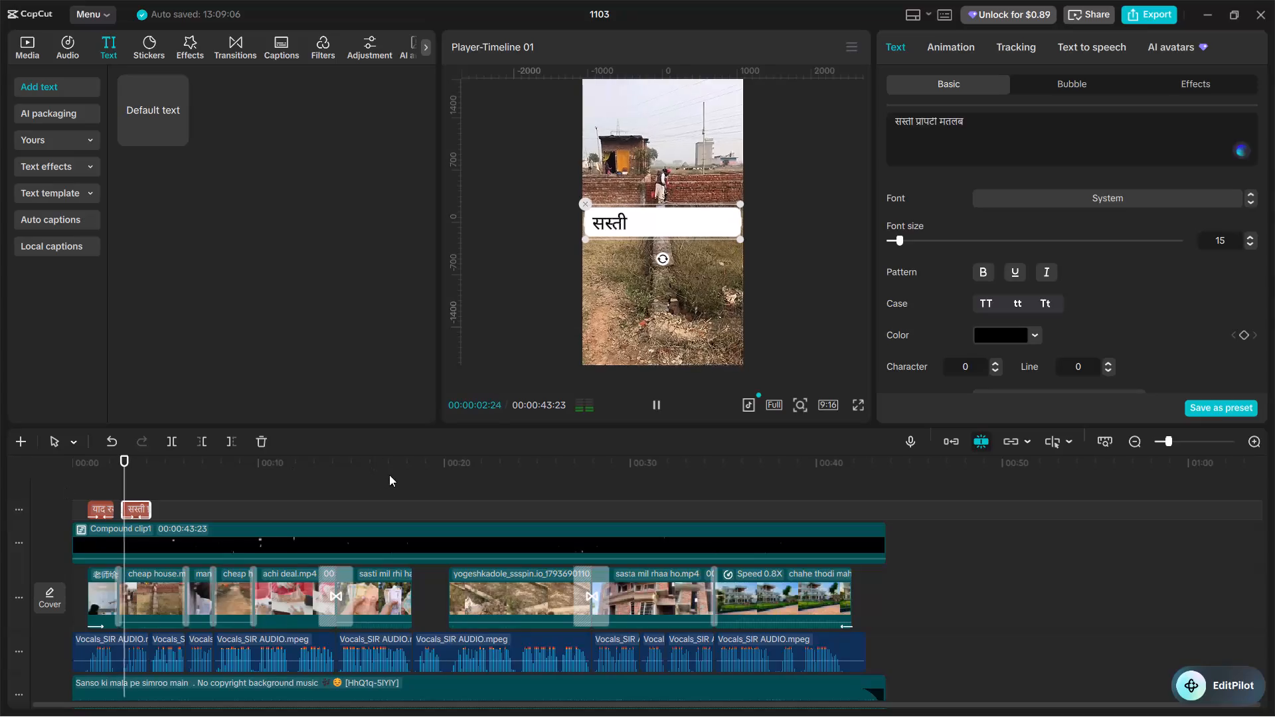
Check the सस्ती प्रॉपर्टी मतलब caption against the vocals and shorten its wording to सस्ती प्रॉपर्टी.
key("space")
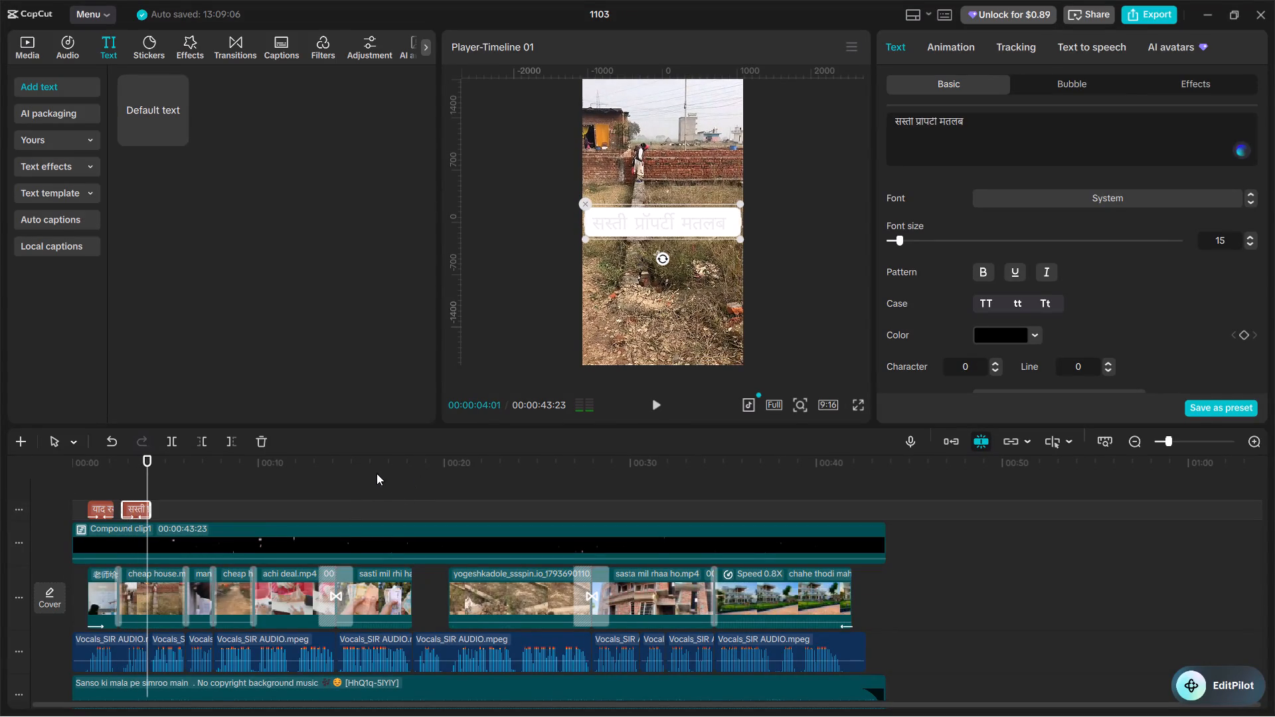
key("space")
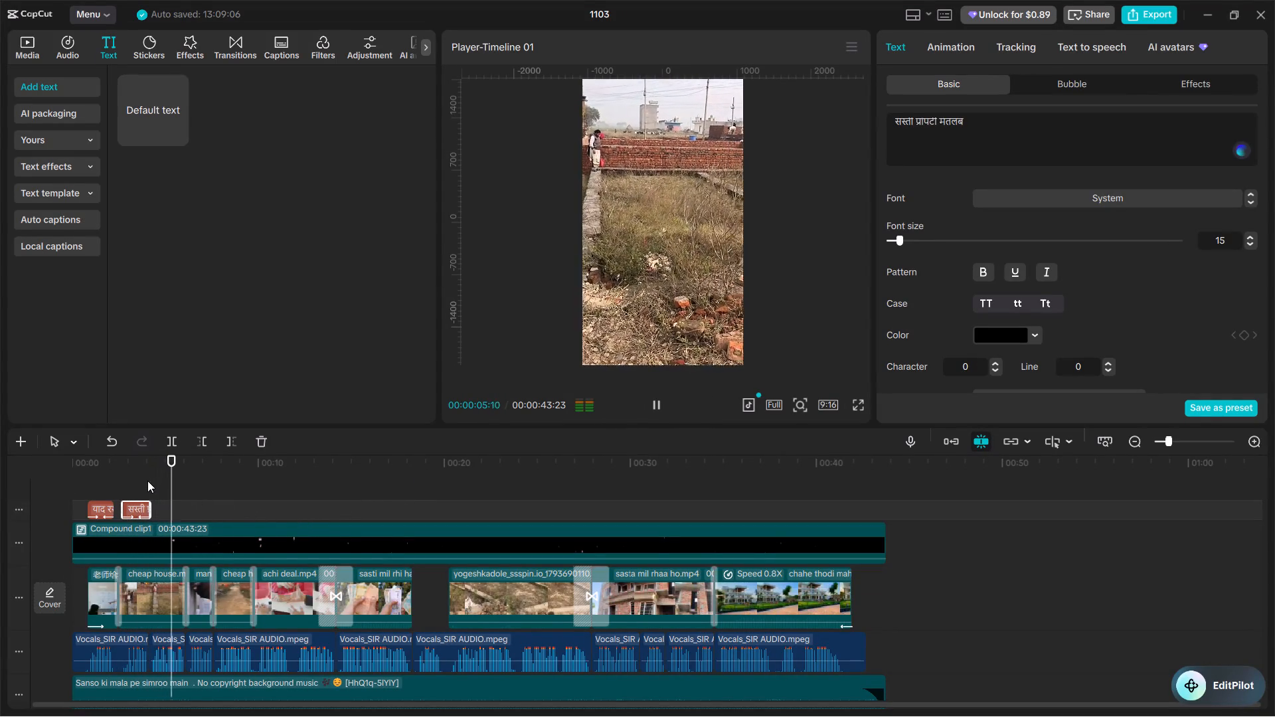
key("space")
left_click(138, 485)
left_click(137, 485)
key("space")
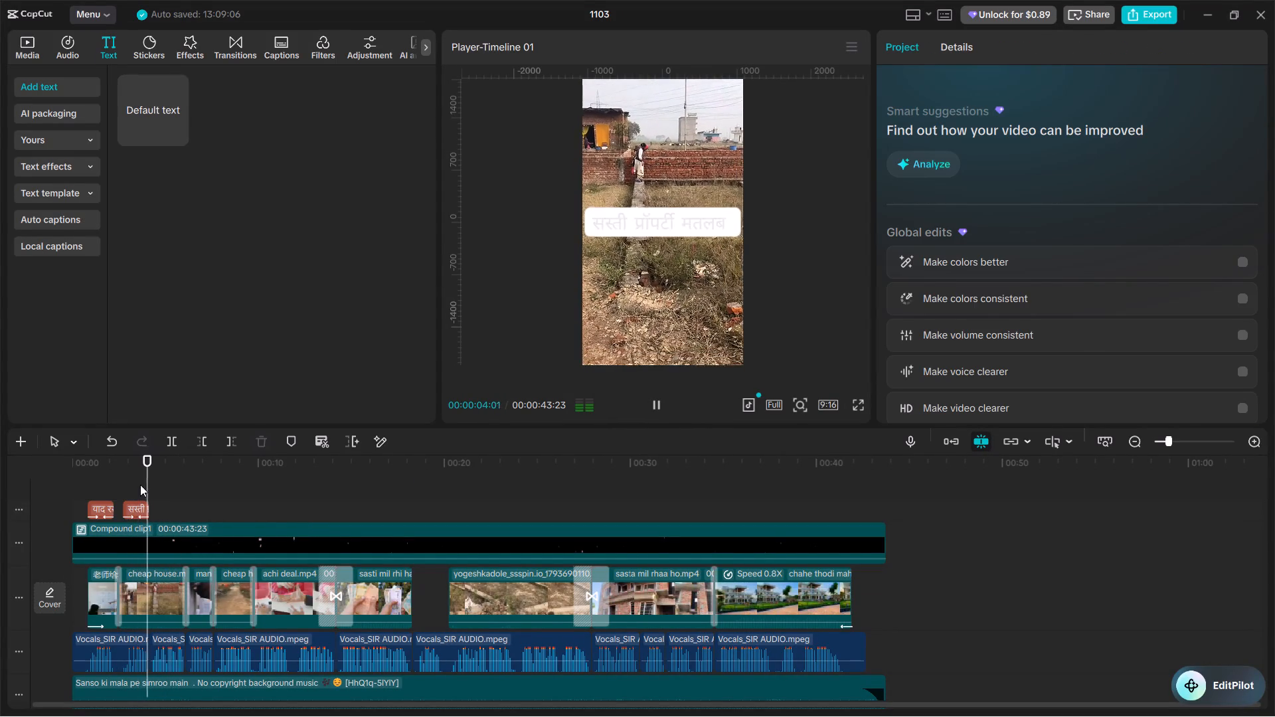
key("space")
left_click(147, 510)
left_click_drag(974, 125, 959, 123)
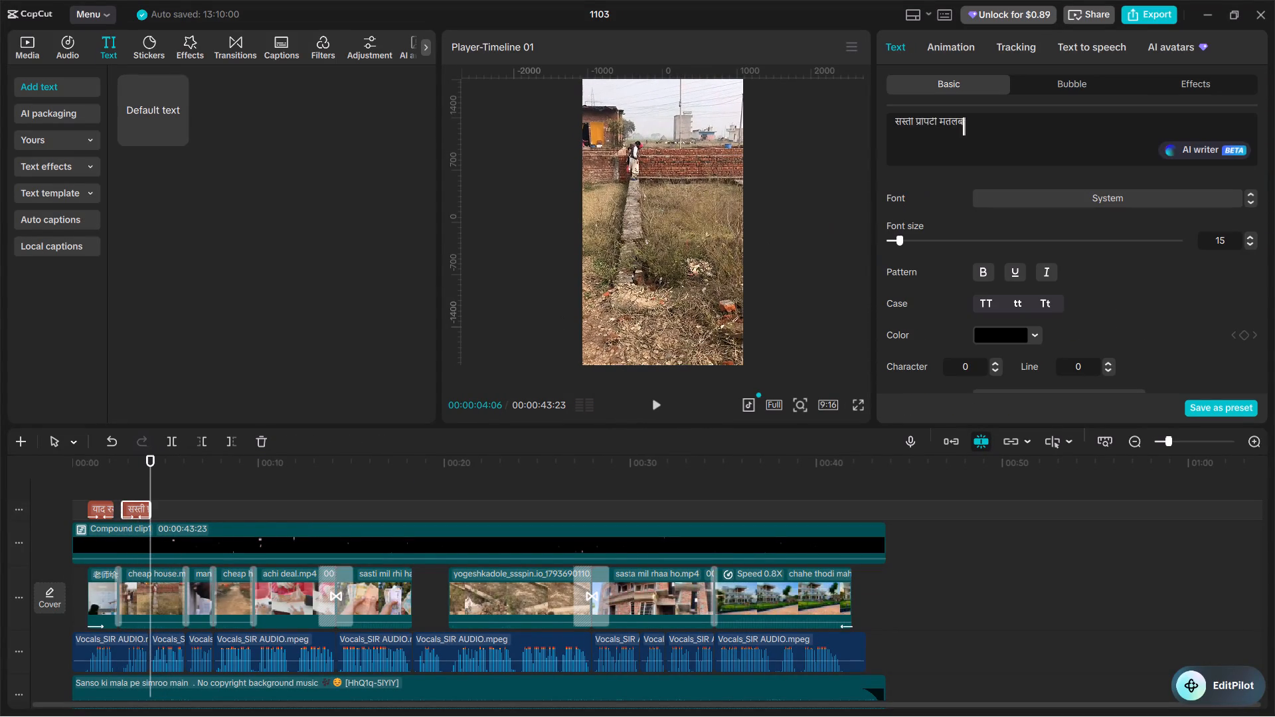
left_click_drag(959, 123, 938, 120)
key("BackSpace")
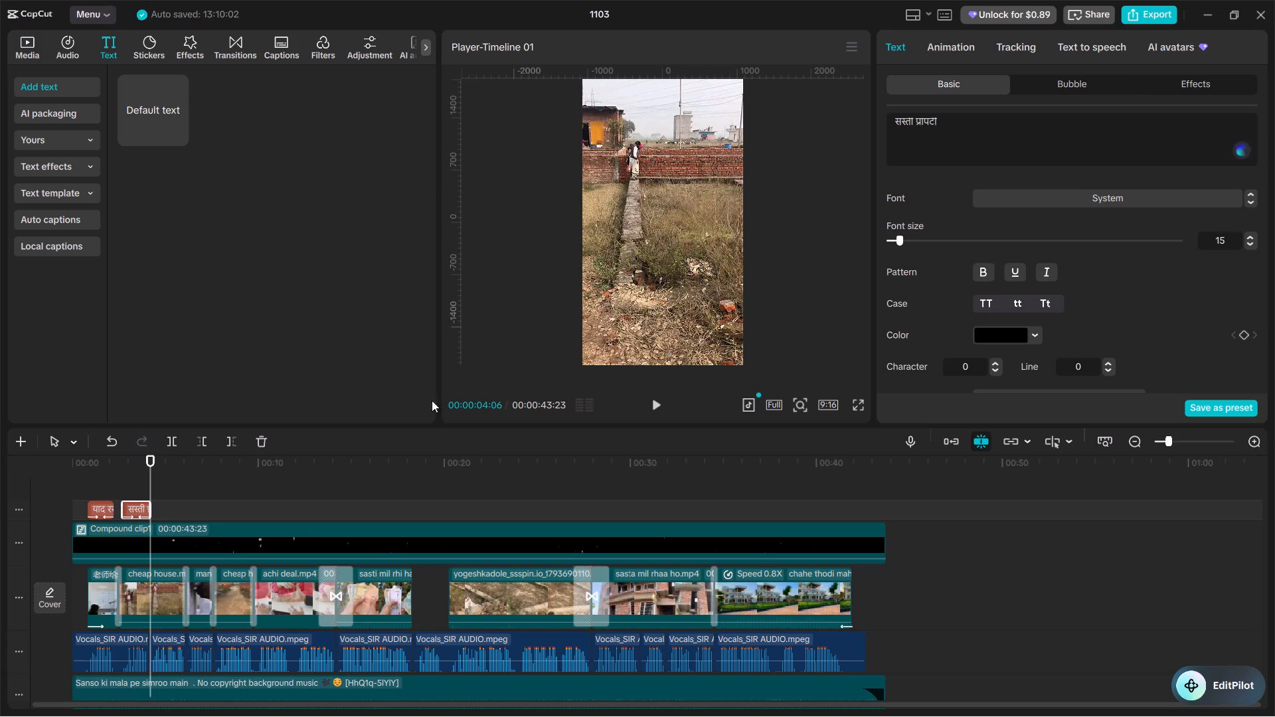
Find the Type 2 typewriter animation and apply it as the सस्ती प्रॉपर्टी caption's In animation with a 0.7 s duration.
left_click(117, 493)
key("space")
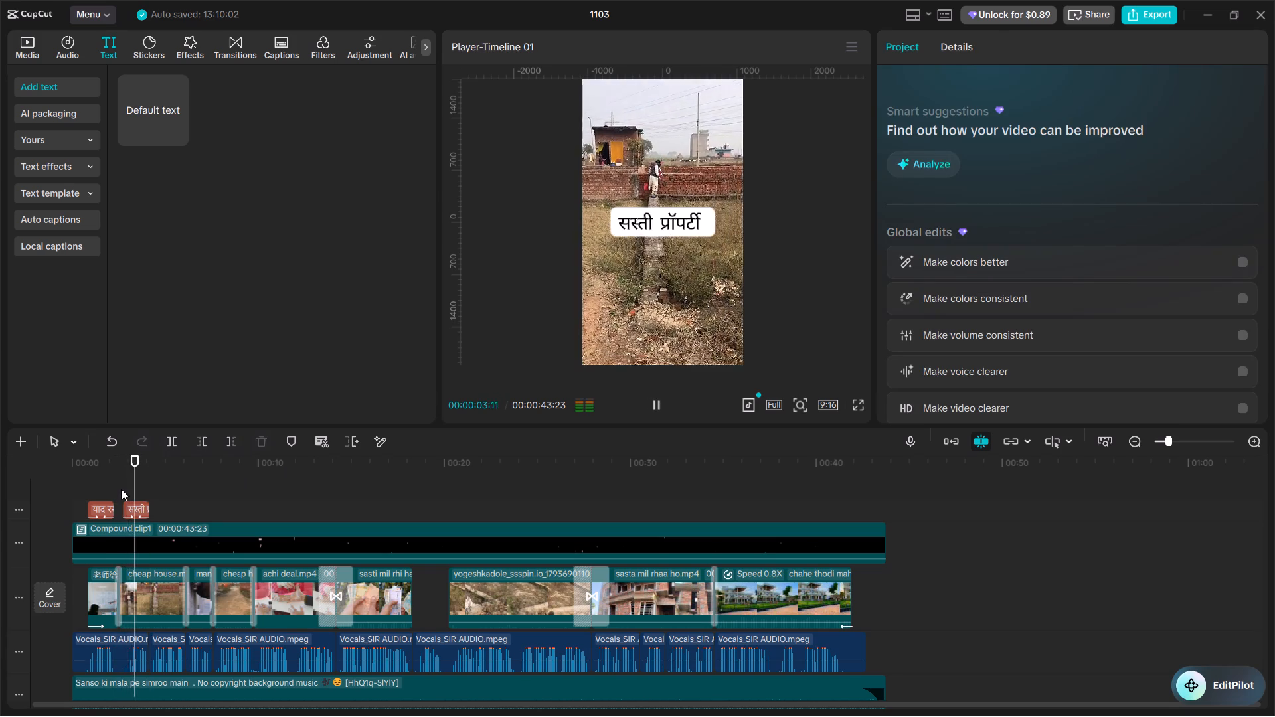
key("space")
left_click(147, 483)
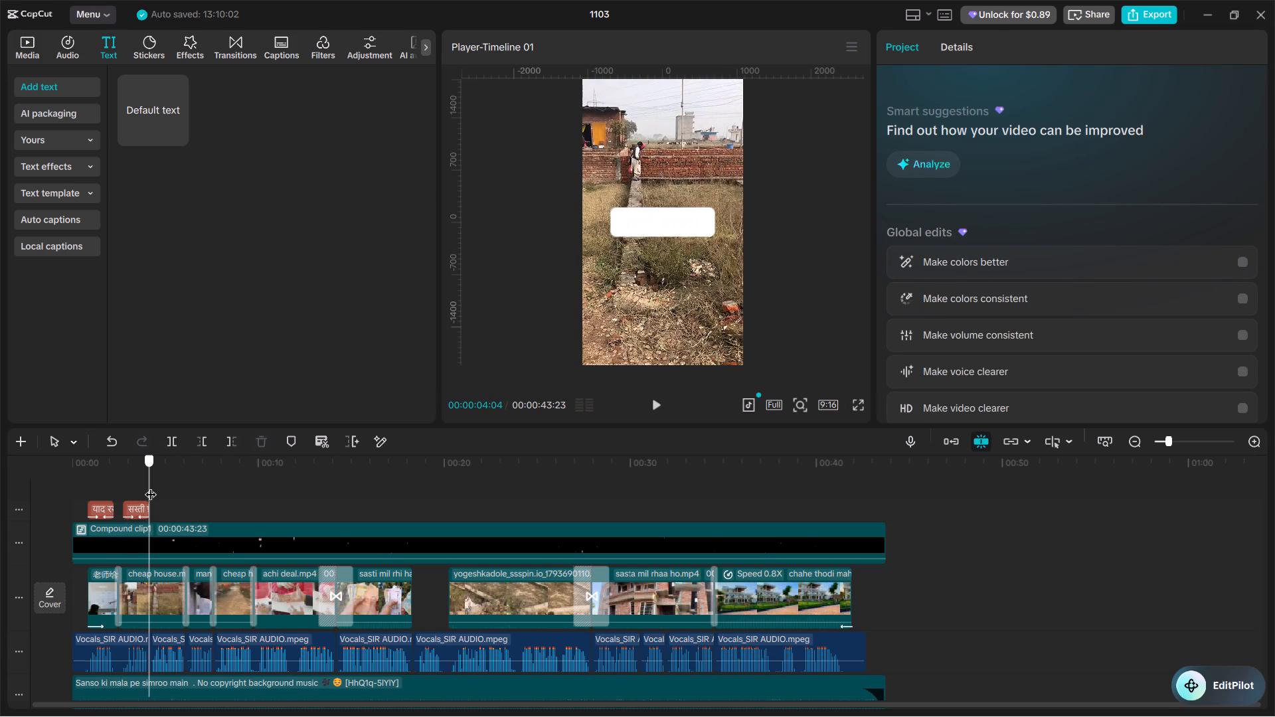
key("space")
left_click(139, 485)
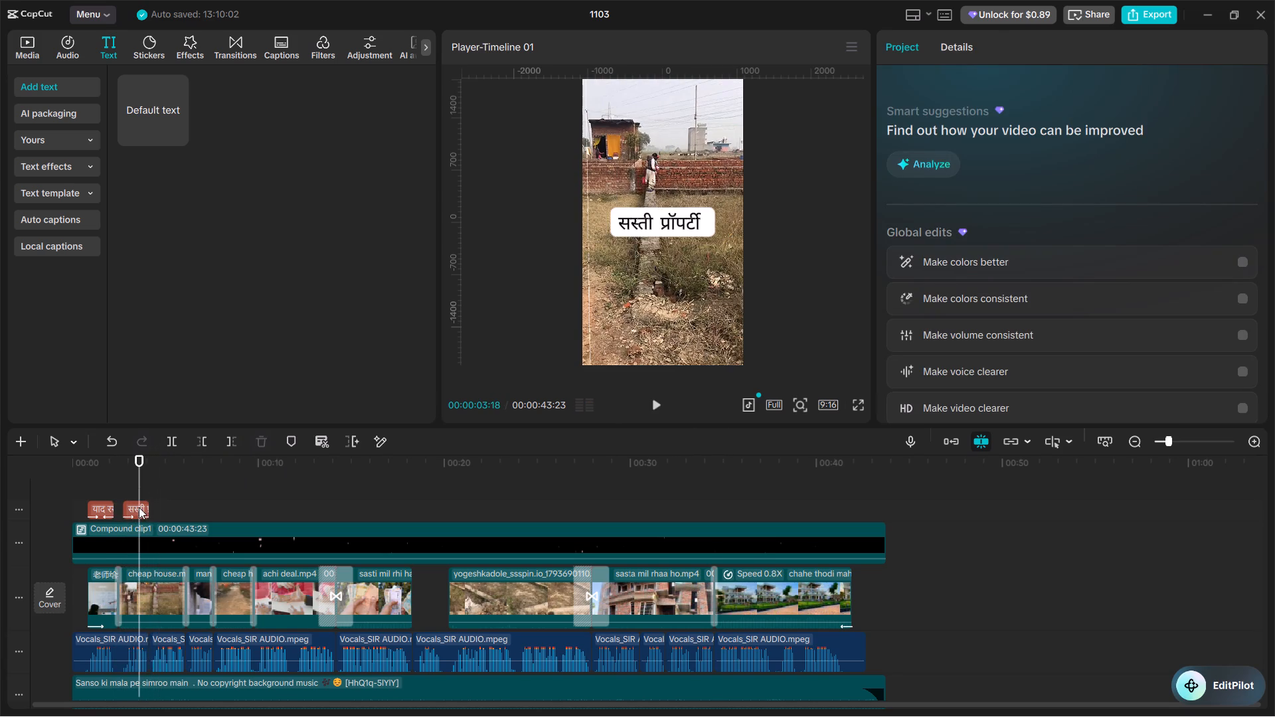
left_click(139, 507)
left_click(967, 46)
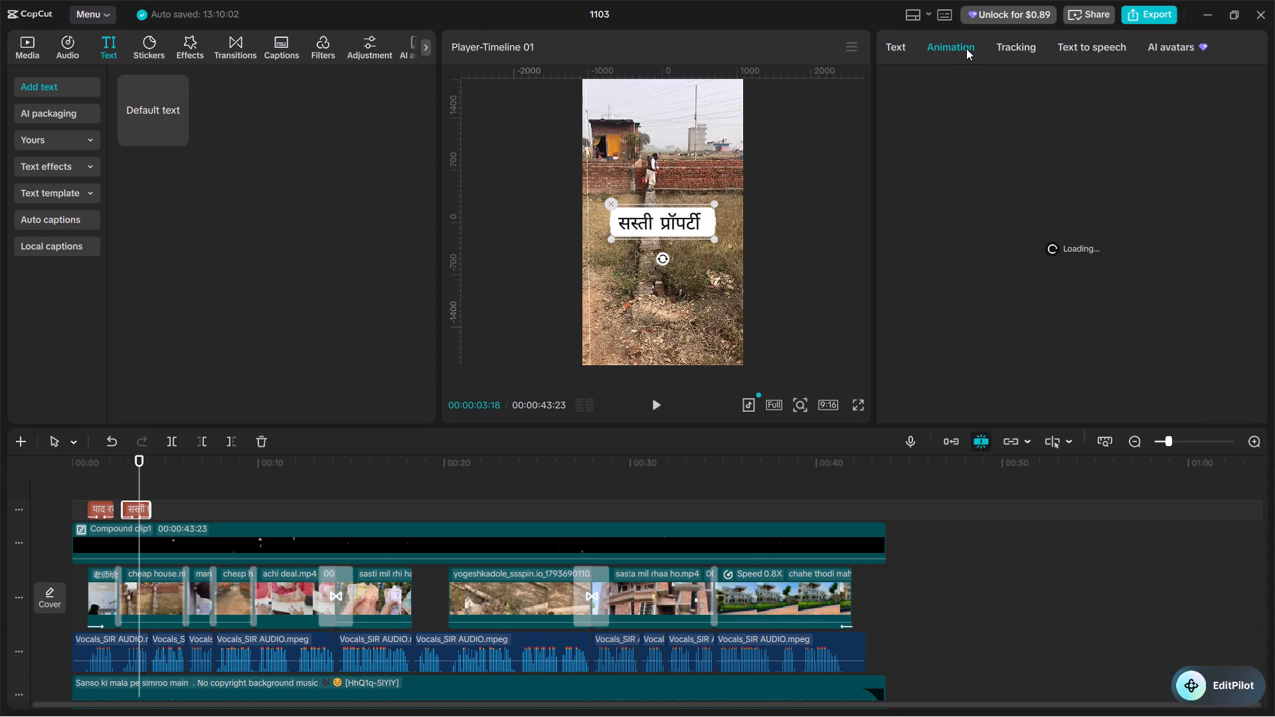
left_click(956, 114)
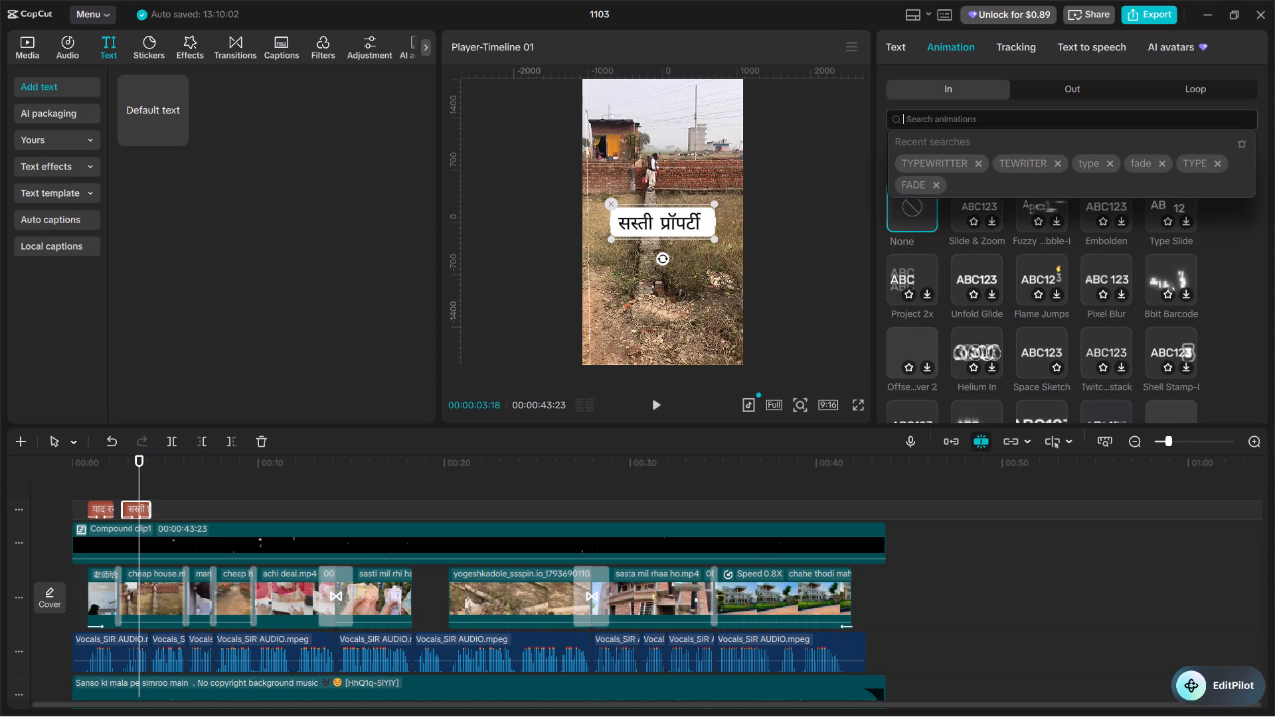
left_click(948, 163)
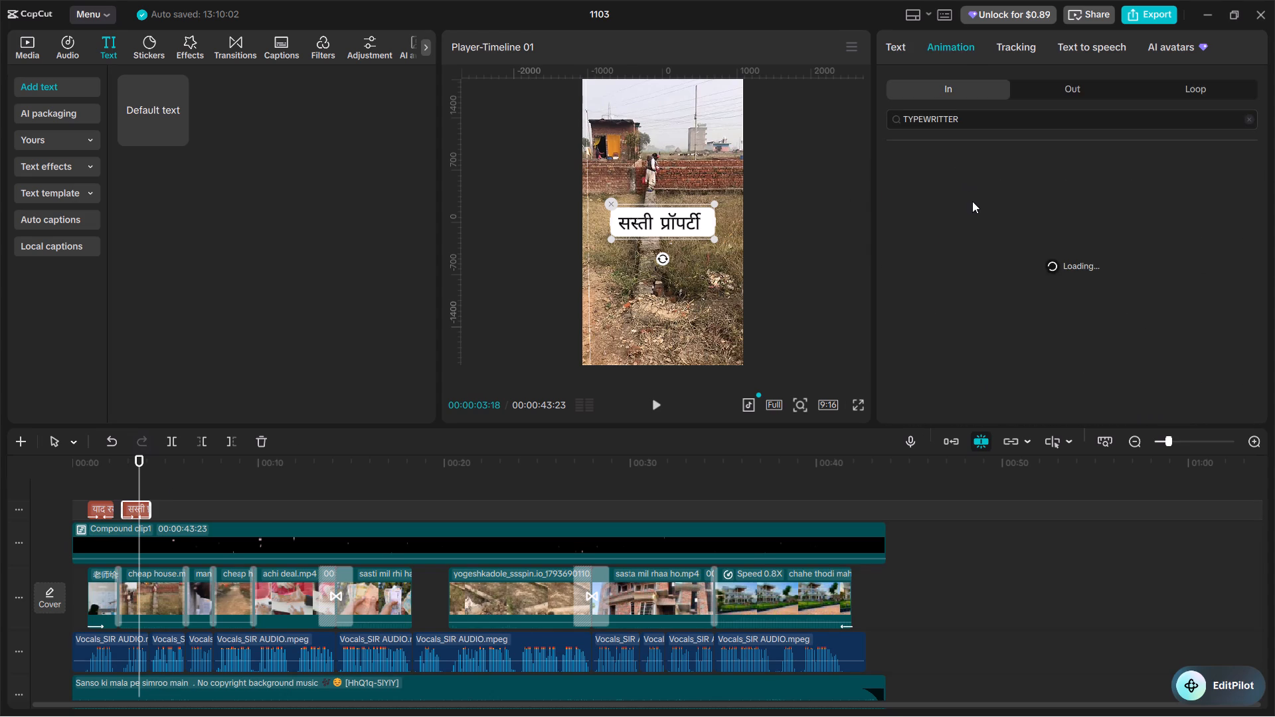
left_click(1042, 170)
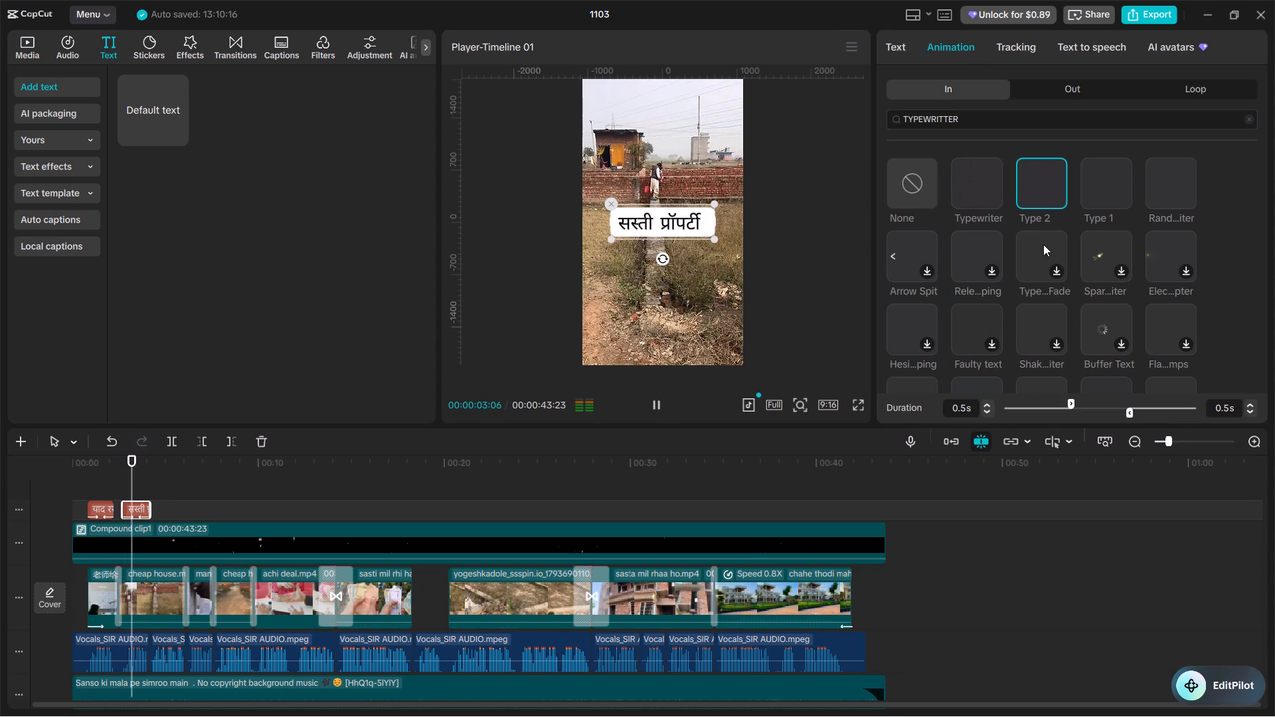
left_click(987, 403)
left_click(987, 403)
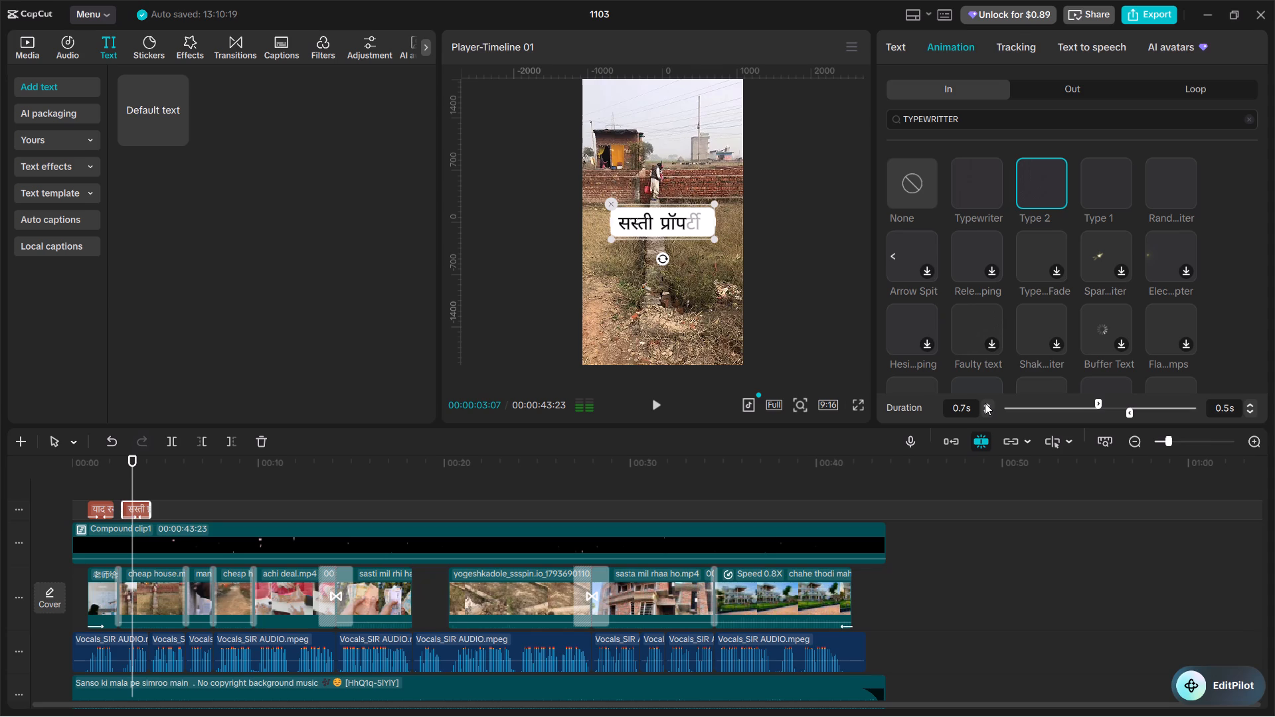
Check the caption's timing against the vocals and extend the end of the सस्ती प्रॉपर्टी caption to 00:00:04:09.
left_click(124, 487)
key("space")
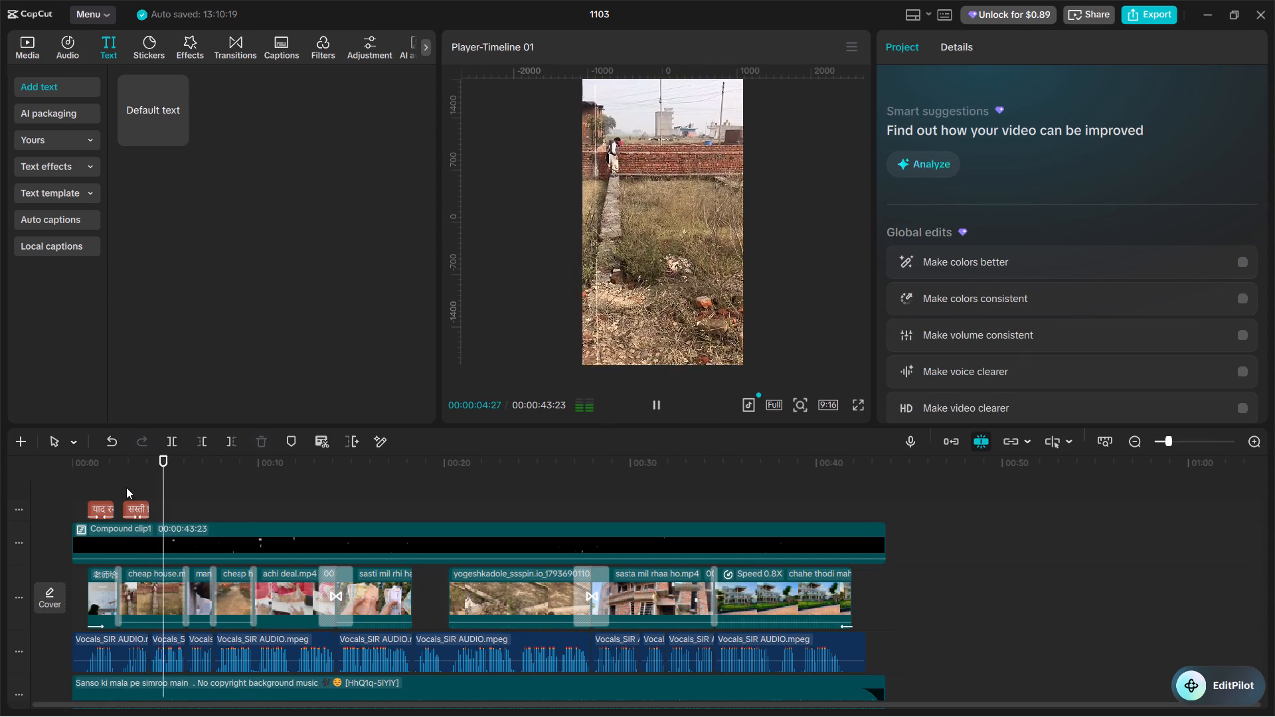
key("space")
left_click(143, 483)
key("space")
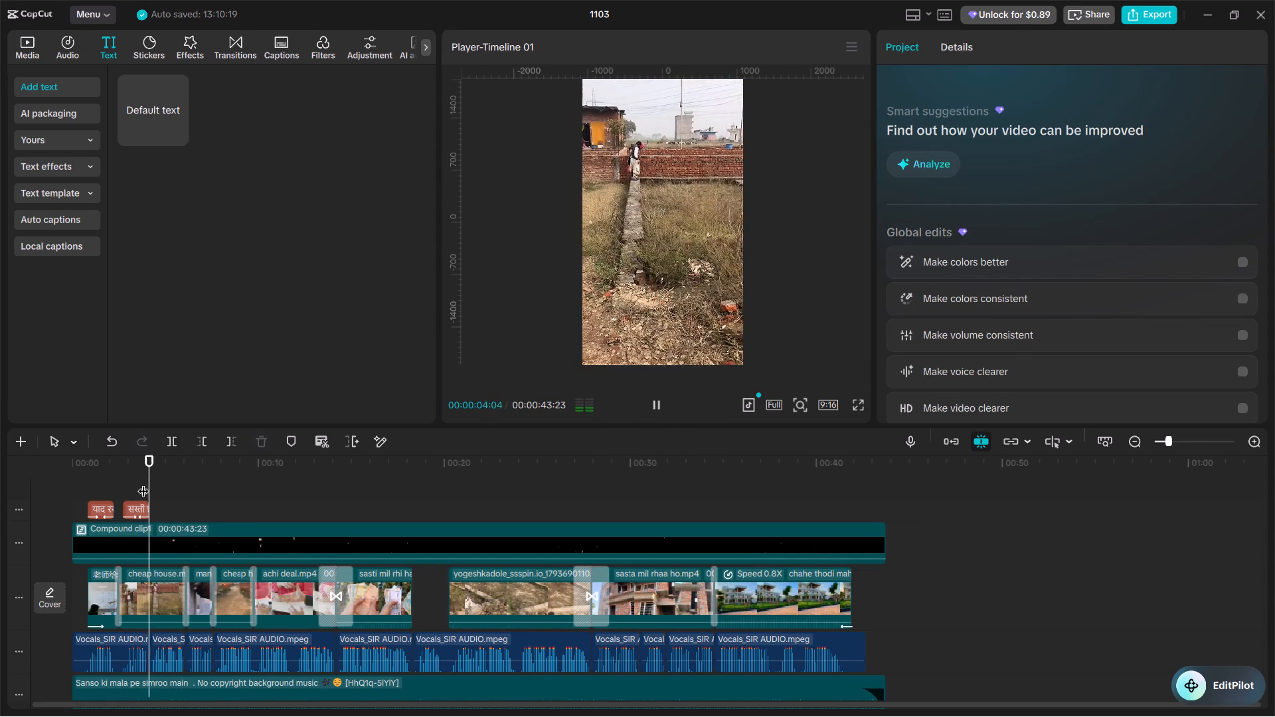
key("space")
left_click(149, 487)
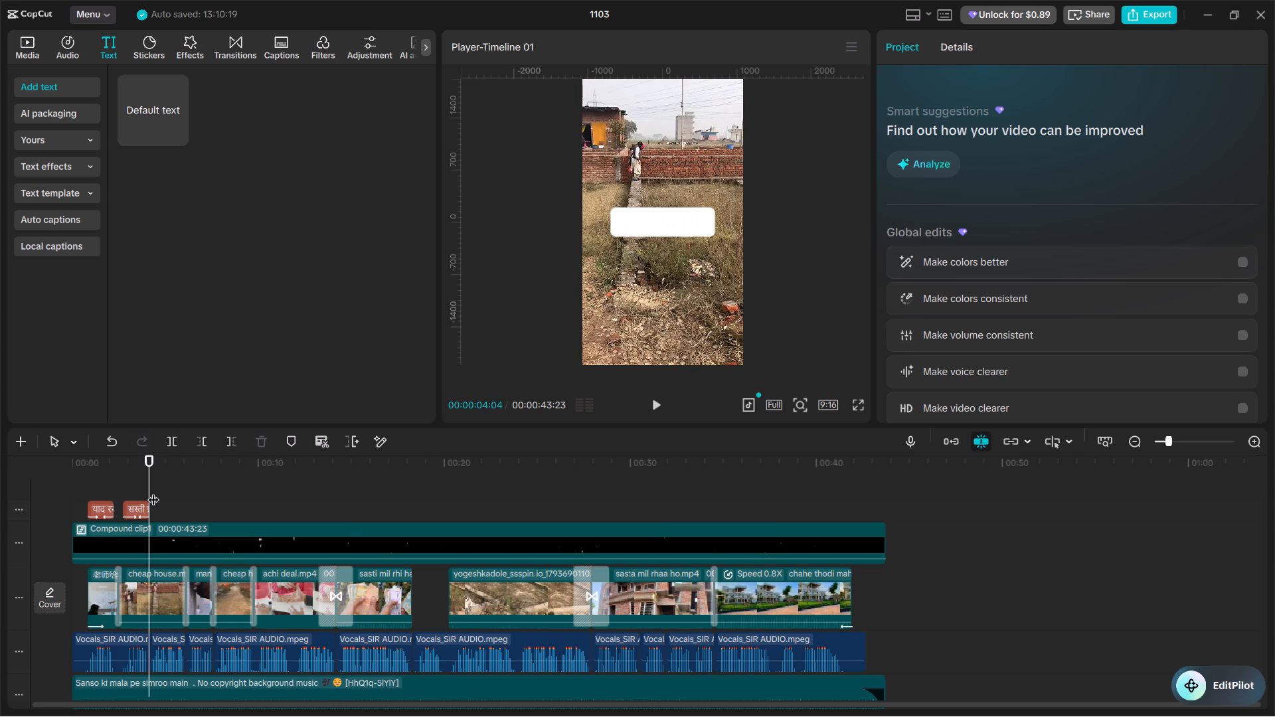
scroll(262, 478, "up", 20, "ctrl")
scroll(262, 478, "up", 4, "ctrl")
key("space")
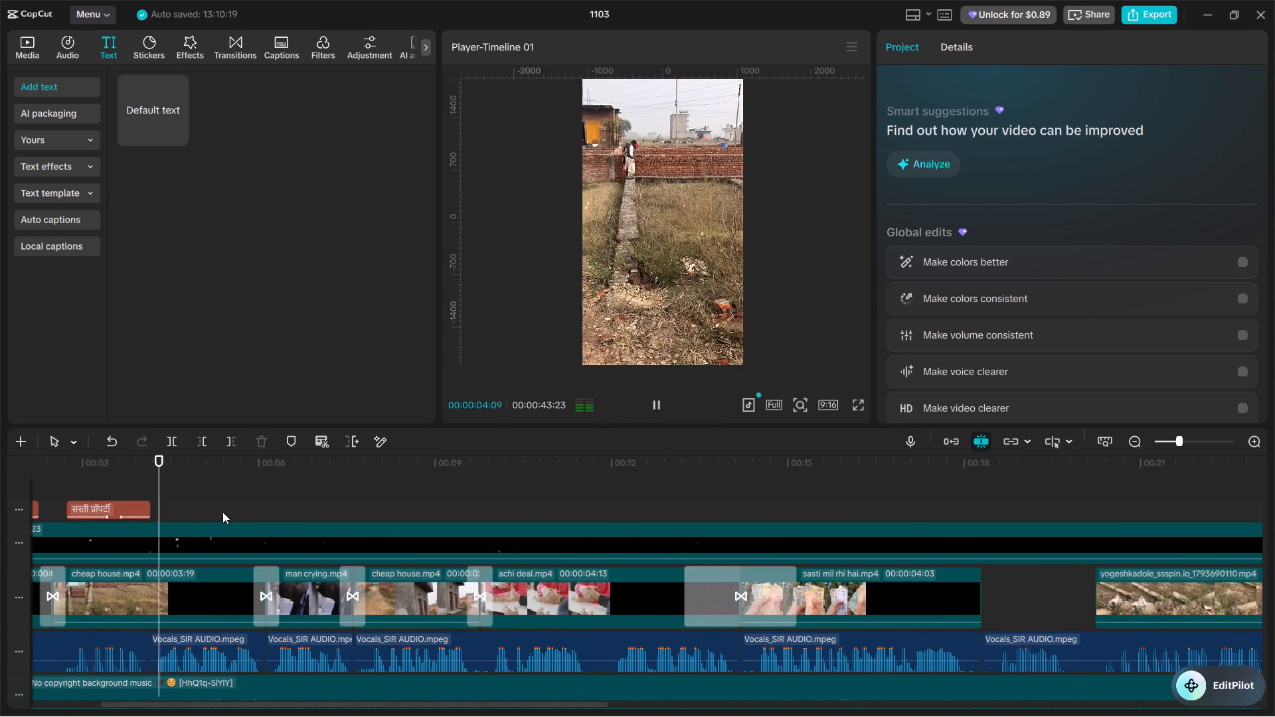
key("space")
left_click(170, 485)
left_click_drag(170, 485, 155, 483)
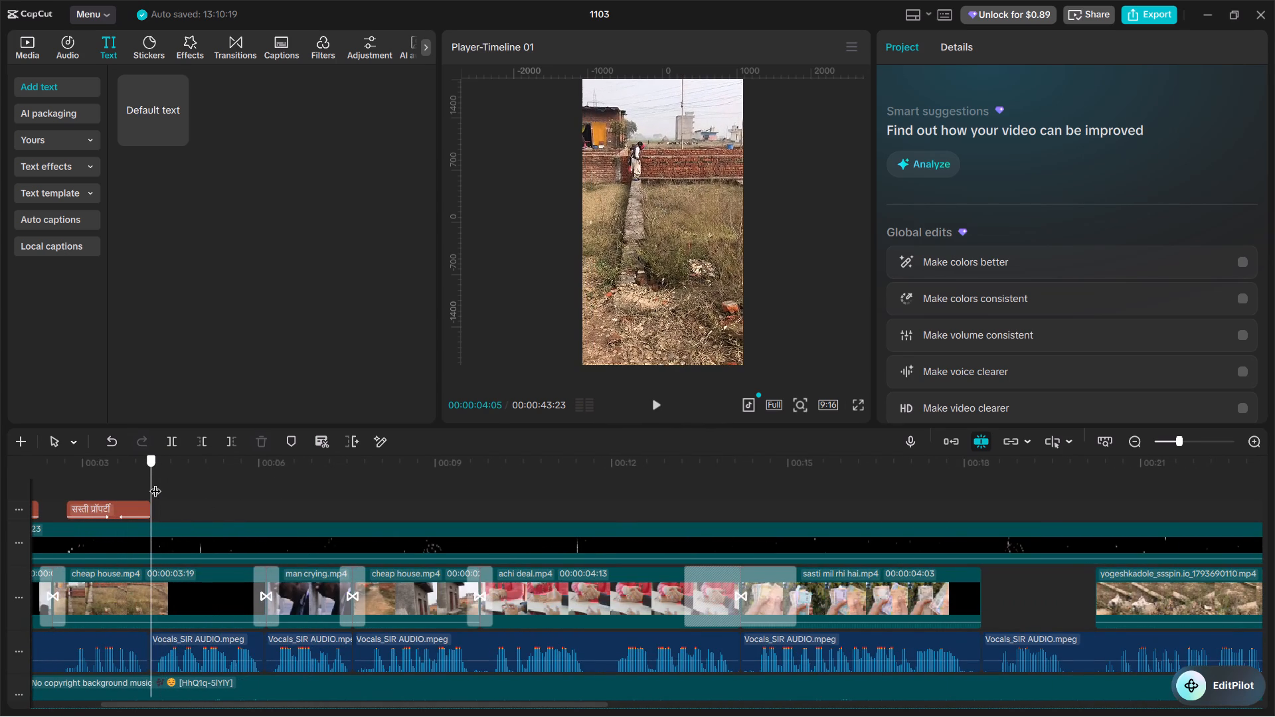
left_click_drag(155, 483, 159, 488)
left_click_drag(148, 503, 154, 507)
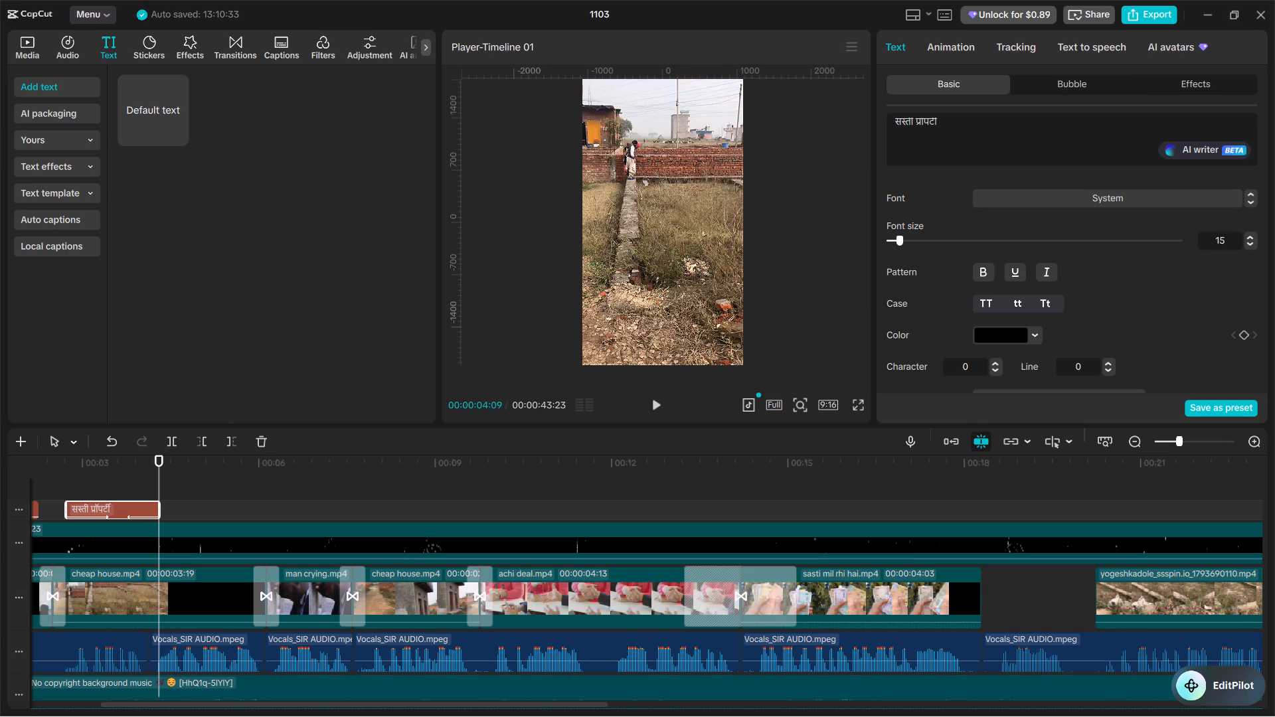
Paste a copy of the याद रखें caption at 00:00:04:09 directly after सस्ती प्रॉपर्टी, keeping only one copy.
key("ctrl+v")
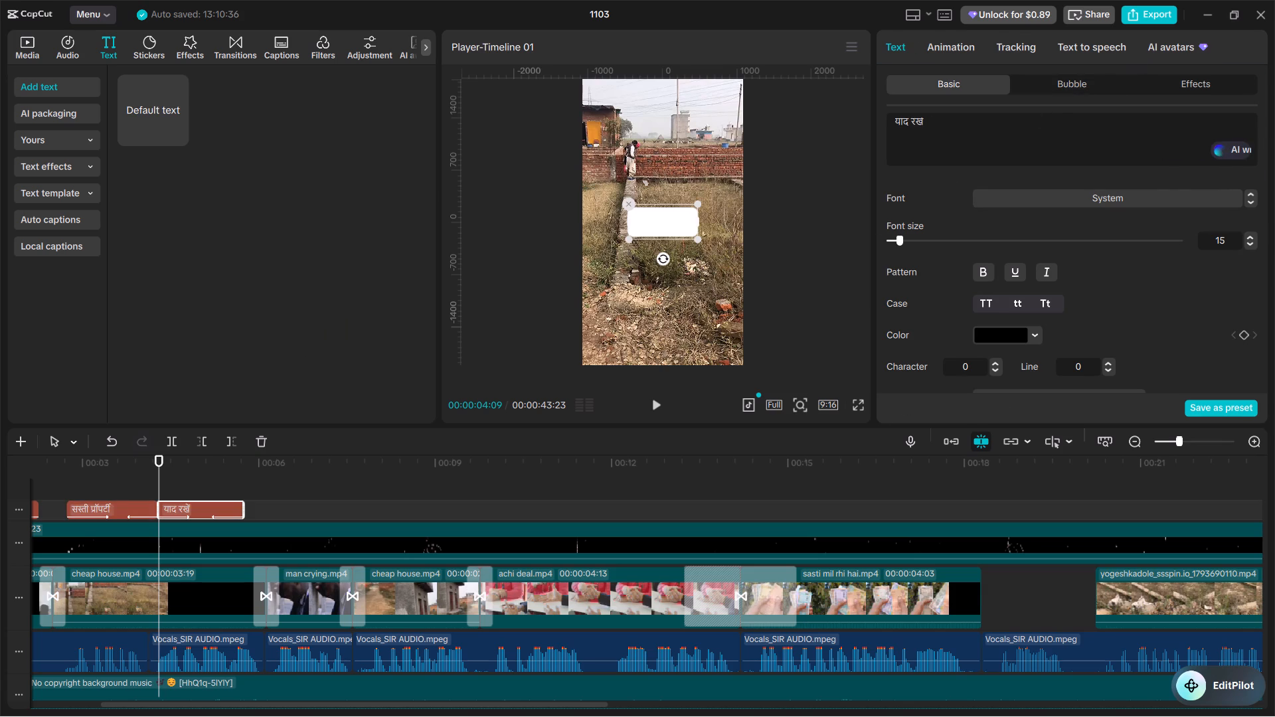
key("ctrl+v")
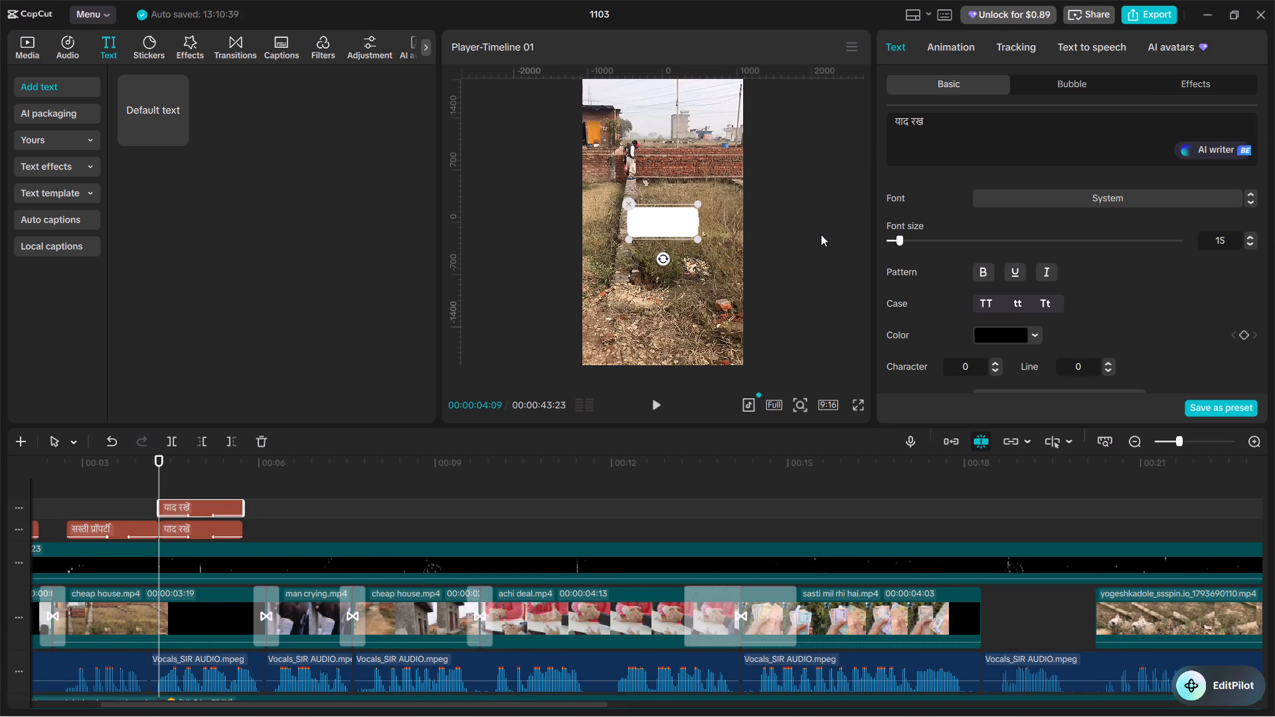
key("BackSpace")
Replace the pasted याद रखें caption's wording with मतलब, leaving no leading space.
left_click(203, 507)
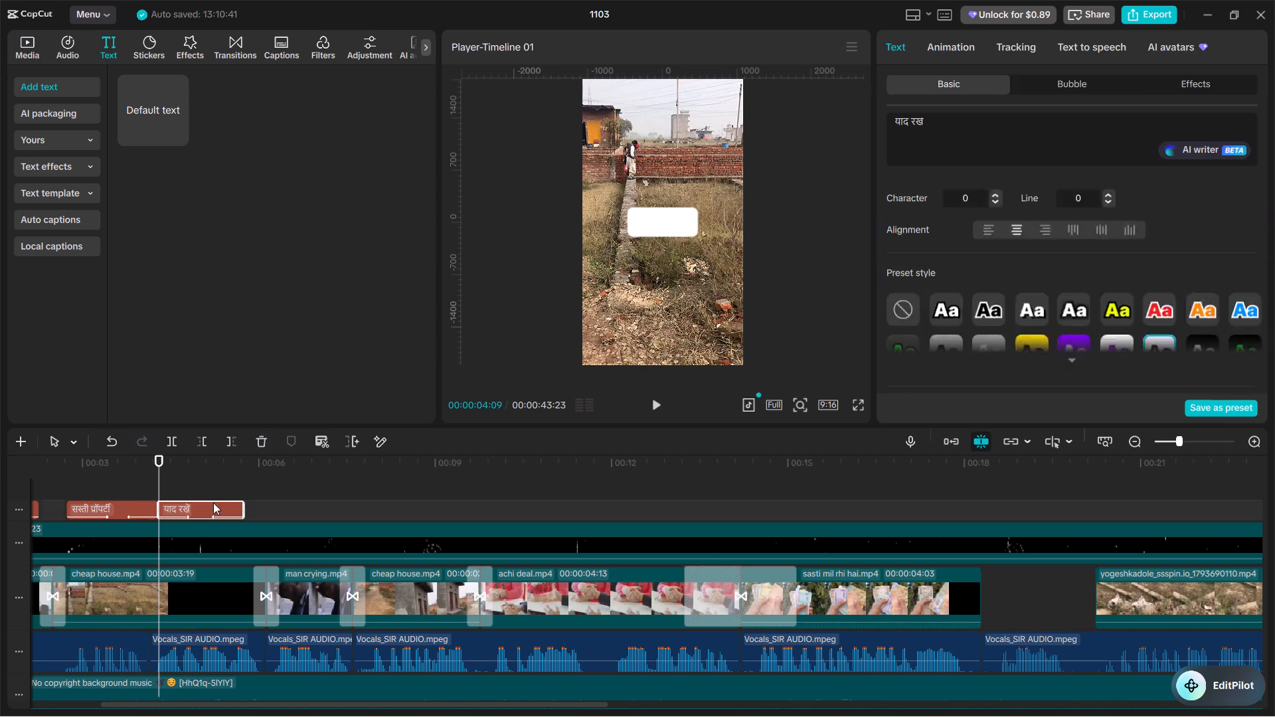
left_click(908, 138)
key("ctrl+a")
key("ctrl+v")
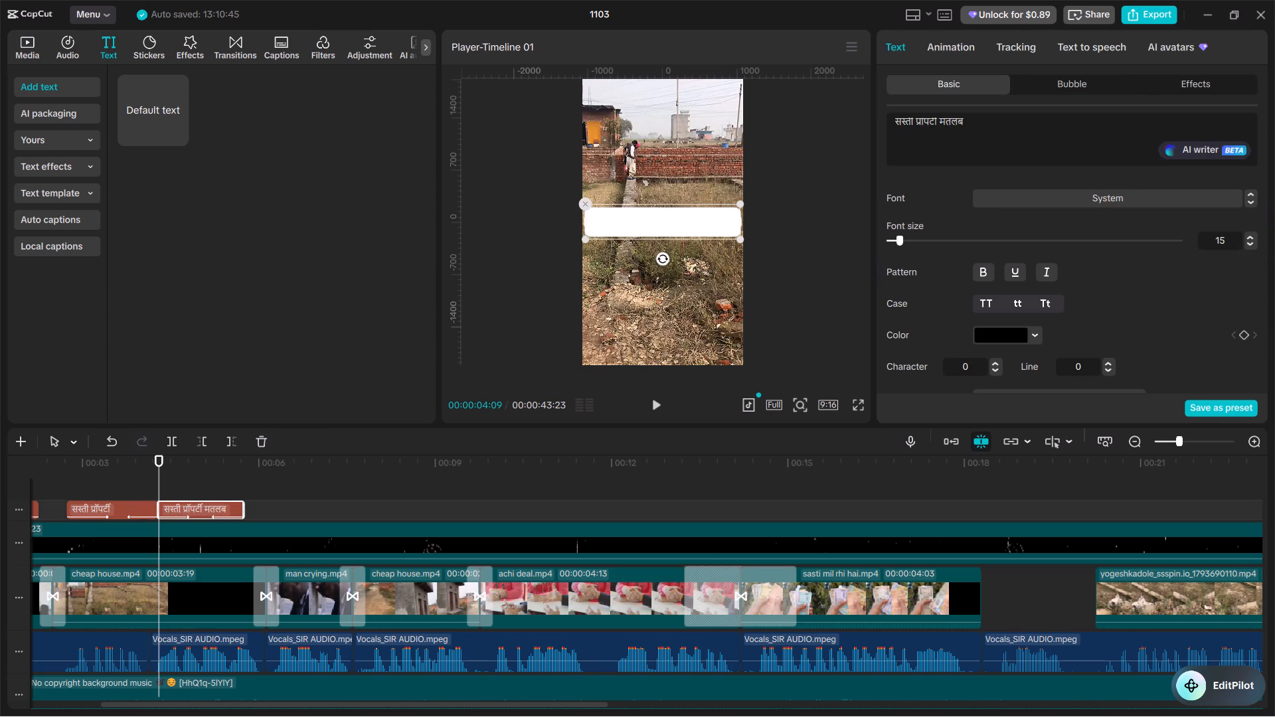
left_click_drag(938, 120, 873, 124)
key("BackSpace")
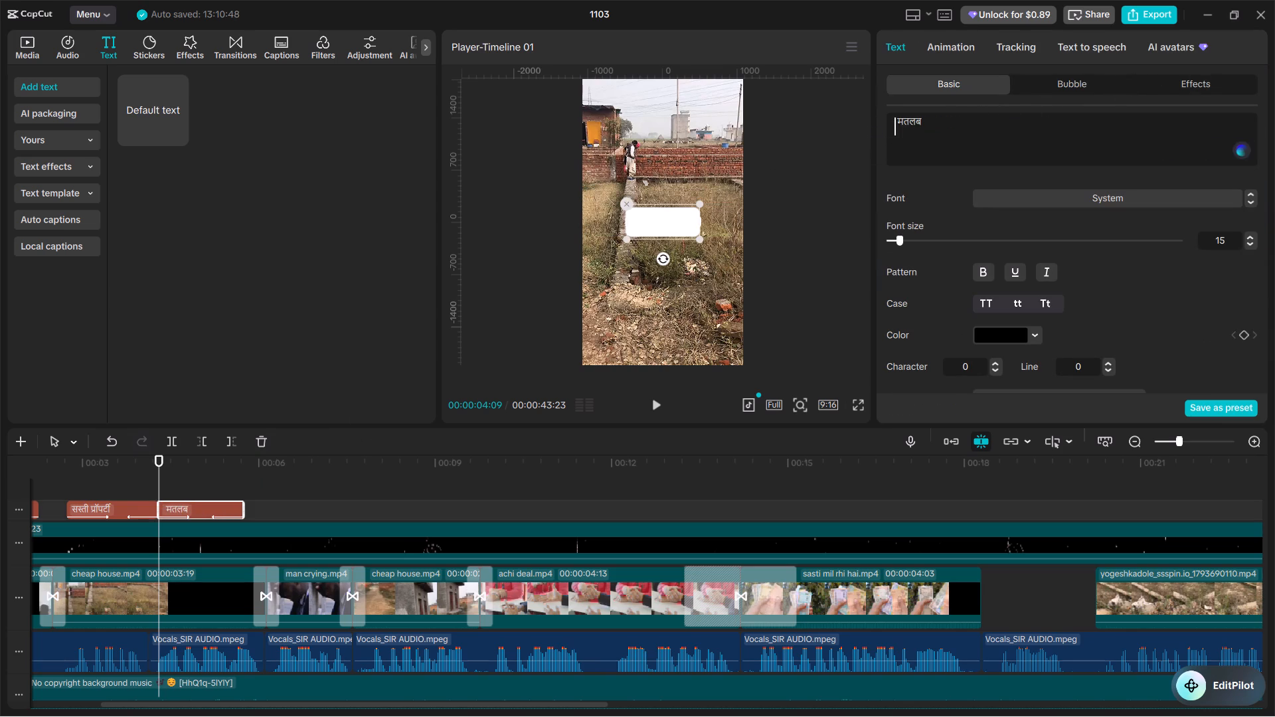
key("Right")
key("BackSpace")
key("BackSpace")
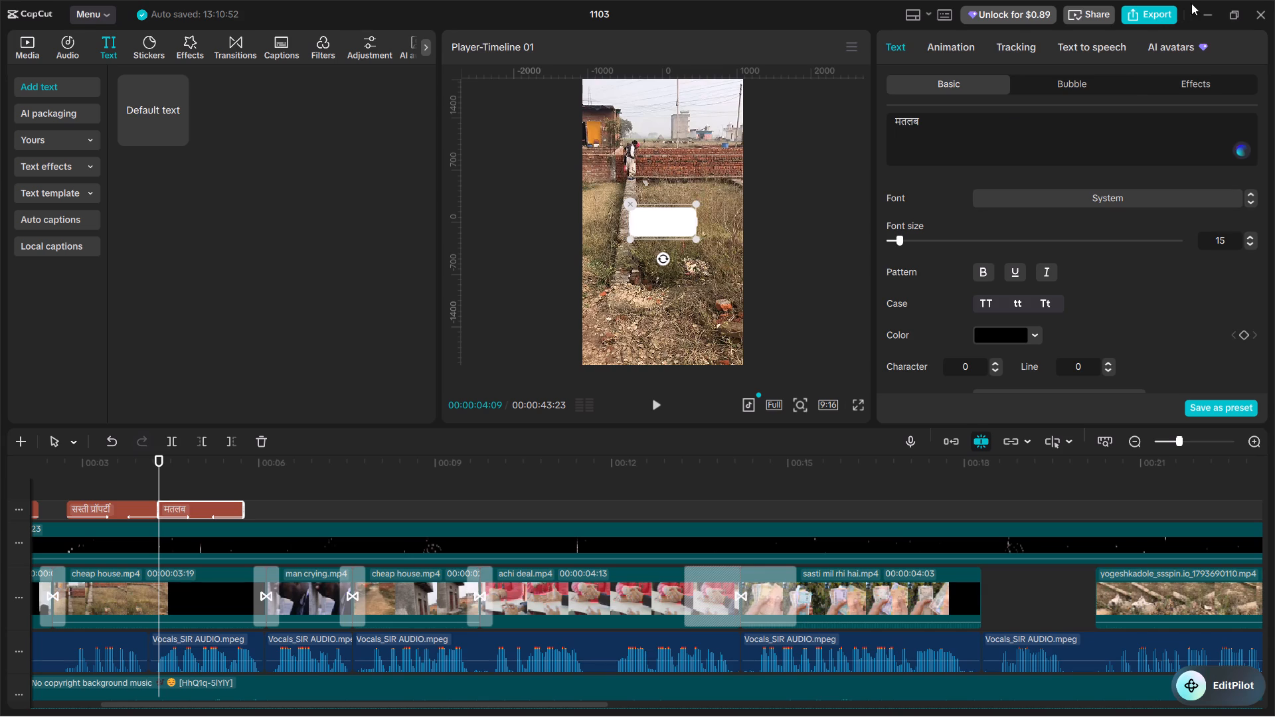
Switch to the Easy Hindi Typing page in Brave and replace its text with बड़ा नुकसान, transliterated from "bada nuksan".
left_click(1212, 3)
left_click(580, 702)
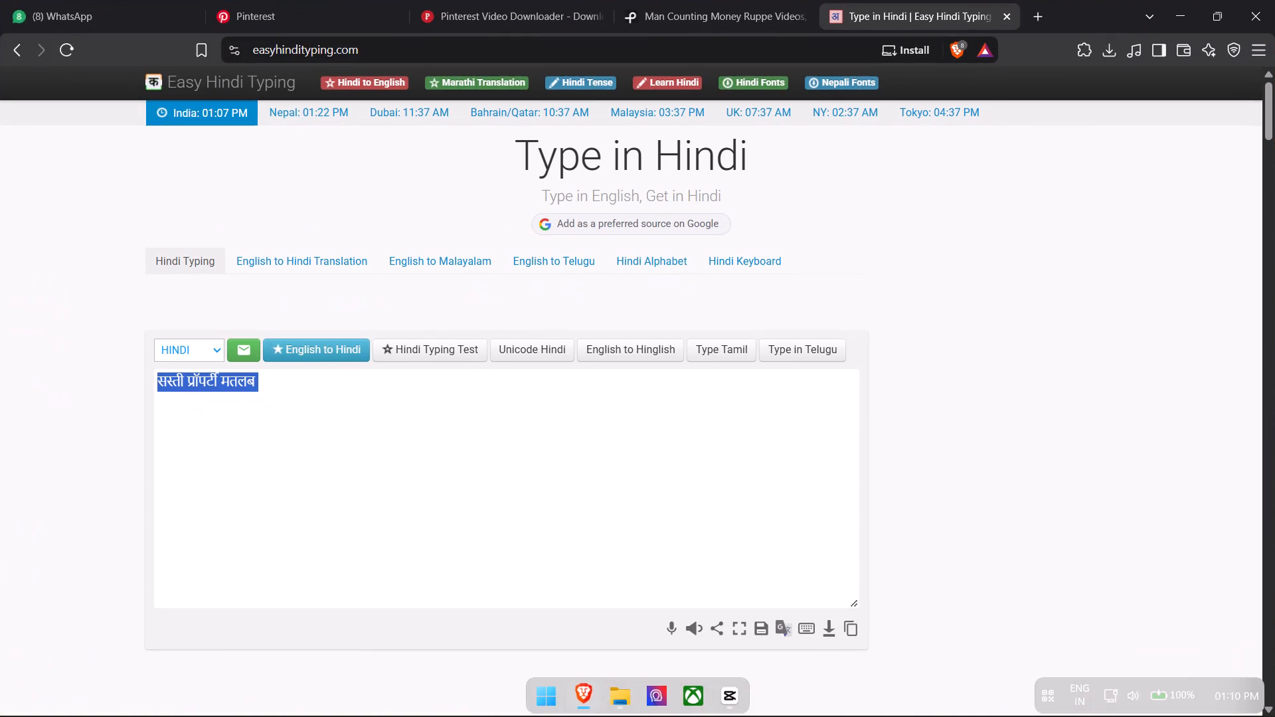
type("bada")
key("space")
type("nuksan")
key("Return")
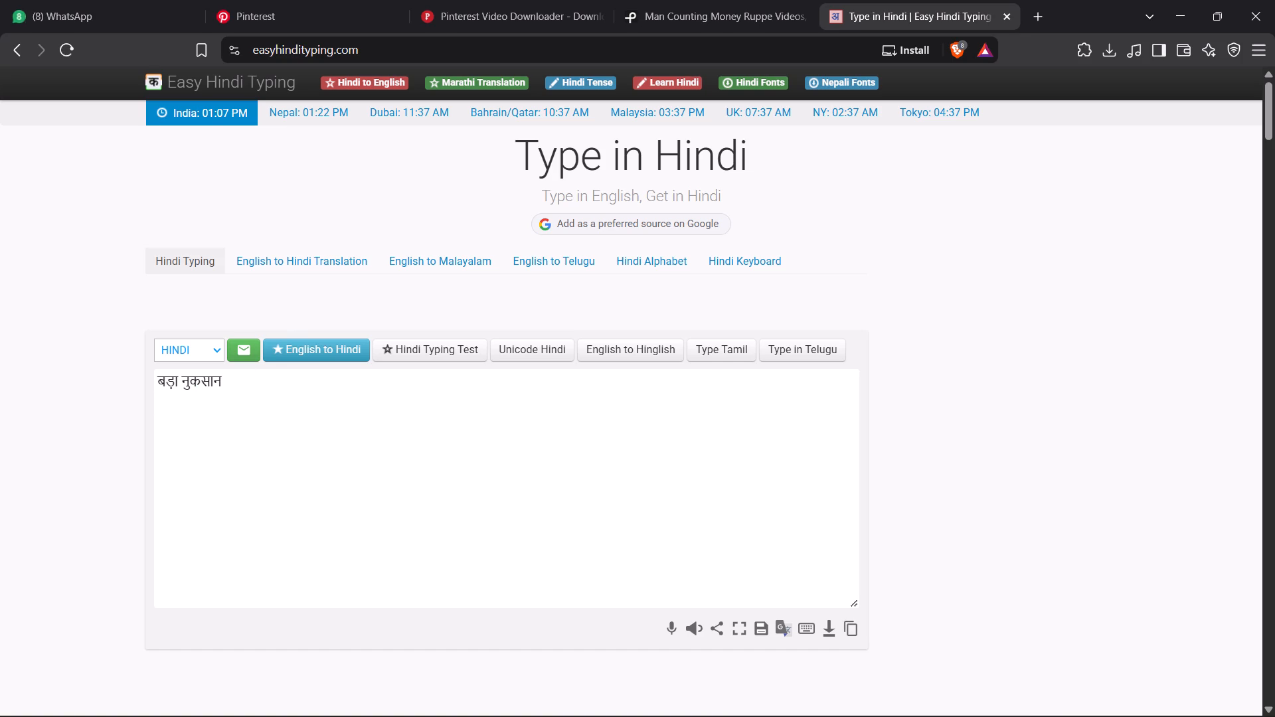
Copy the whole phrase बड़ा नुकसान from the Easy Hindi Typing text box.
left_click_drag(230, 382, 141, 376)
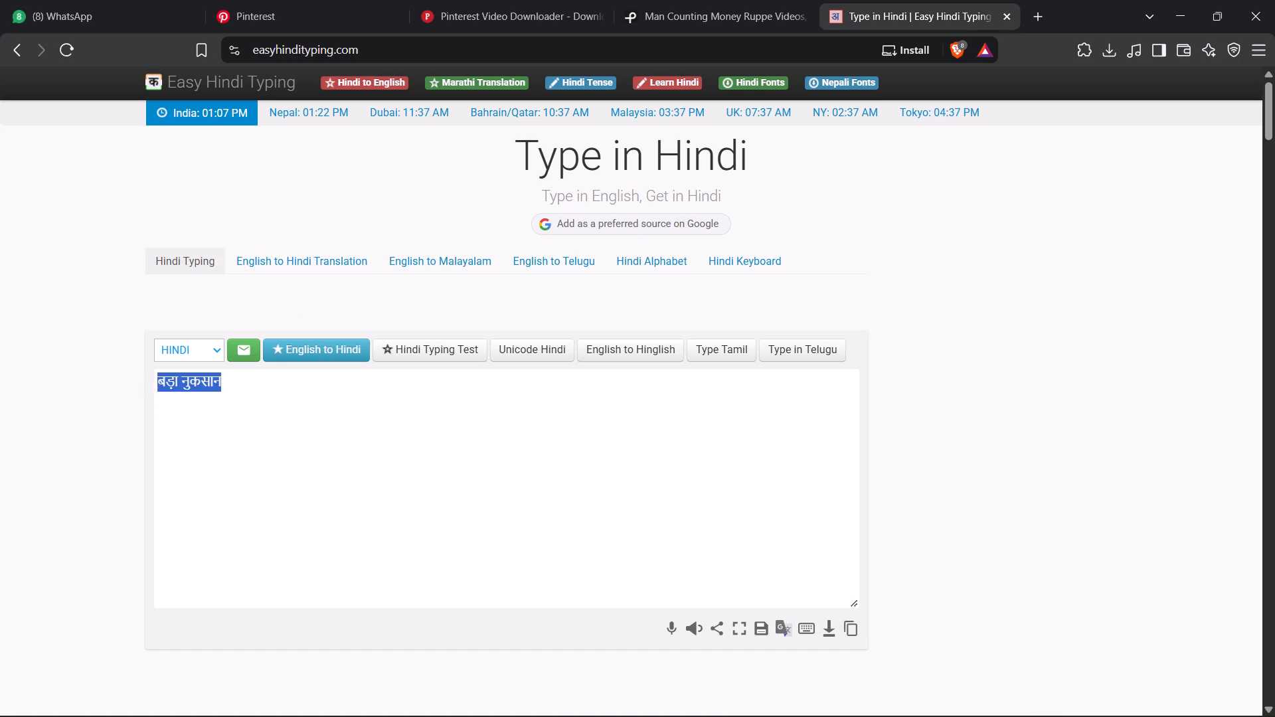
key("ctrl+c")
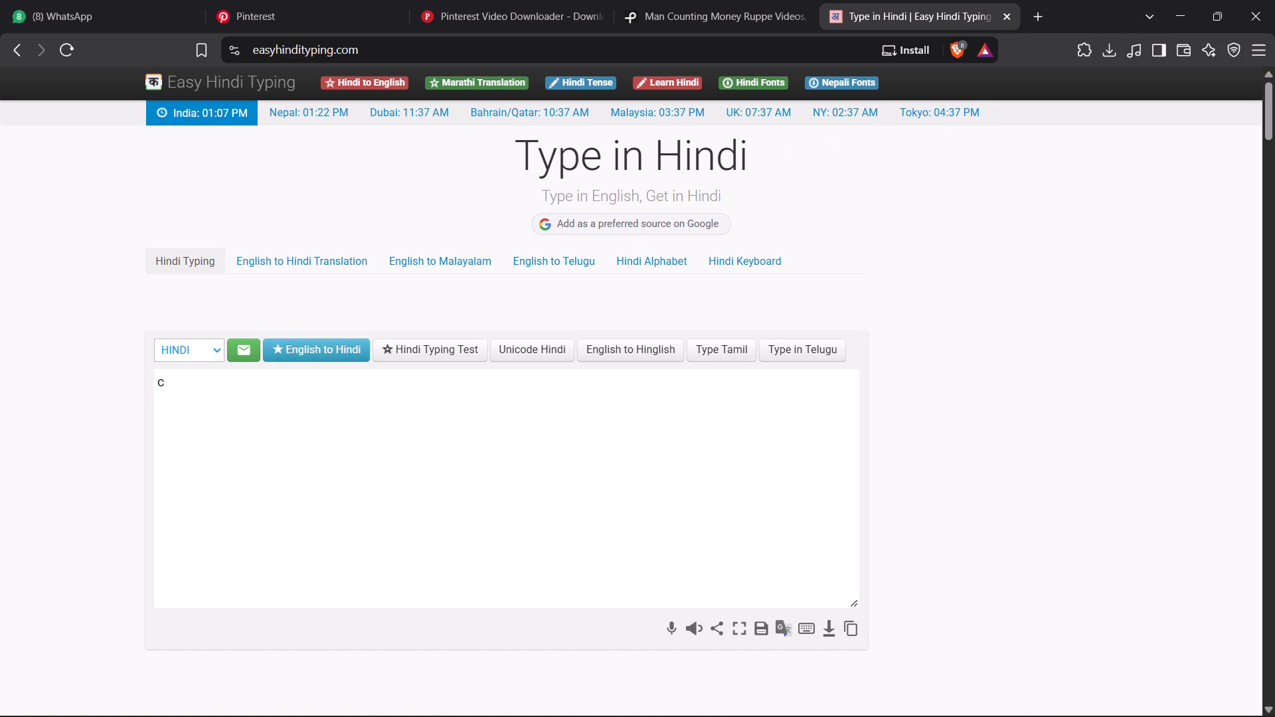
key("ctrl+z")
right_click(177, 385)
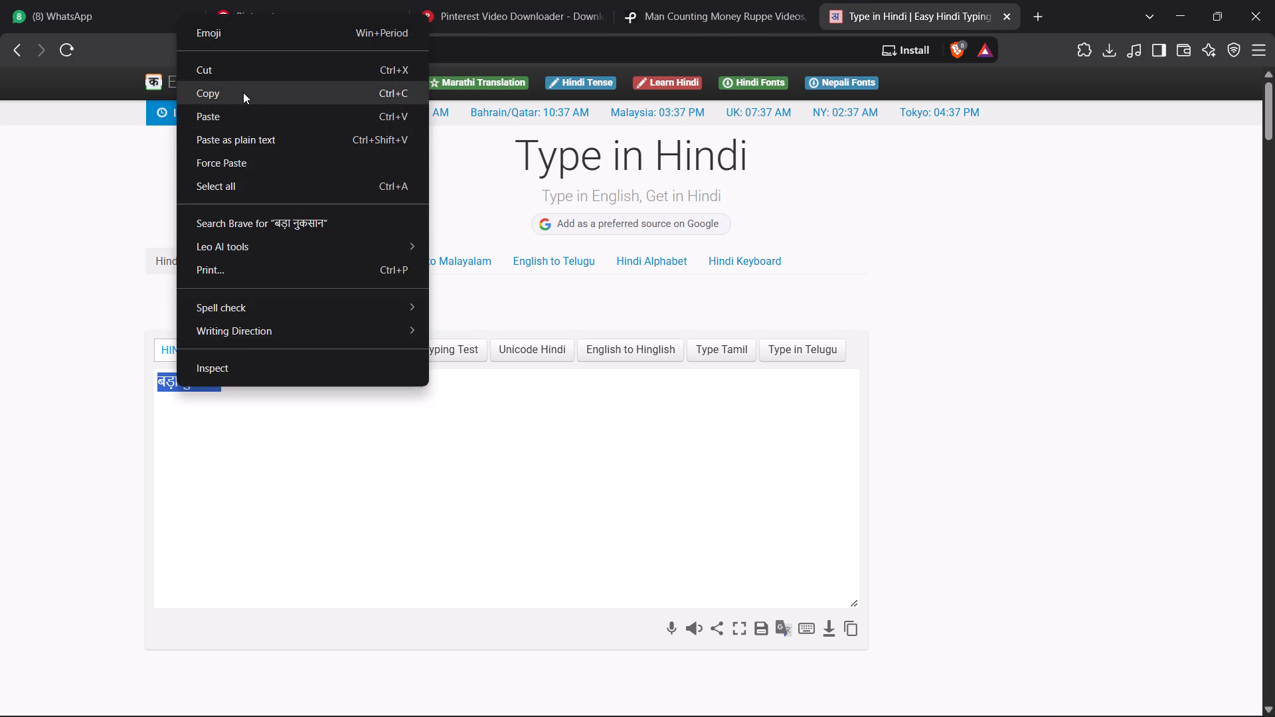
left_click(236, 91)
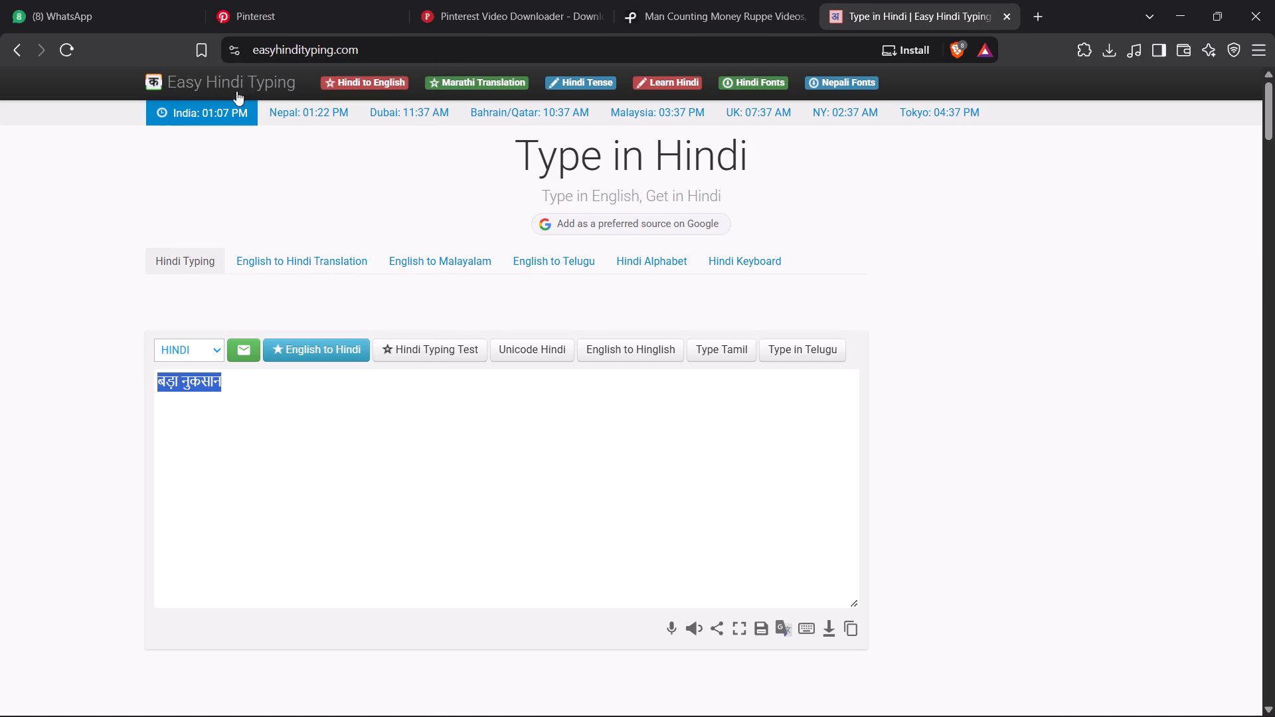
Switch from the browser back to the CapCut project 1103.
left_click(1169, 19)
left_click(726, 714)
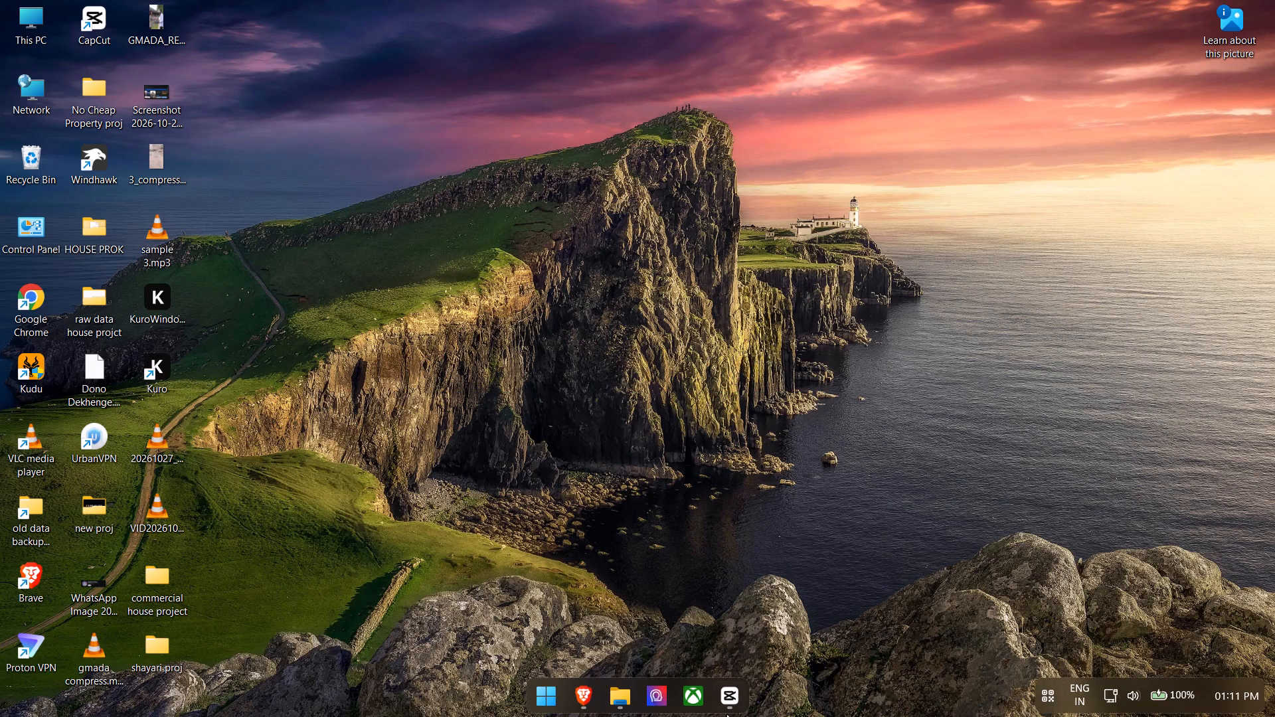
left_click(726, 699)
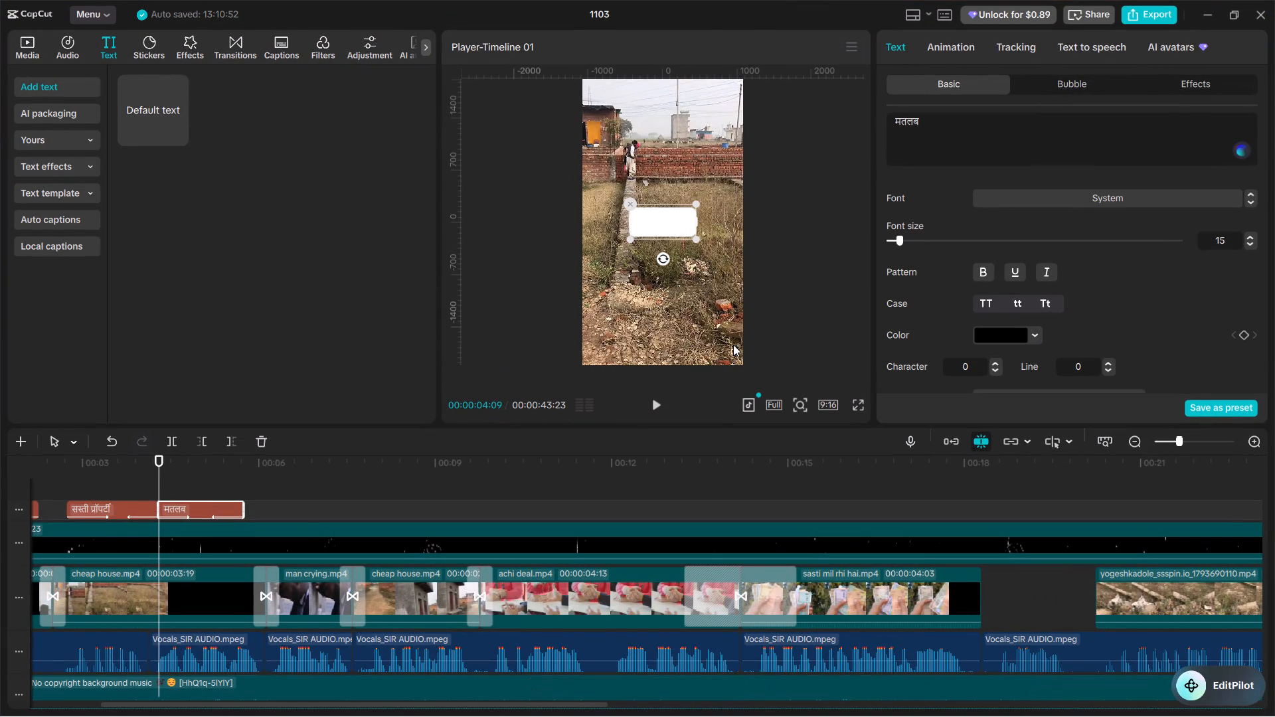
key("super+Tab")
key("super+Tab")
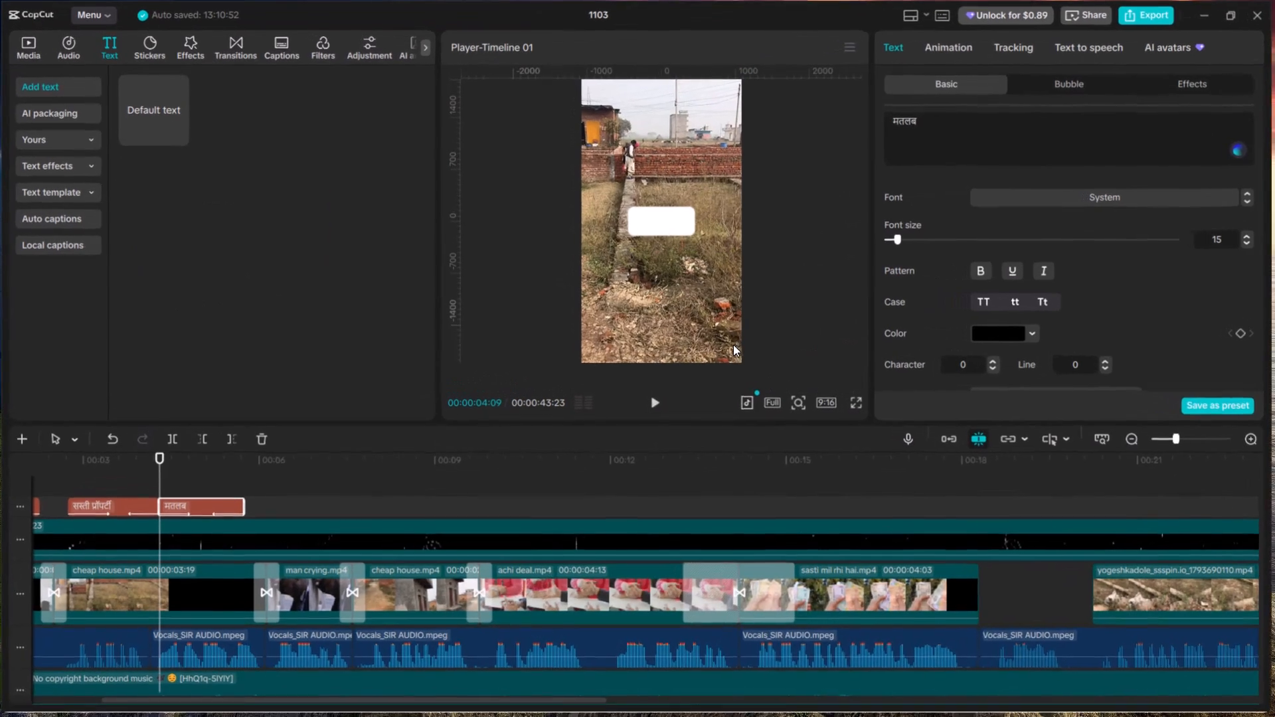
Append the copied phrase to the मतलब caption so that it reads मतलब बड़ा नुकसान.
key("super+Tab")
key("super+Tab")
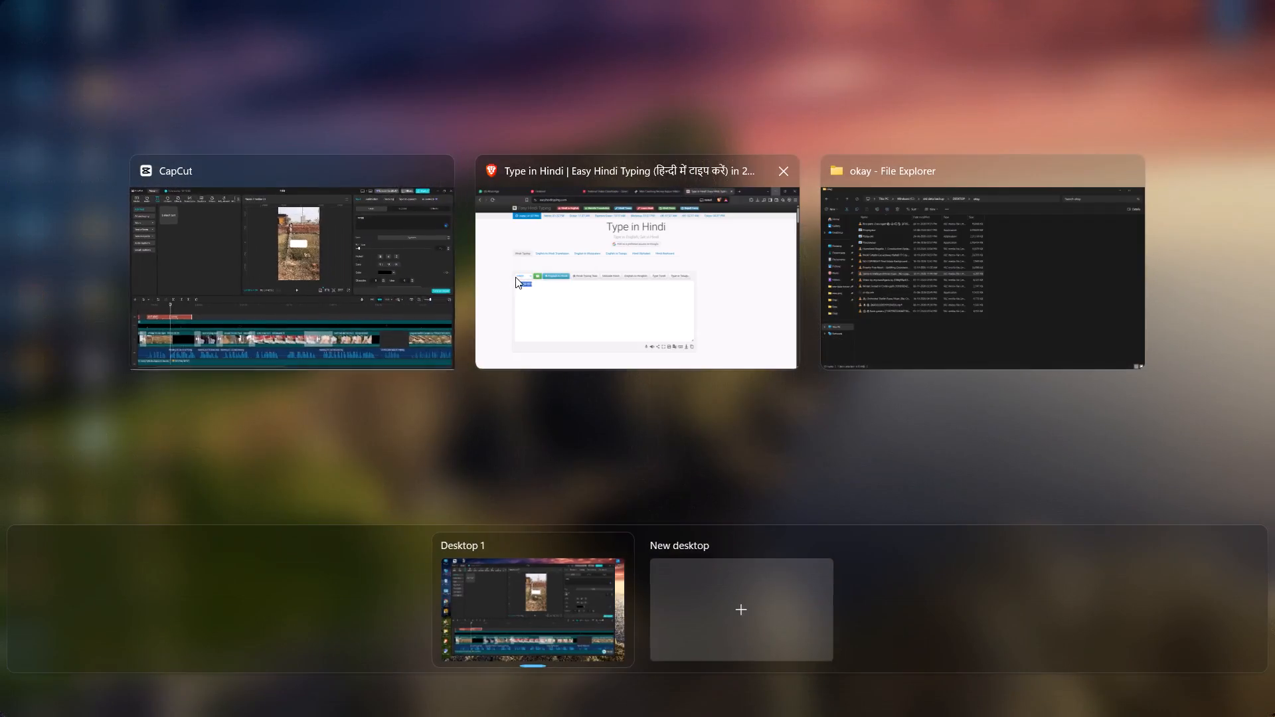
left_click(948, 134)
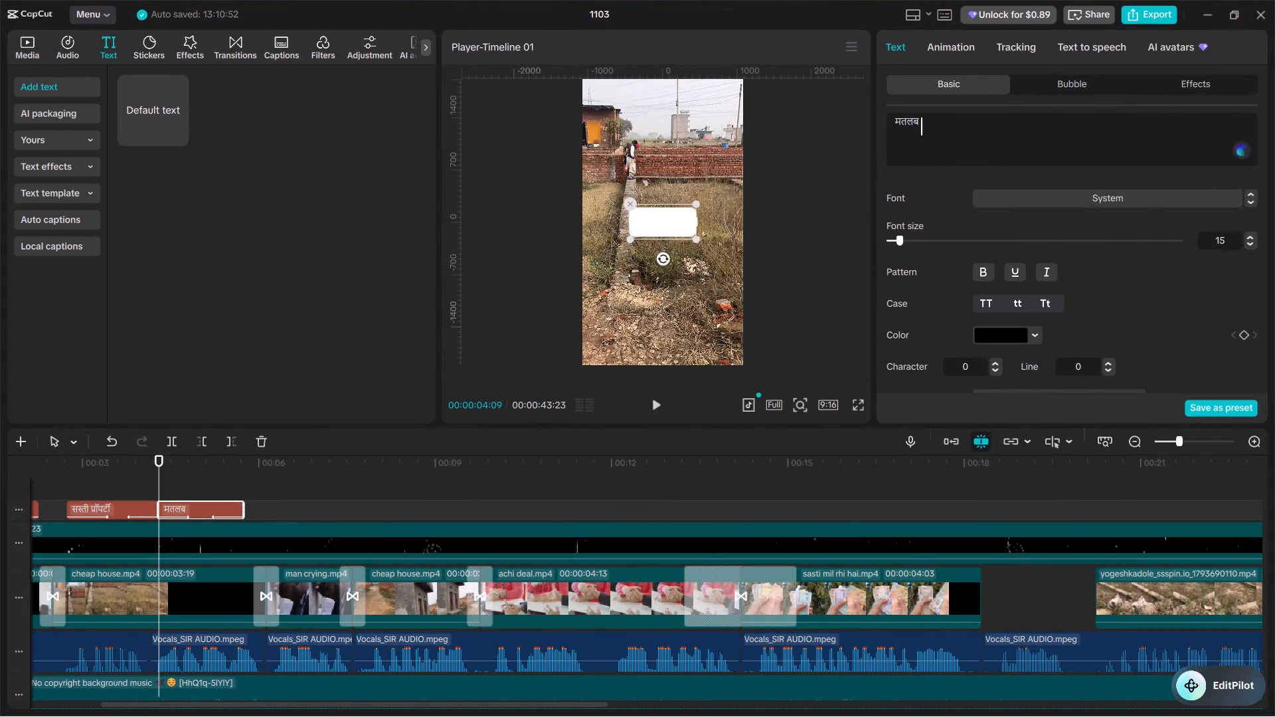
key("ctrl+v")
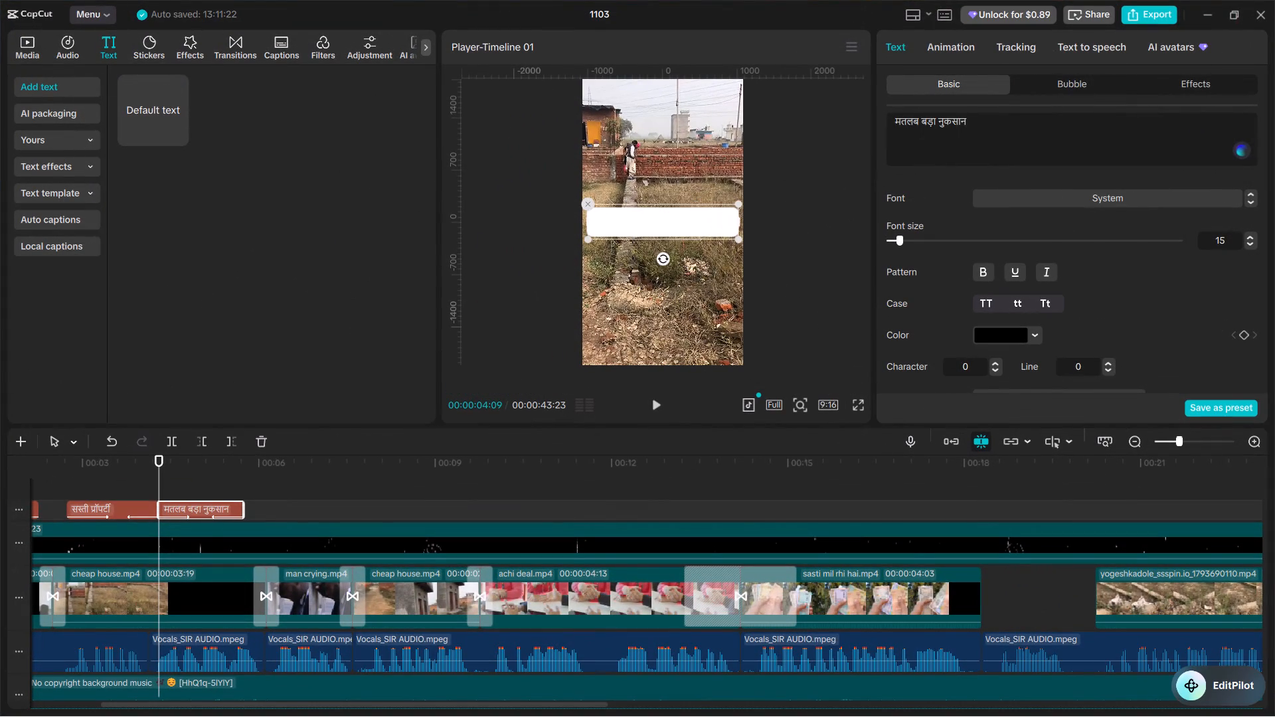
Extend the end of the मतलब बड़ा नुकसान caption to about 00:00:06:03 and play it back against the vocals.
left_click_drag(243, 503, 251, 509)
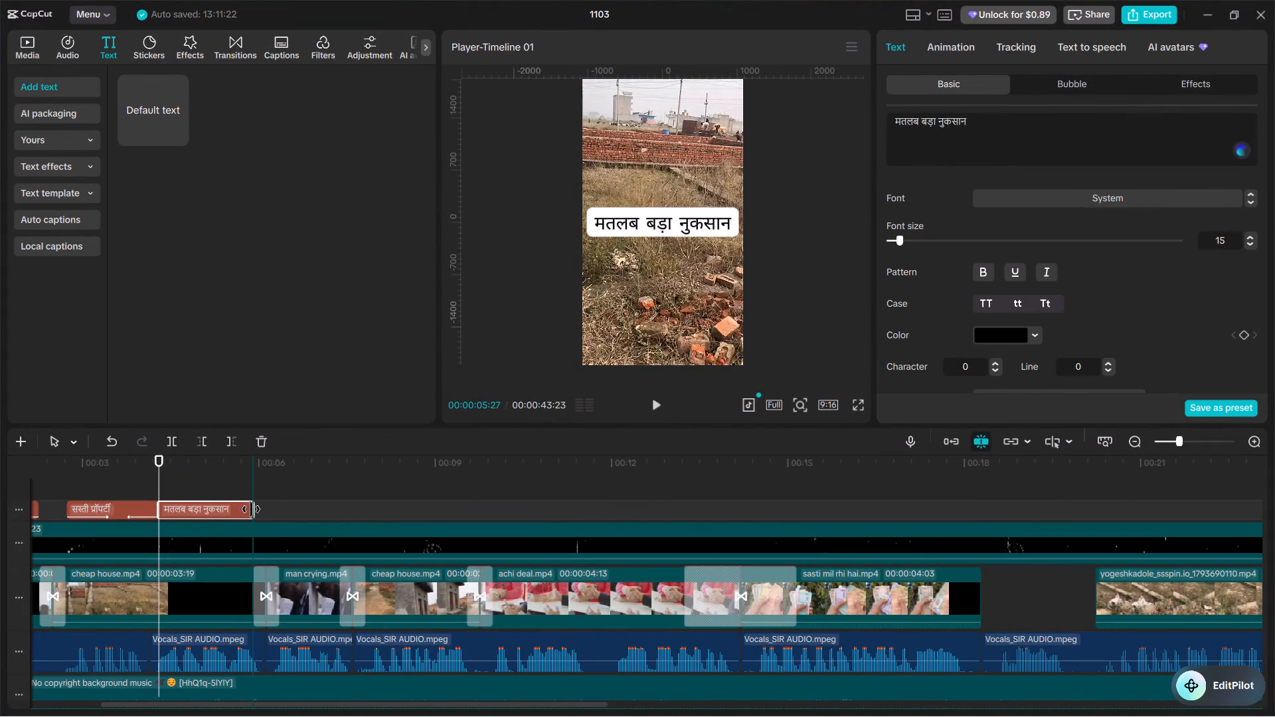
left_click_drag(251, 509, 256, 511)
left_click(141, 485)
key("space")
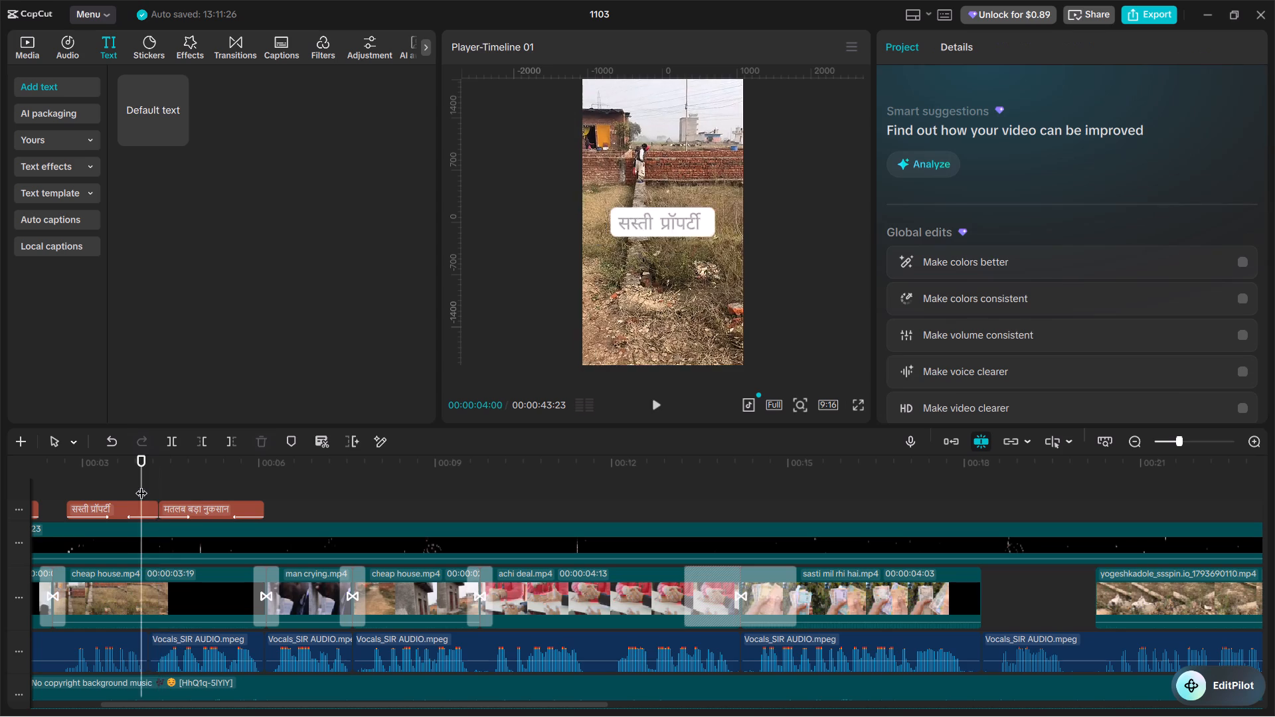
key("space")
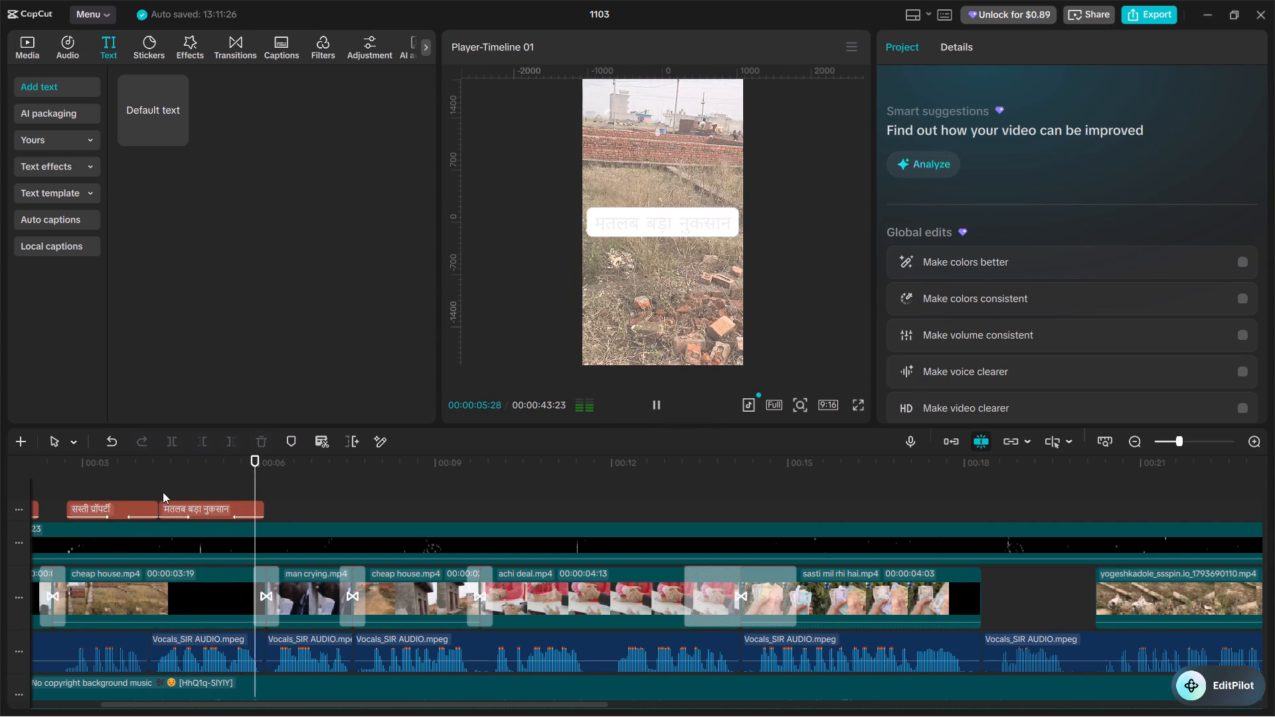
Set the Typewriter In animation of the मतलब बड़ा नुकसान caption to 0.8 s and preview it from about 00:00:04:04.
left_click(178, 507)
left_click(954, 52)
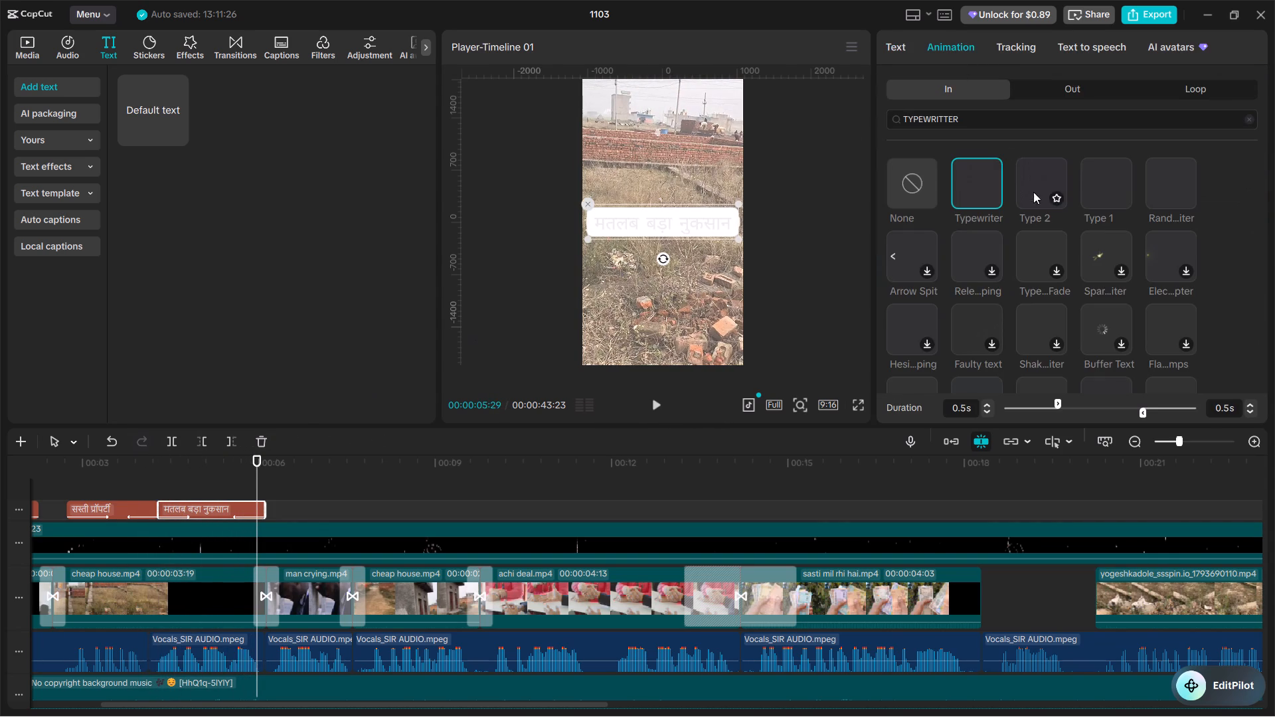
left_click(980, 404)
left_click(981, 404)
double_click(989, 404)
left_click(148, 481)
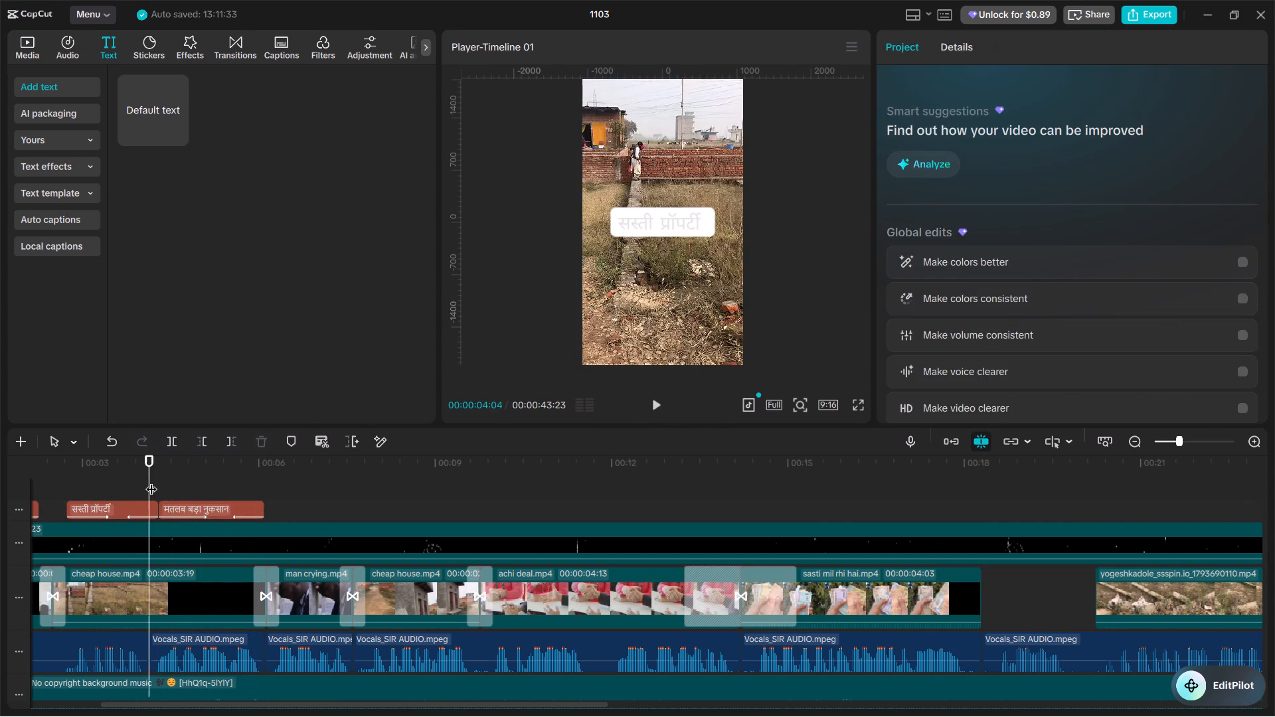
key("space")
key("space")
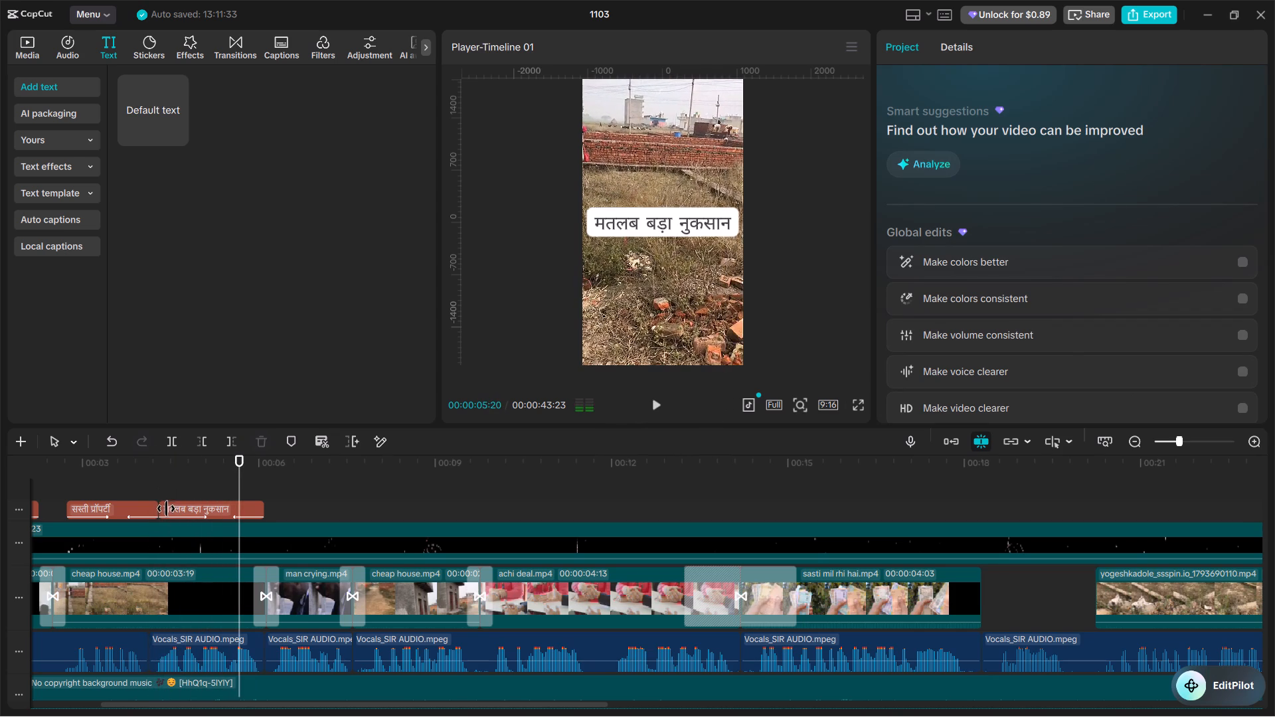
Change the In animation of the मतलब बड़ा नुकसान caption to Type 2 and preview it.
left_click(167, 509)
left_click(948, 32)
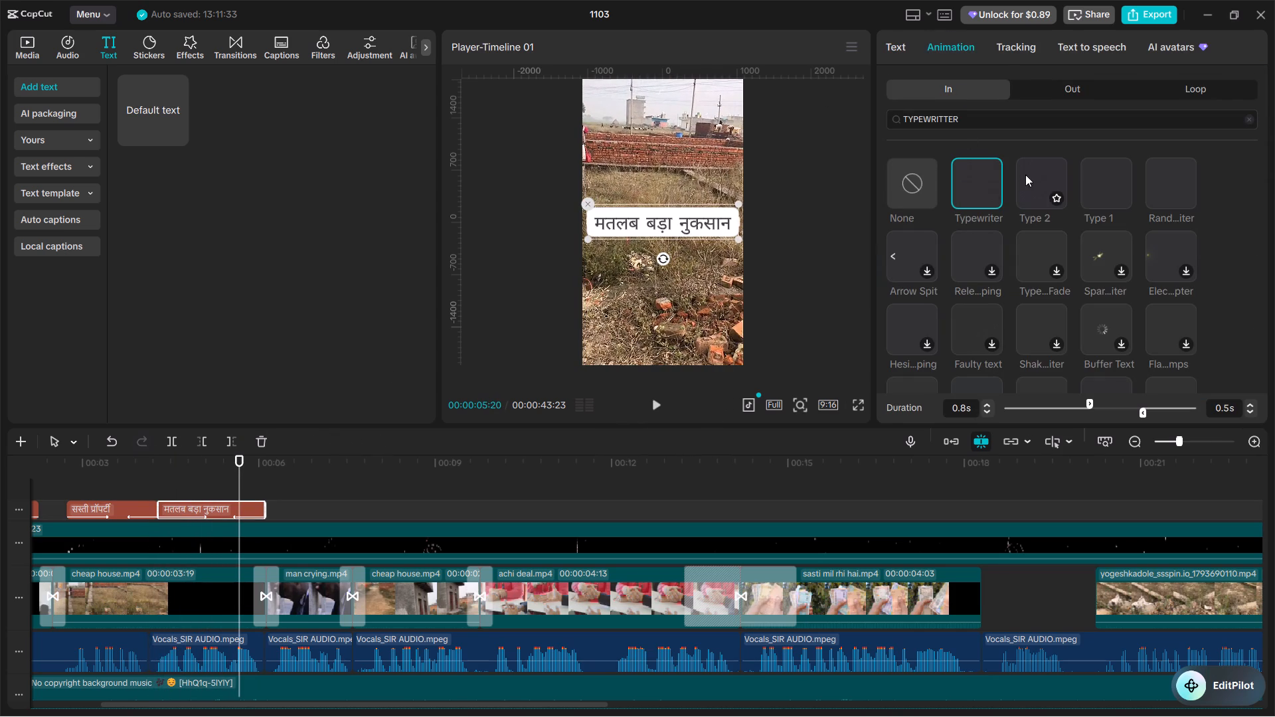
left_click(1033, 173)
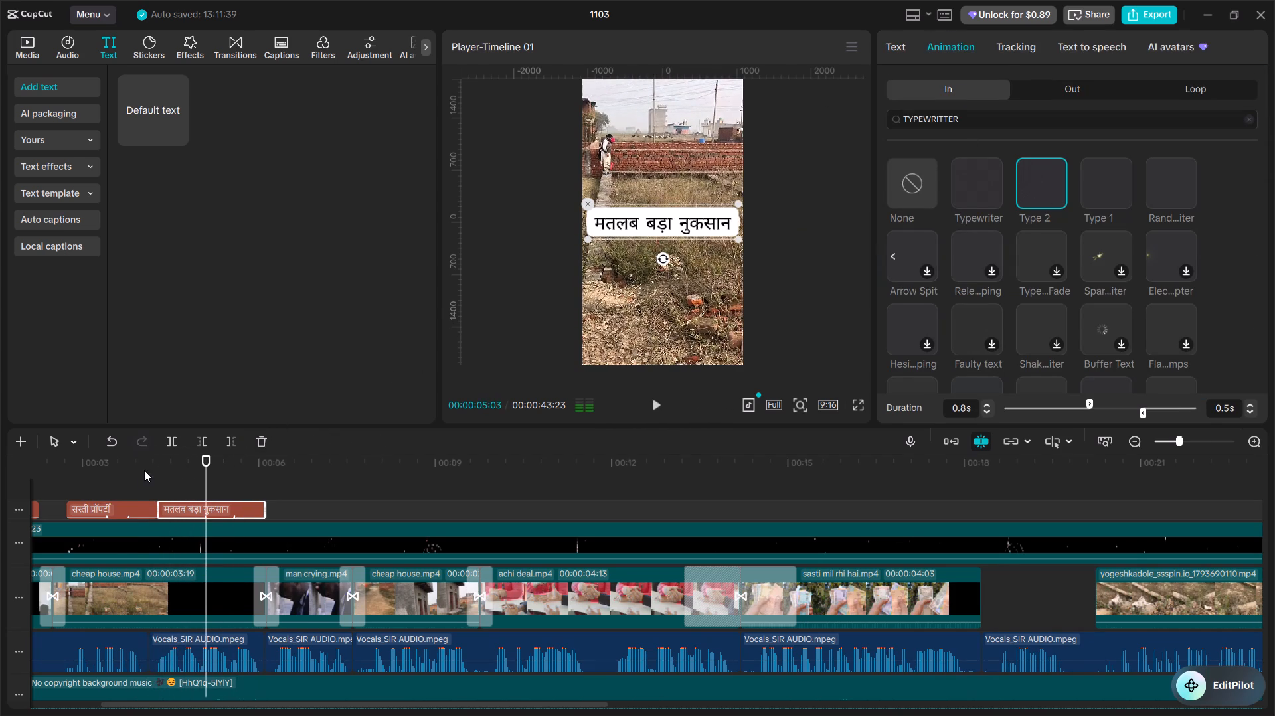
left_click(136, 475)
key("space")
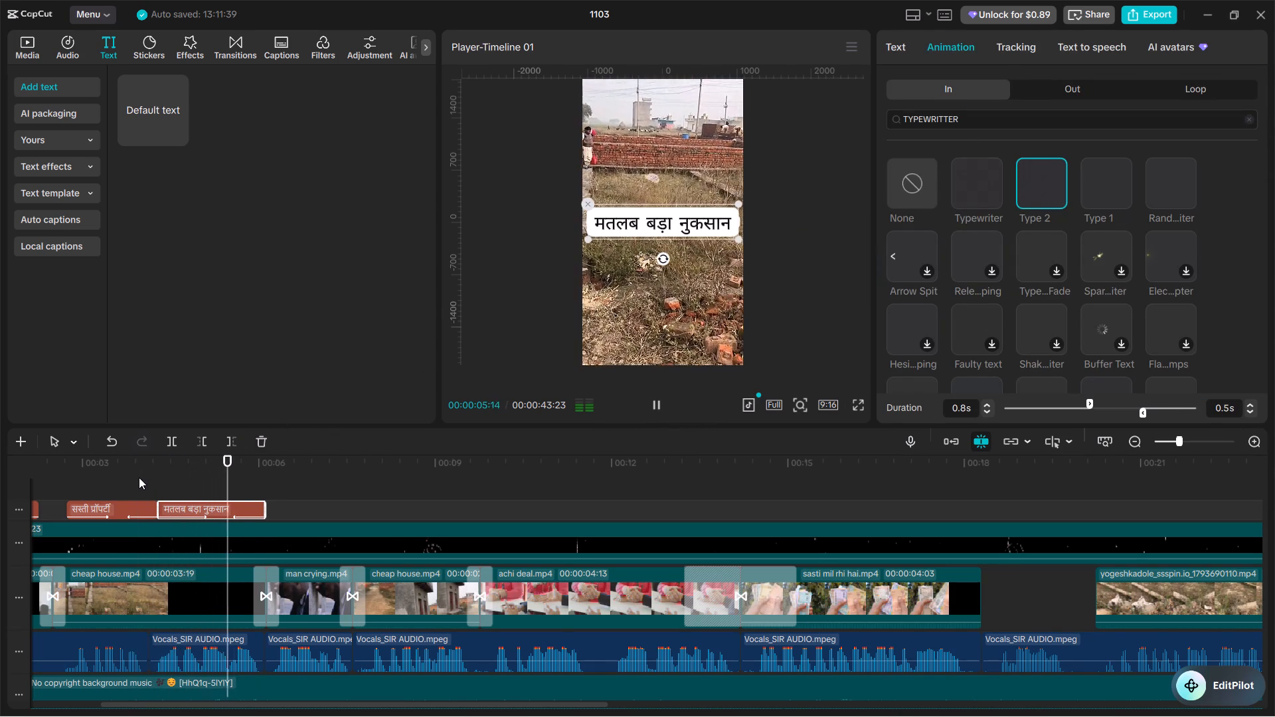
key("space")
Scrub and play through the सस्ती प्रॉपर्टी and मतलब बड़ा नुकसान captions to check their animation and vocal timing.
left_click(80, 487)
left_click_drag(80, 487, 121, 489)
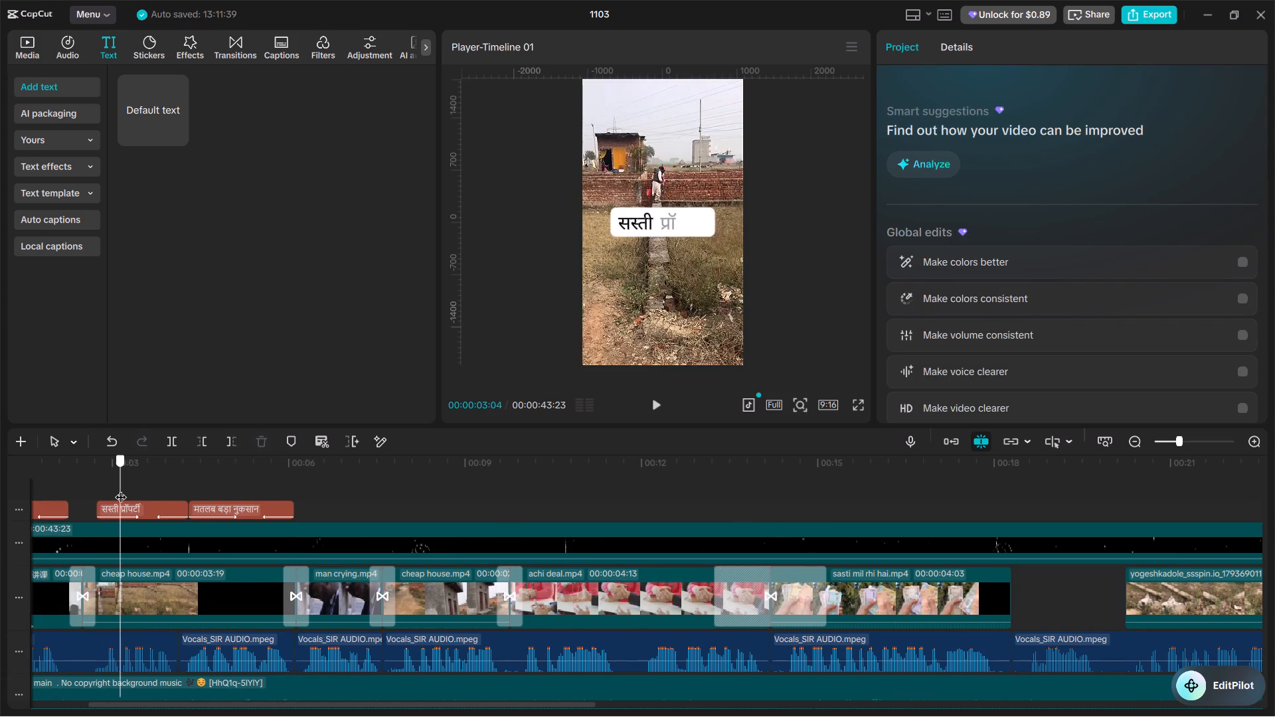
left_click_drag(121, 489, 208, 493)
left_click_drag(222, 493, 228, 493)
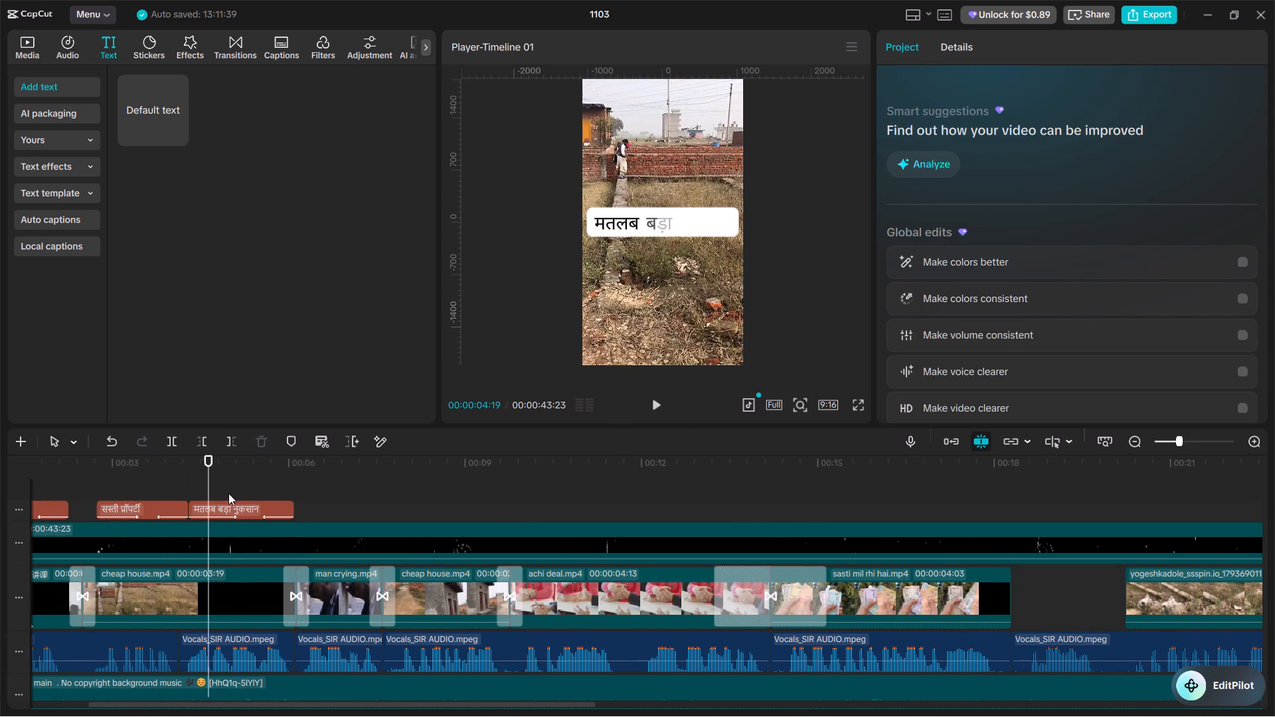
left_click_drag(228, 493, 232, 494)
left_click_drag(243, 494, 123, 487)
left_click(98, 484)
key("space")
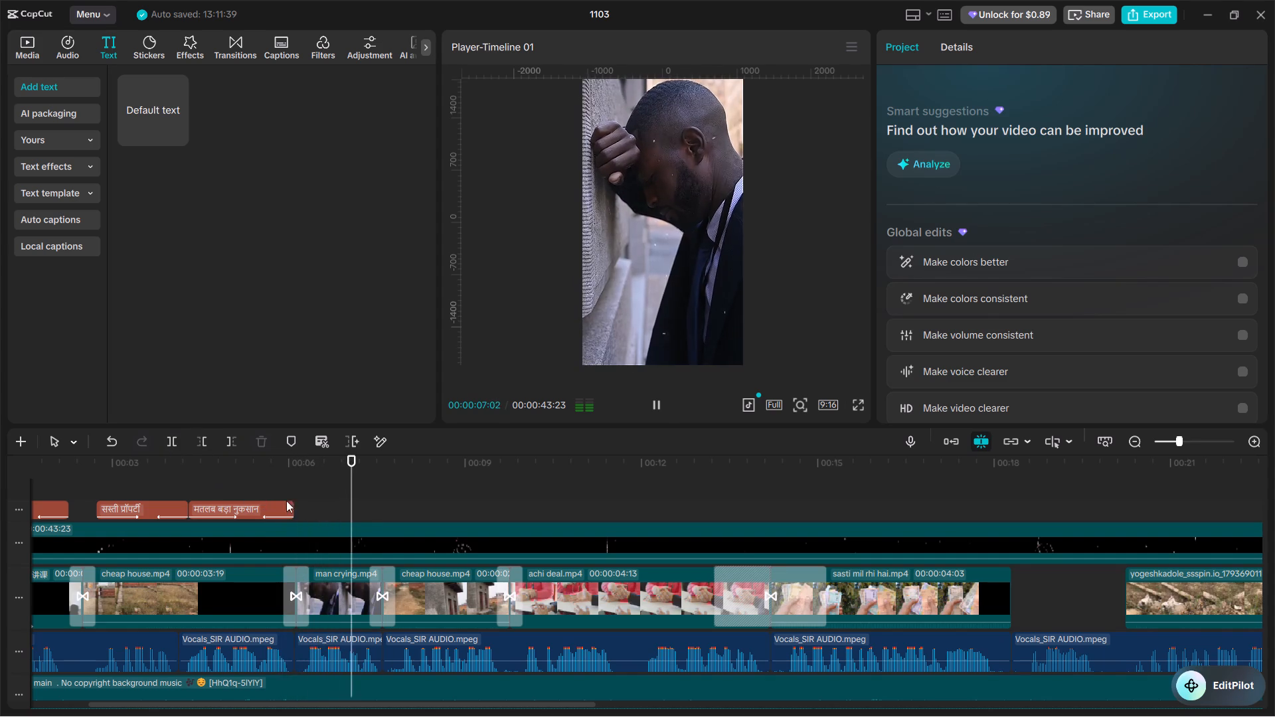
key("space")
Find where the vocals start on the man crying.mp4 clip and paste the copied याद रखें caption at 00:00:06:08.
double_click(303, 490)
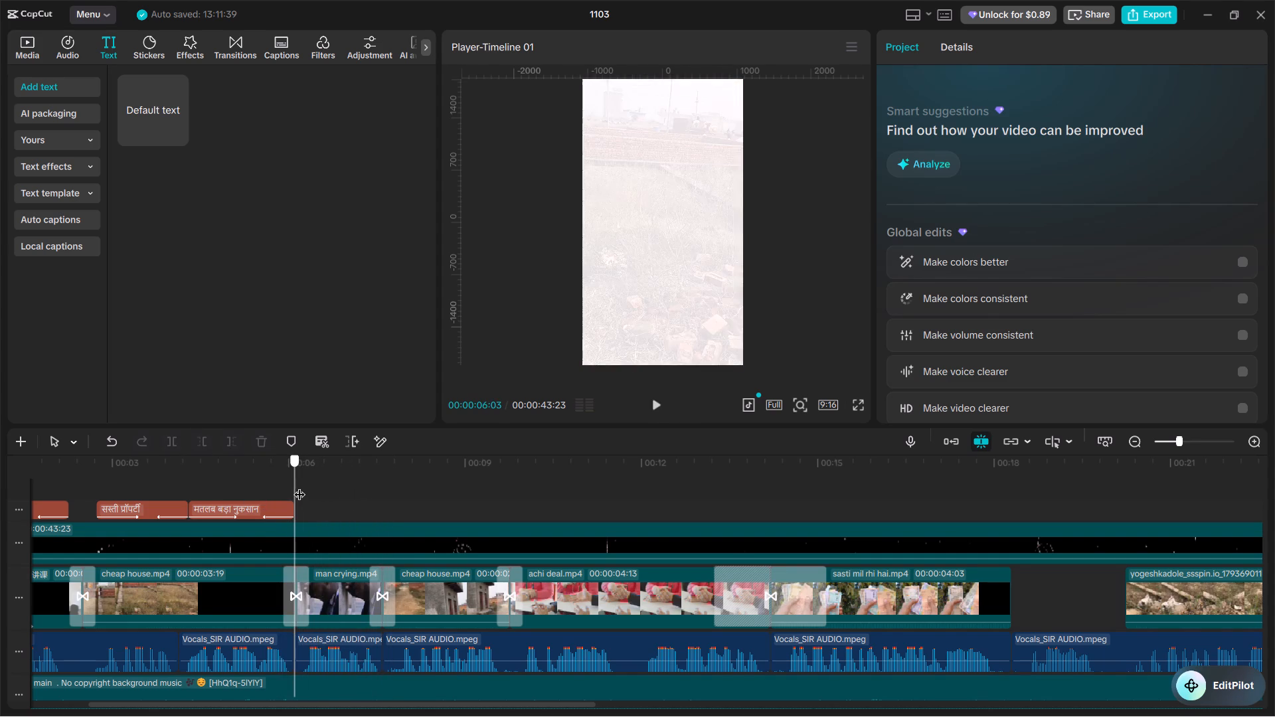
key("space")
key("space")
left_click(302, 487)
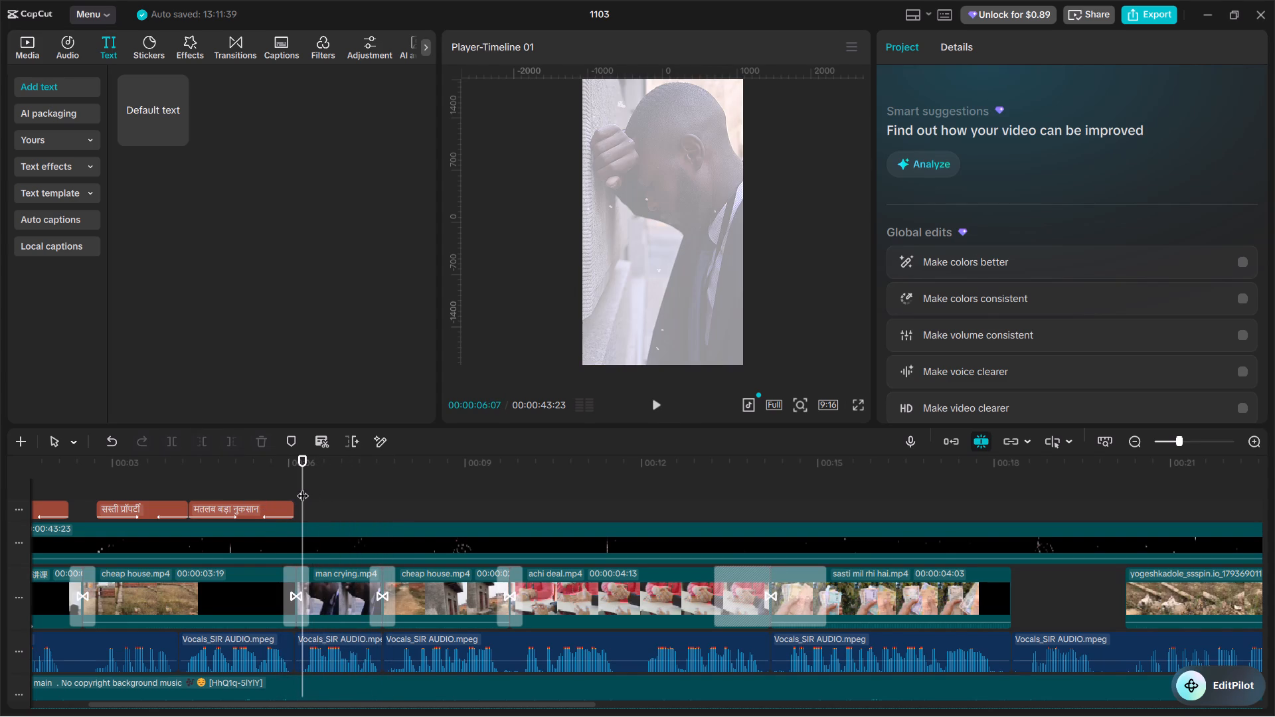
key("space")
key("space")
left_click(307, 491)
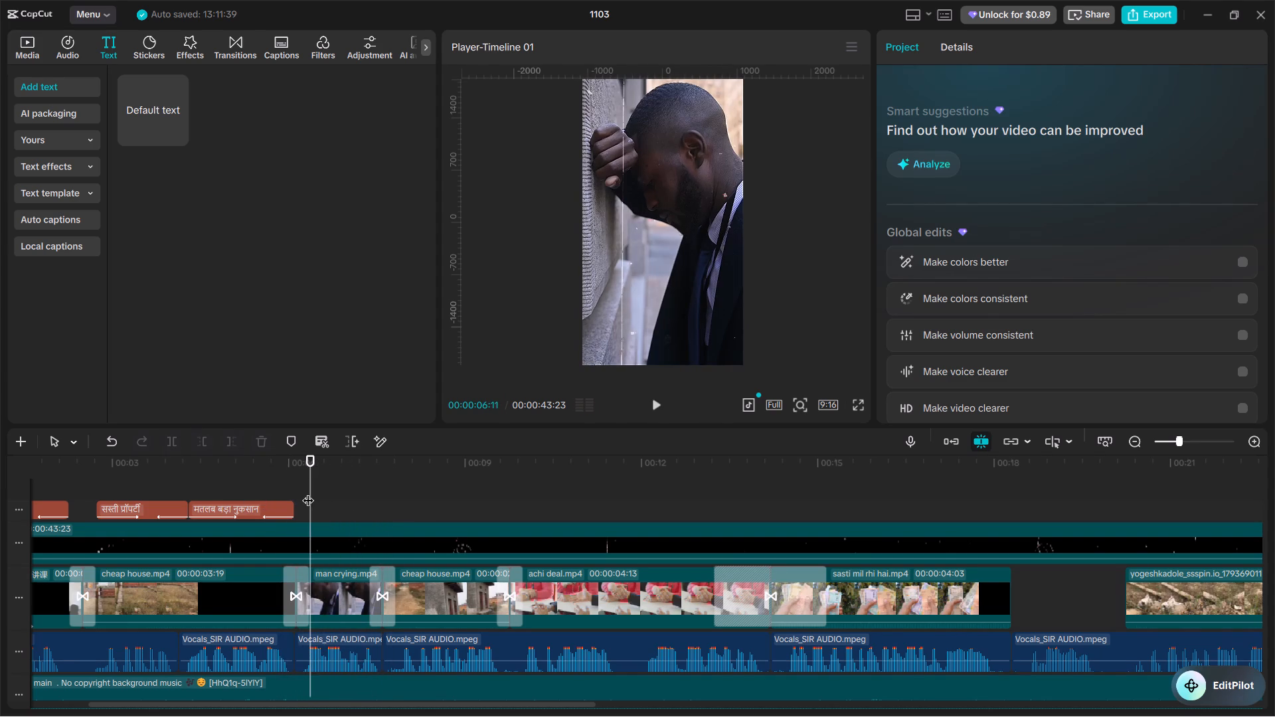
left_click(308, 492)
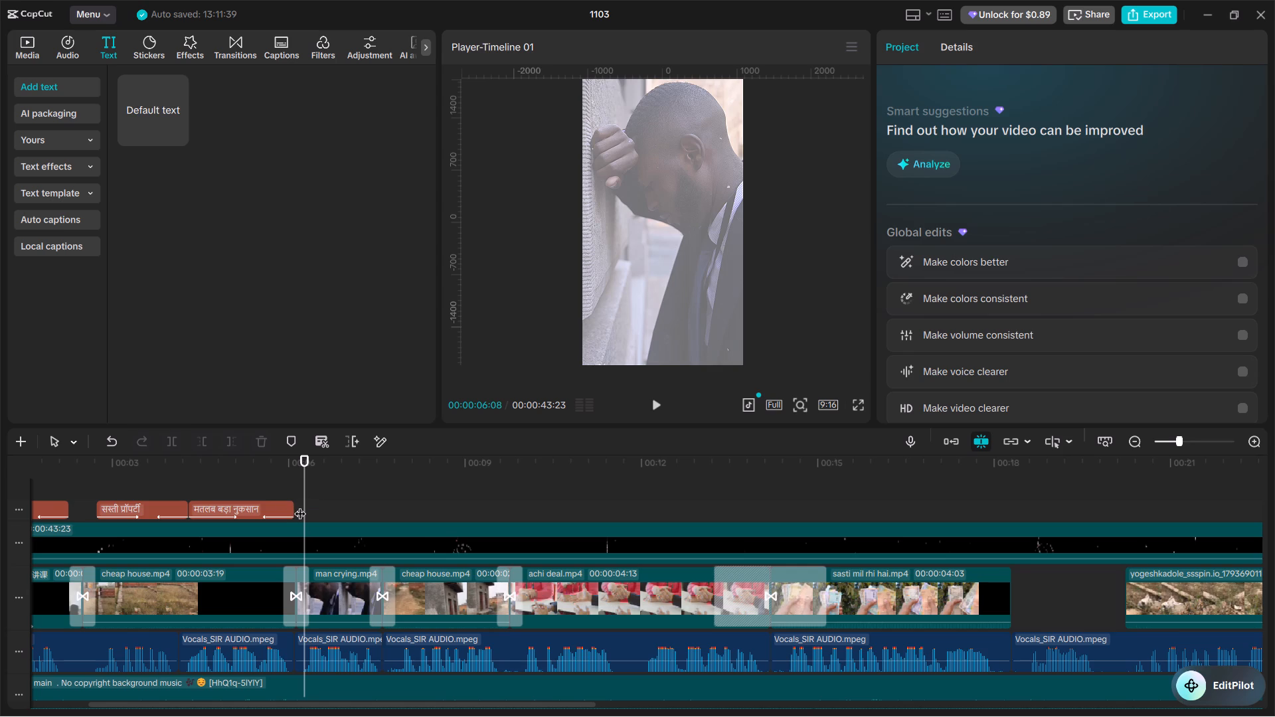
key("ctrl+v")
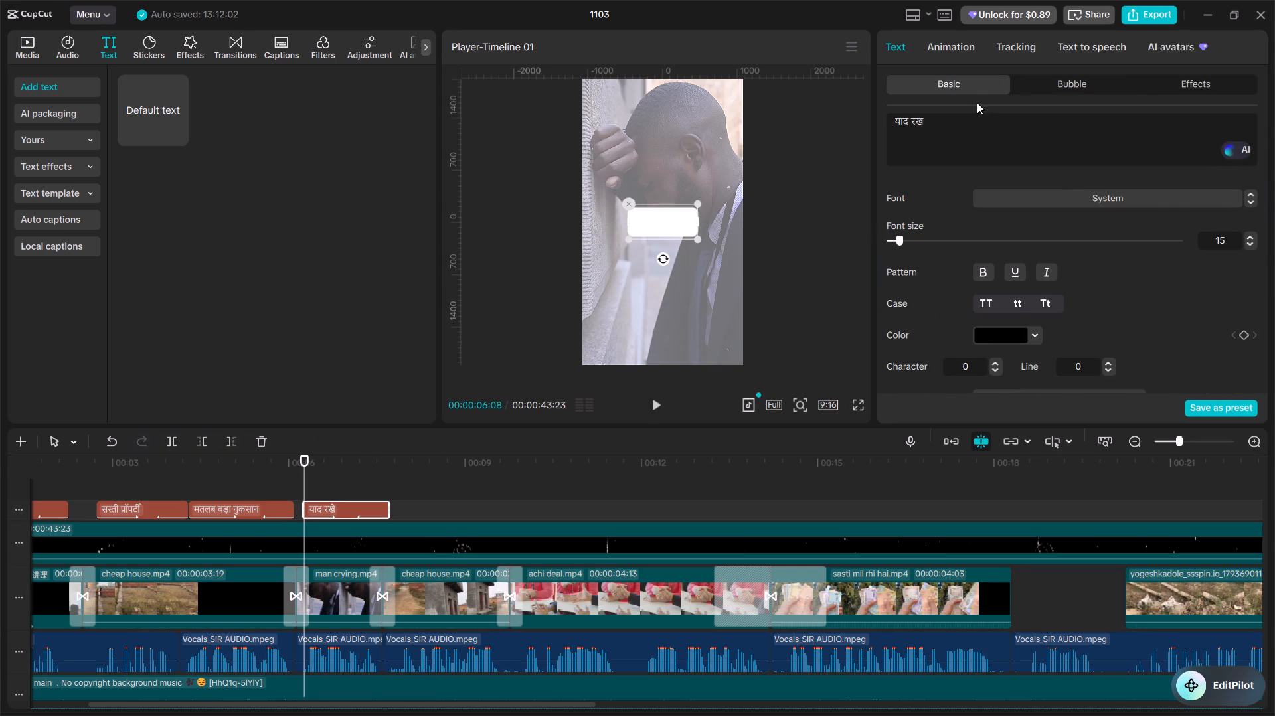
Minimize the CapCut project window to show the desktop.
left_click(1206, 22)
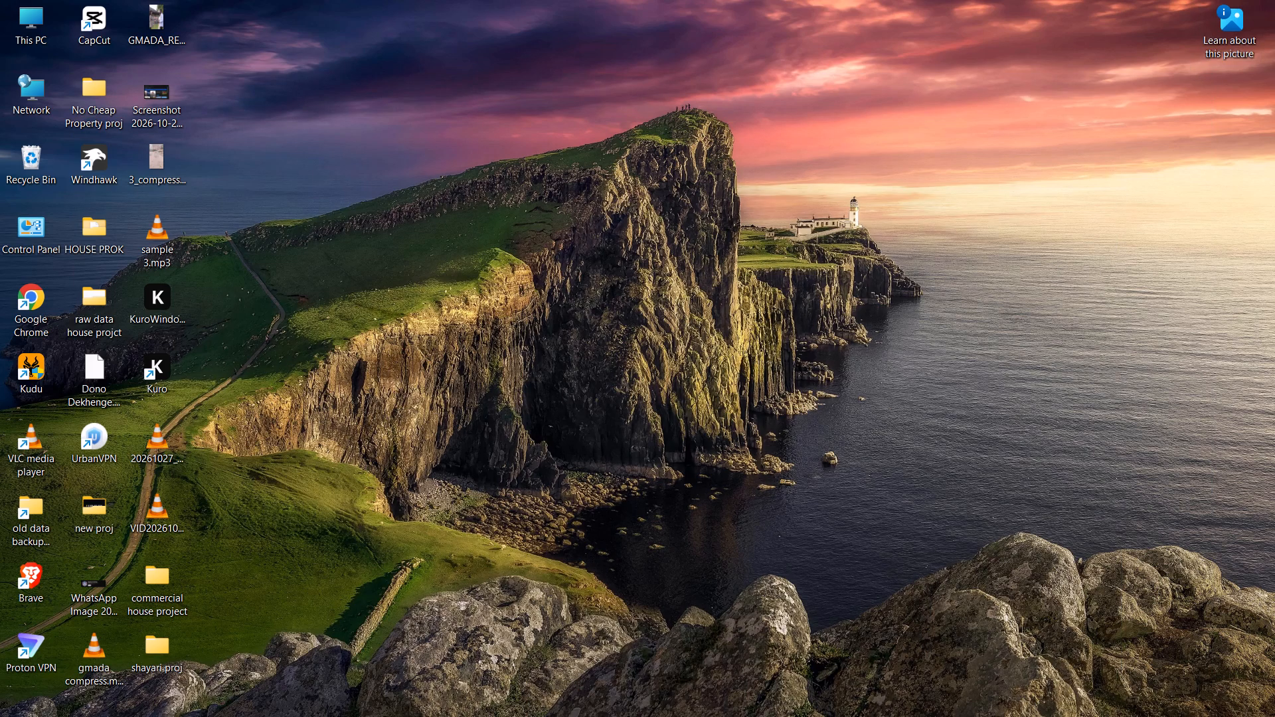
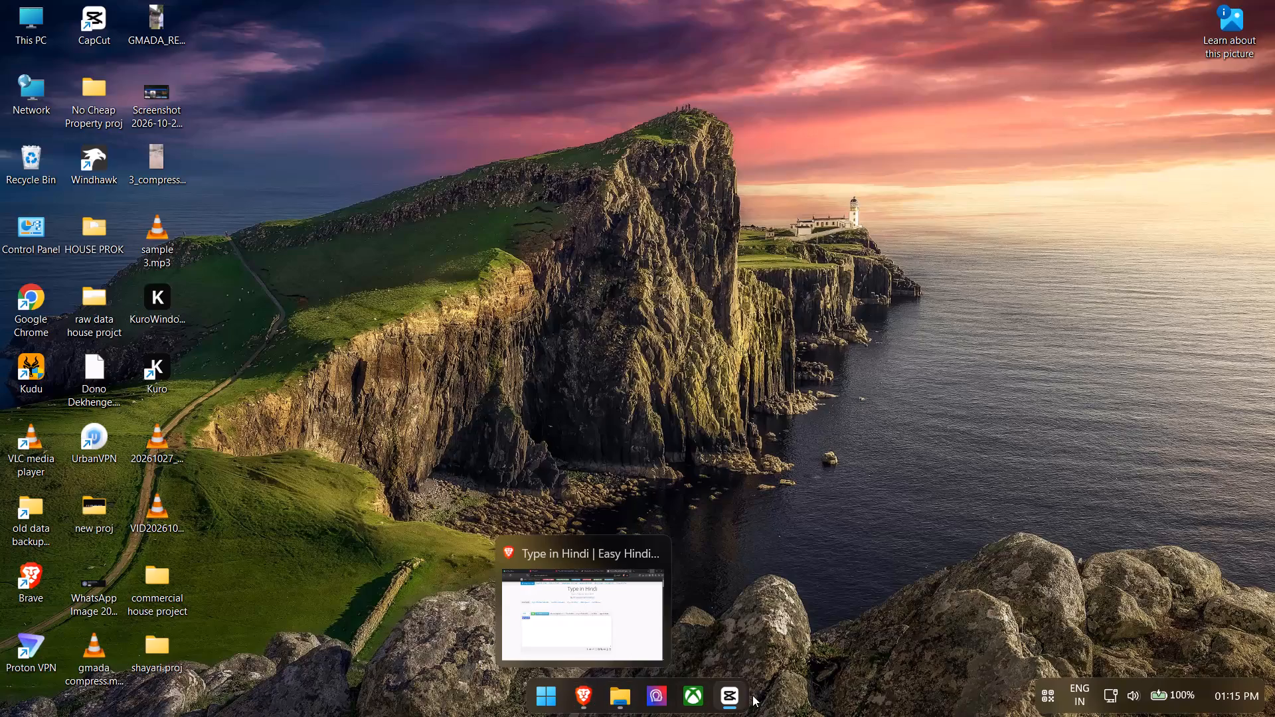
Return to CapCut, play the pasted याद रखें caption over man crying.mp4 and trim its end to 00:00:07:18.
left_click(741, 698)
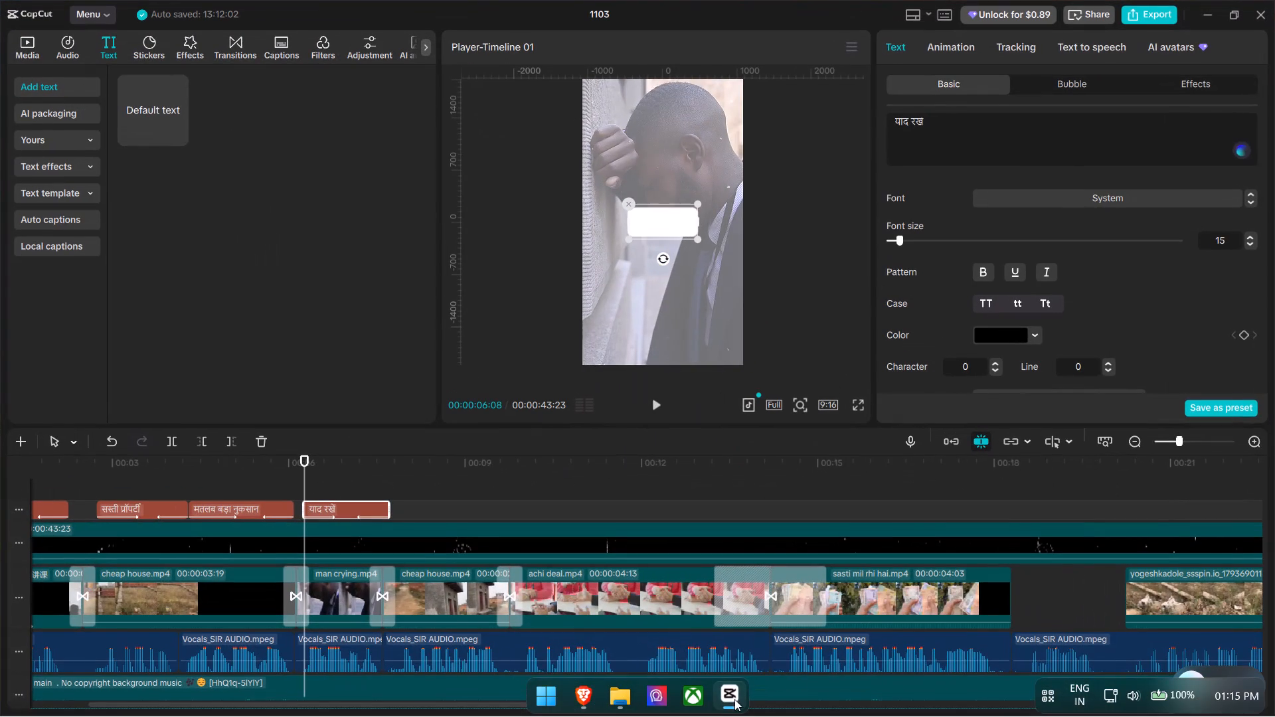
left_click(302, 487)
left_click(297, 487)
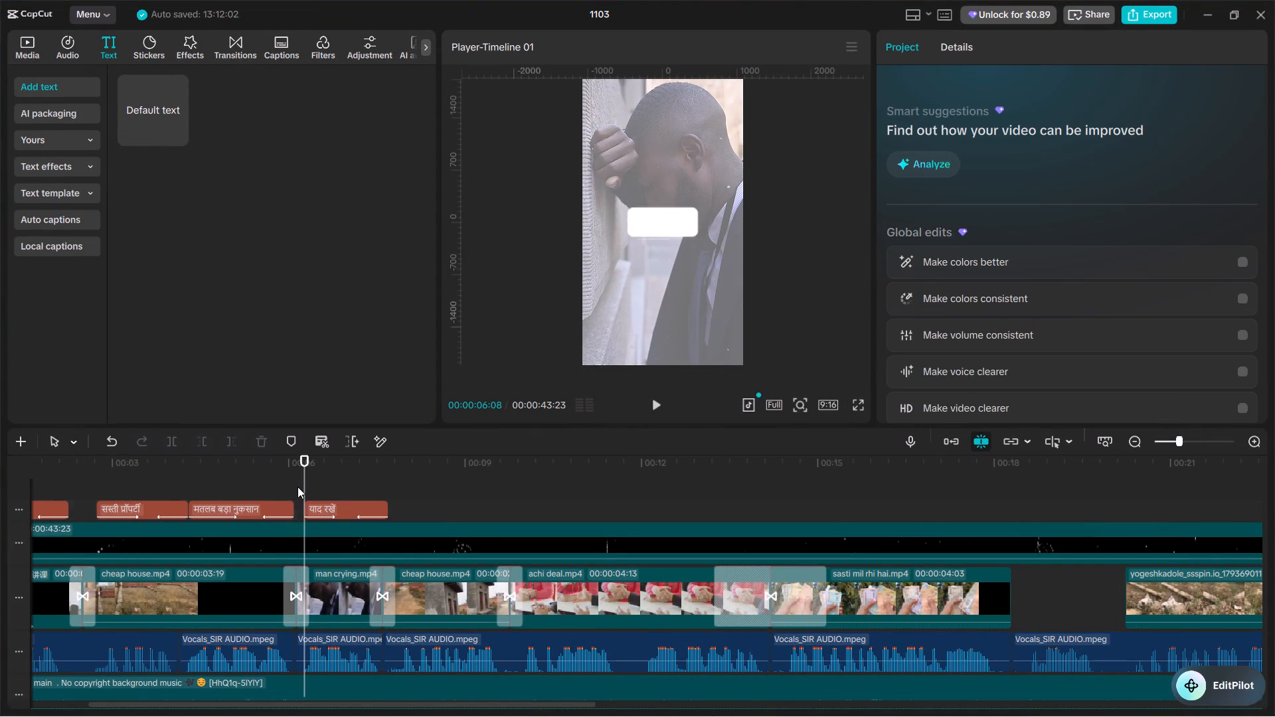
key("space")
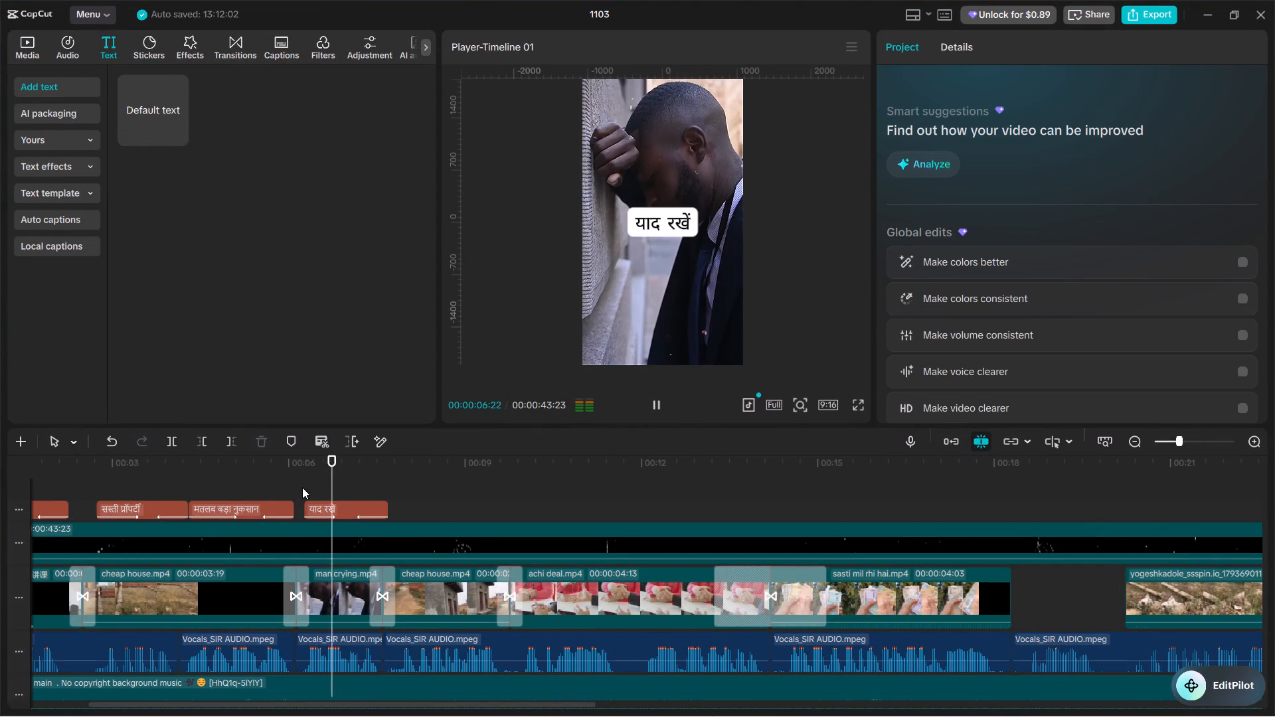
key("space")
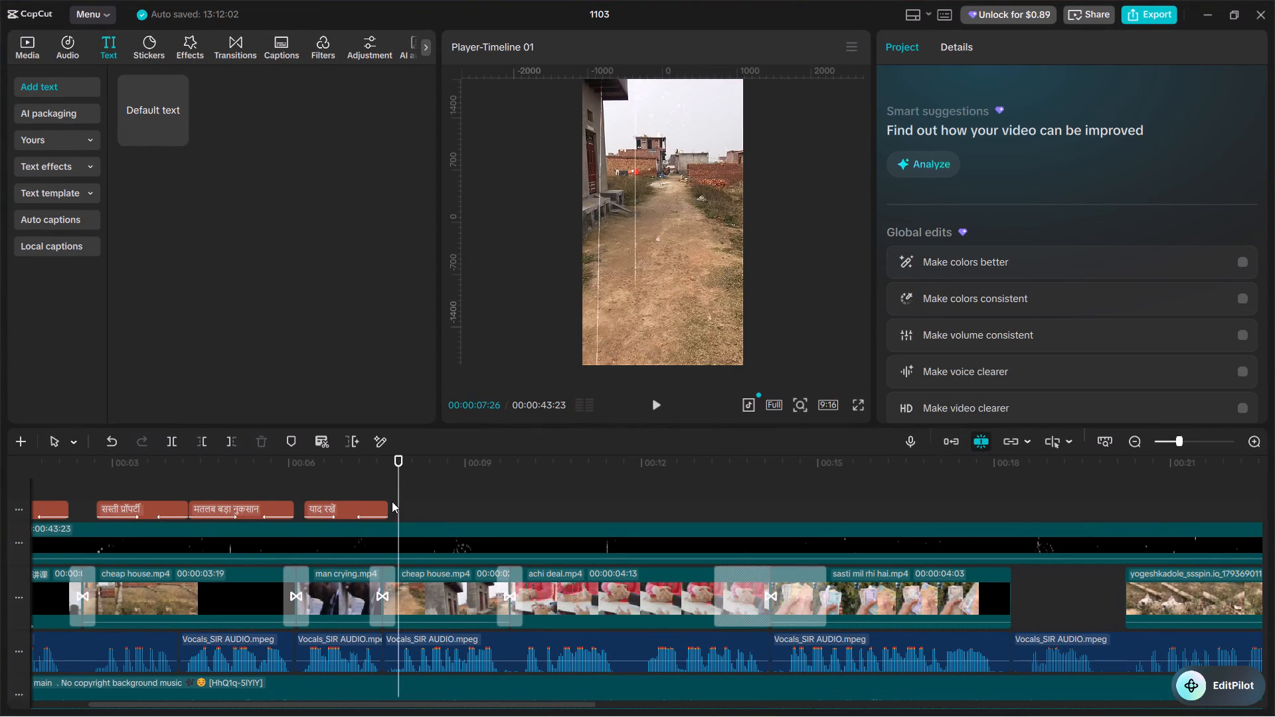
left_click(386, 500)
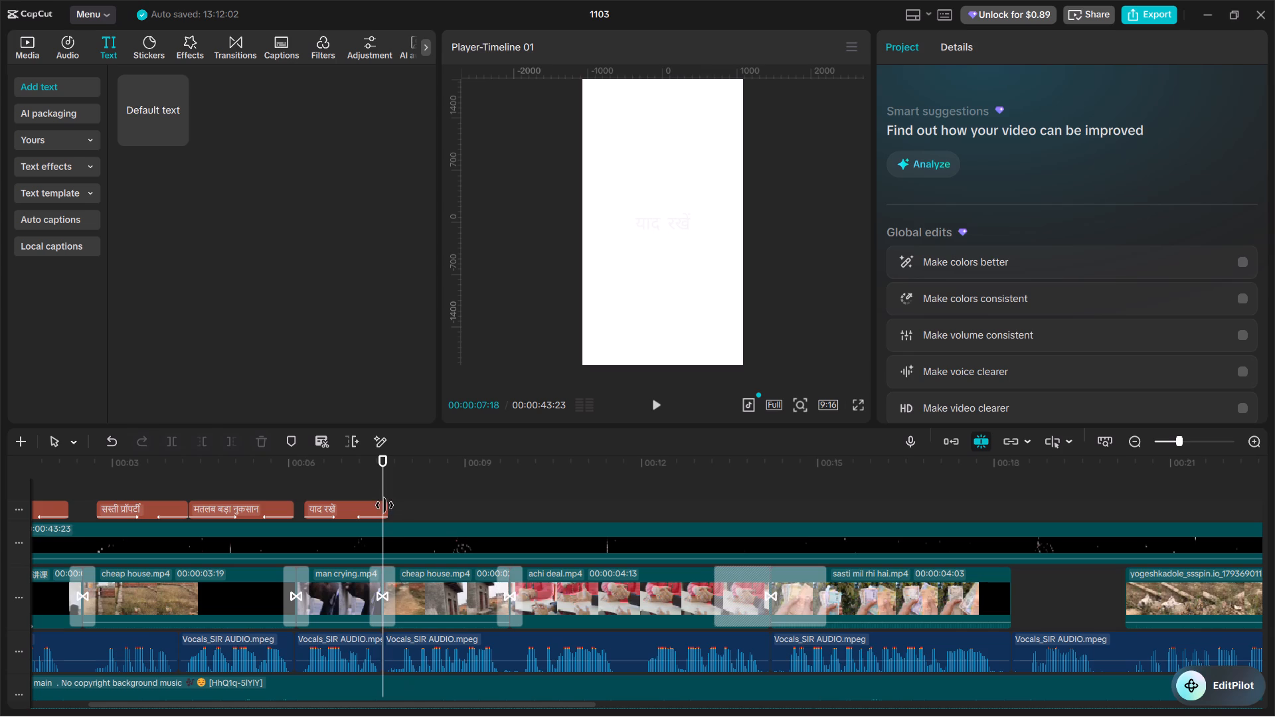
double_click(384, 505)
Select the pasted याद रखें caption, switch to Easy Hindi Typing in Brave and replace its text with और बड़ा धोका.
left_click(321, 500)
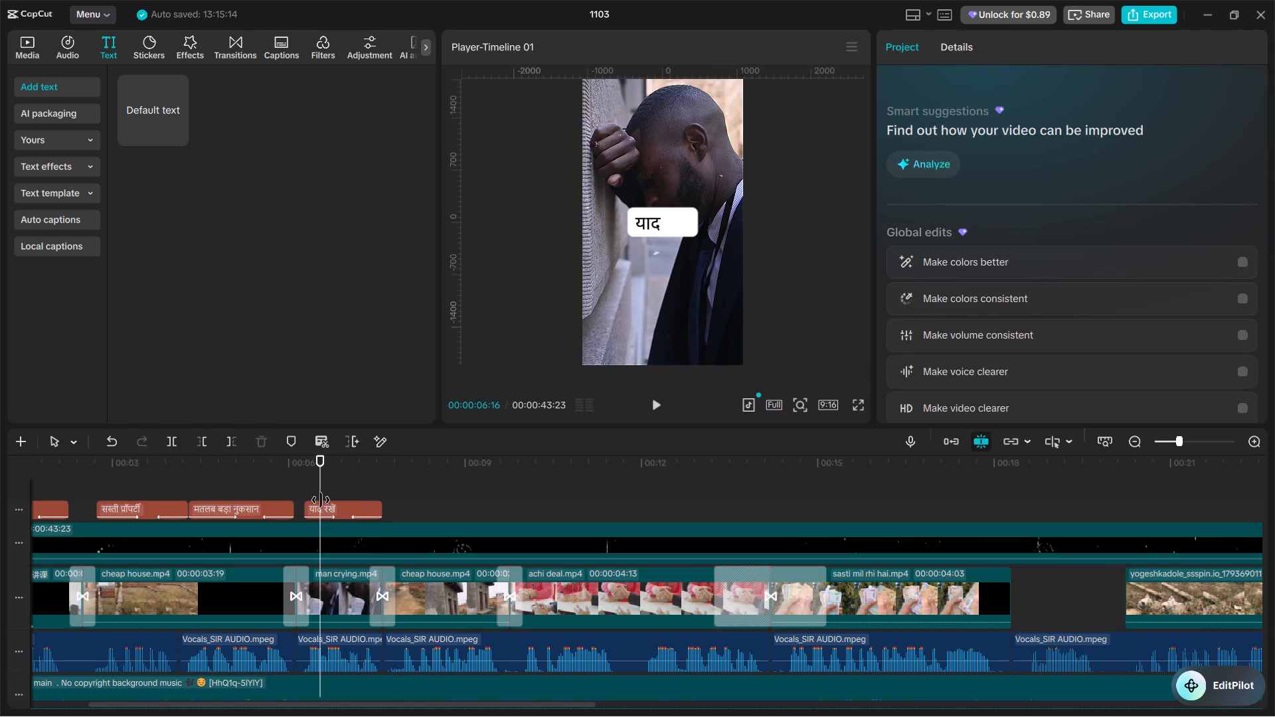
left_click(322, 507)
left_click(329, 507)
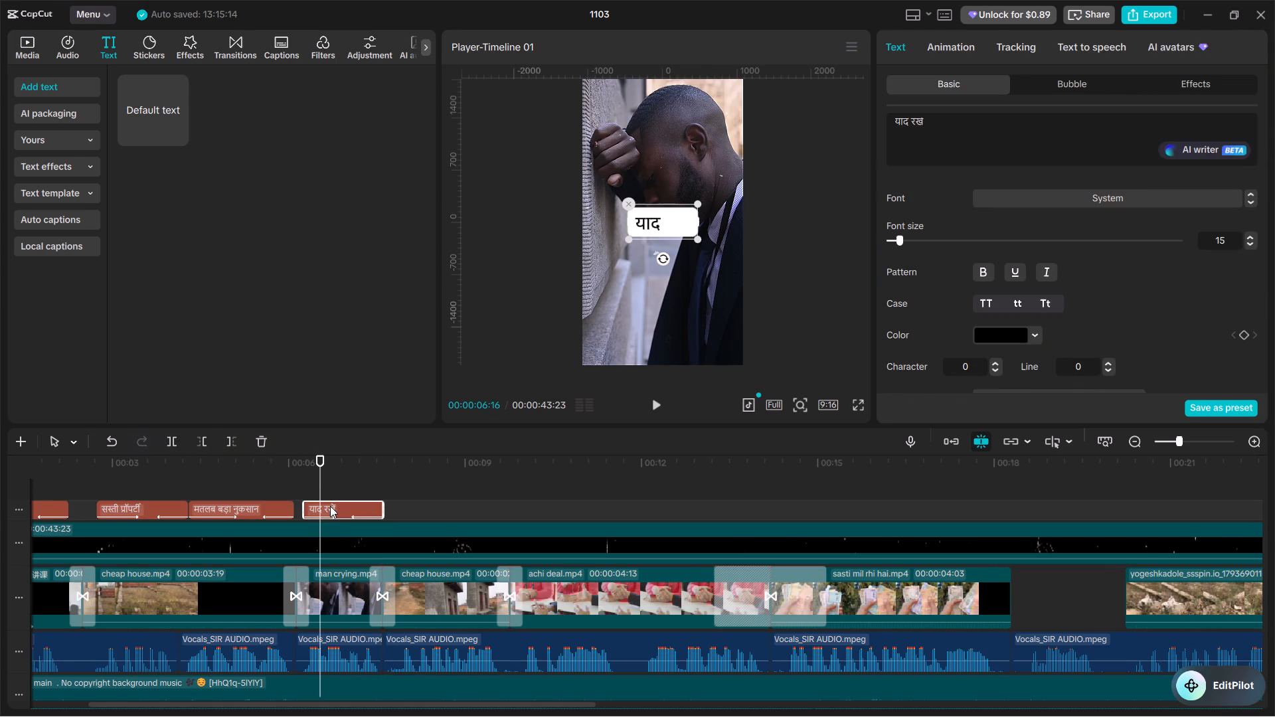
key("super+Tab")
left_click(540, 285)
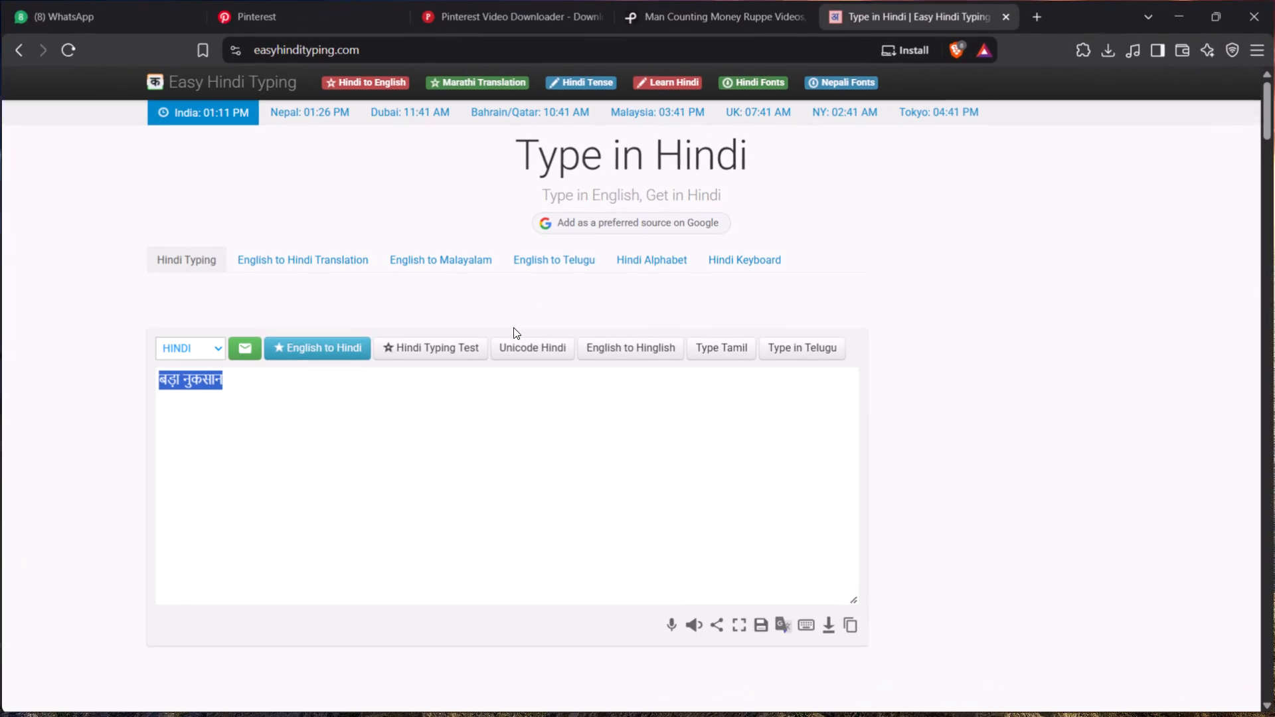
type("or")
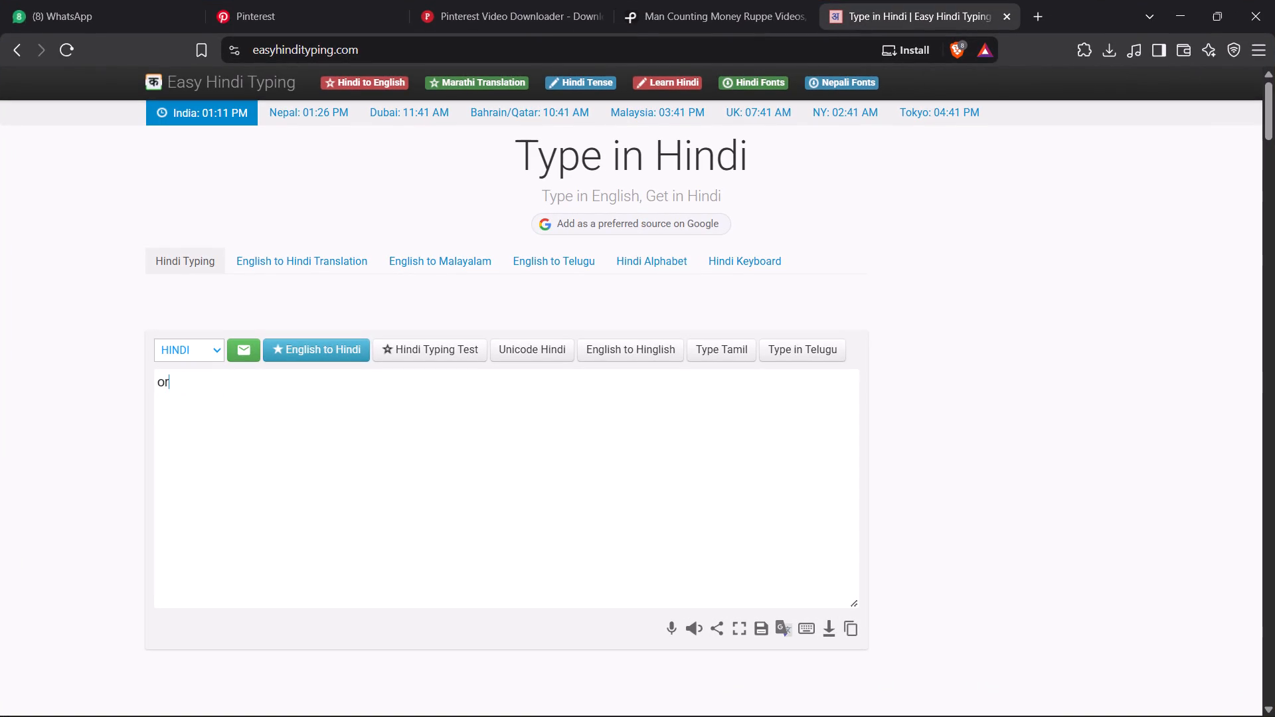
key("space")
type("bda")
key("space")
key("BackSpace")
key("BackSpace")
key("BackSpace")
key("BackSpace")
key("BackSpace")
type("da")
key("space")
type("dhoka")
key("space")
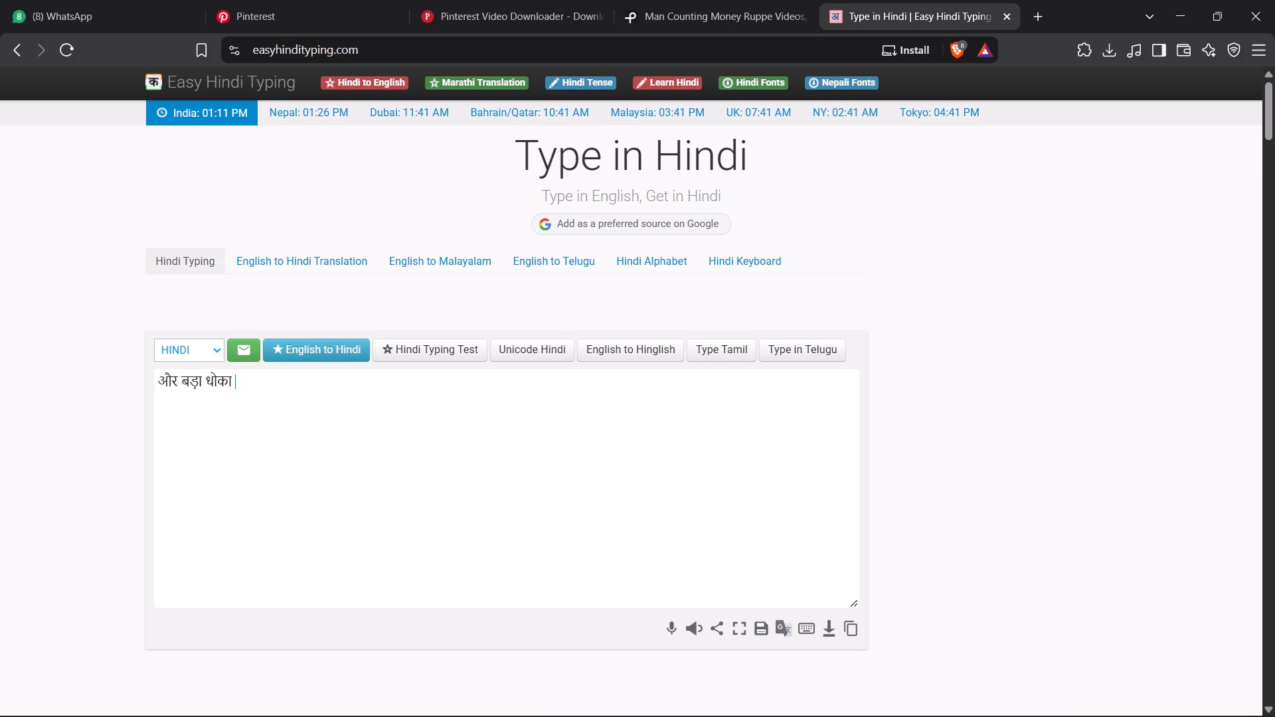
Copy और बड़ा धोका, paste it over the text of the selected याद रखें caption in CapCut and preview it.
left_click_drag(232, 381, 175, 383)
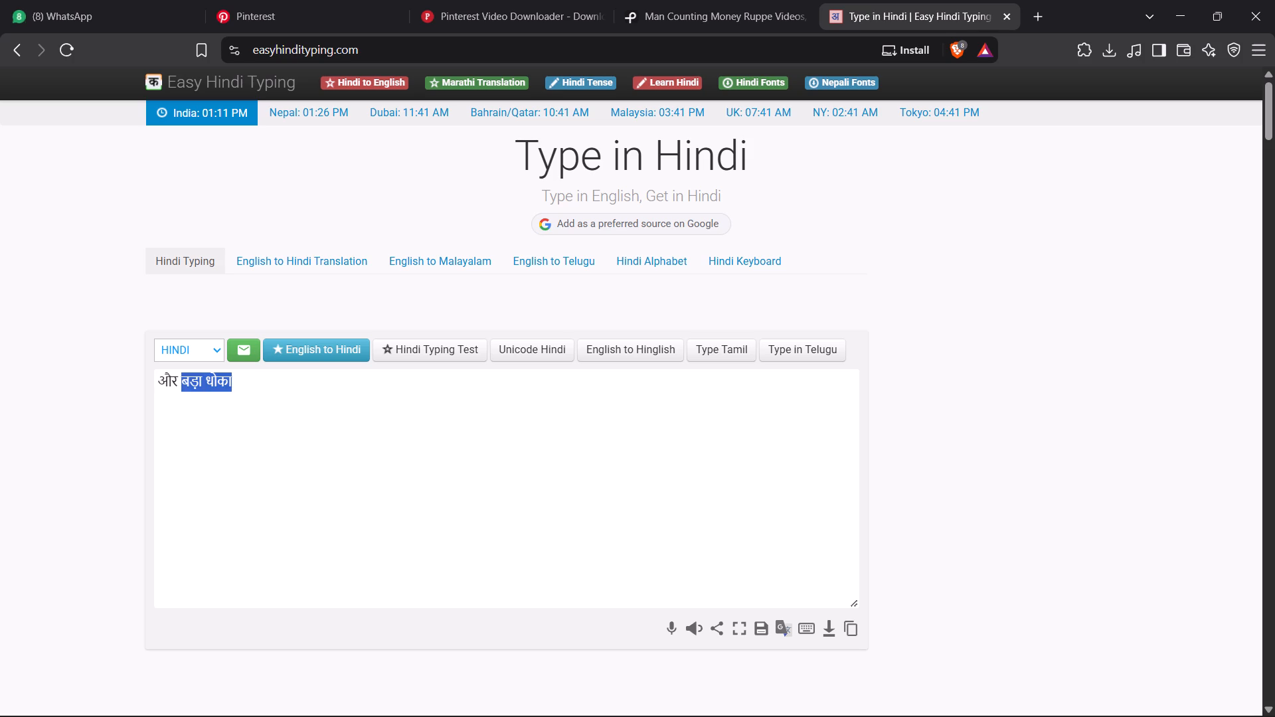
left_click_drag(175, 383, 157, 385)
right_click(190, 386)
left_click(268, 105)
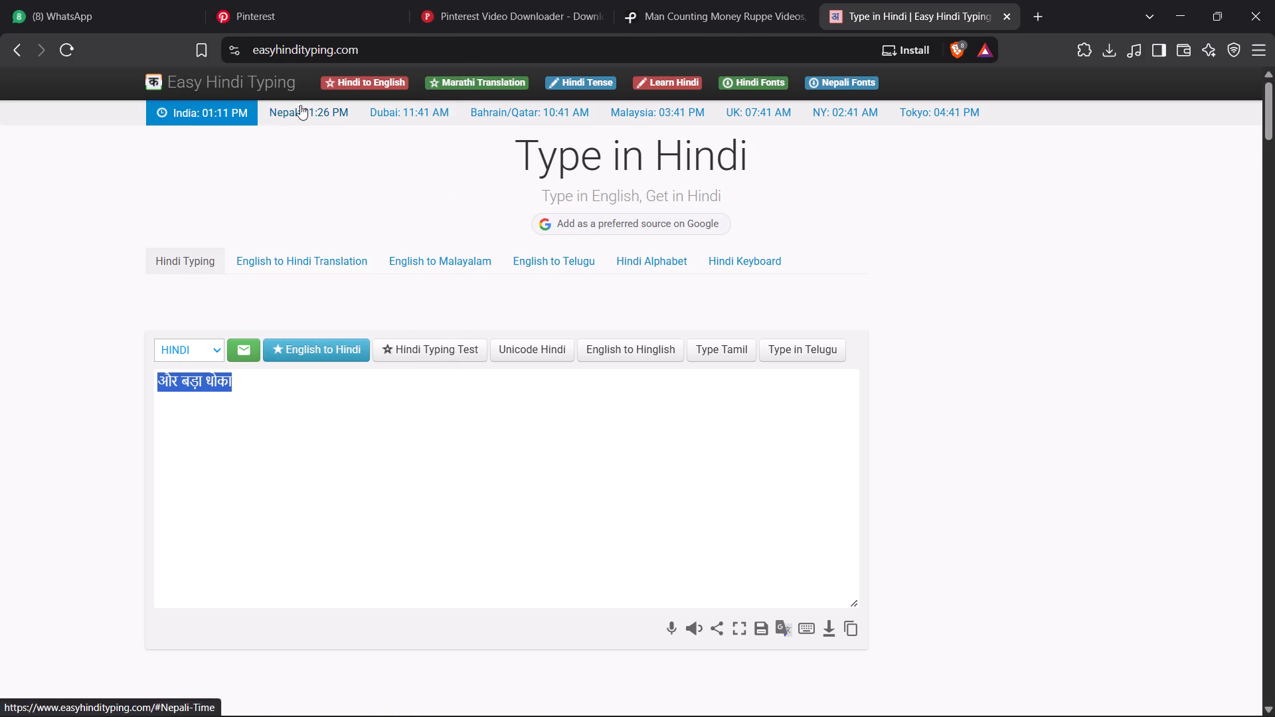
left_click(1186, 5)
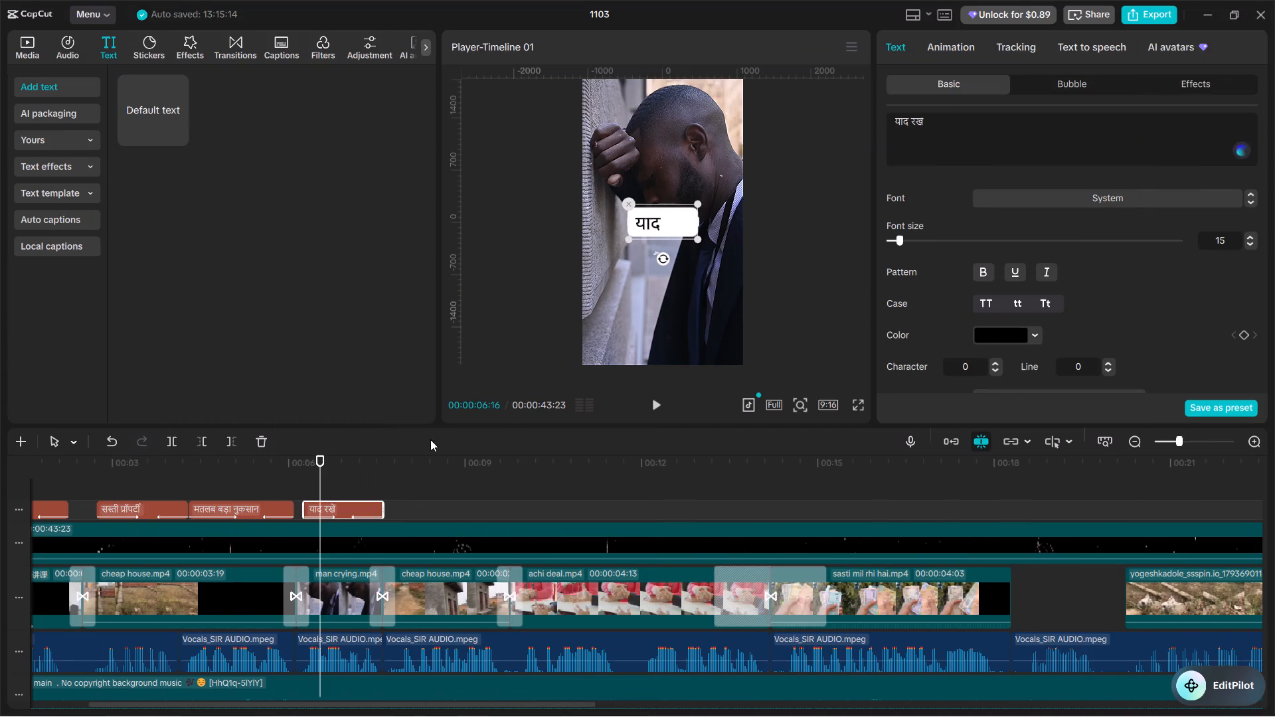
left_click_drag(947, 125, 880, 134)
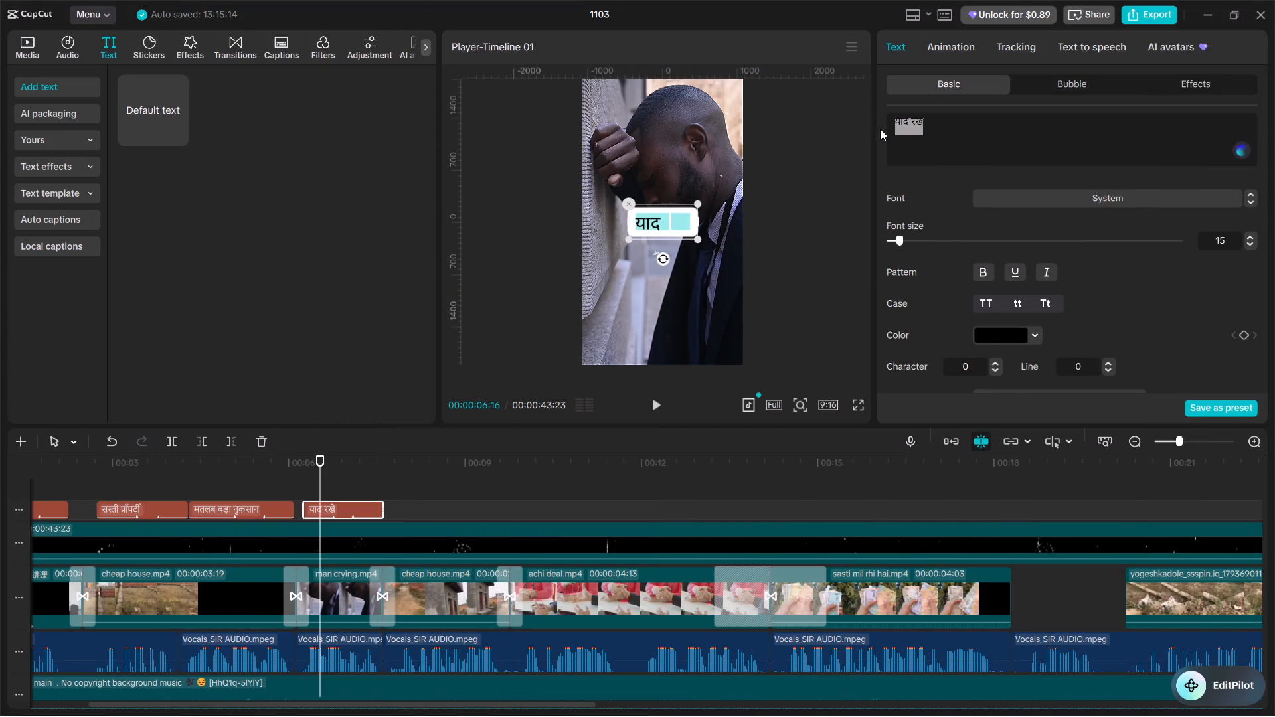
key("ctrl+v")
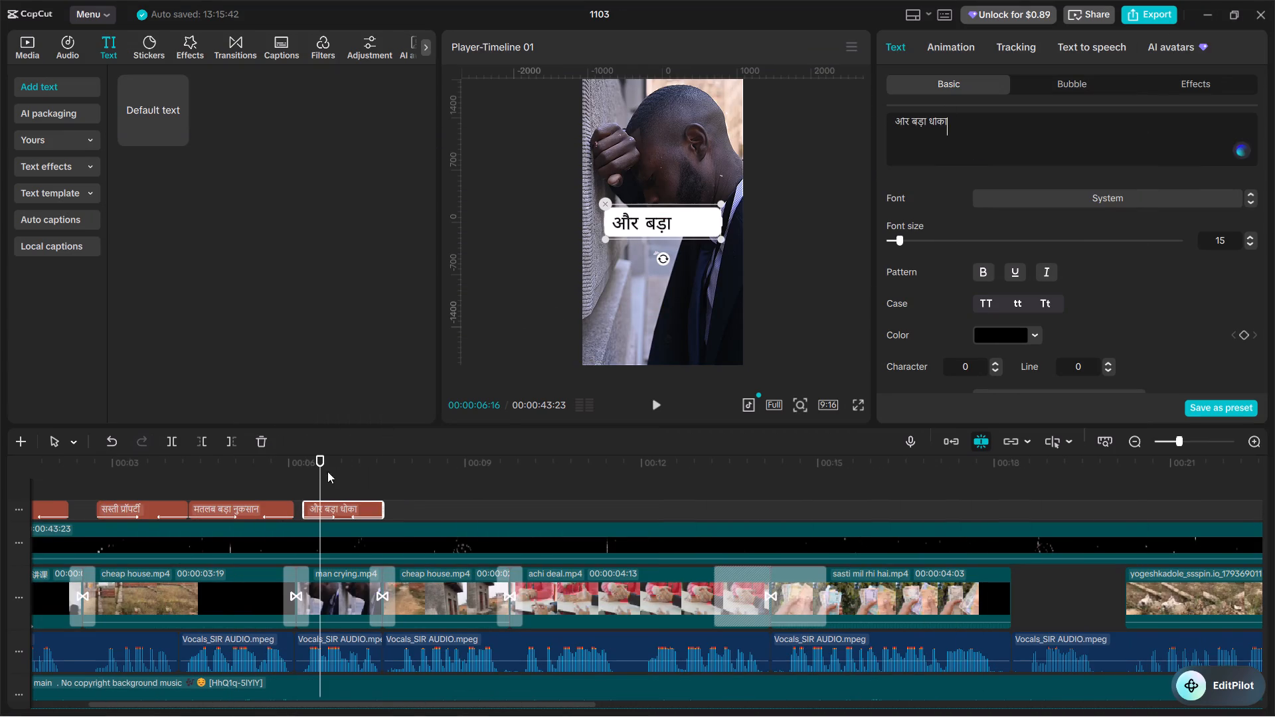
left_click(294, 483)
left_click(300, 485)
key("space")
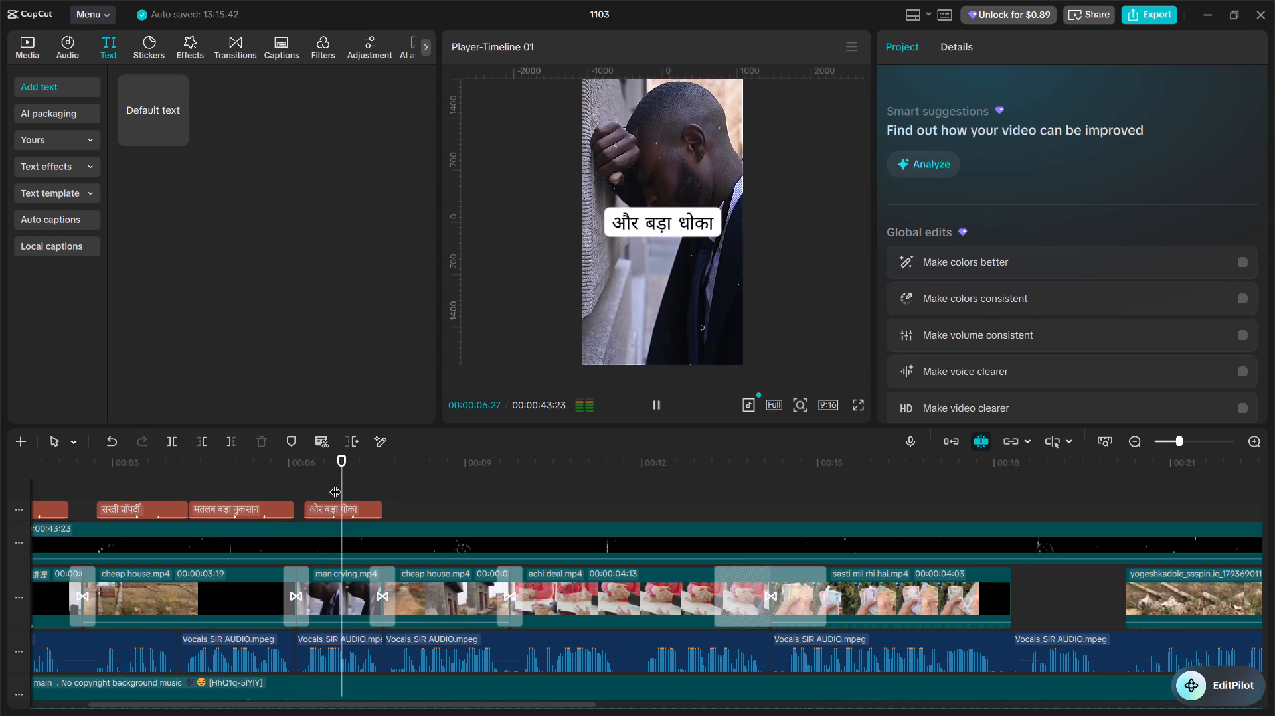
key("space")
Set the In animation of the और बड़ा धोका caption to Type 2, increase its duration slightly and preview it.
left_click(352, 509)
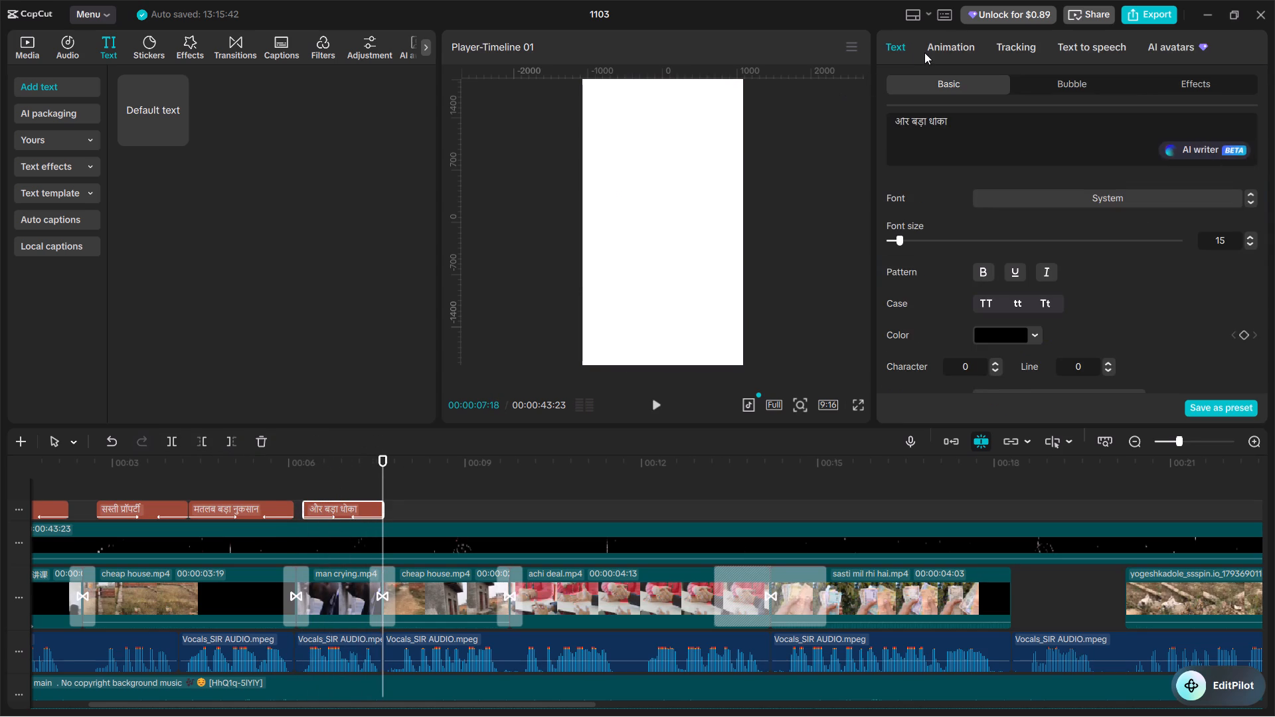
left_click(924, 52)
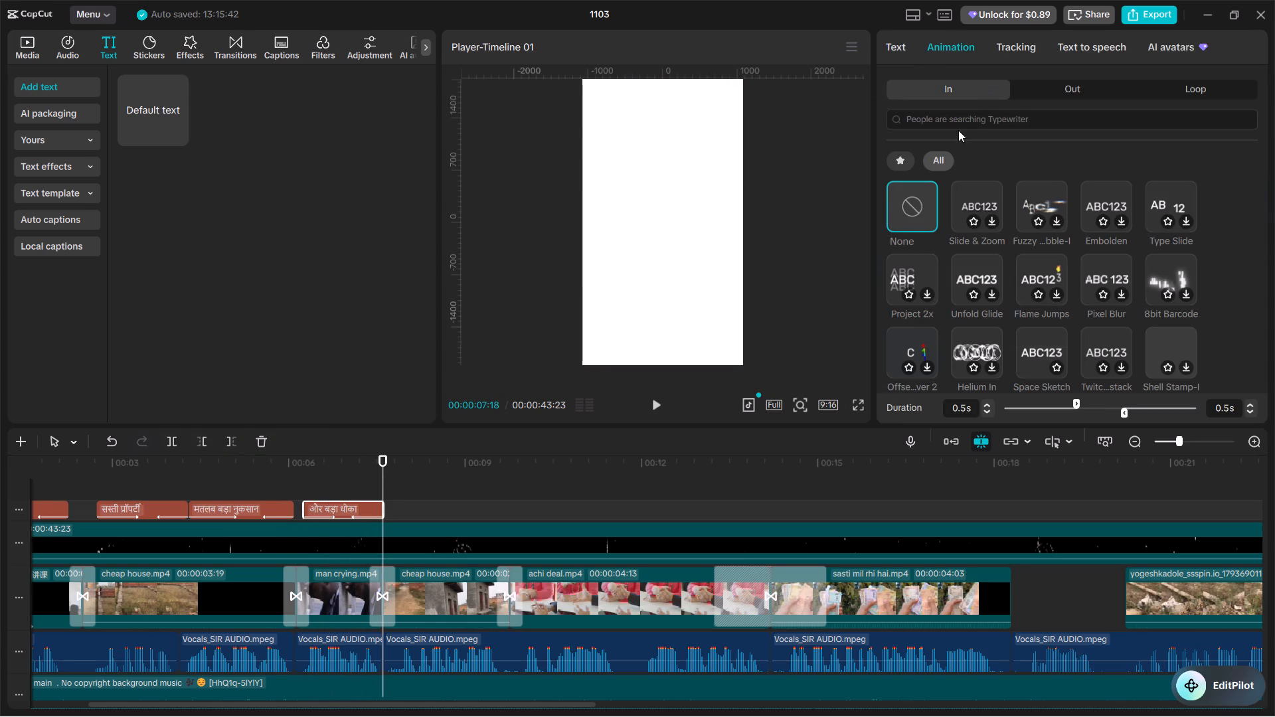
left_click(958, 120)
type("ty")
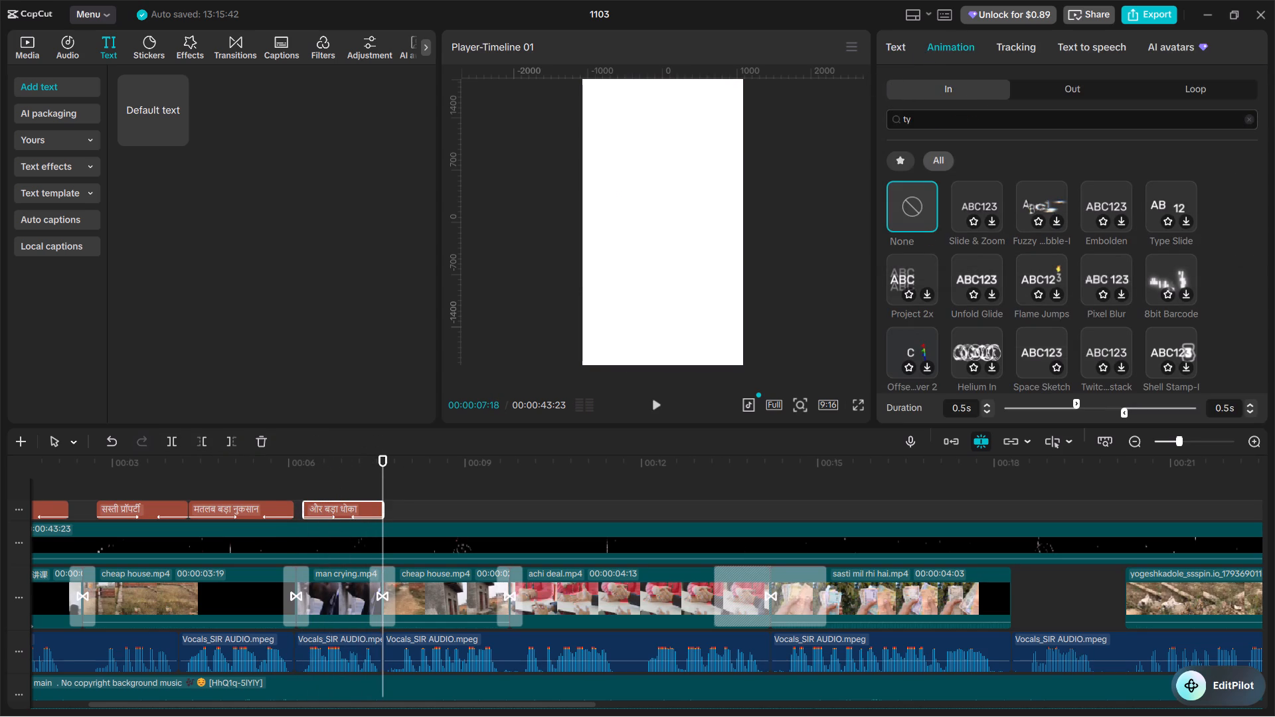
type("pe")
key("Return")
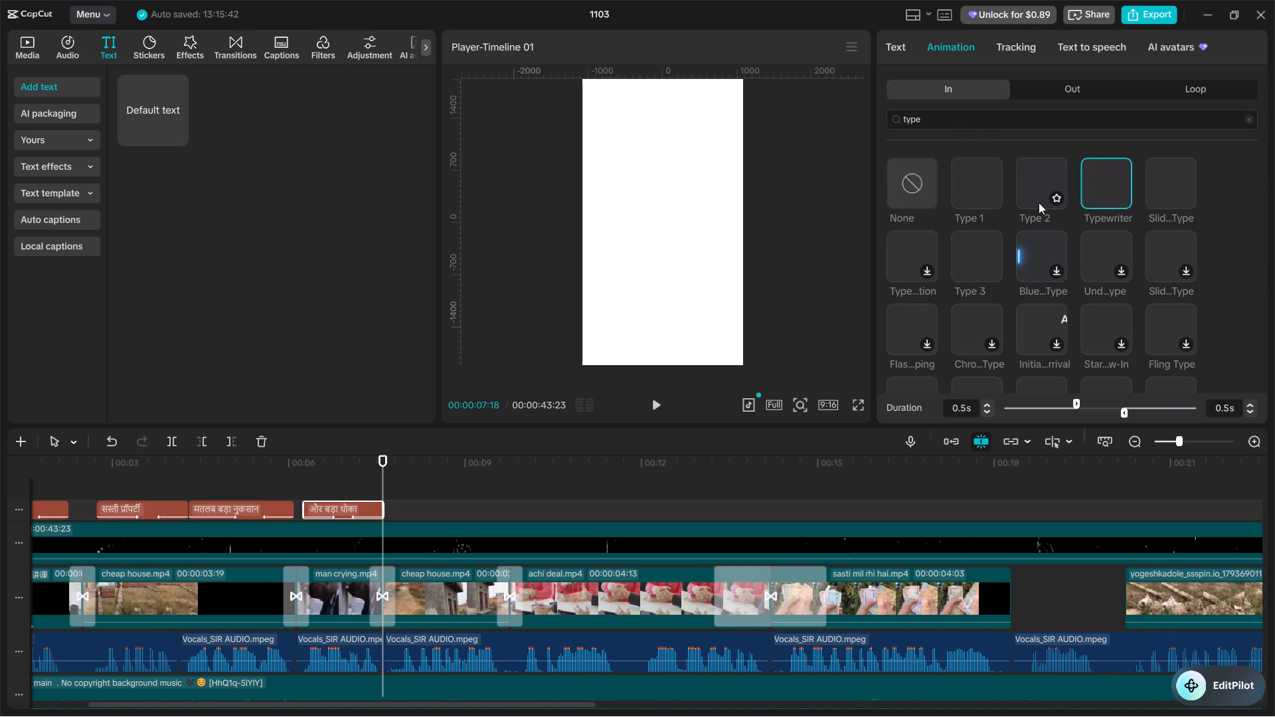
left_click(1021, 191)
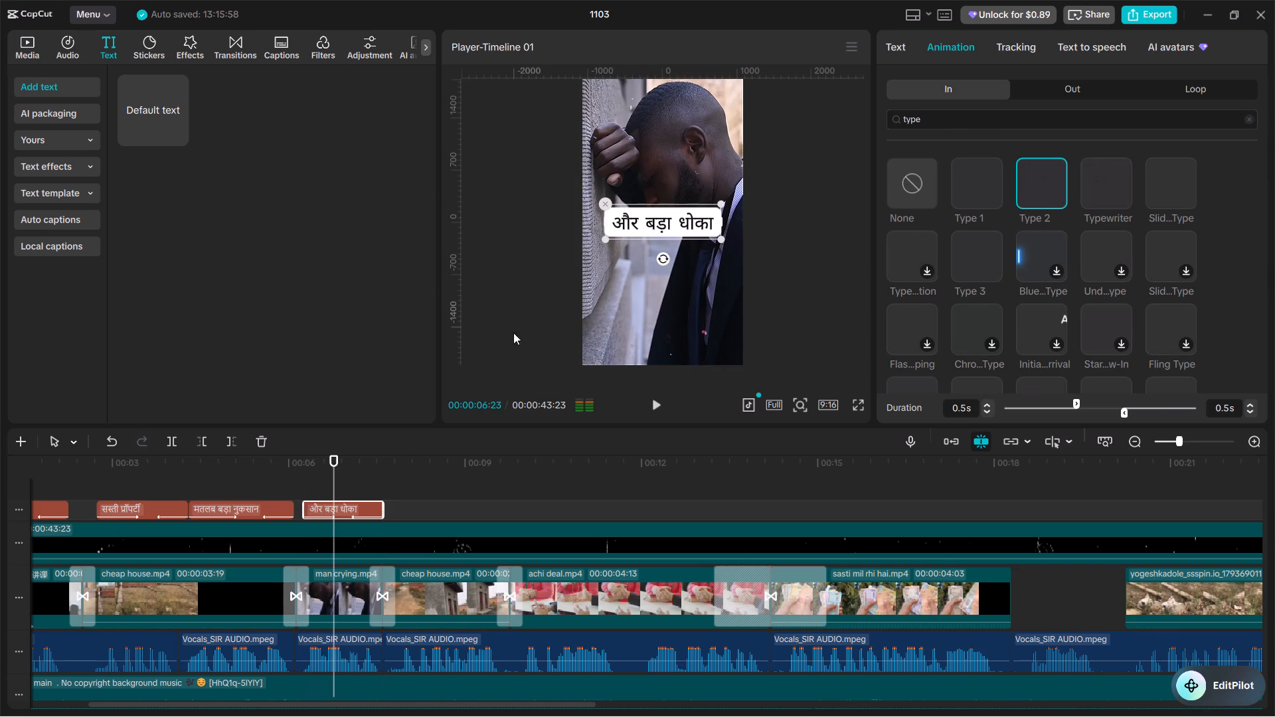
double_click(985, 404)
left_click(295, 481)
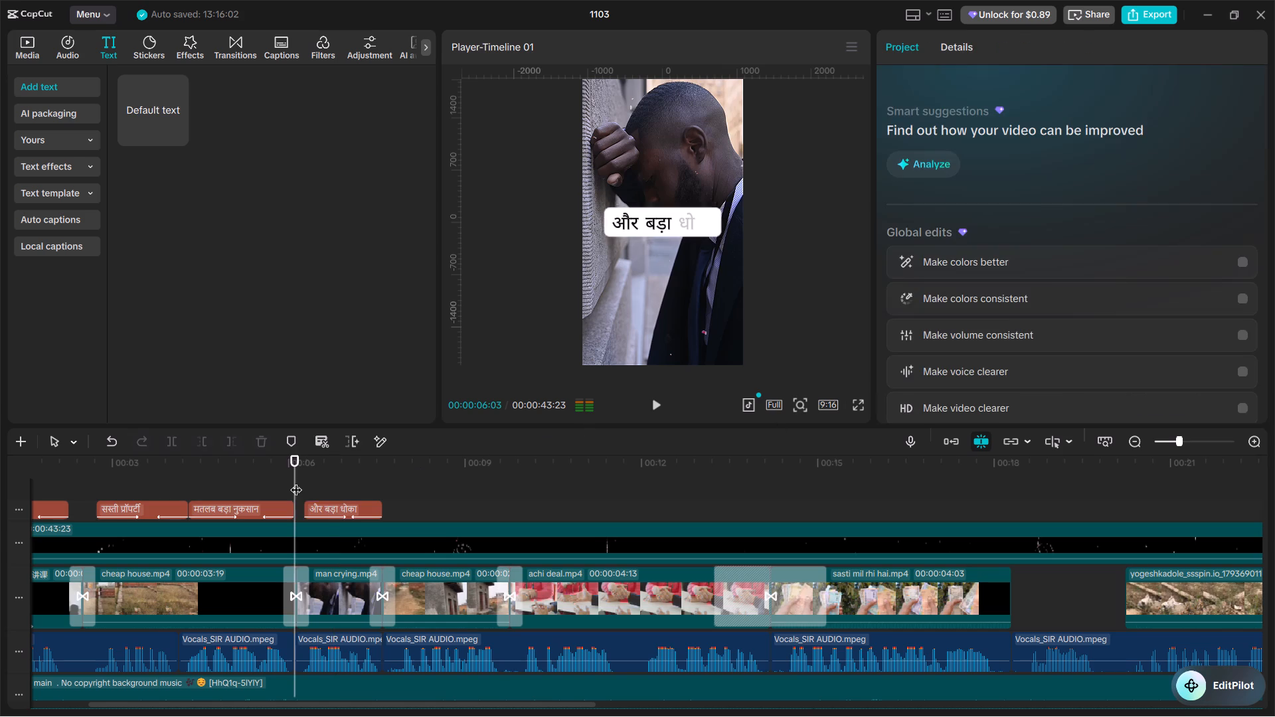
key("space")
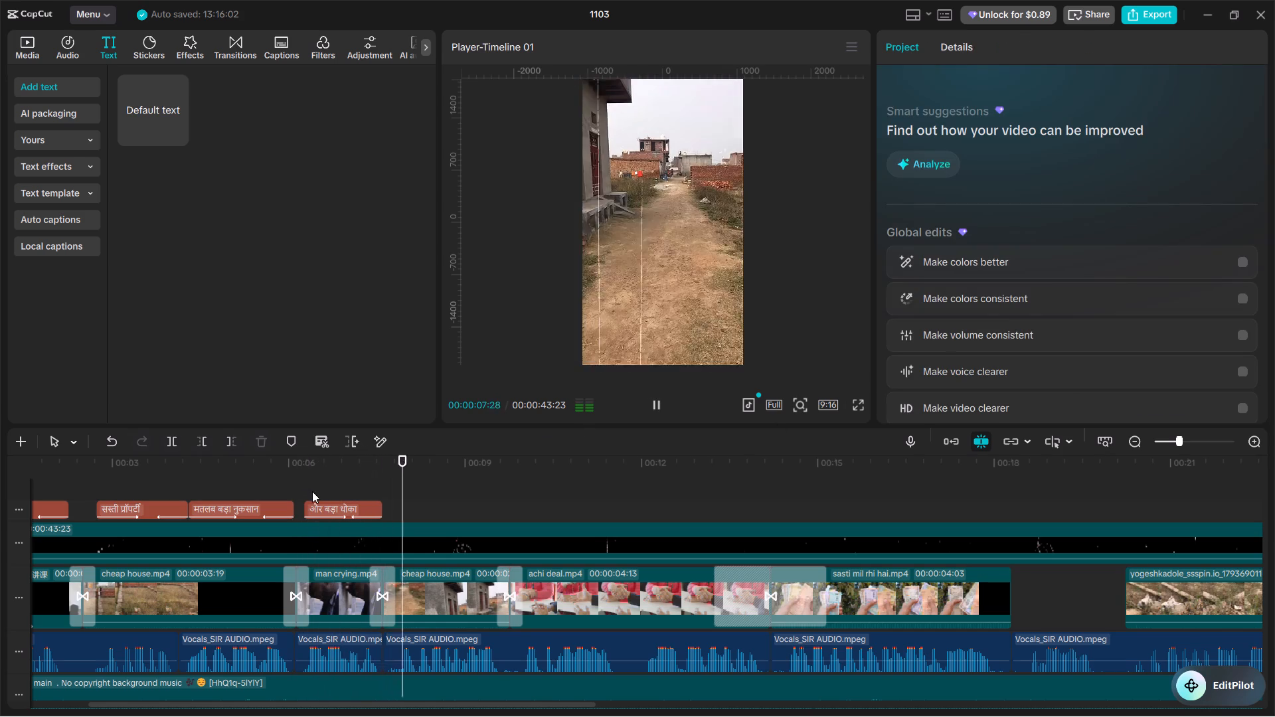
Copy the और बड़ा धोका caption, find where the next vocals start on cheap house.mp4 and place the playhead at 00:00:07:28.
double_click(383, 486)
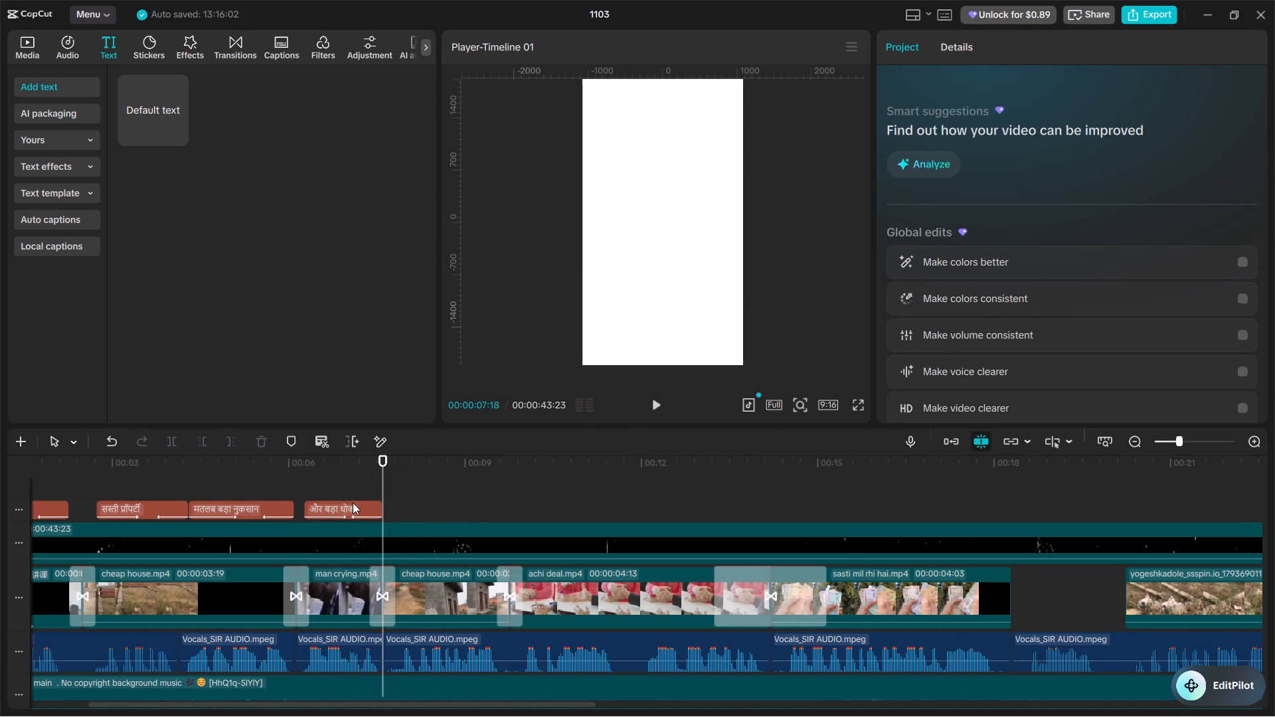
left_click(353, 503)
key("ctrl+c")
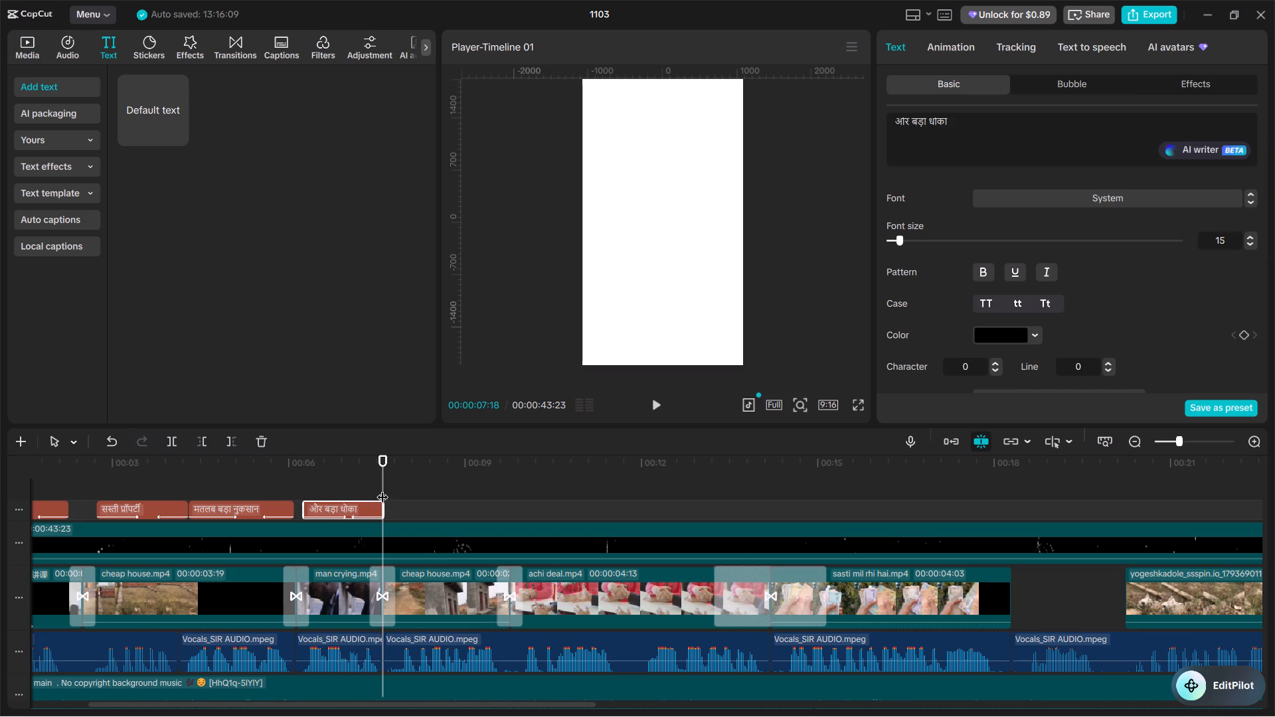
left_click(381, 481)
key("space")
key("space")
left_click(392, 481)
left_click_drag(392, 481, 400, 493)
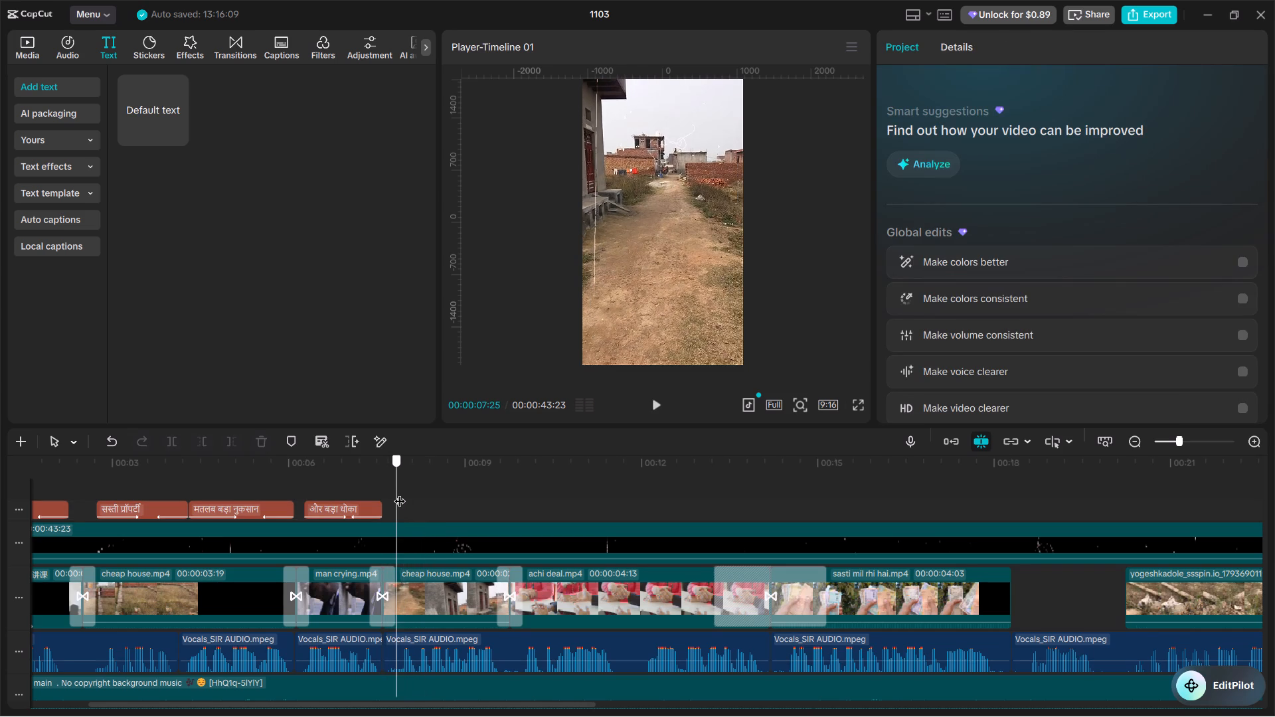
left_click_drag(400, 493, 403, 495)
key("space")
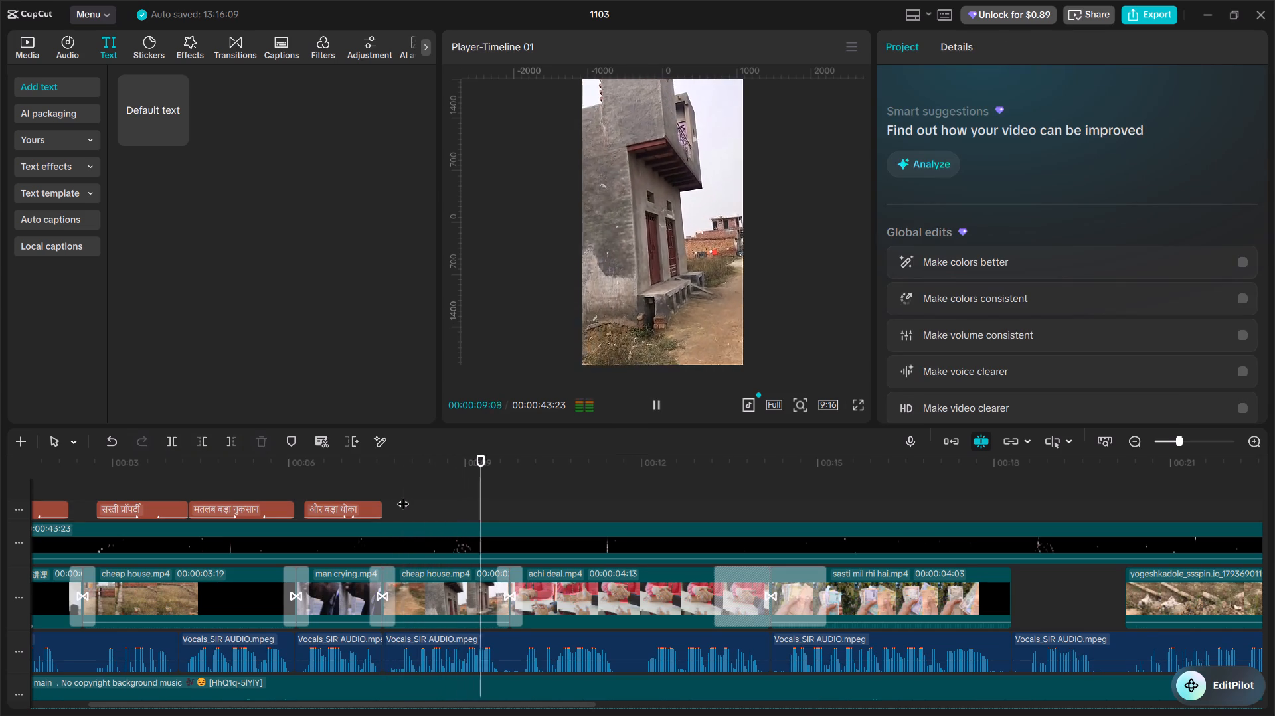
left_click(403, 495)
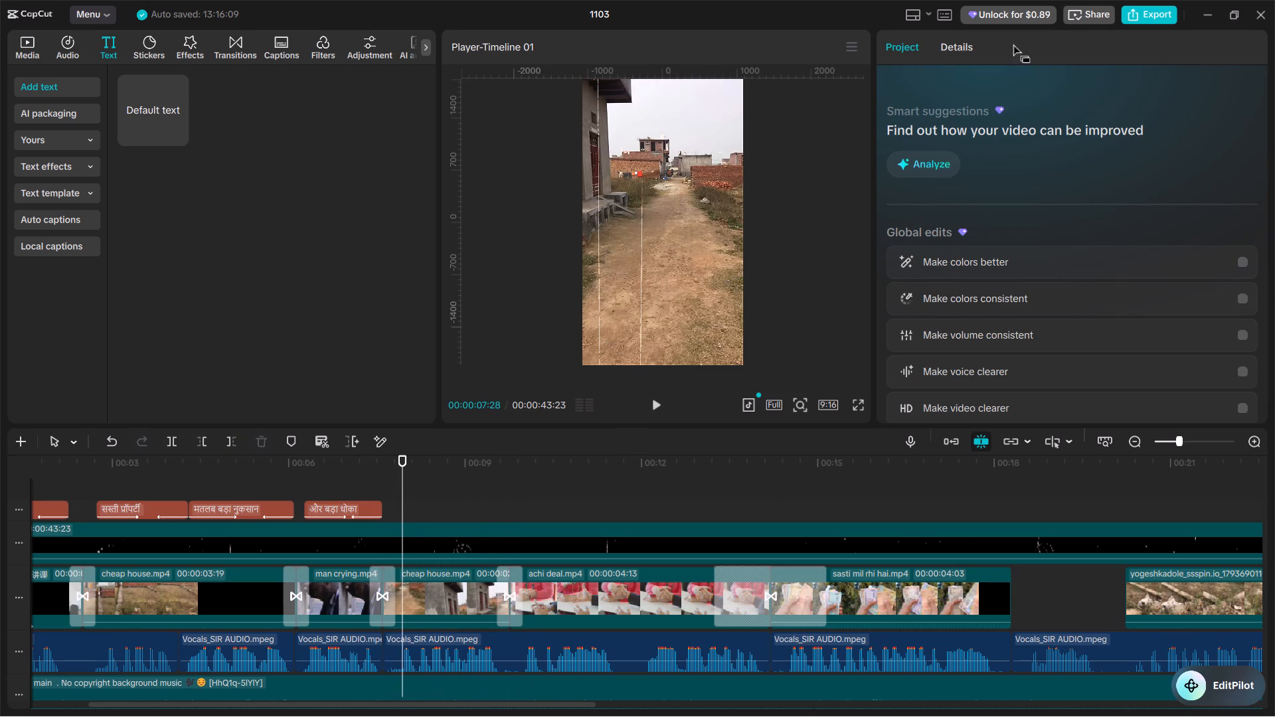
Switch to Easy Hindi Typing in Brave and replace its text with सस्ती प्रॉपर्टी खरीदना.
key("super+Tab")
left_click(634, 268)
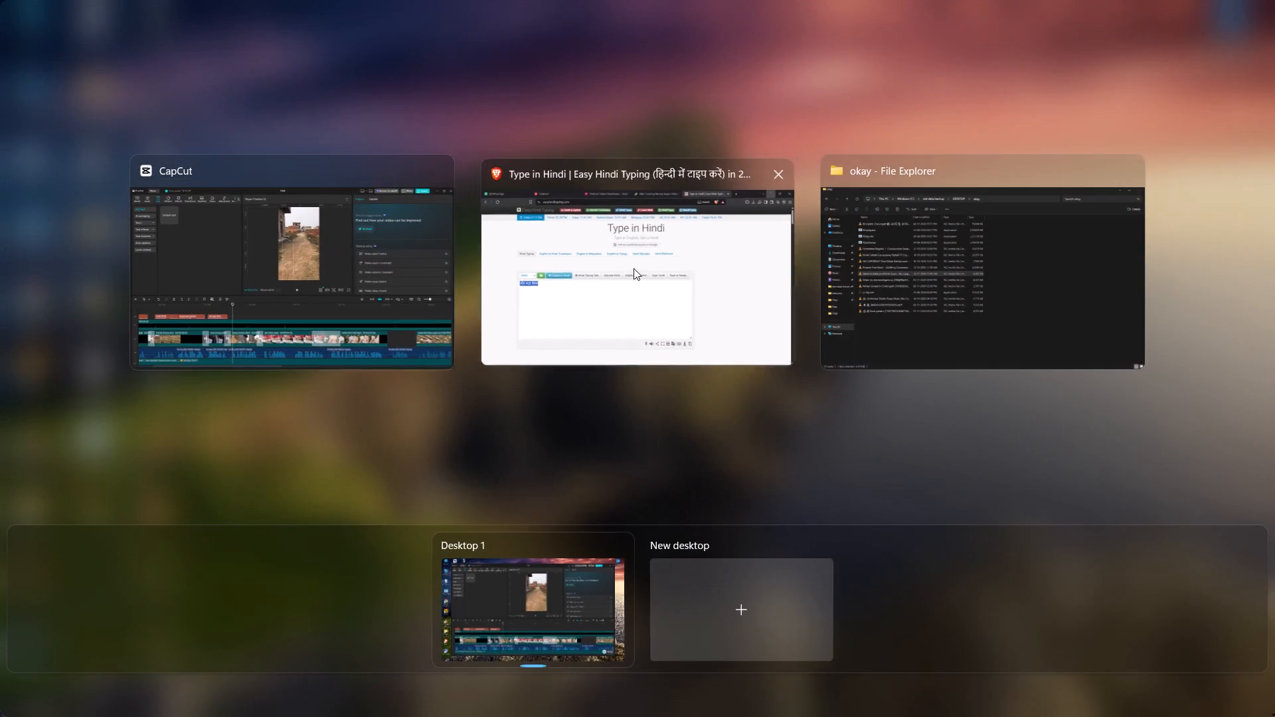
left_click(371, 404)
key("ctrl+a")
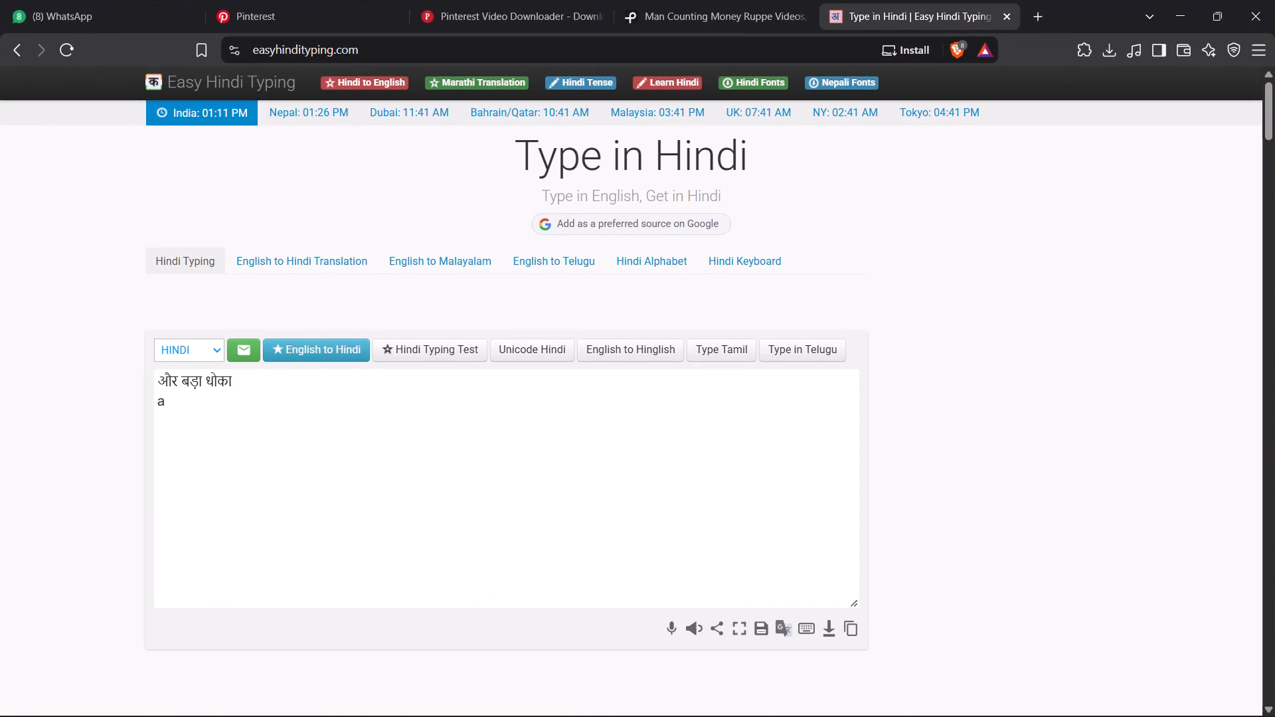
key("ctrl+a")
key("ctrl+a")
key("ctrl+a")
key("ctrl+a")
left_click_drag(344, 404, 111, 349)
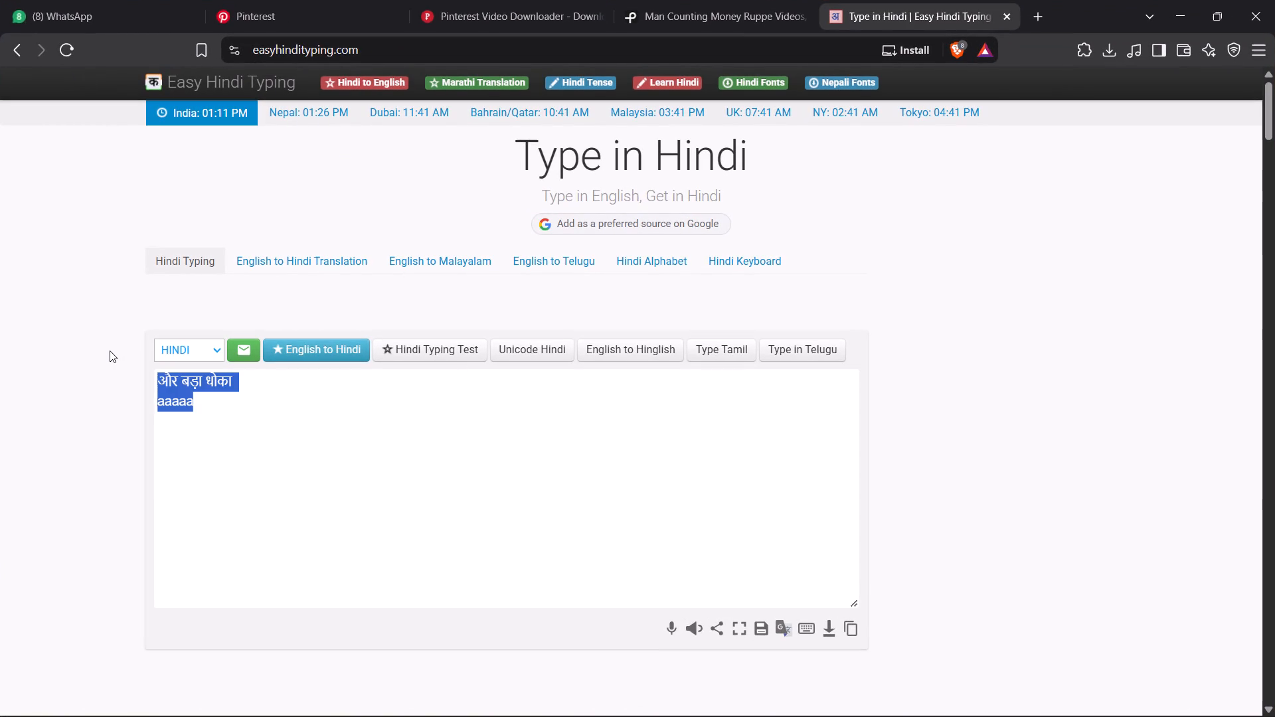
type("sasti prp")
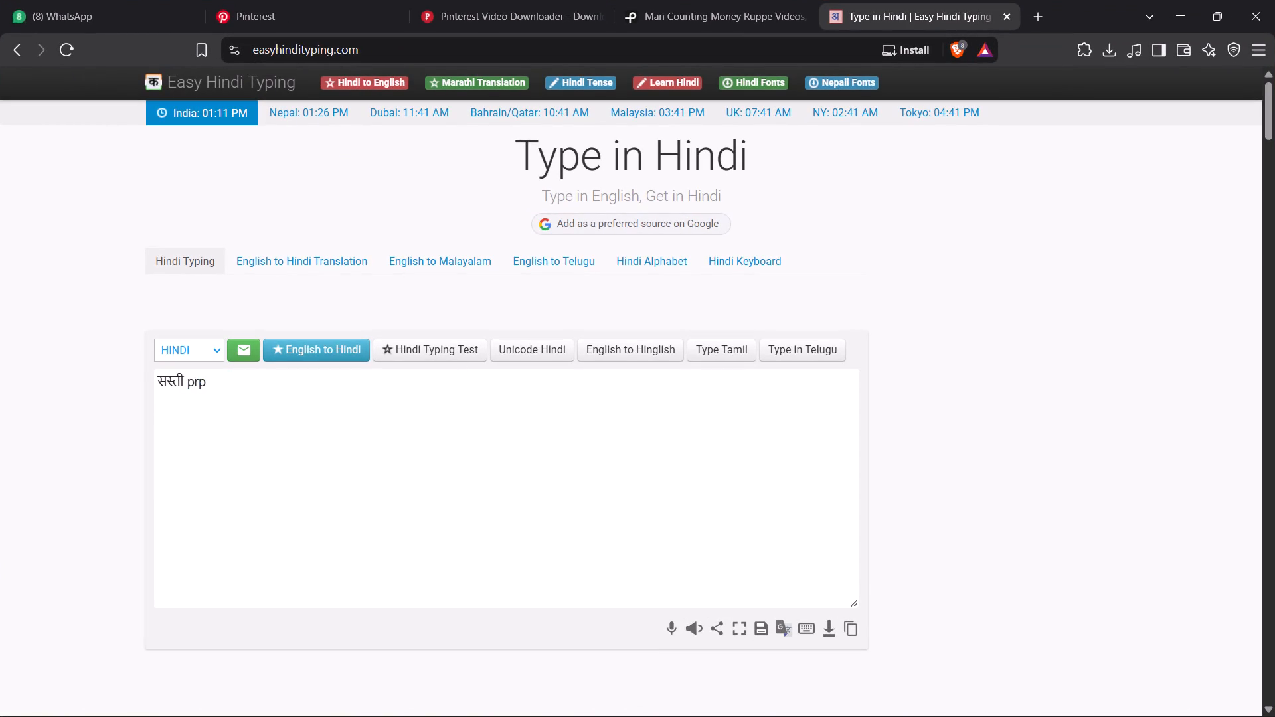
key("BackSpace")
type("operty")
key("space")
type("kharidna")
key("space")
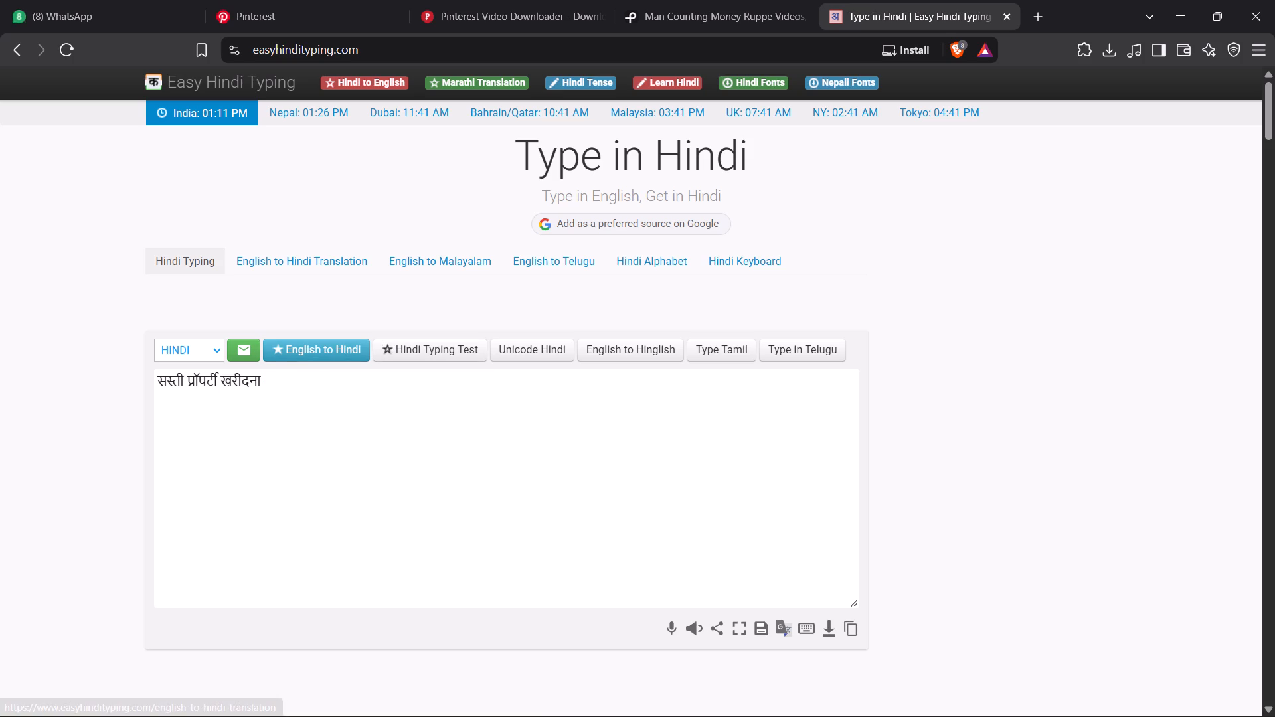
Copy सस्ती प्रॉपर्टी खरीदना, paste the copied caption at 00:00:07:28 in CapCut and replace its text with that phrase.
left_click_drag(262, 382, 153, 378)
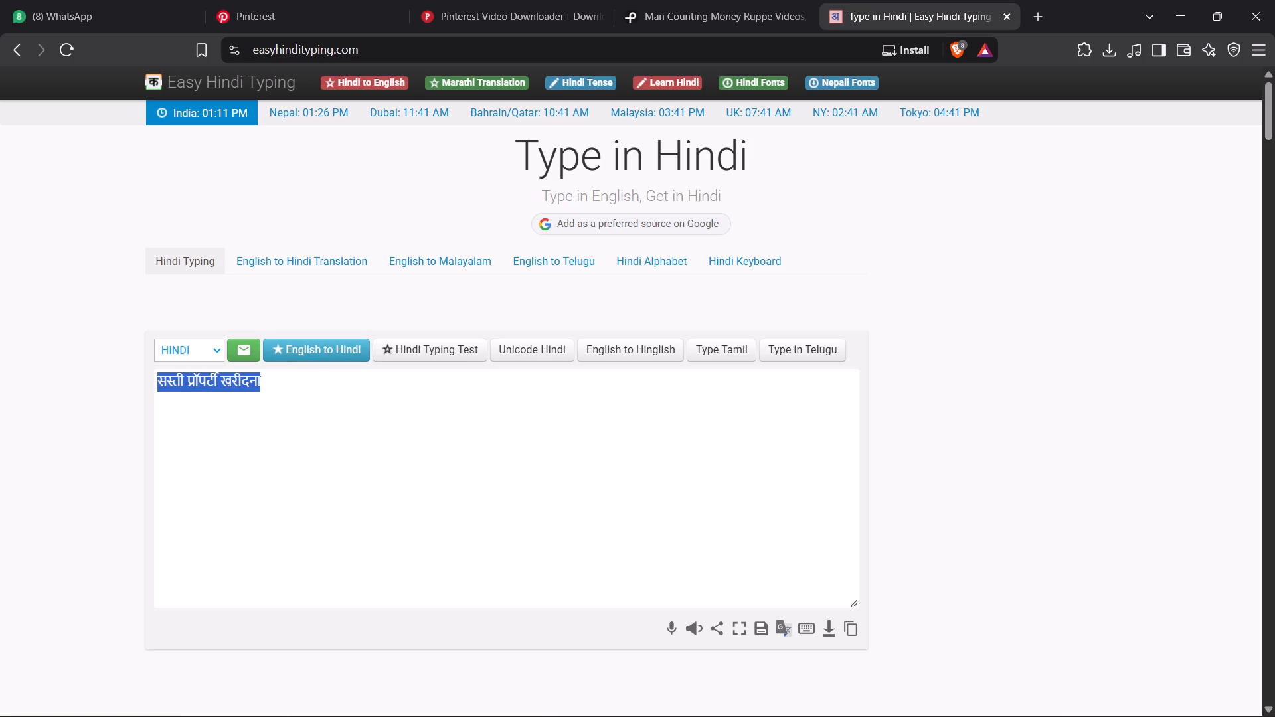
right_click(190, 378)
left_click(260, 93)
key("super+Tab")
left_click(624, 356)
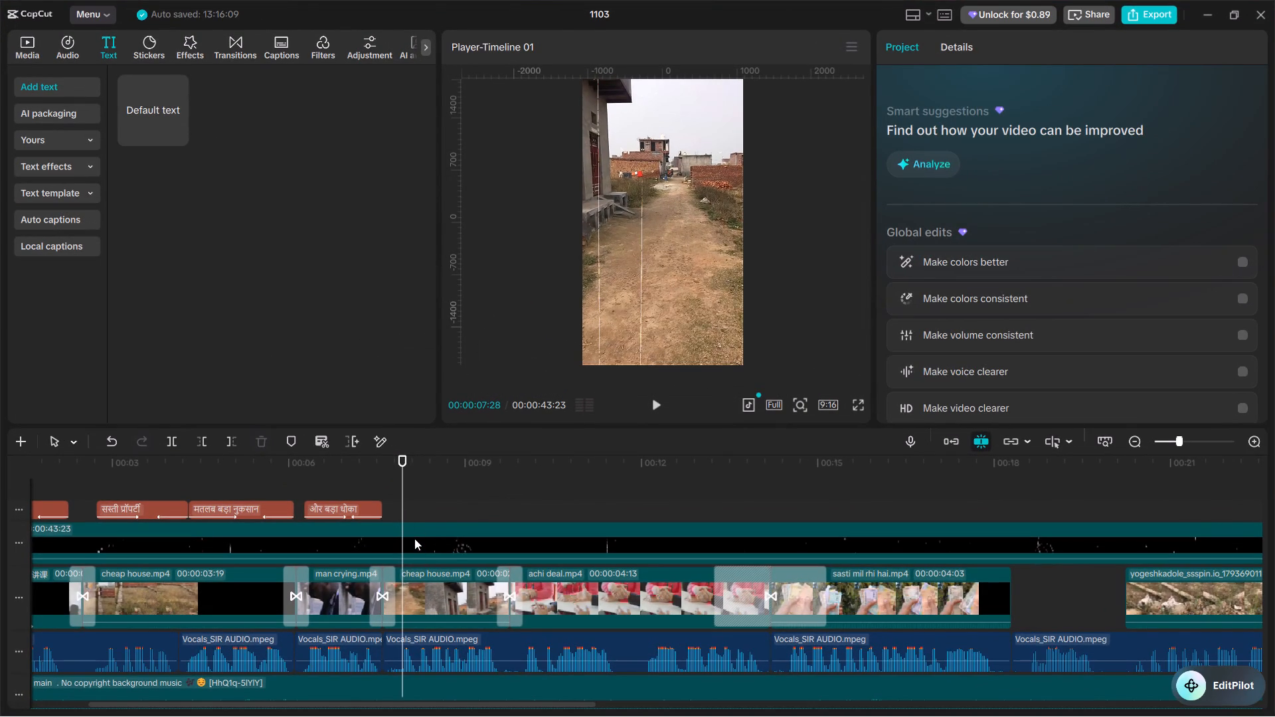
key("ctrl+v")
left_click(976, 145)
key("ctrl+a")
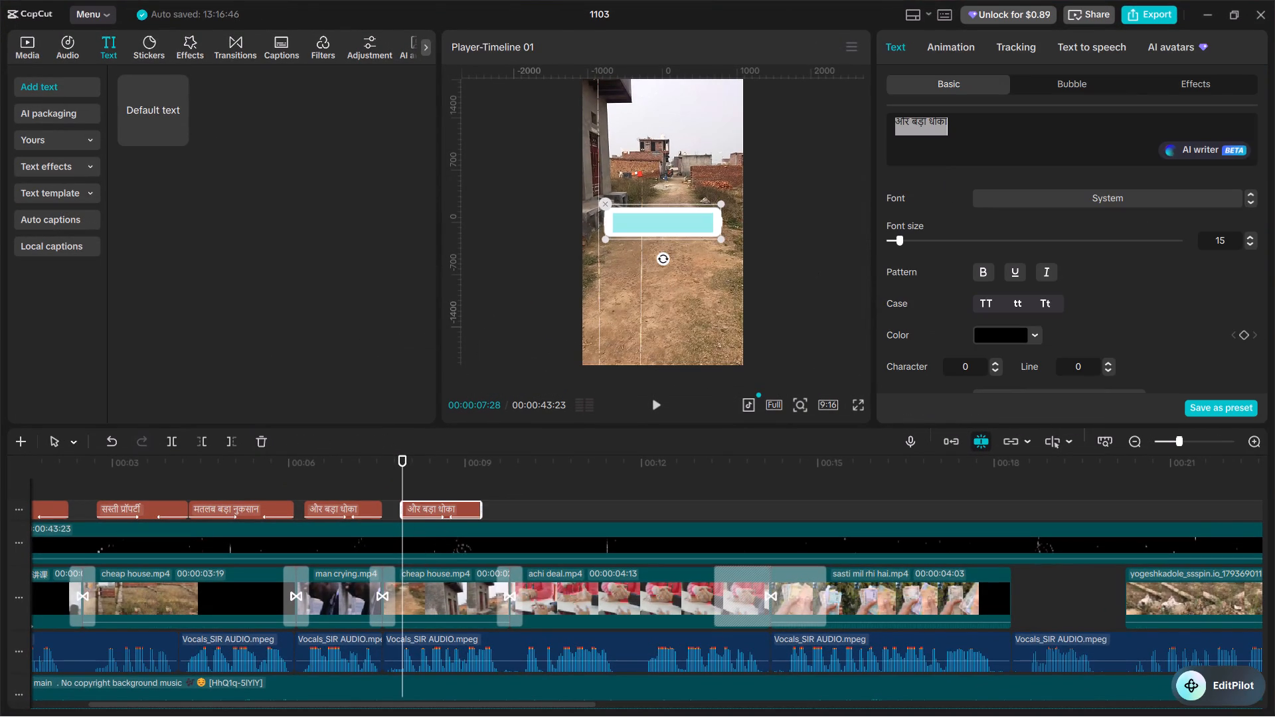
key("ctrl+v")
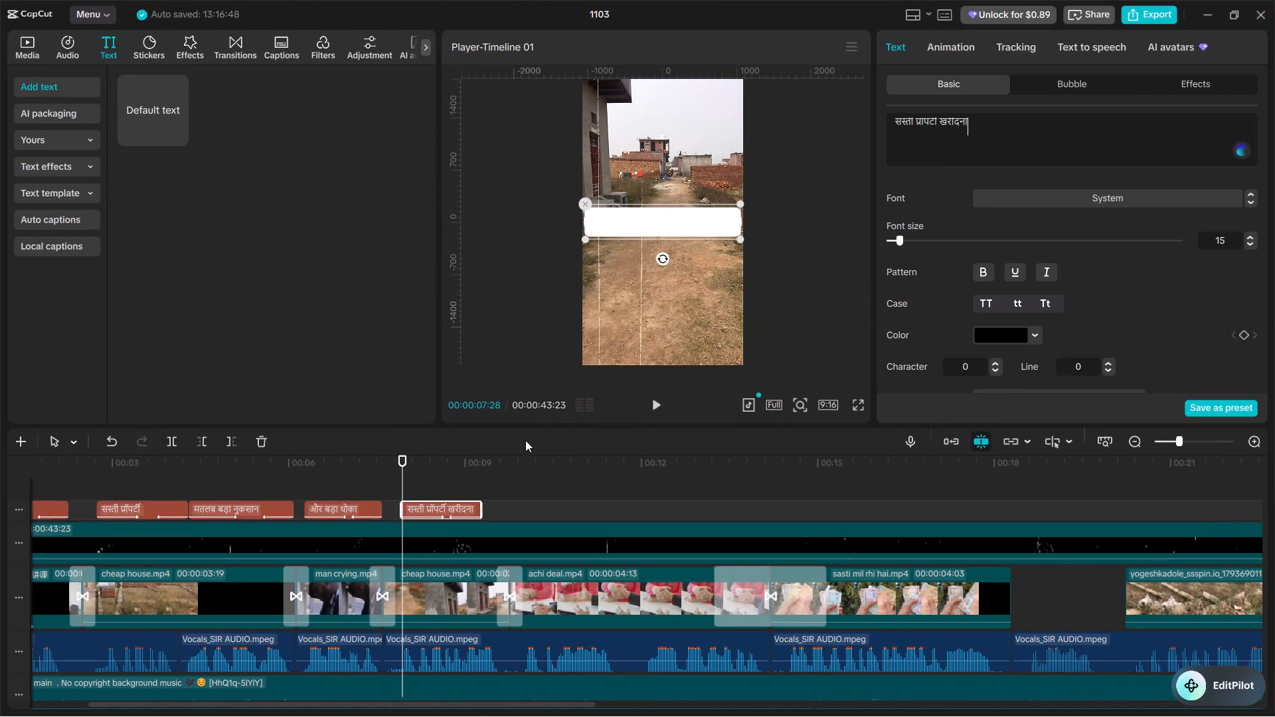
Preview the सस्ती प्रॉपर्टी खरीदना caption against the vocals and extend its end to about 00:00:09:17.
left_click(399, 489)
key("space")
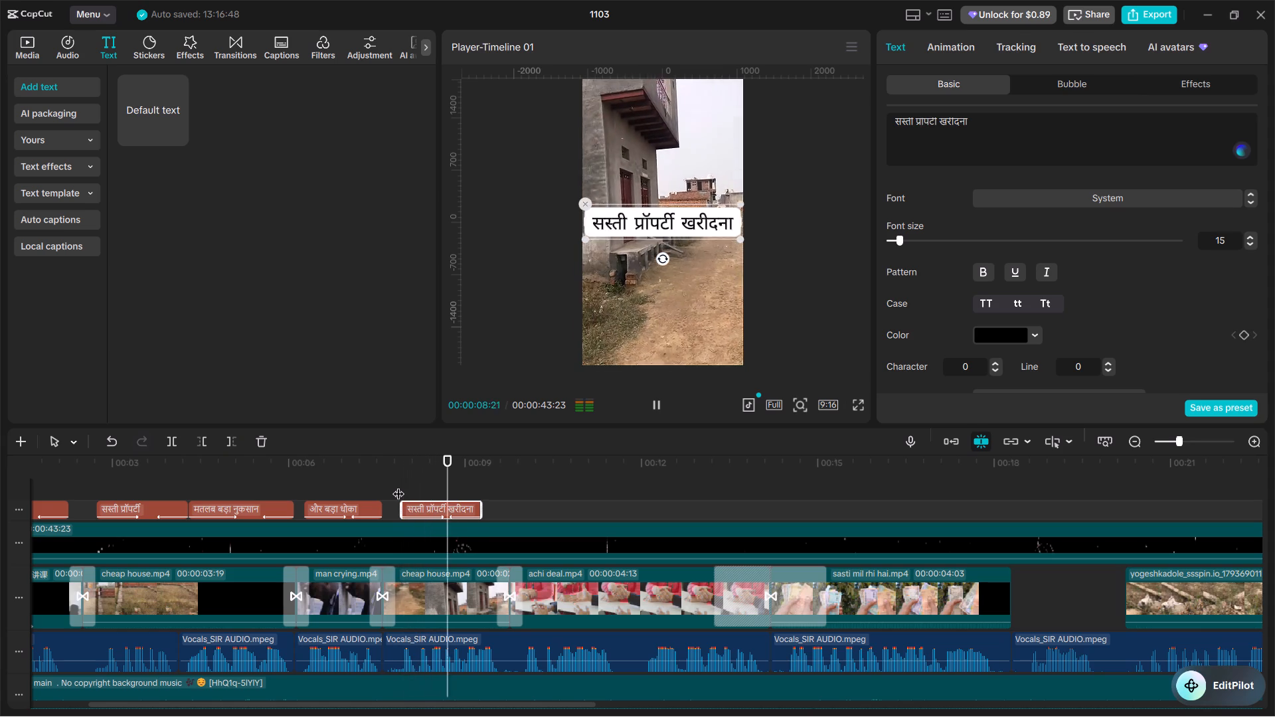
left_click(398, 485)
key("space")
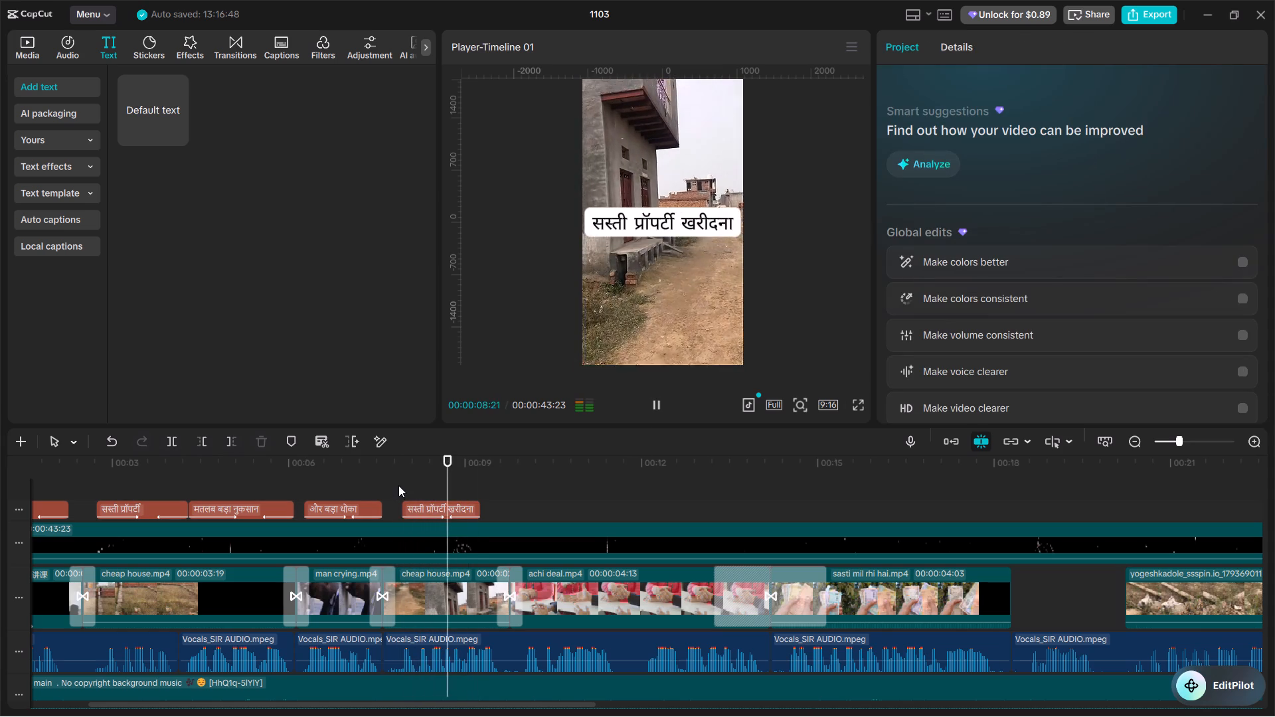
key("space")
left_click_drag(476, 508, 485, 513)
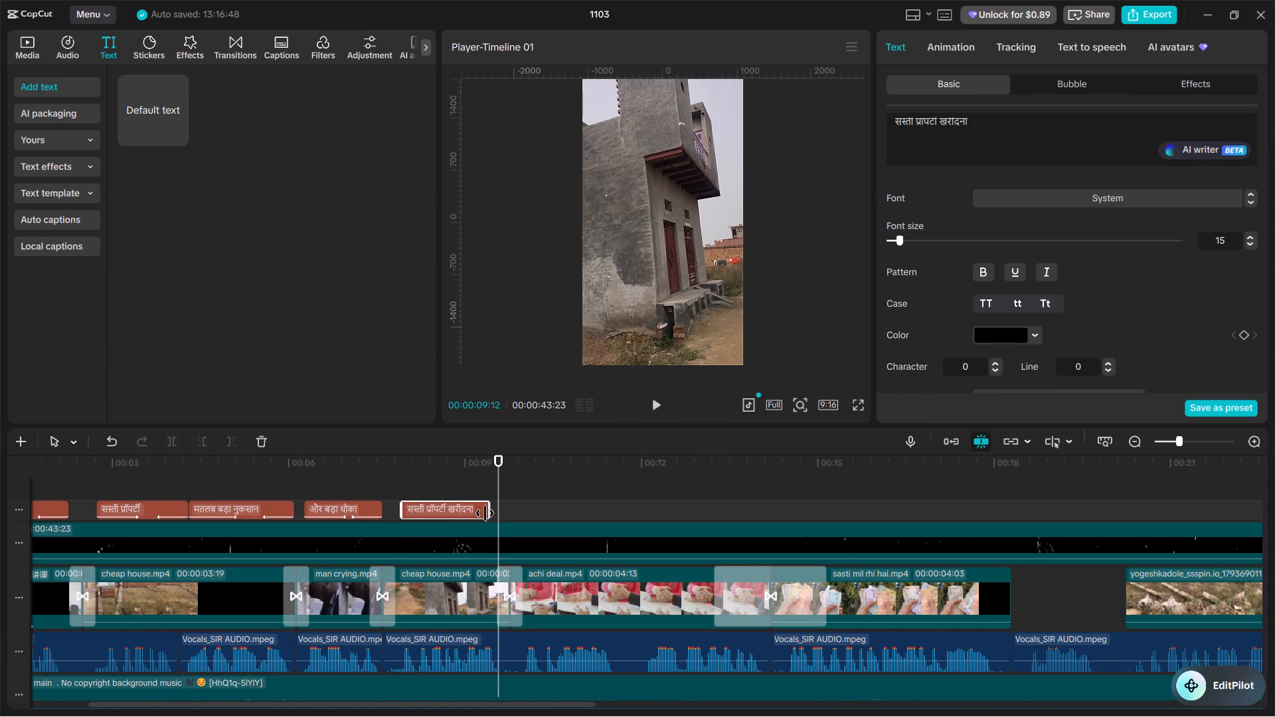
left_click_drag(485, 513, 489, 515)
left_click(391, 481)
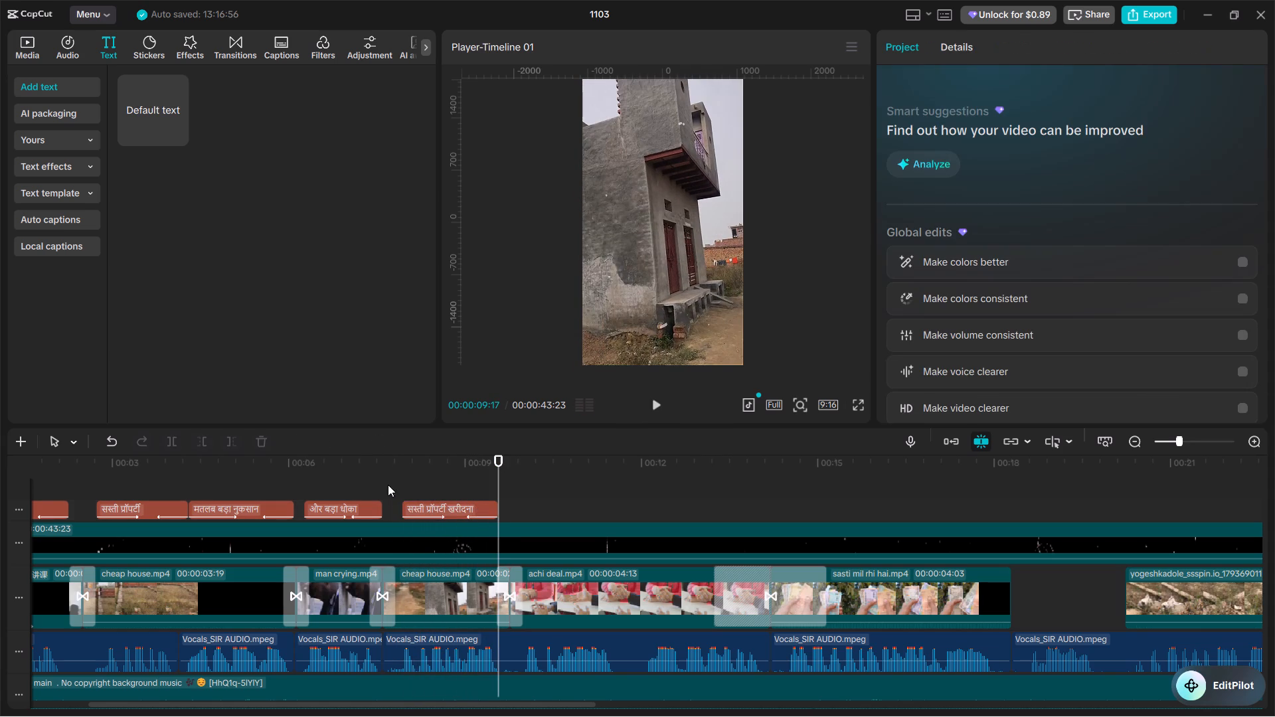
key("space")
left_click(396, 485)
key("space")
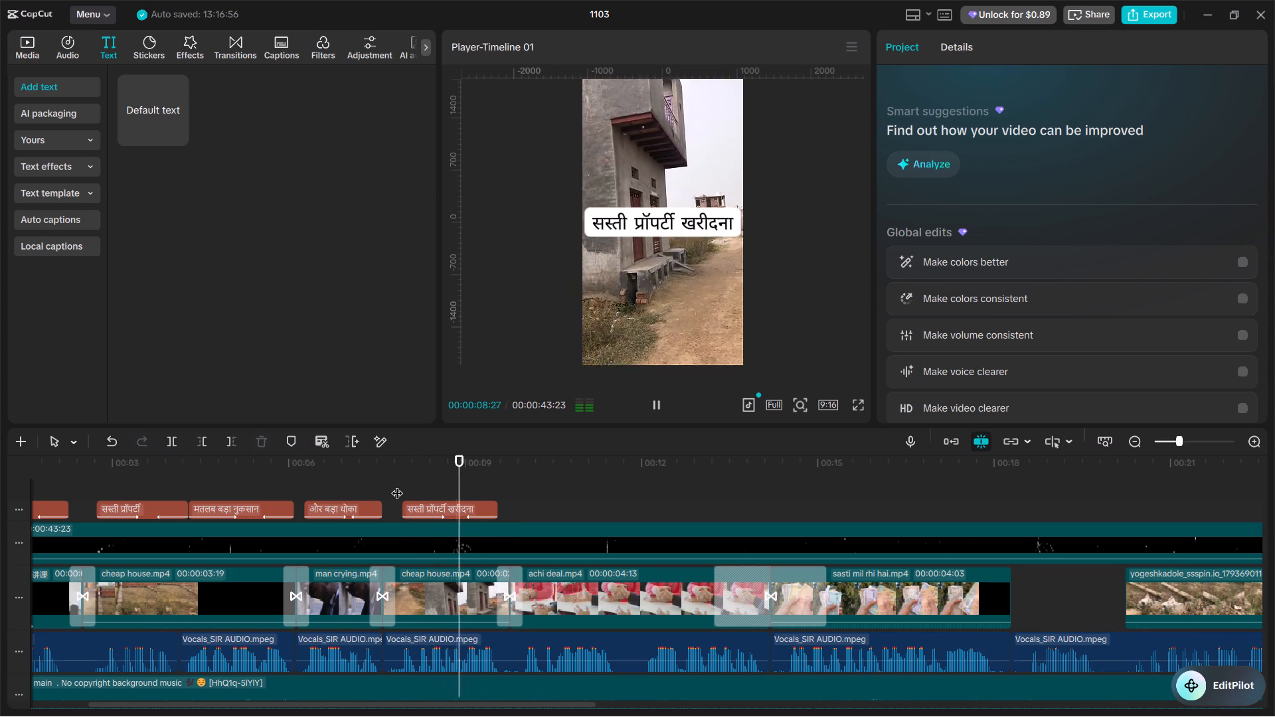
Find where the next vocals start on achi deal.mp4 and place the playhead at 00:00:10:00.
left_click(513, 485)
key("space")
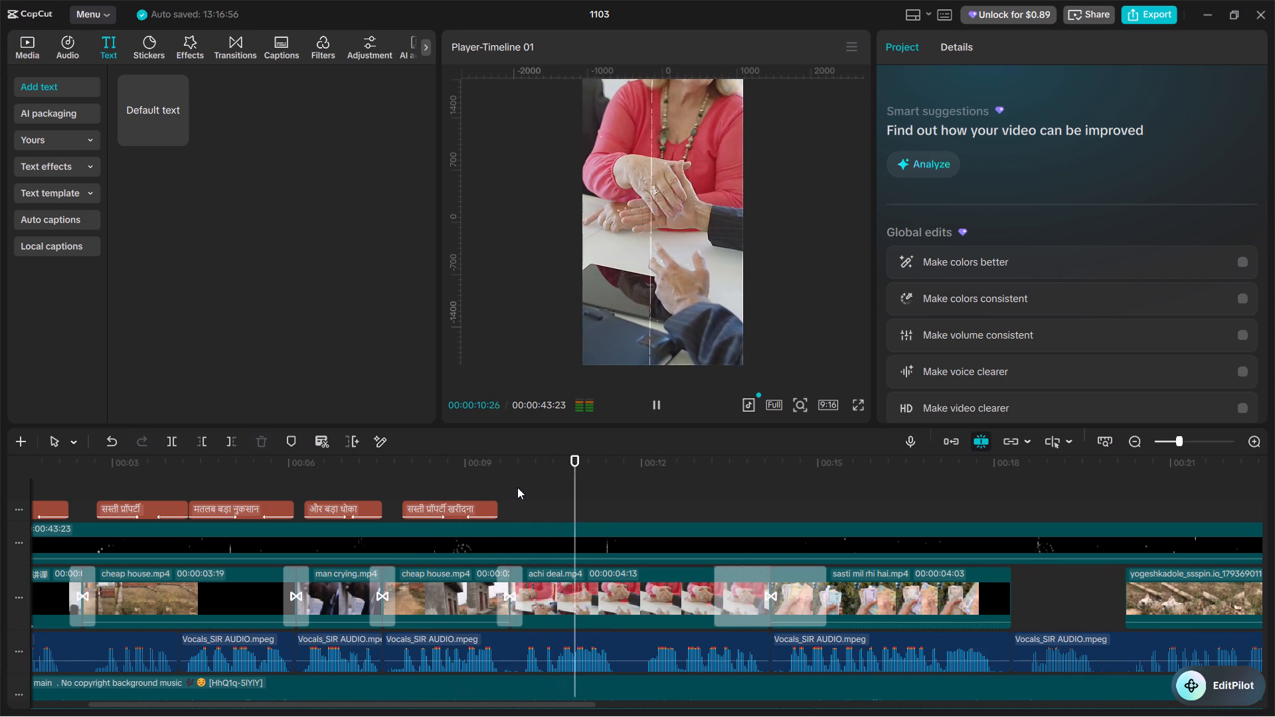
left_click(517, 487)
left_click_drag(517, 487, 524, 495)
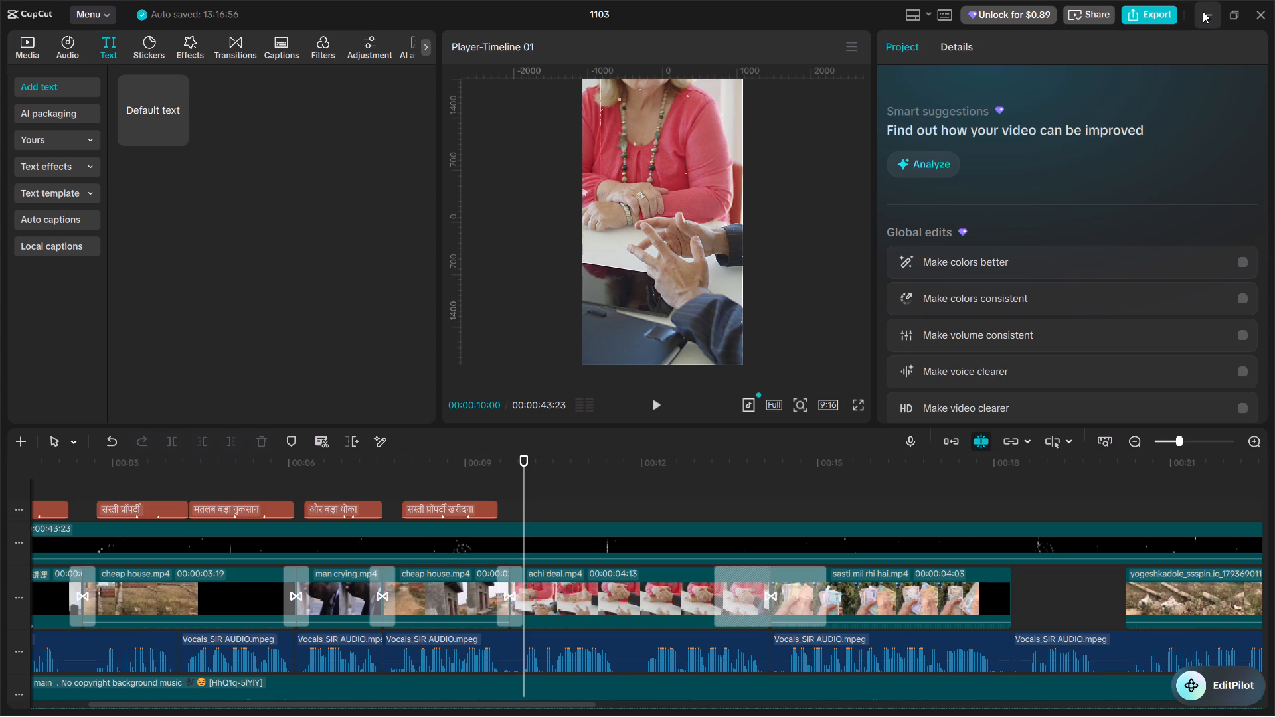
Switch to Easy Hindi Typing in Brave and replace its text with और अछि डील लेना.
key("alt+Tab")
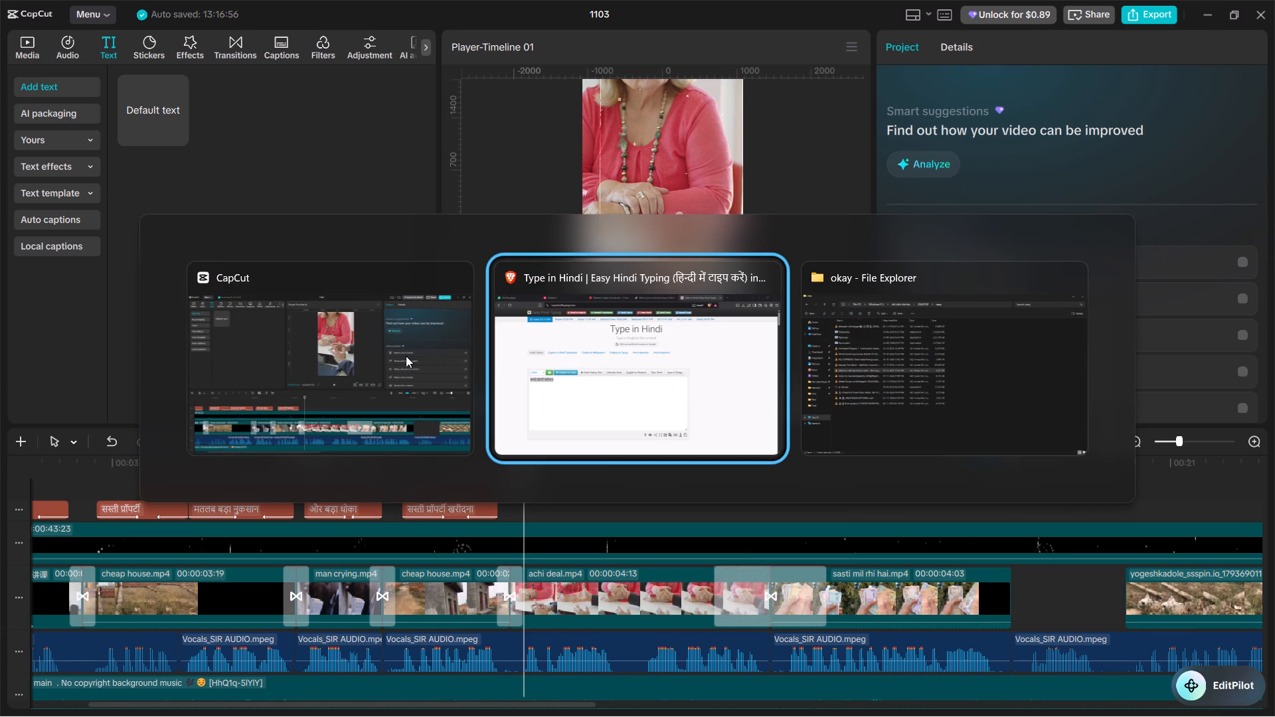
left_click(401, 357, "alt")
key("alt+Tab")
key("alt+Tab")
key("alt+Tab")
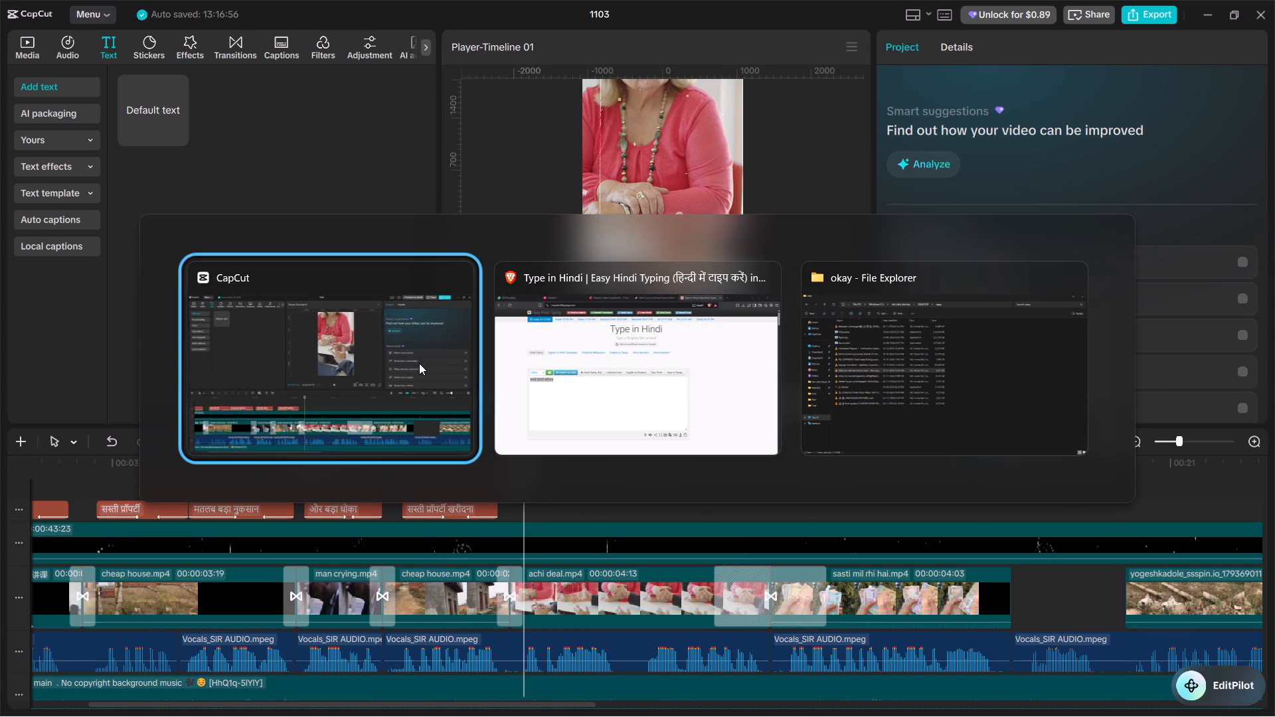
key("alt+Tab")
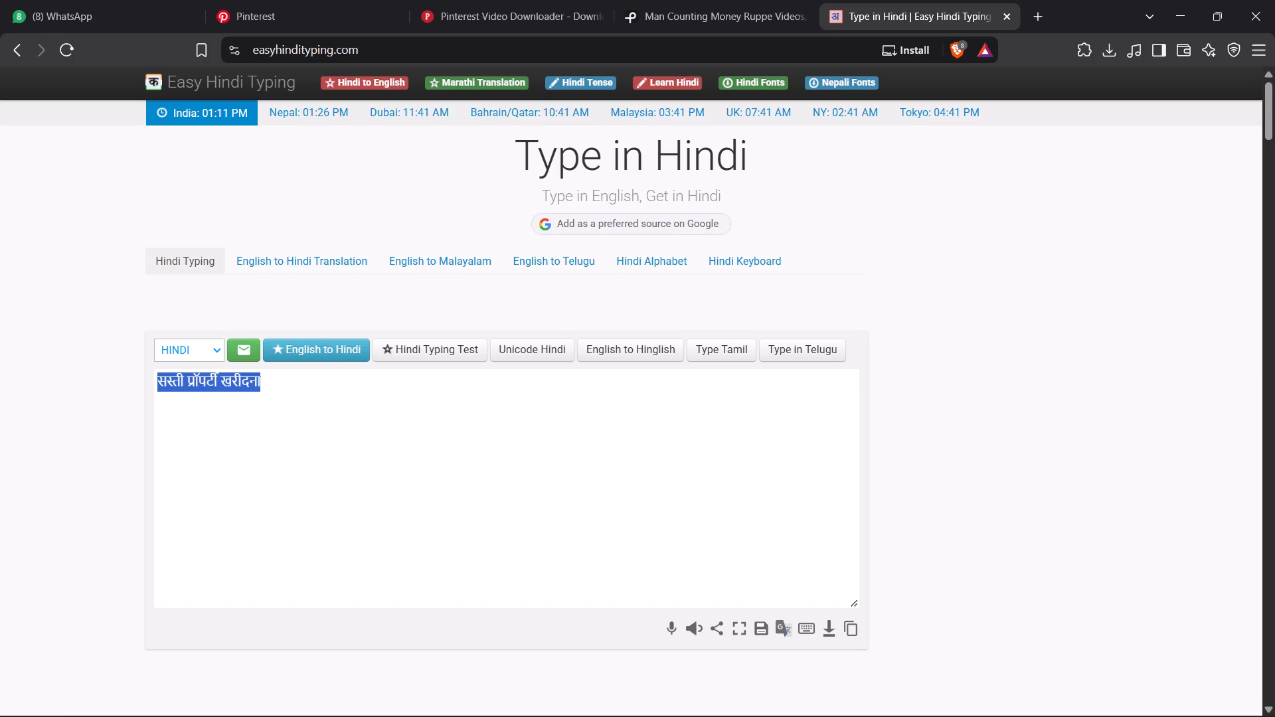
type("or achi deal")
key("space")
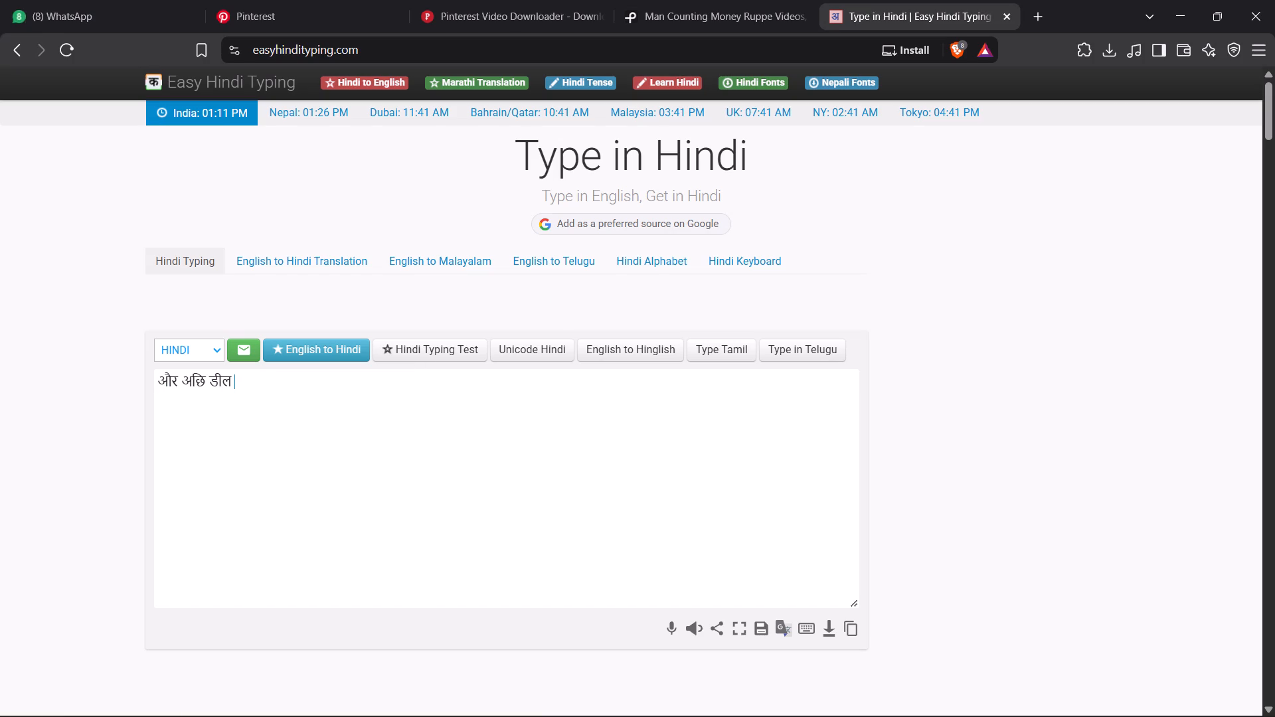
type("lena")
key("space")
Copy और अछि डील लेना, paste the copied caption at 00:00:10:00 in CapCut and replace its text with that phrase.
left_click_drag(265, 386, 155, 379)
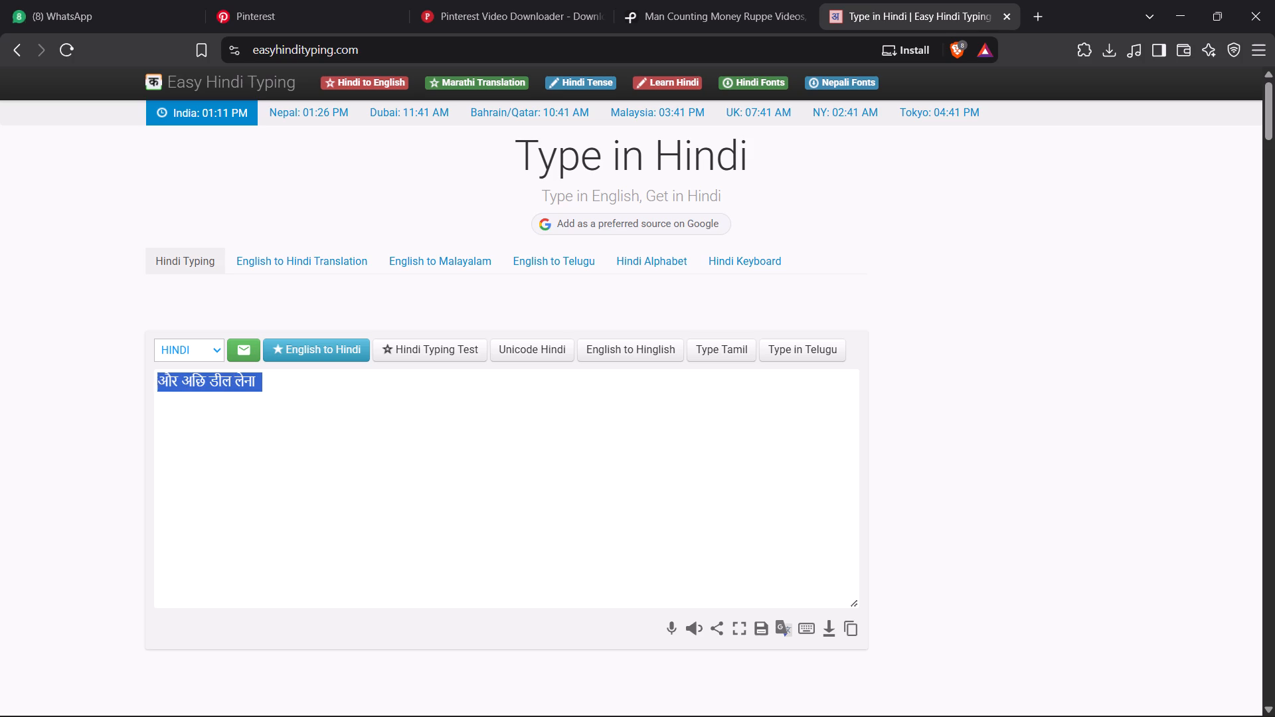
left_click_drag(155, 379, 148, 381)
right_click(149, 382)
left_click(233, 366)
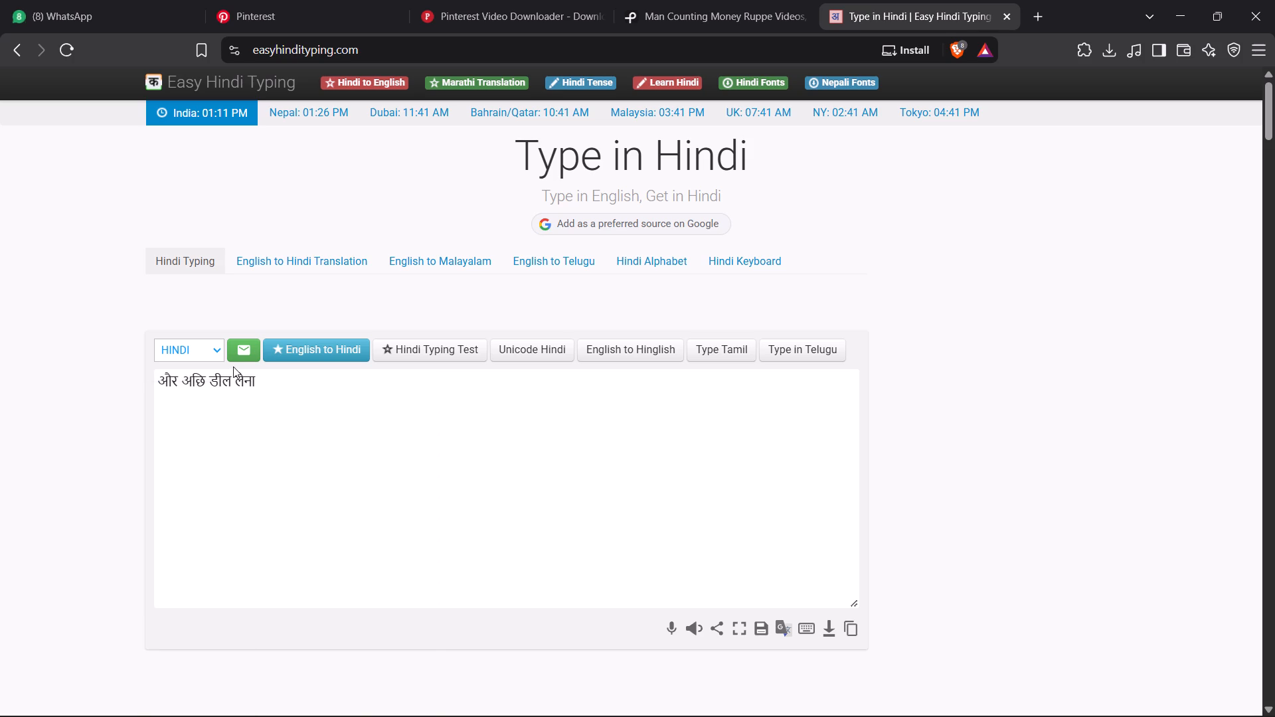
left_click_drag(269, 380, 153, 379)
right_click(189, 384)
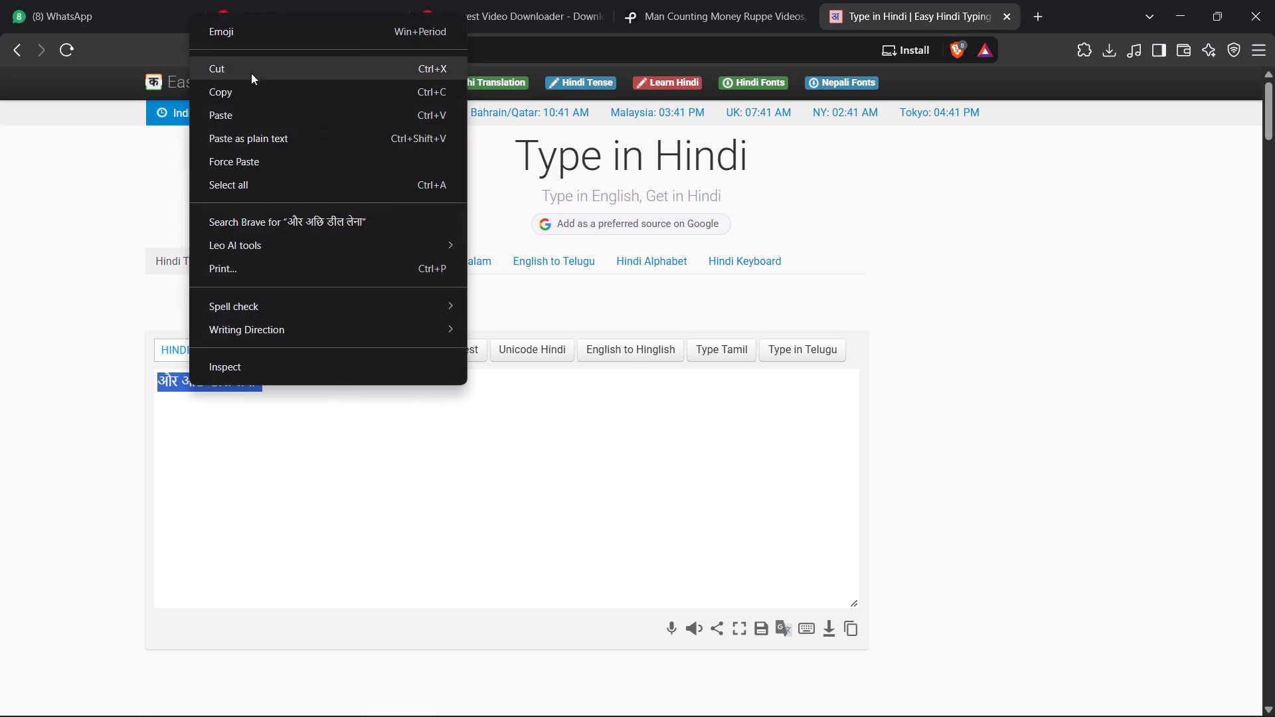
left_click(245, 86)
key("alt+Tab")
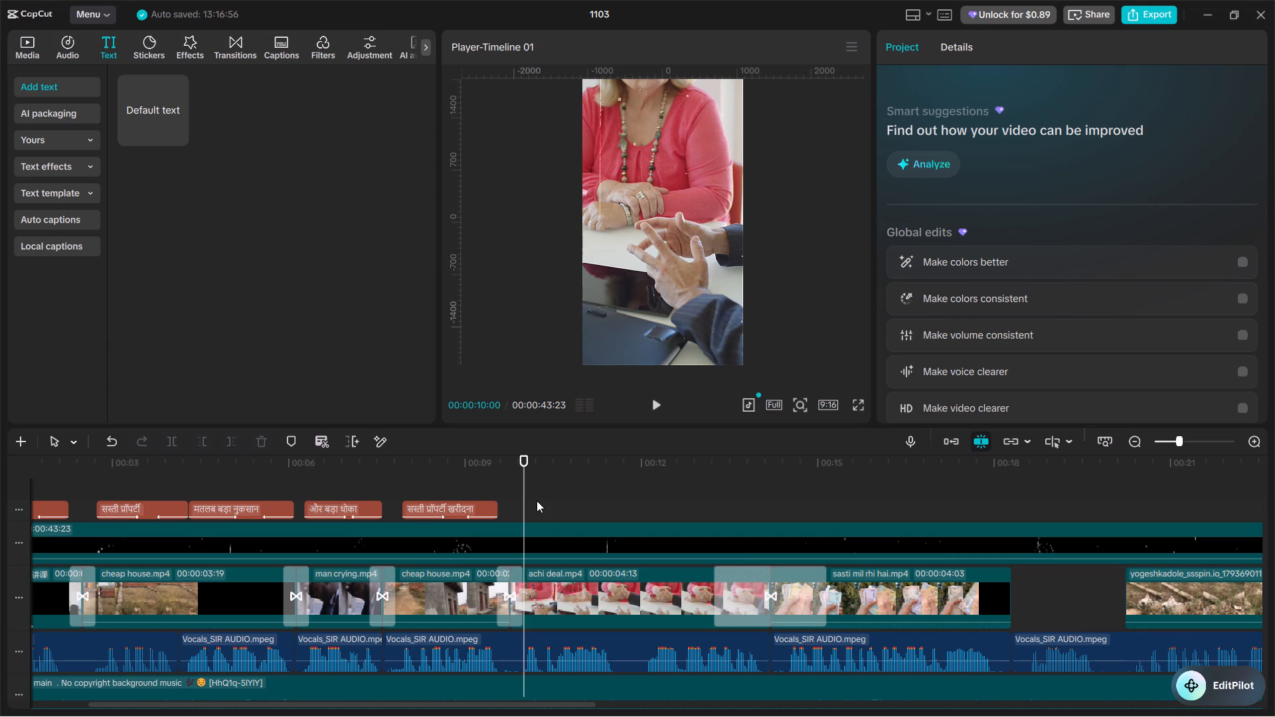
key("ctrl+v")
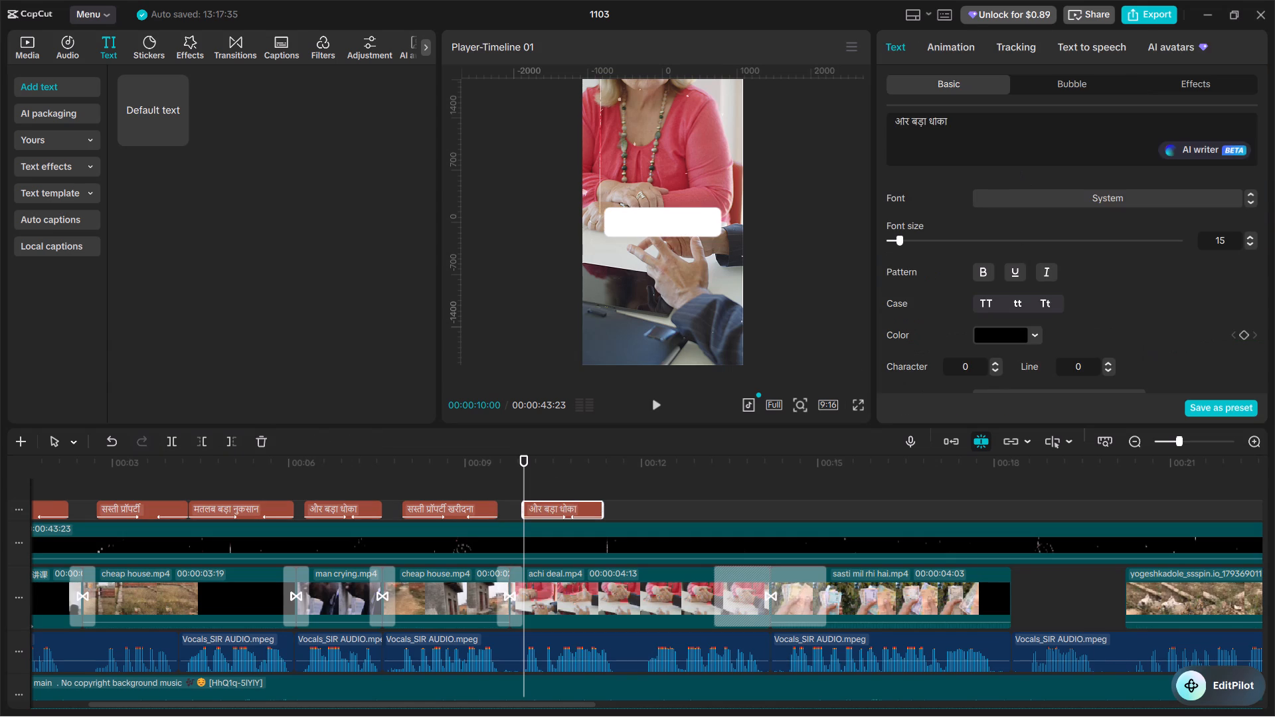
left_click(1003, 139)
key("ctrl+v")
key("ctrl+a")
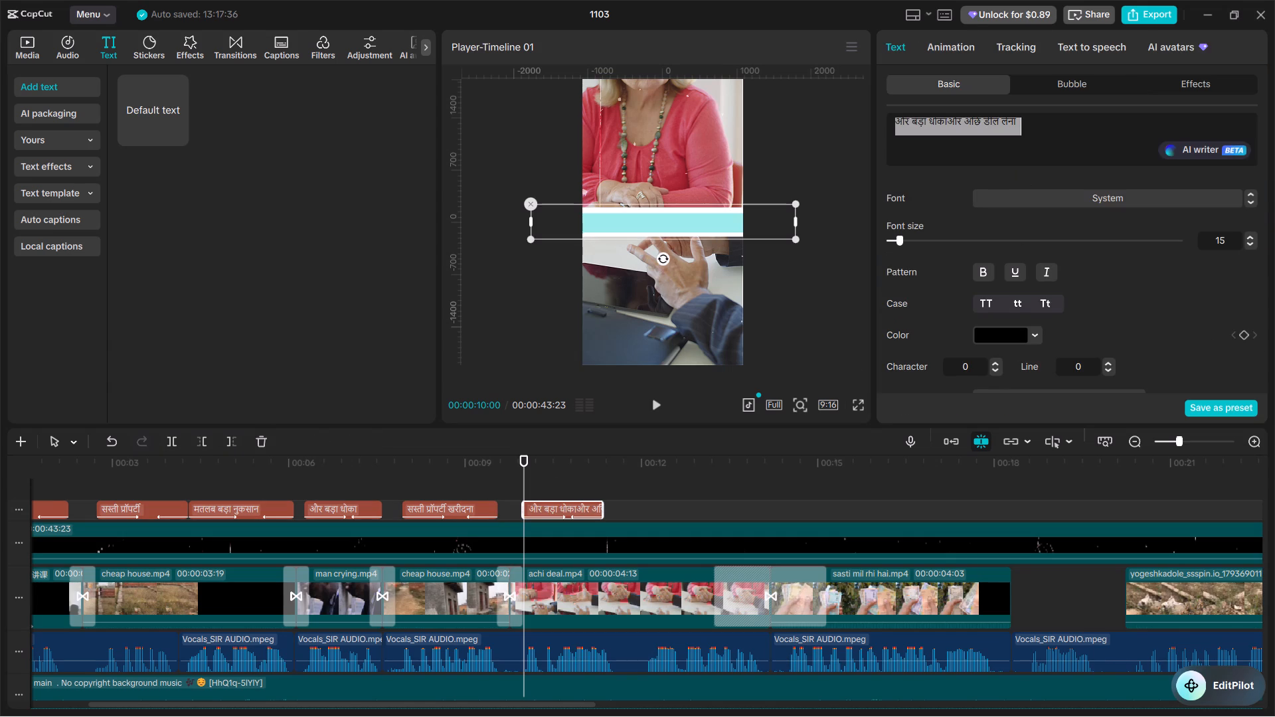
key("ctrl+v")
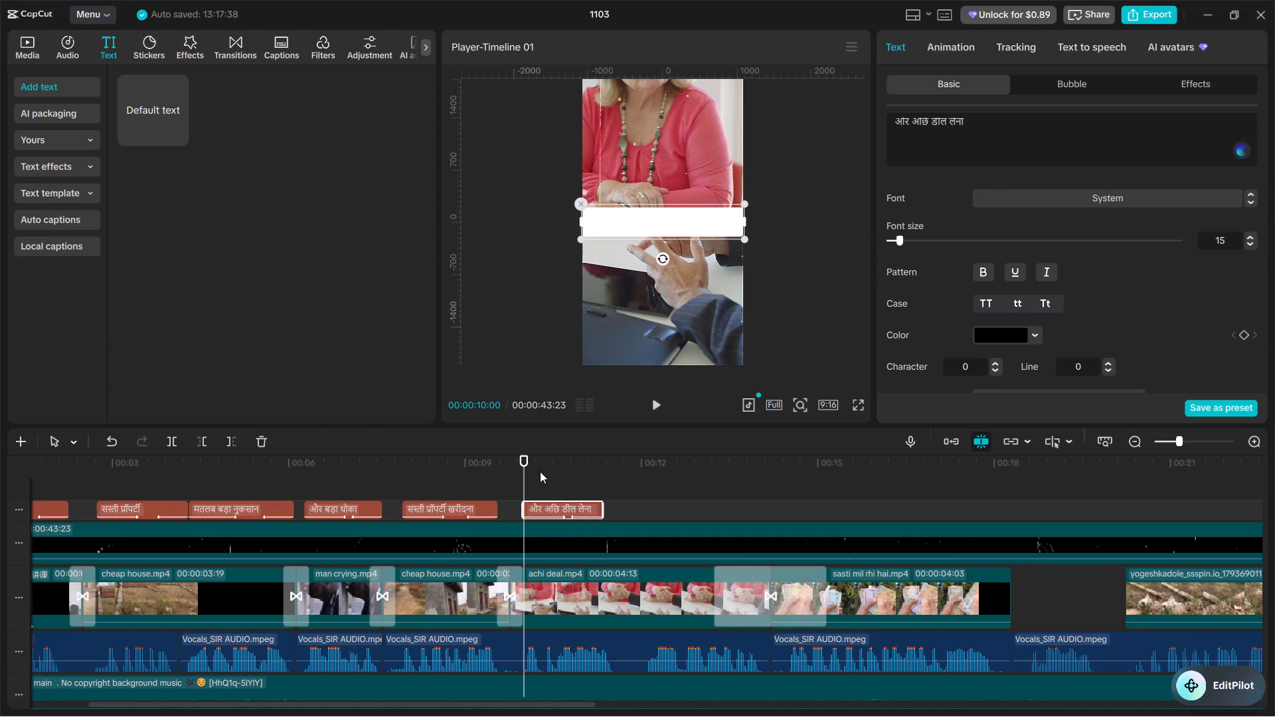
Preview the और अछि डील लेना caption against the vocals and extend its end slightly.
left_click(522, 483)
left_click(514, 485)
key("space")
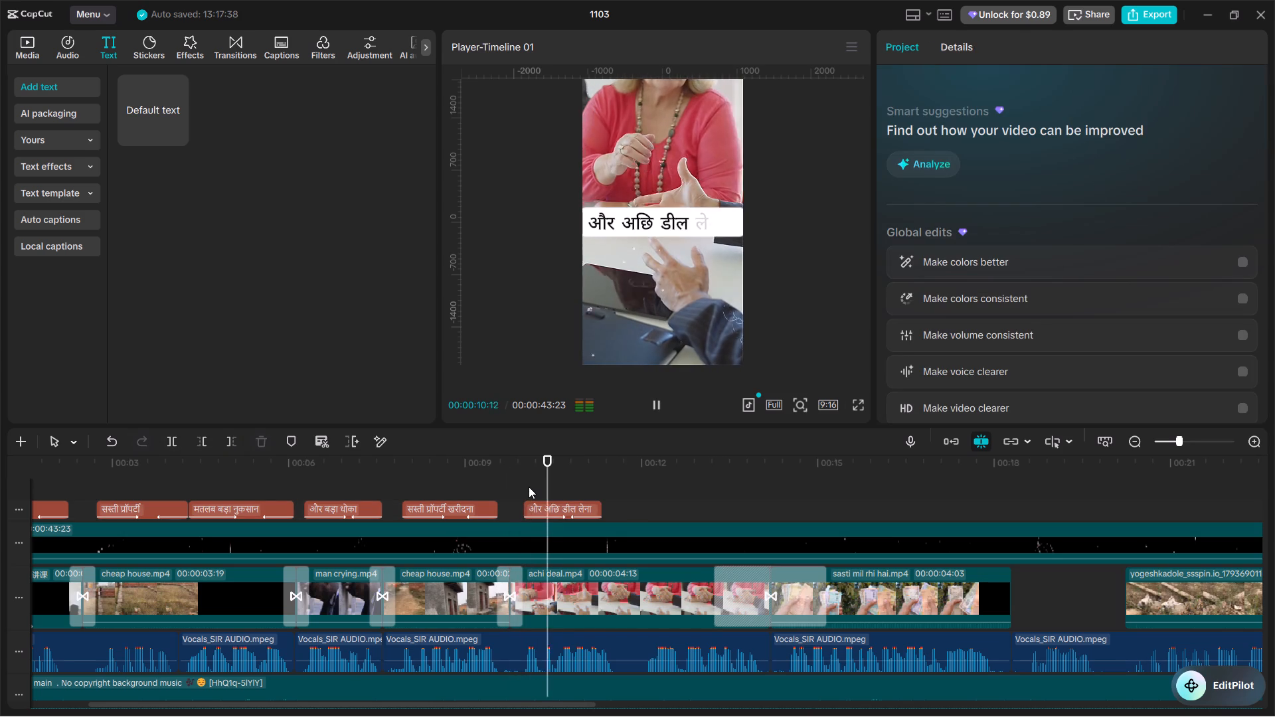
key("space")
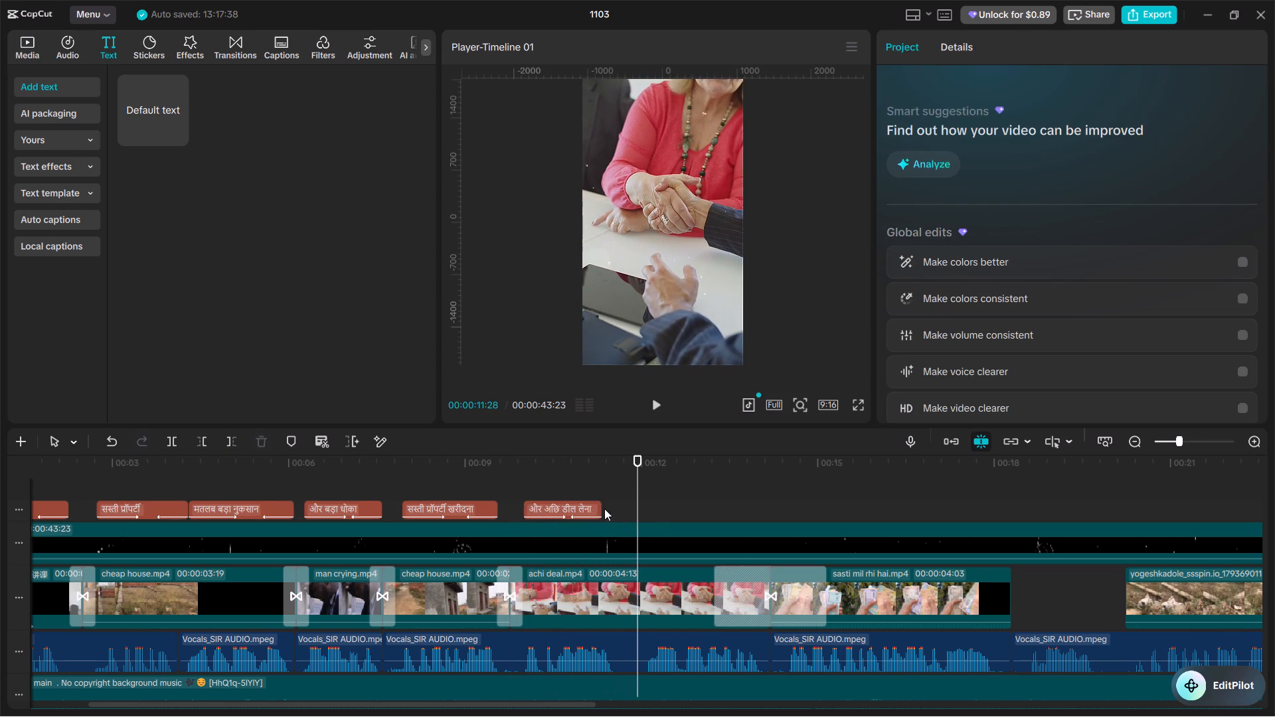
left_click_drag(598, 506, 608, 509)
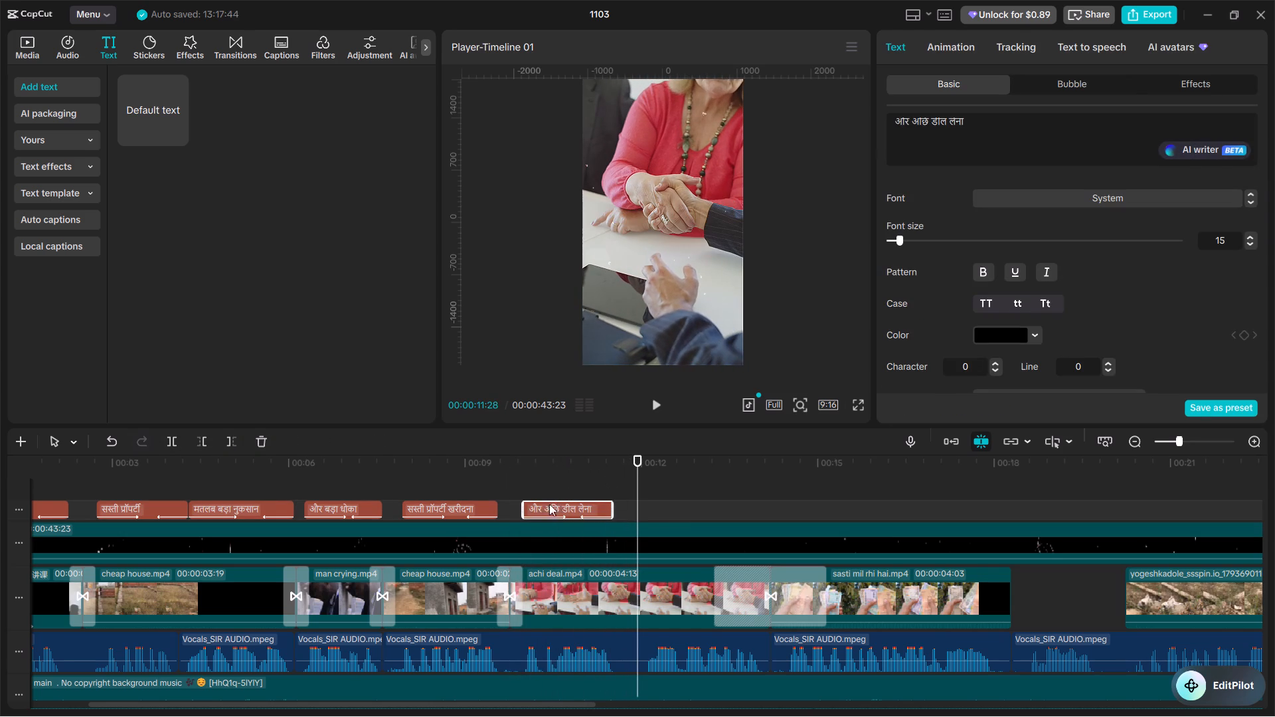
Preview the और अछि डील लेना caption and scale it down slightly so its white box fits inside the frame width.
left_click(523, 484)
key("space")
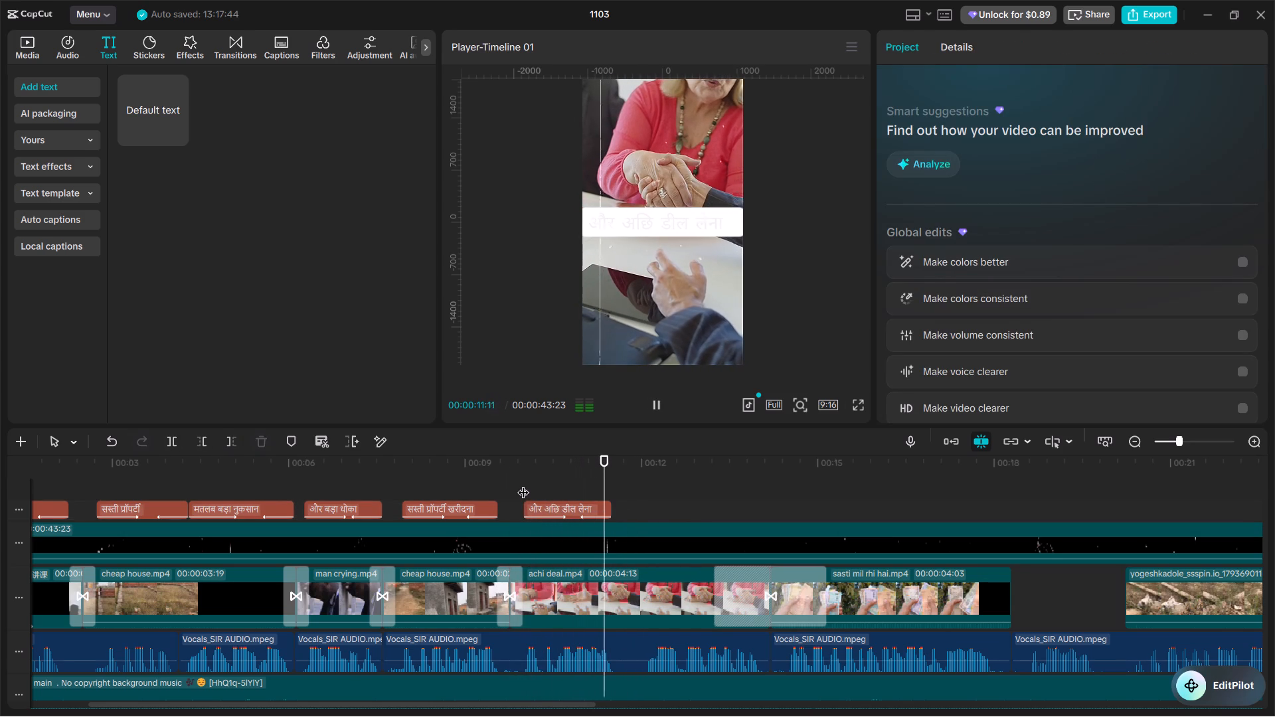
key("space")
left_click(535, 506)
left_click_drag(741, 240, 740, 240)
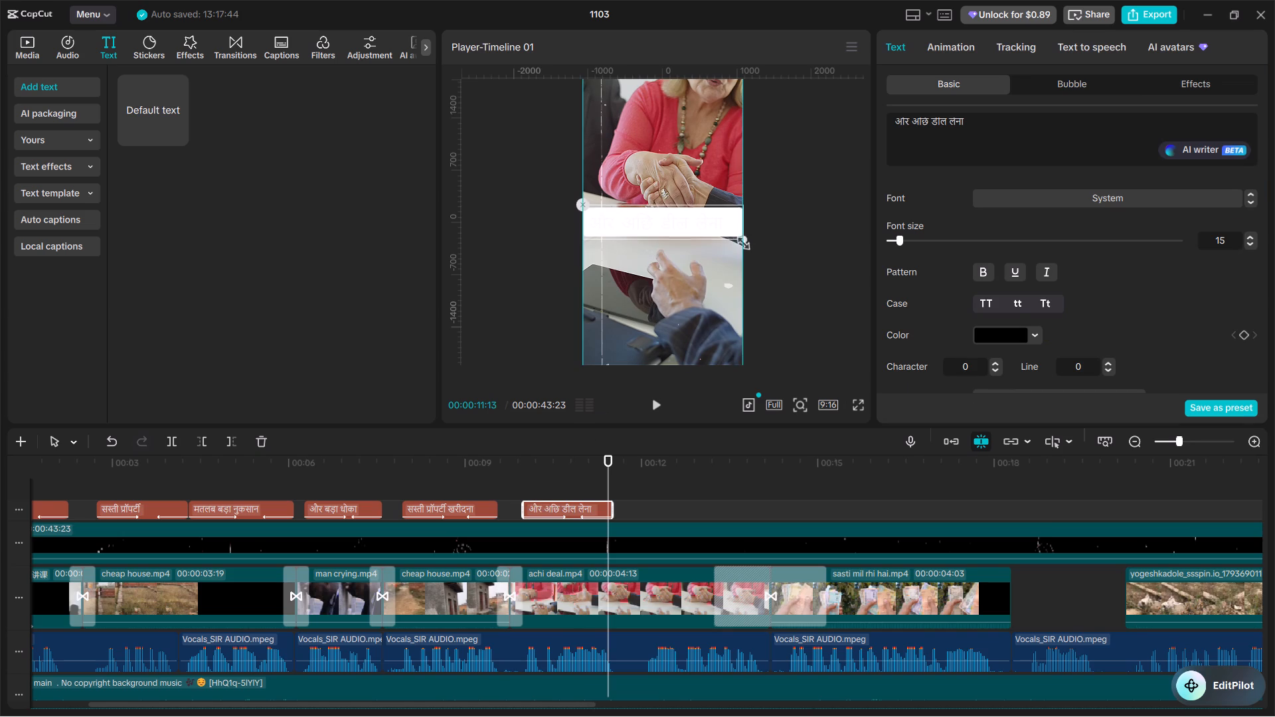
left_click_drag(740, 240, 732, 234)
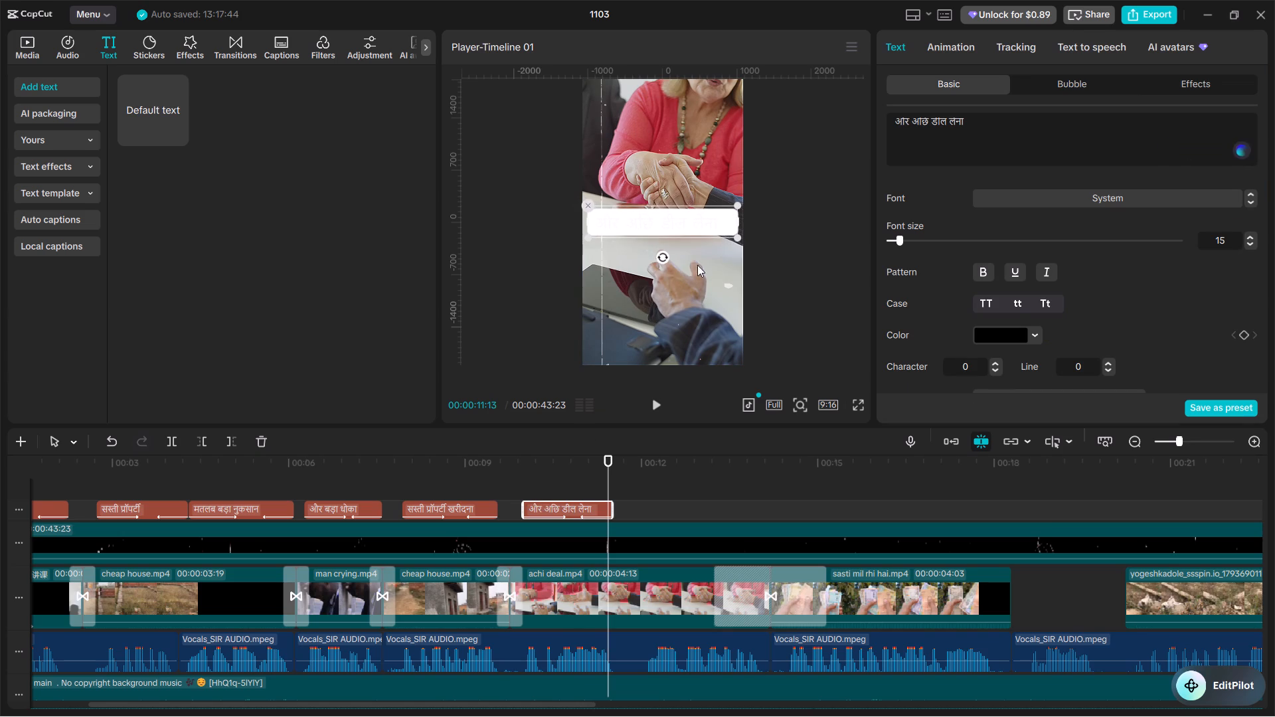
left_click(518, 476)
key("space")
key("space")
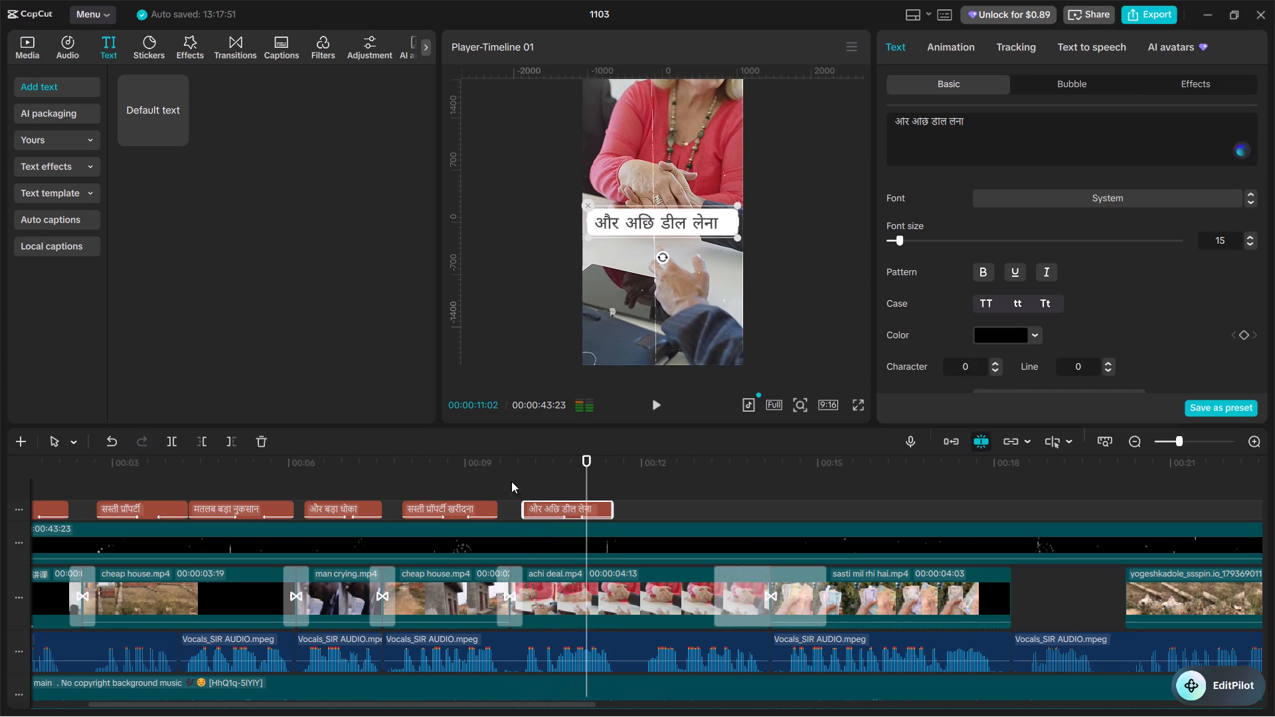
Add !! to the end of the सस्ती प्रॉपर्टी caption near 00:00:03:25 and set the exclamation marks' font size to 10.
left_click(371, 489)
left_click(259, 473)
left_click(80, 479)
double_click(102, 481)
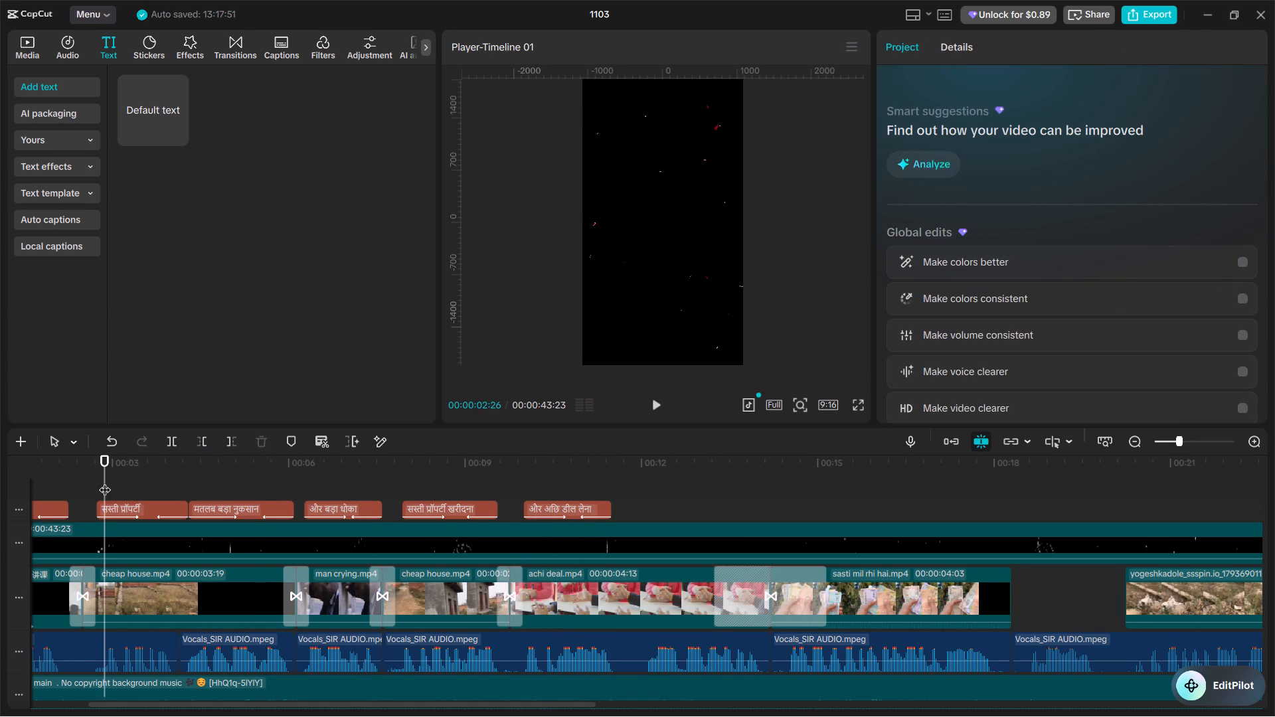
left_click_drag(105, 481, 143, 477)
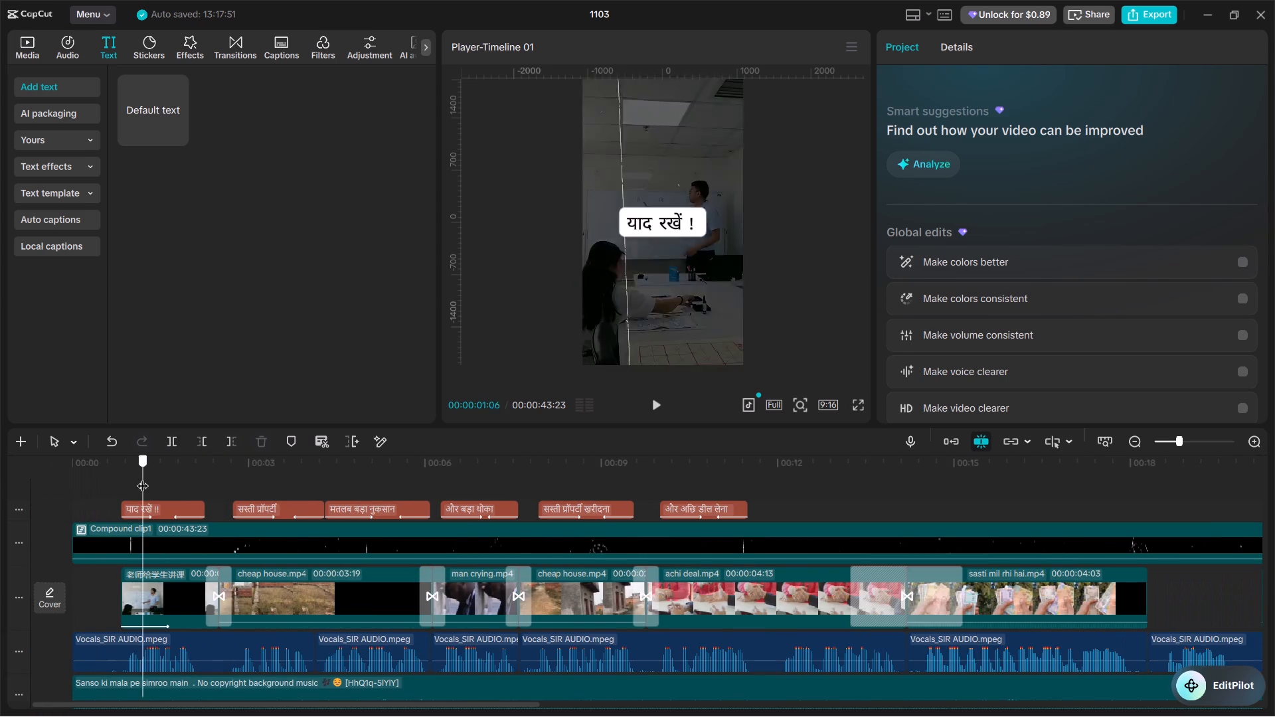
left_click_drag(143, 477, 297, 488)
left_click(297, 506)
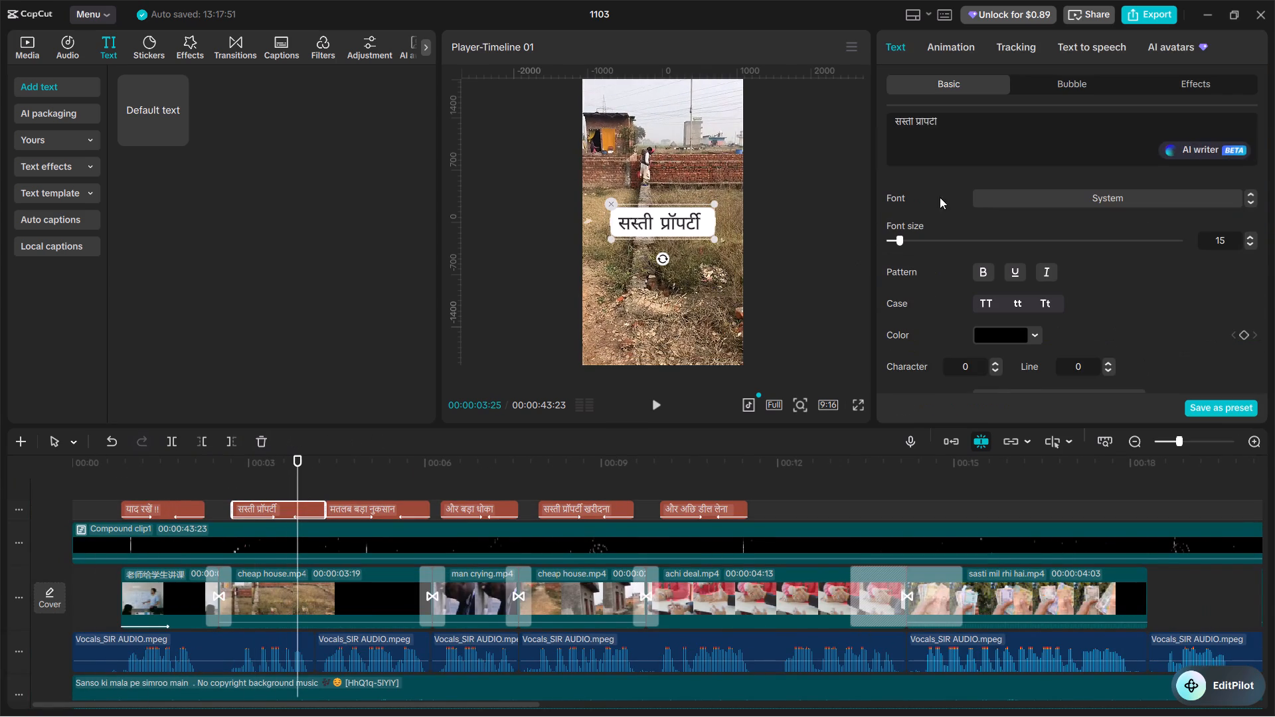
left_click(954, 112)
left_click(953, 118)
type("!!")
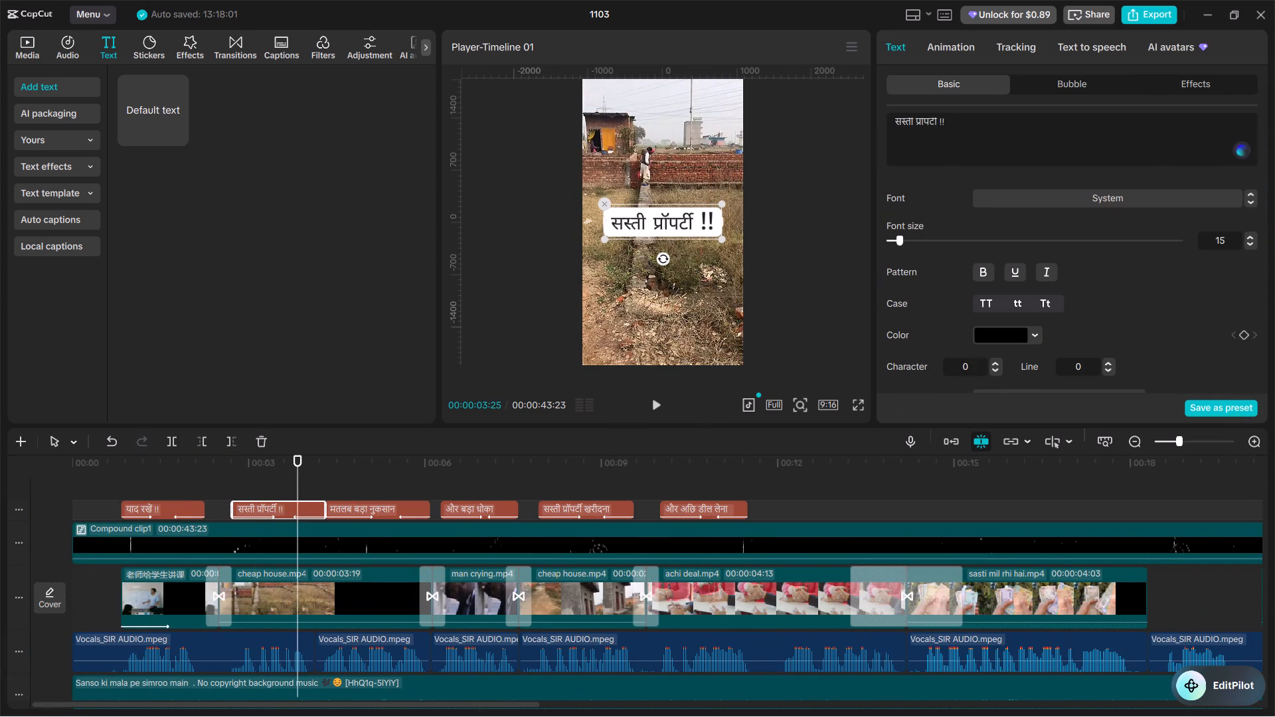
left_click_drag(948, 121, 940, 118)
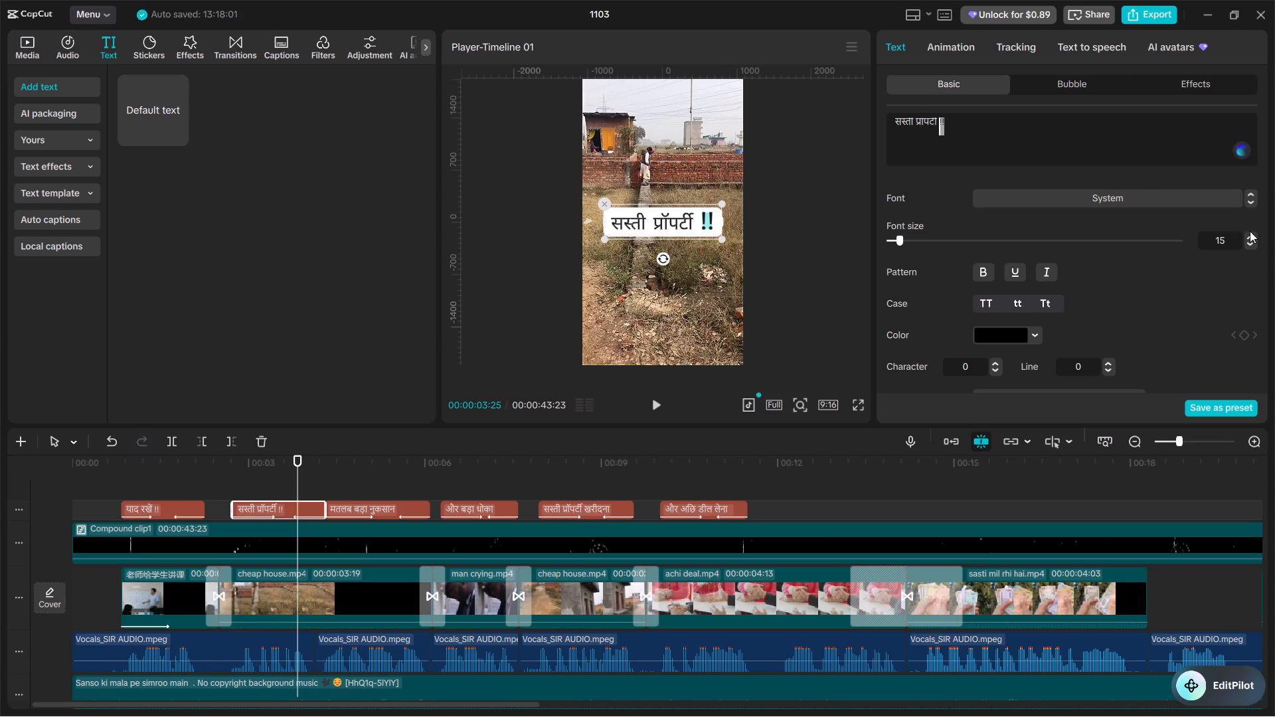
triple_click(1248, 242)
left_click(1248, 242)
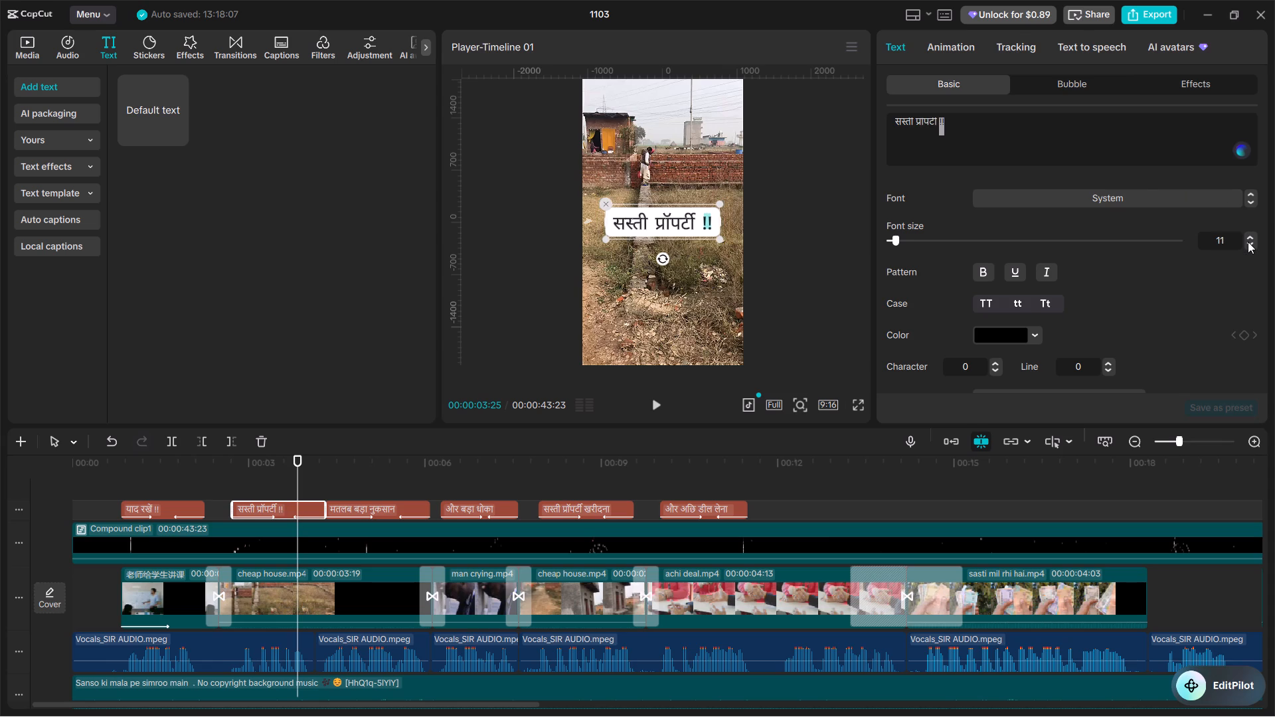
left_click(1248, 239)
double_click(1252, 244)
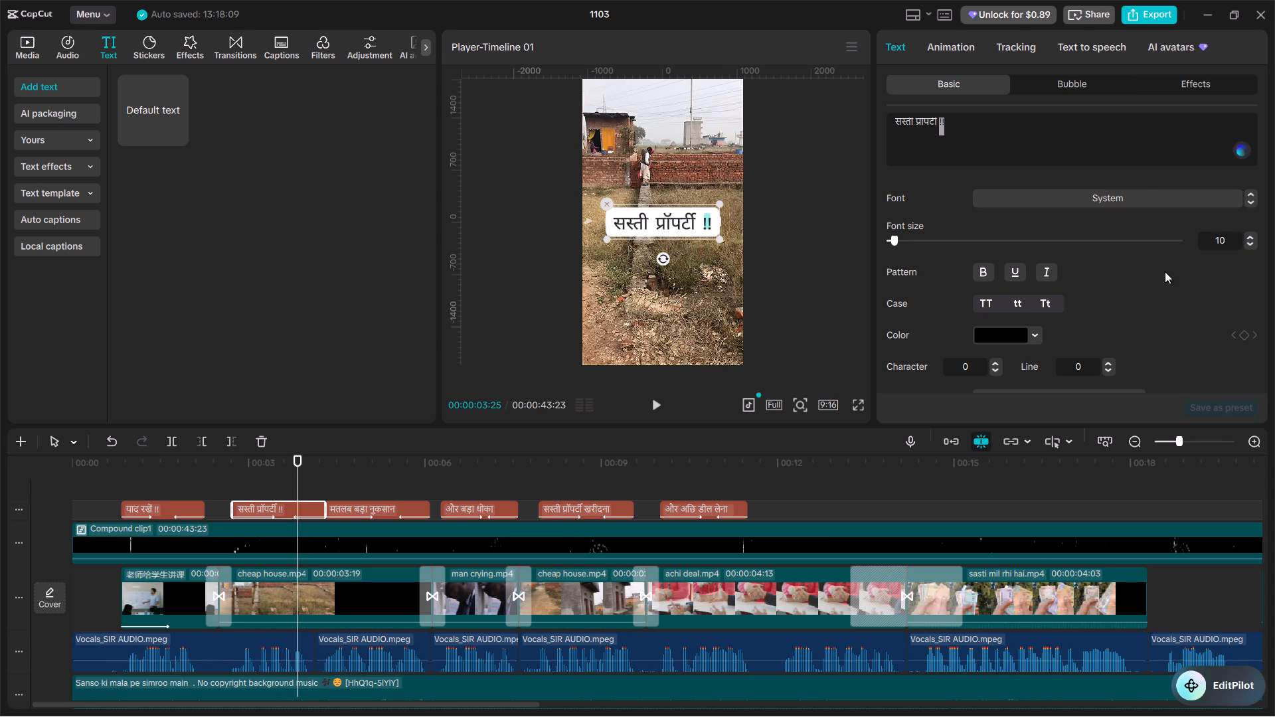
Add !! after a space at the end of the मतलब बड़ा नुकसान caption and set the marks' font size to 10.
left_click(361, 501)
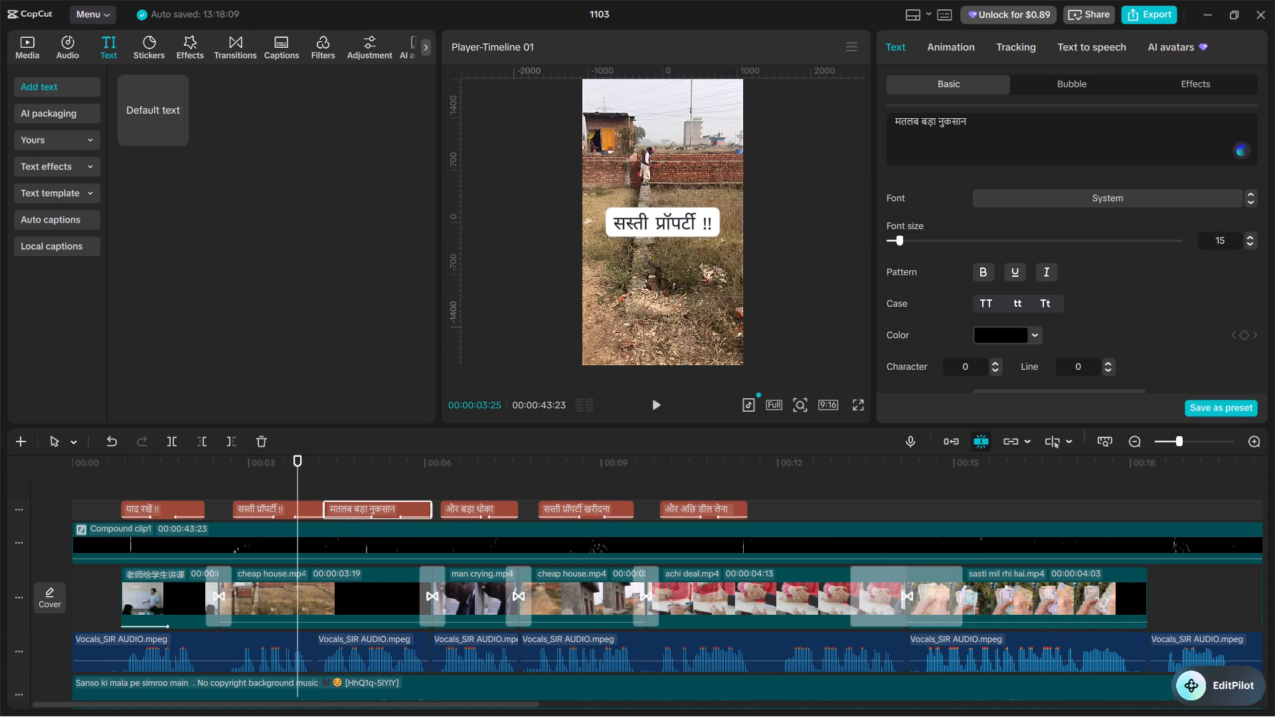
left_click(973, 129)
key("space")
key("shift+exclam")
key("shift+exclam")
left_click_drag(975, 122, 969, 118)
triple_click(1250, 243)
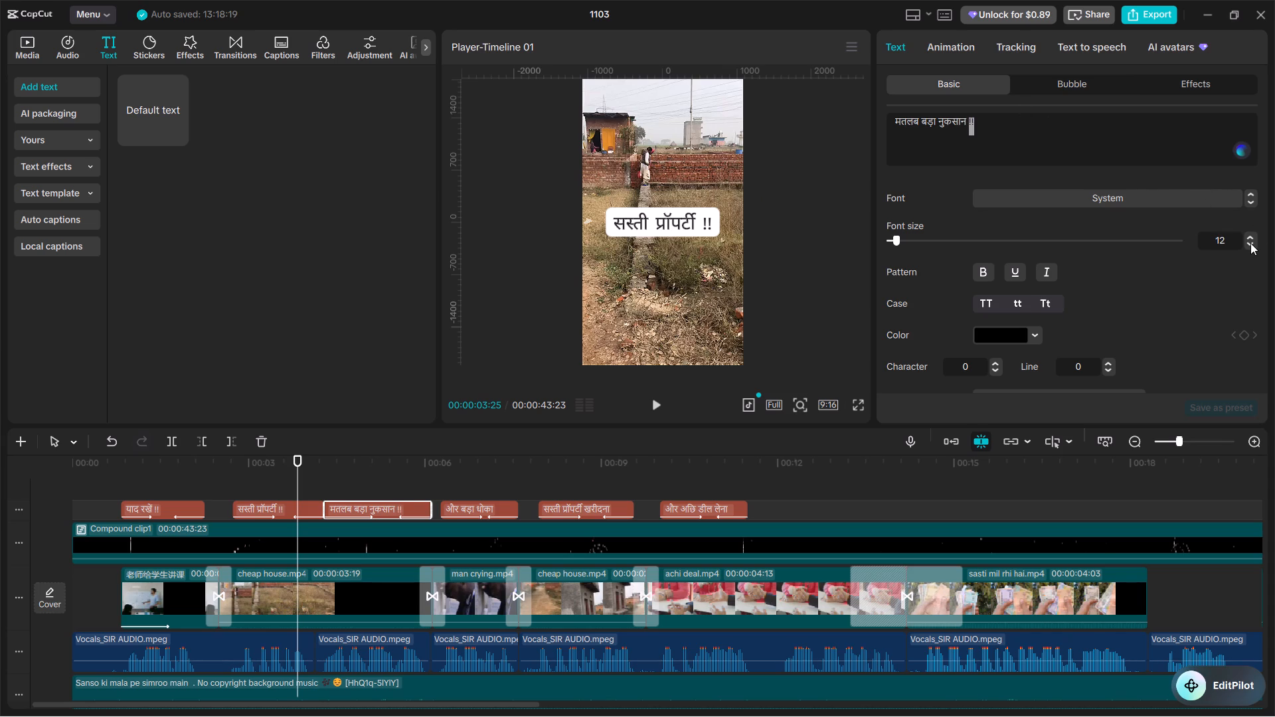
double_click(1250, 243)
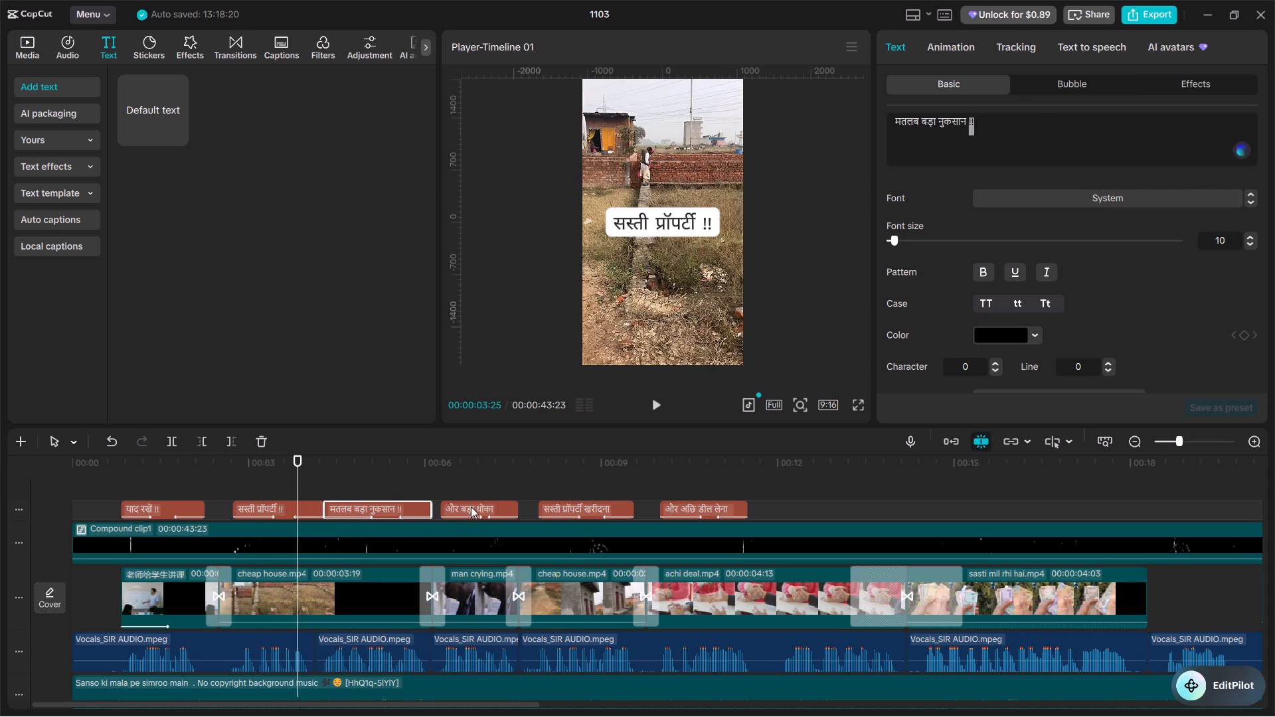
Add !! after a space at the end of the और बड़ा धोका caption and set the marks' font size to 10.
left_click(471, 507)
left_click(960, 136)
key("space")
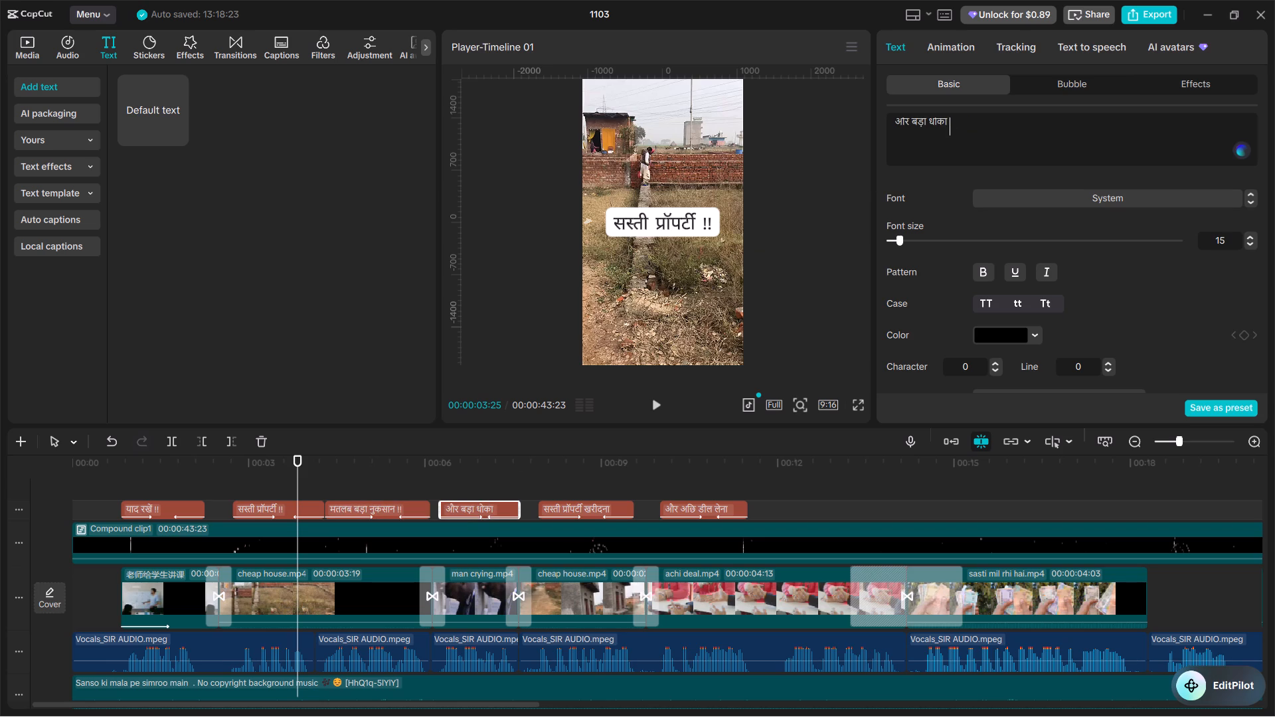
type("!!")
left_click_drag(964, 122, 953, 121)
left_click_drag(953, 121, 949, 119)
triple_click(1249, 244)
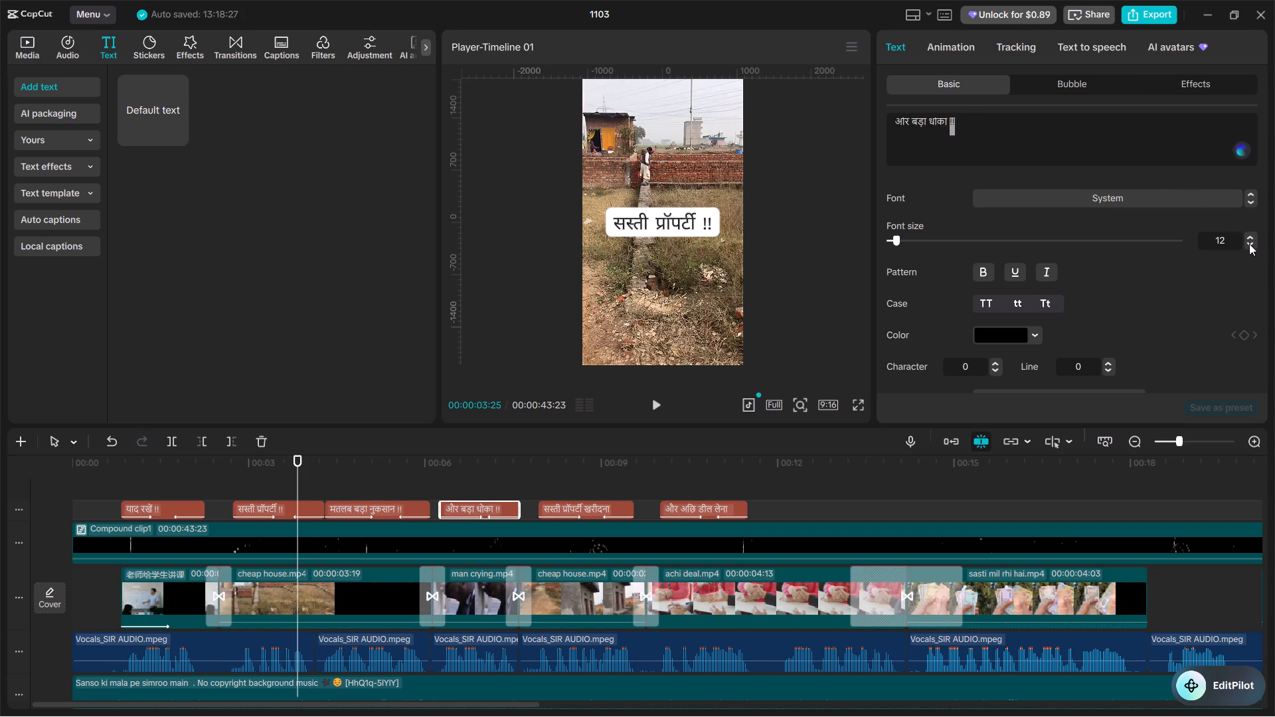
left_click(1249, 244)
left_click(1249, 244)
Add !! after a space at the end of the सस्ती प्रॉपर्टी खरीदना caption and set the marks' font size to 10.
left_click(581, 506)
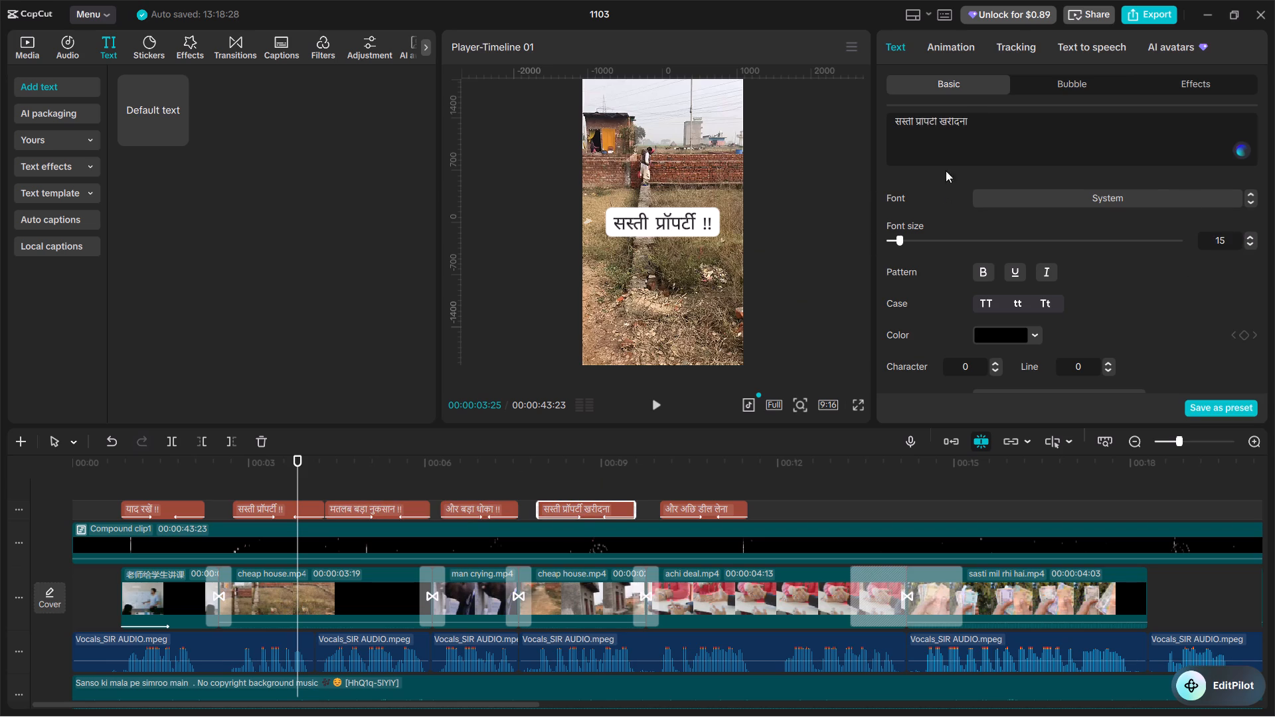
left_click(982, 129)
key("space")
key("shift+exclam")
key("shift+exclam")
left_click(973, 123)
double_click(971, 122)
triple_click(1248, 243)
double_click(1248, 243)
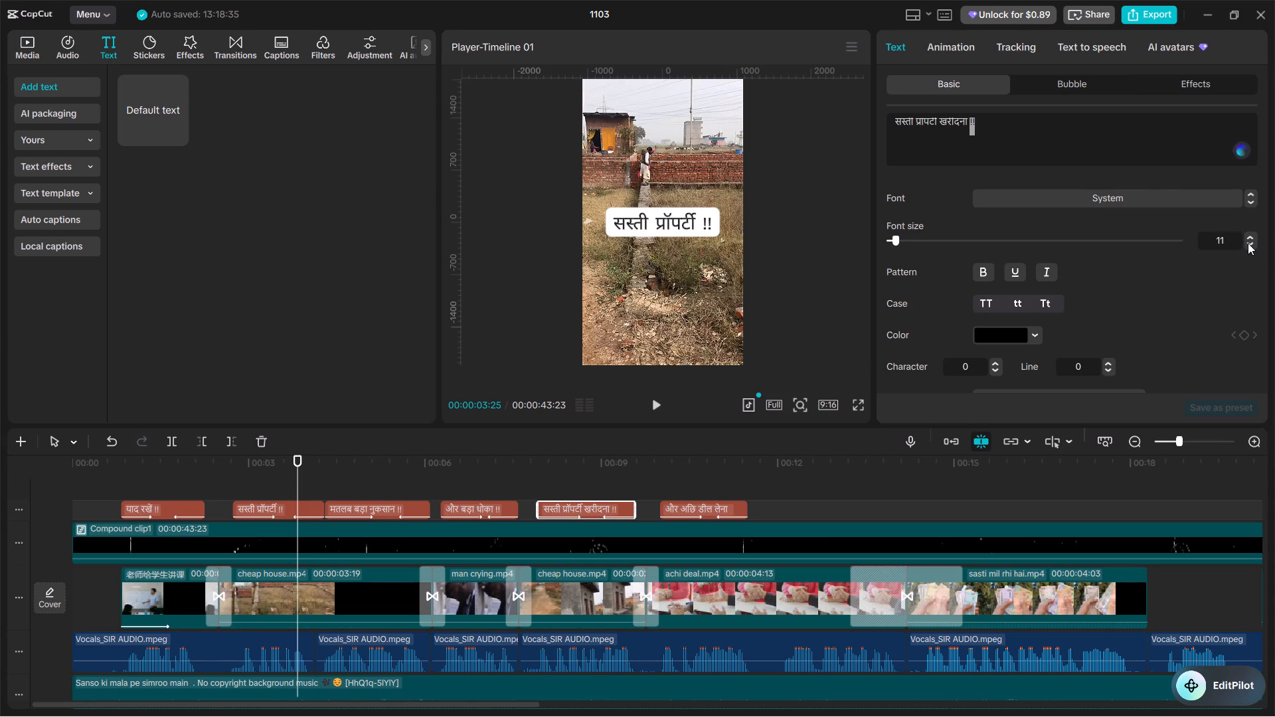
Add !! to the end of the और अछि डील लेना caption and set the marks' font size to 10.
left_click(683, 509)
left_click(991, 122)
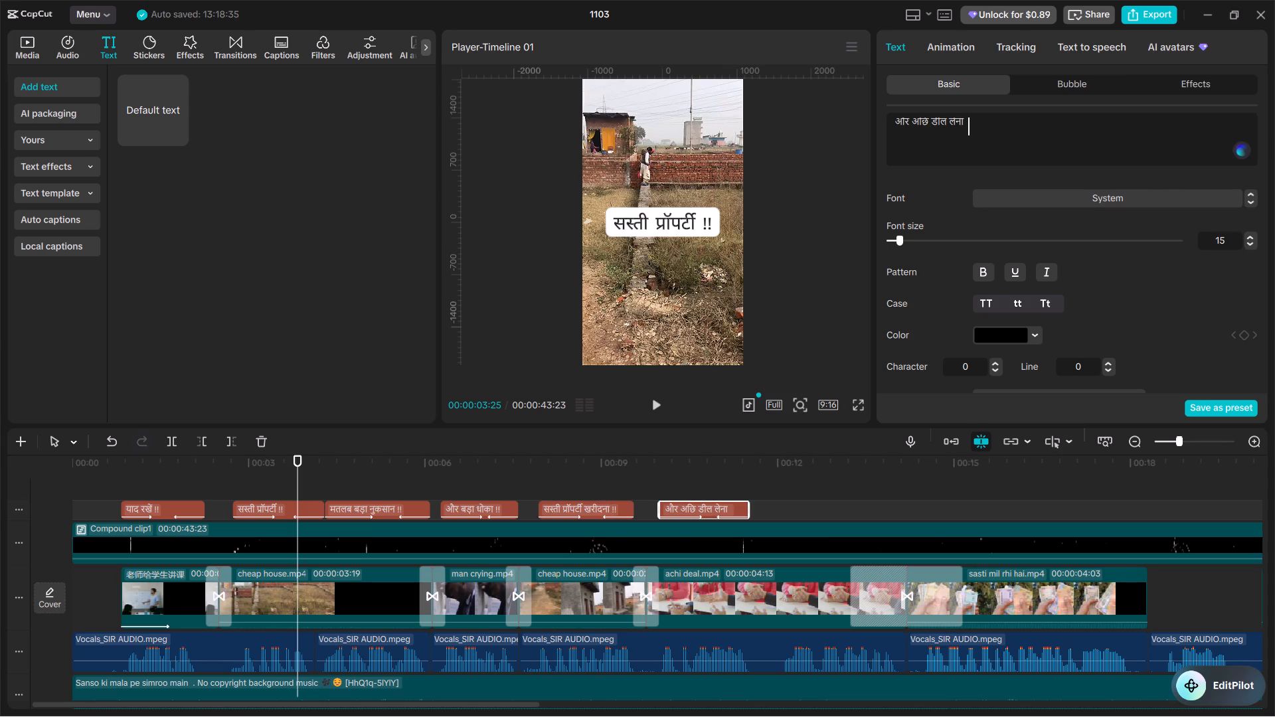
key("shift+exclam")
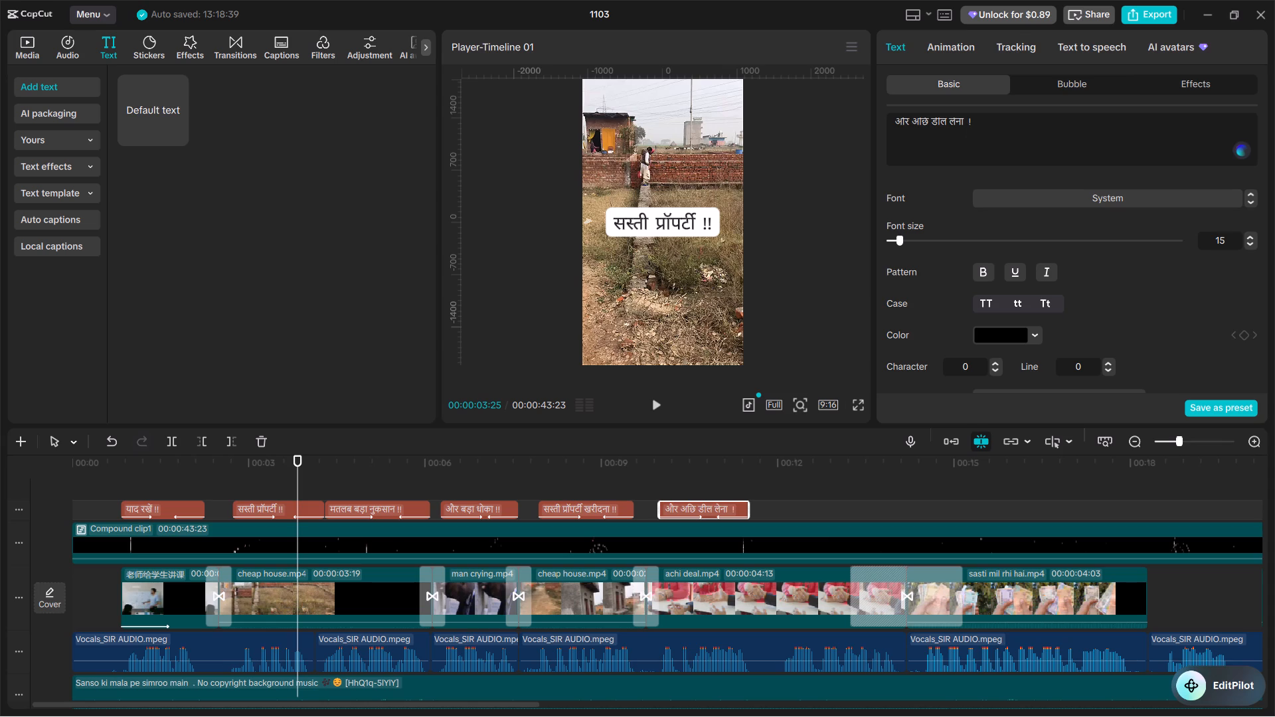
key("shift+exclam")
double_click(972, 123)
triple_click(1250, 243)
left_click(1250, 243)
left_click(1250, 243)
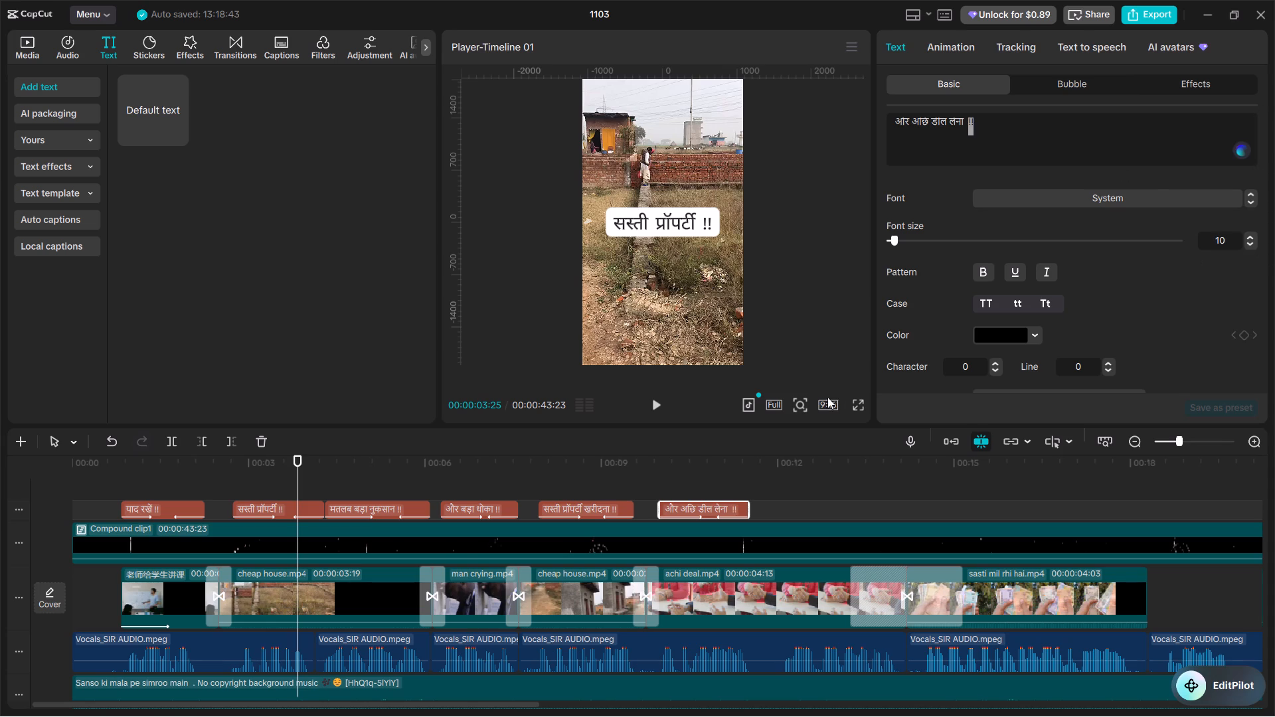
Preview the captions with their added marks and scale the सस्ती प्रॉपर्टी खरीदना !! caption down slightly to fit the frame width.
key("space")
left_click(371, 484)
key("space")
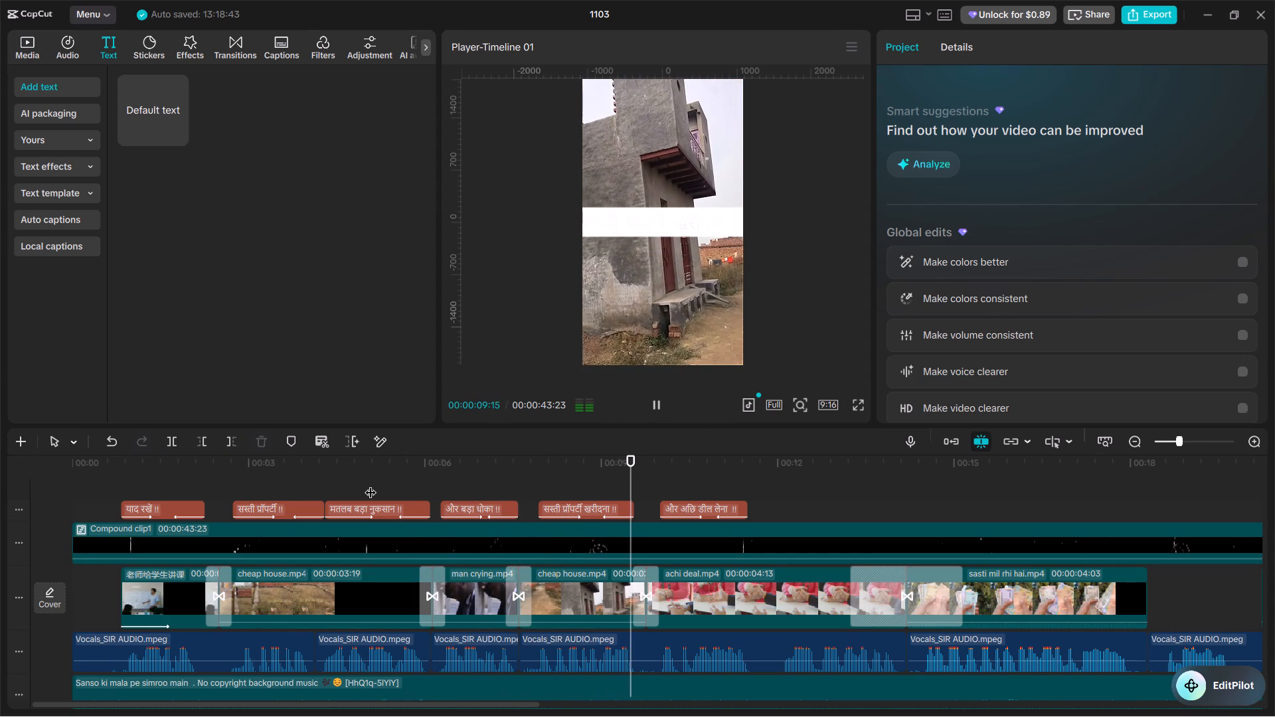
key("space")
left_click(566, 503)
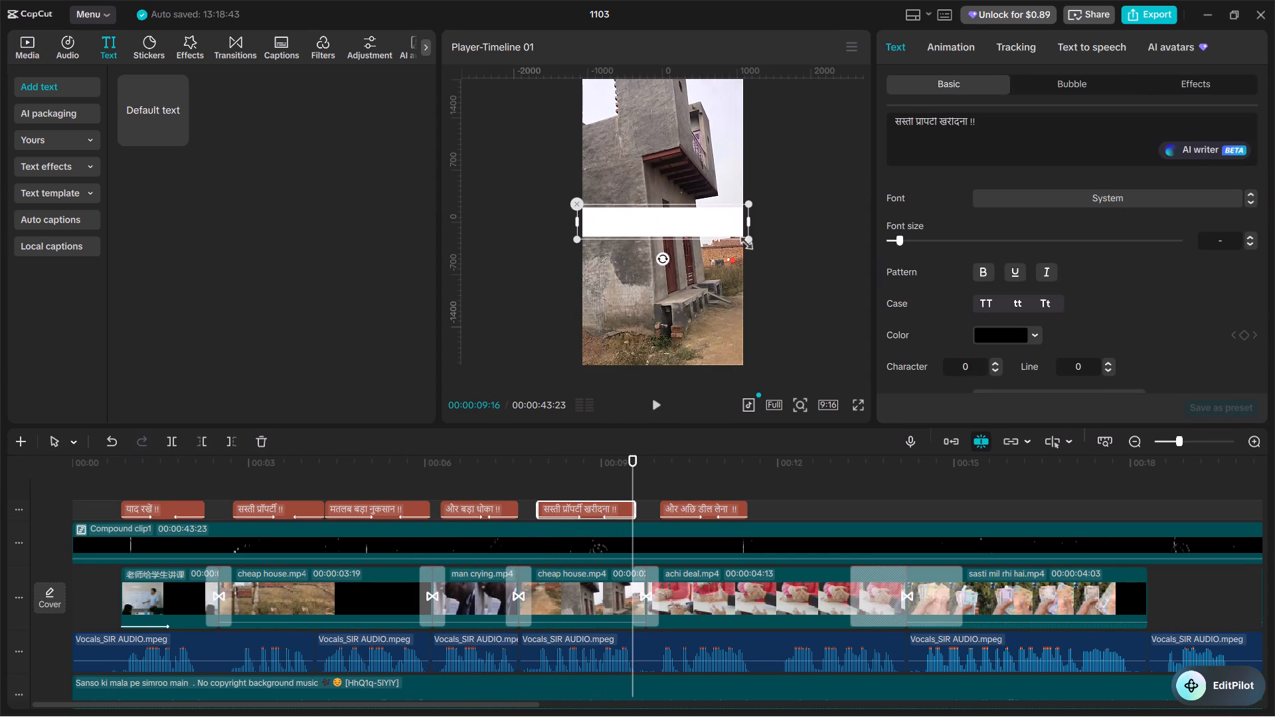
left_click(742, 240)
Play back the सस्ती प्रॉपर्टी खरीदना !! and और अछि डील लेना !! captions to check their look and timing.
left_click(549, 474)
left_click(541, 478)
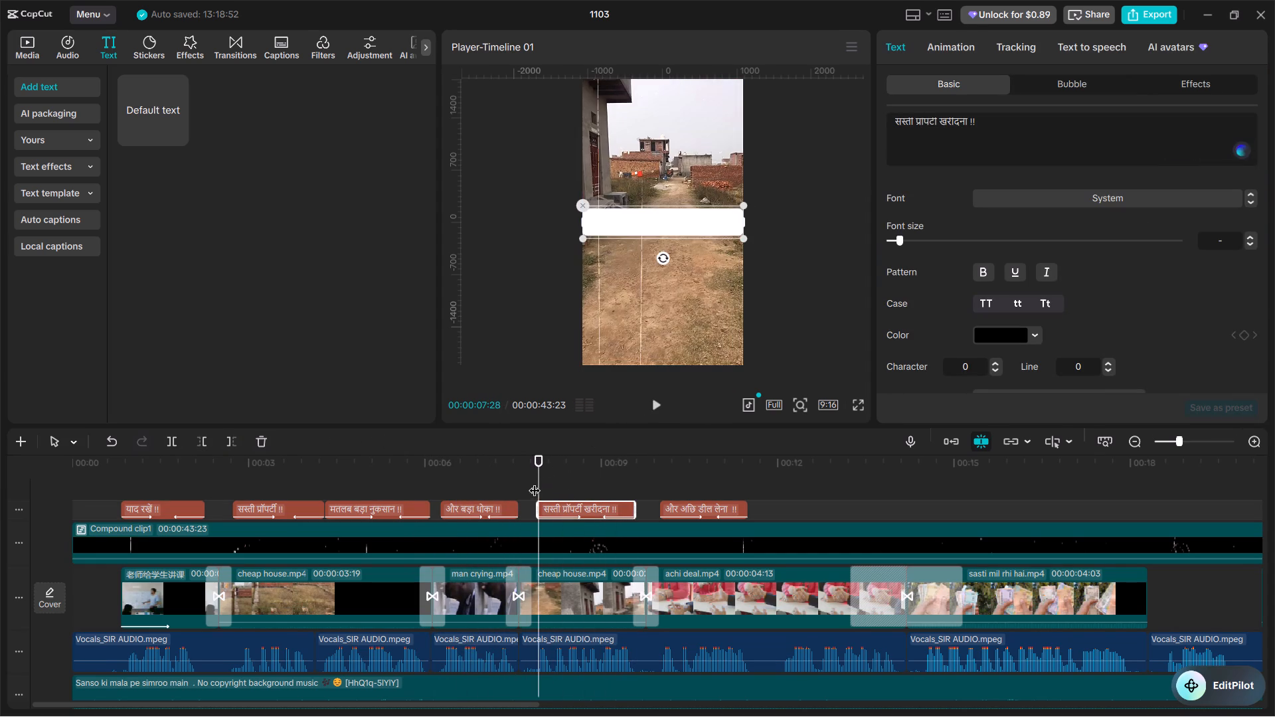
left_click(533, 487)
left_click(530, 499)
key("space")
left_click(525, 503)
key("space")
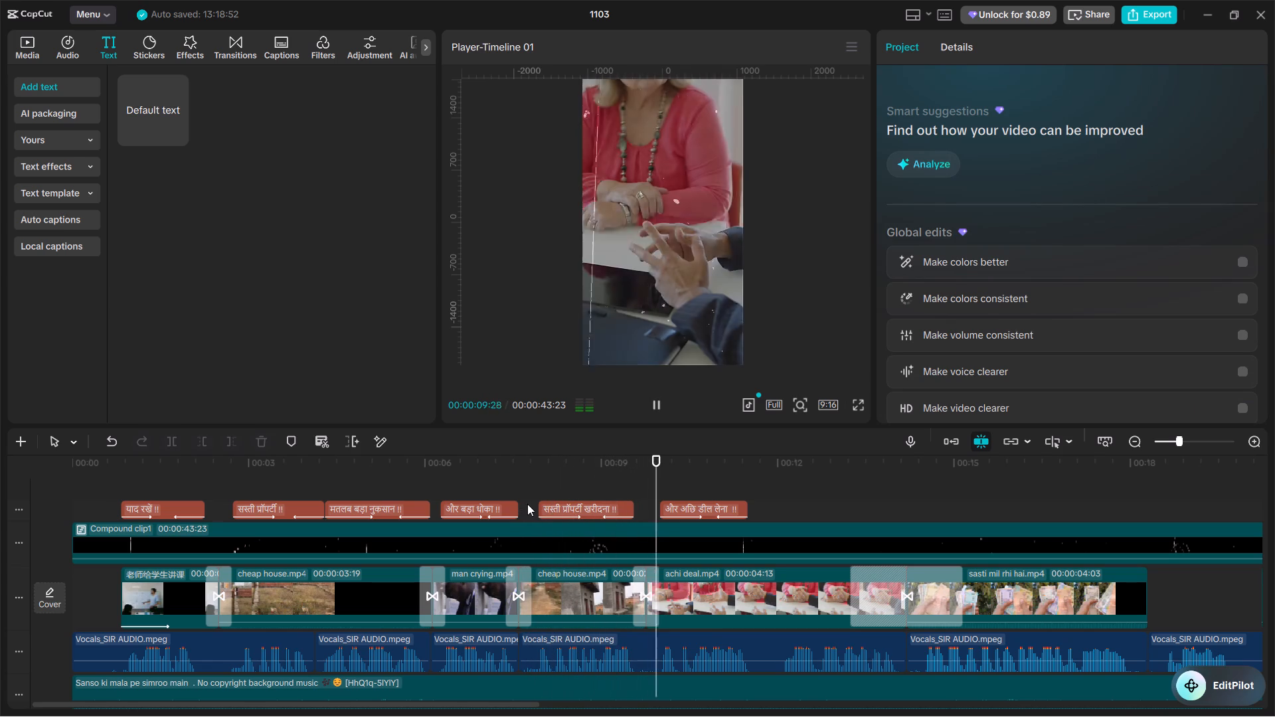
key("space")
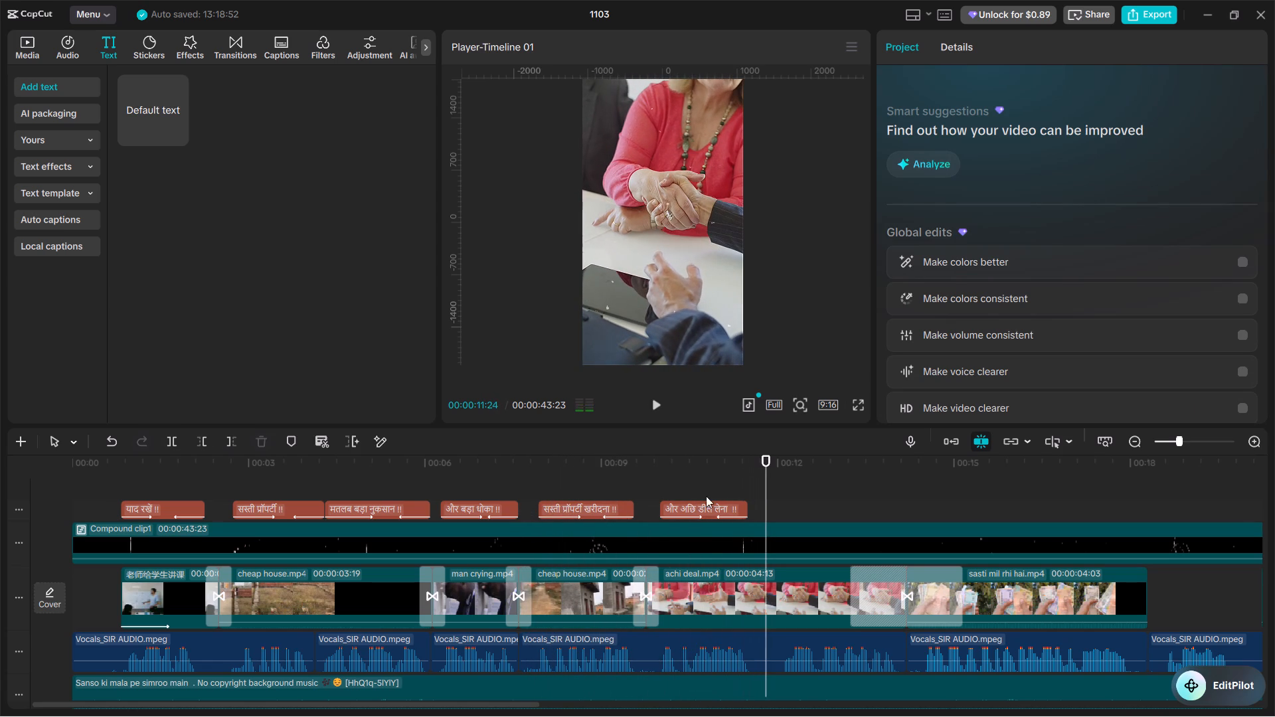
Delete the extra space before !! in the और अछि डील लेना caption.
left_click(708, 511)
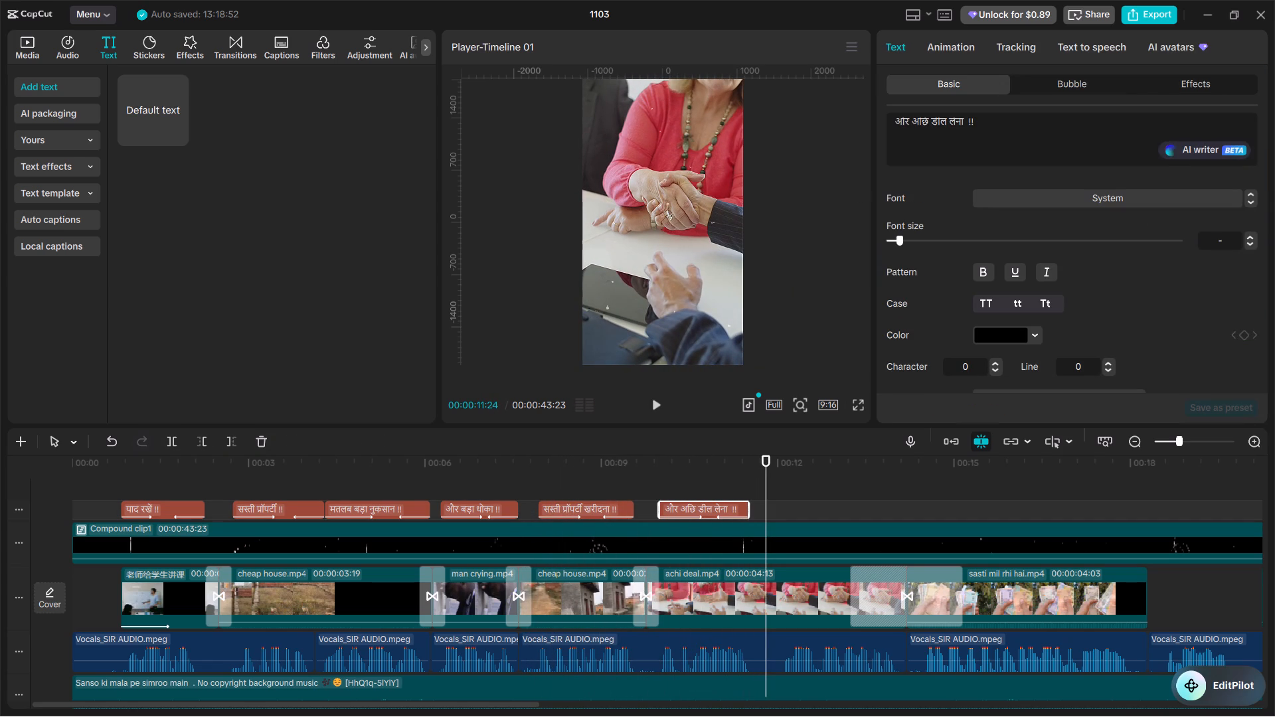
left_click(967, 122)
key("BackSpace")
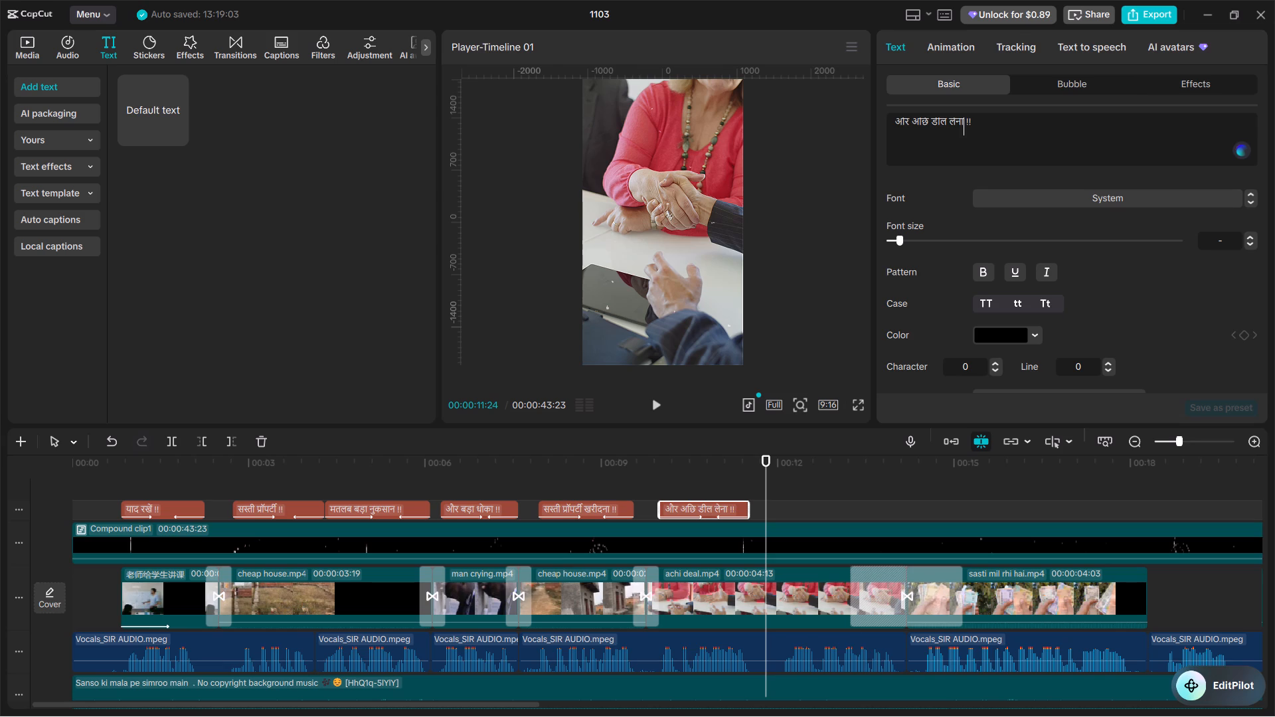
Play back the vocals after the और अछि डील लेना !! caption and paste the copied और बड़ा धोका caption at 00:00:12:03.
scroll(1034, 98, "up", 1)
left_click(715, 479)
key("space")
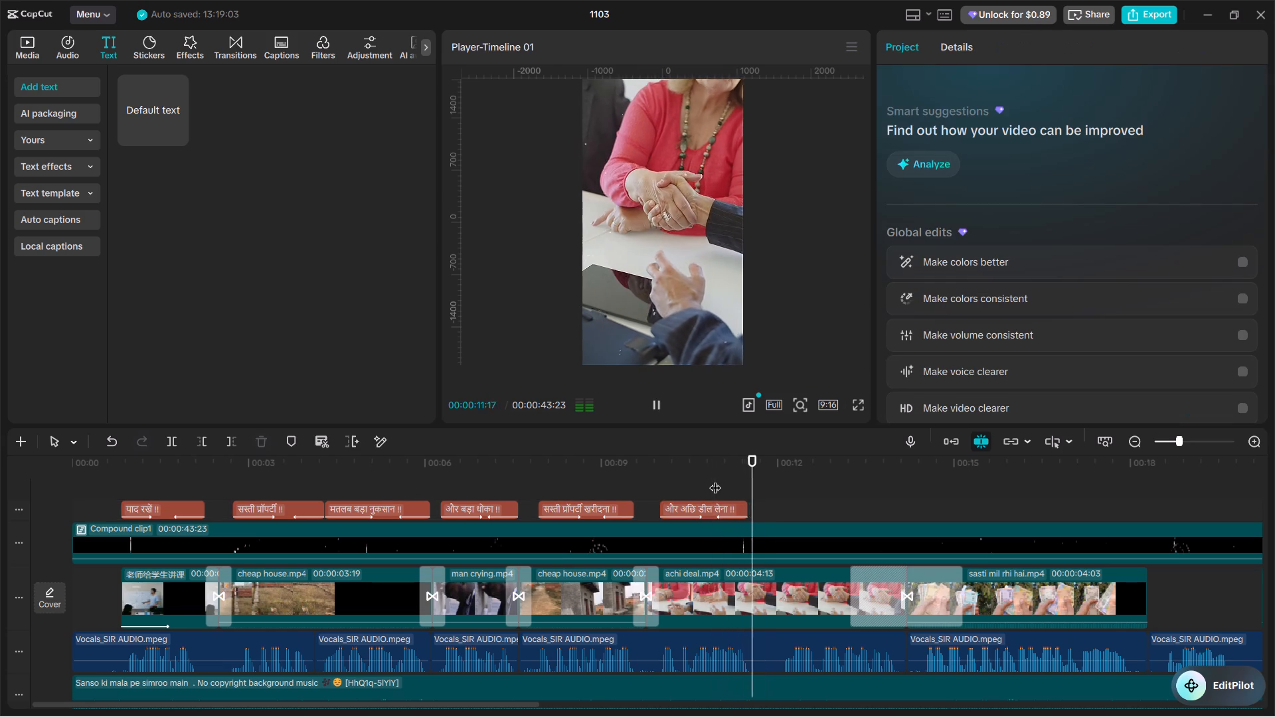
left_click(783, 490)
left_click(783, 490)
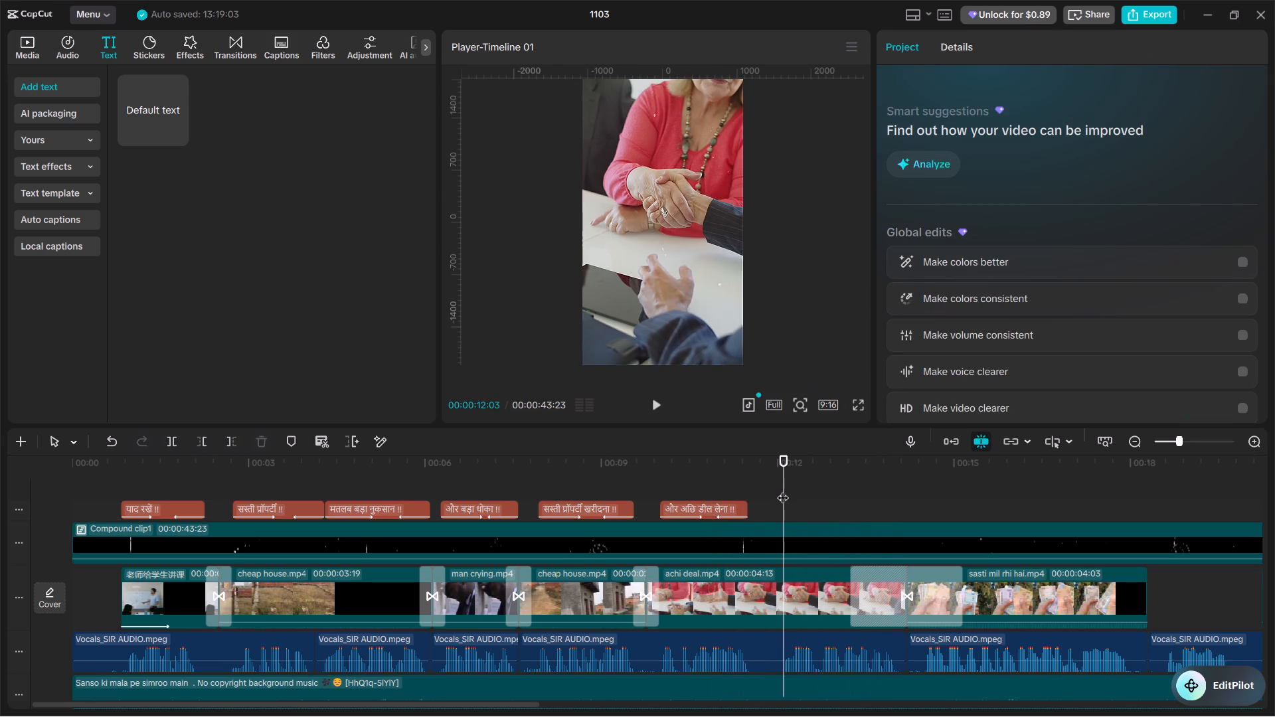
key("space")
left_click(783, 489)
key("ctrl+v")
Switch to the Easy Hindi Typing page in Brave and write दोनों अलग अलग बाटे हैं.
key("alt+Tab")
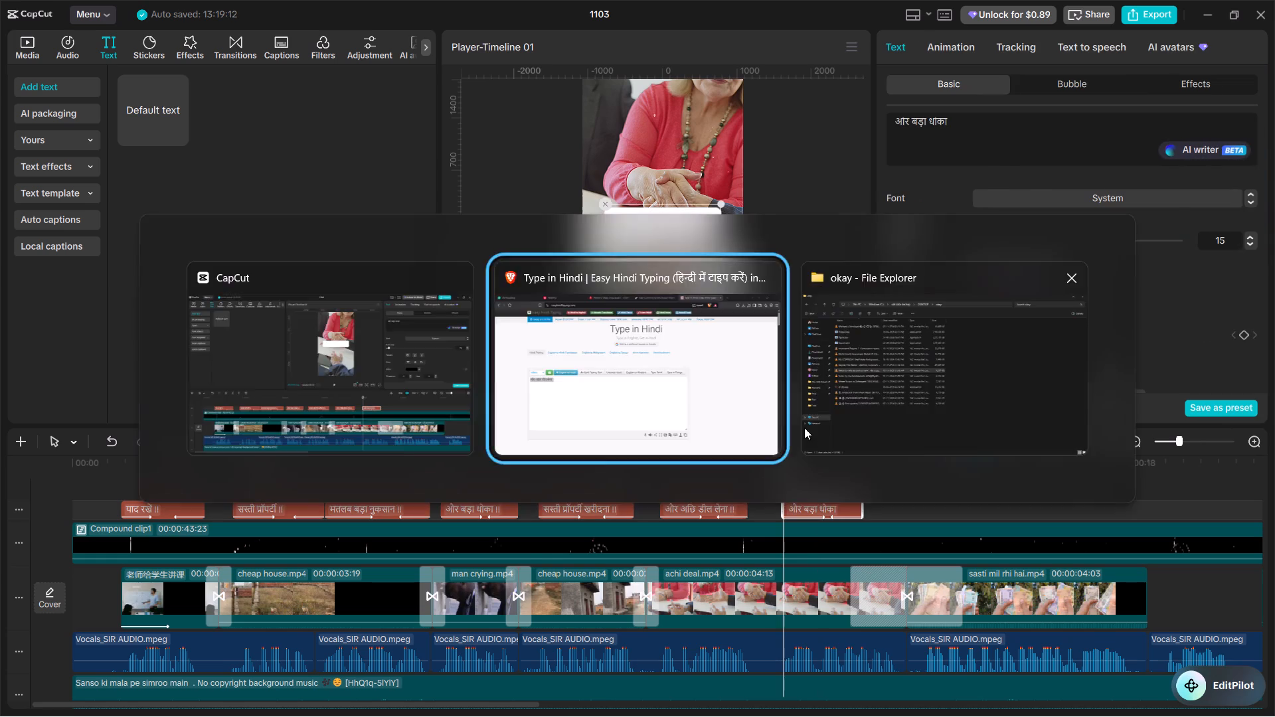
type("dono ag")
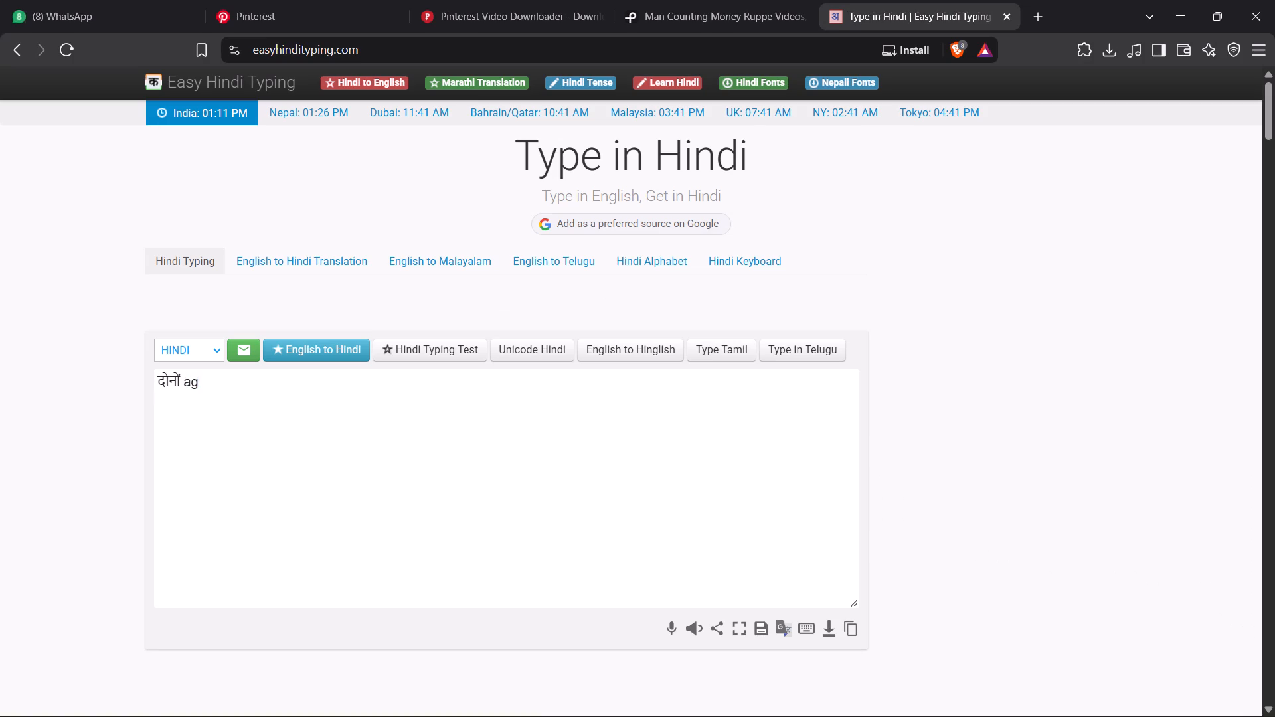
key("BackSpace")
type("lag")
key("space")
type("alag")
key("space")
type("bate hai")
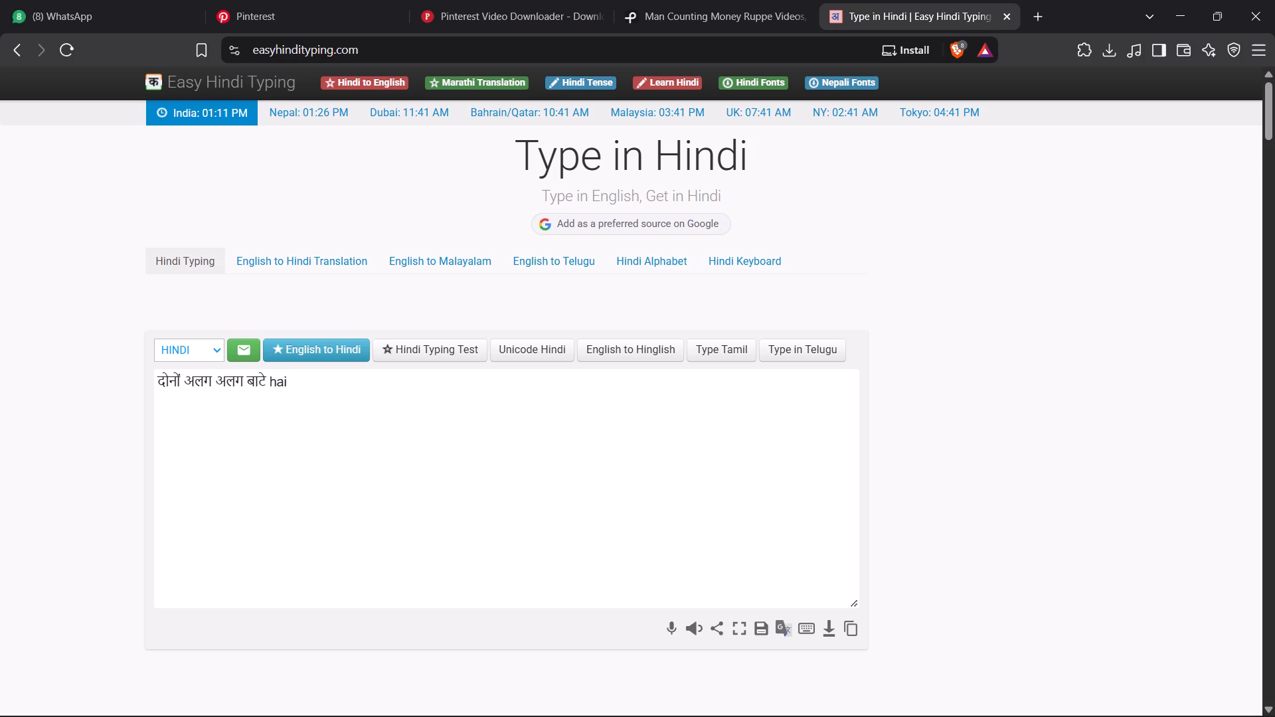
key("space")
left_click(276, 379)
left_click(296, 413)
Correct the word बाटे to बाते and copy the whole phrase दोनों अलग अलग बाते हैं.
left_click_drag(285, 381, 147, 376)
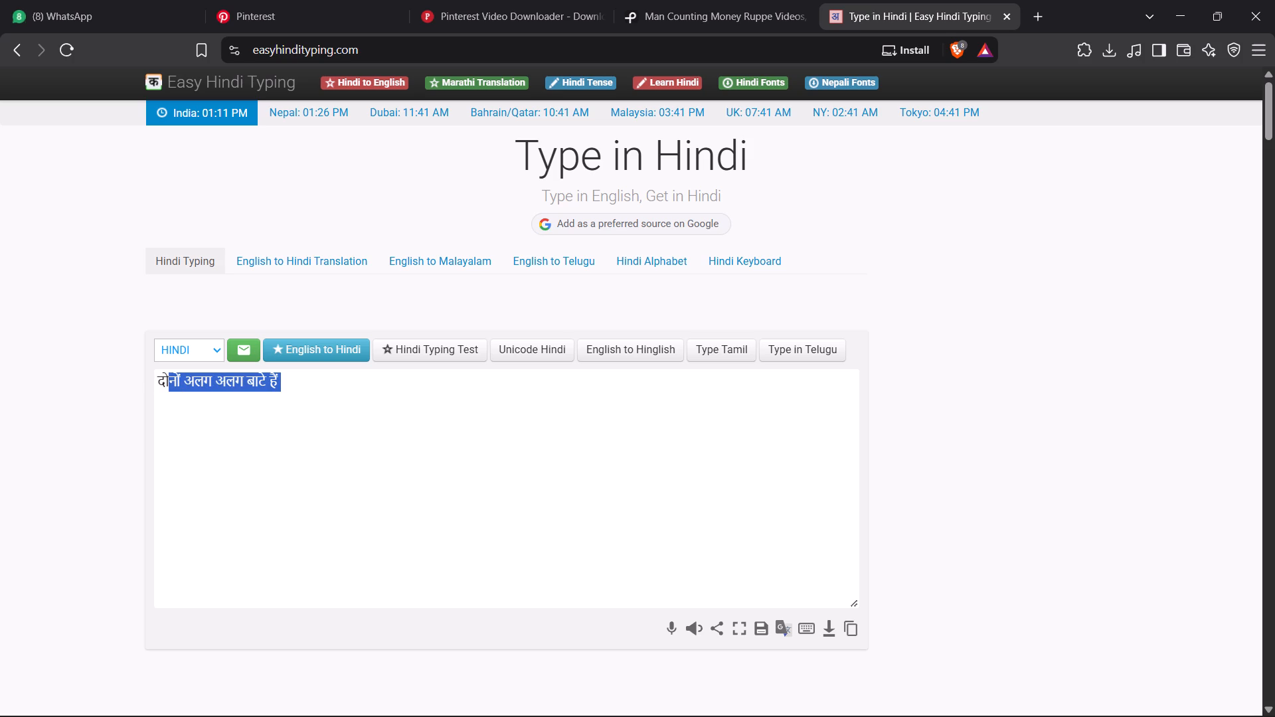
left_click(263, 370)
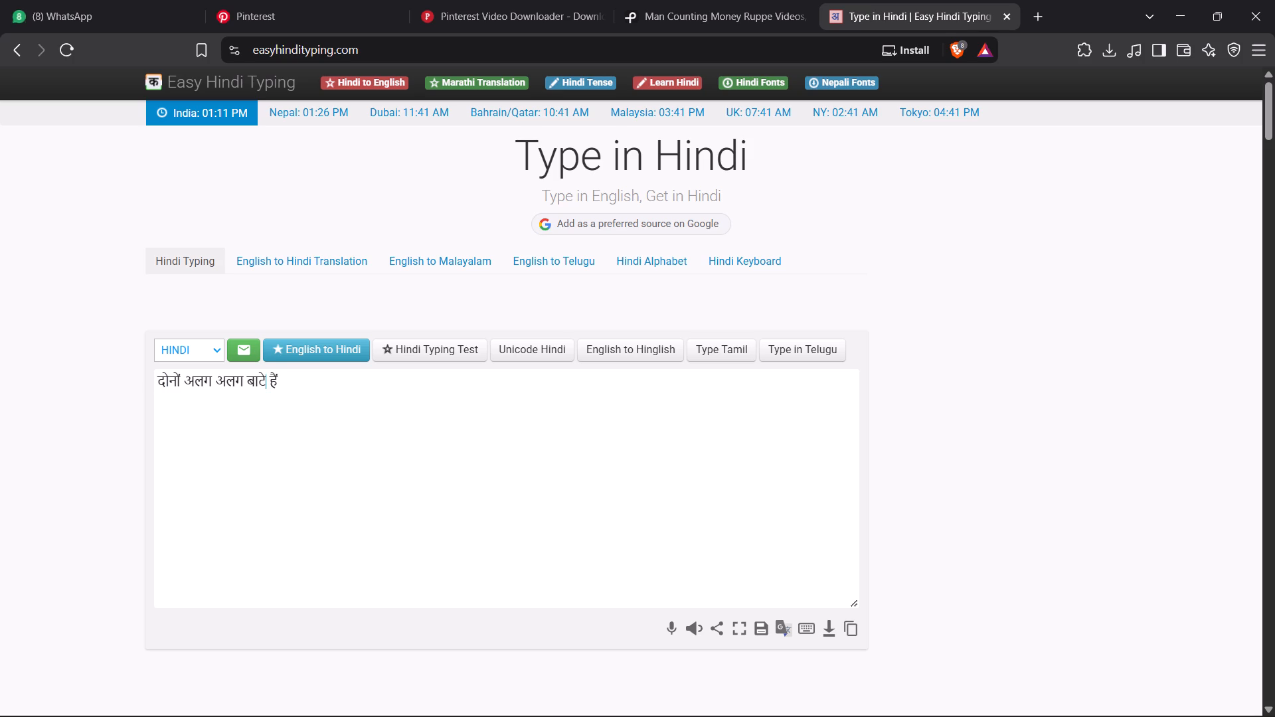
key("BackSpace")
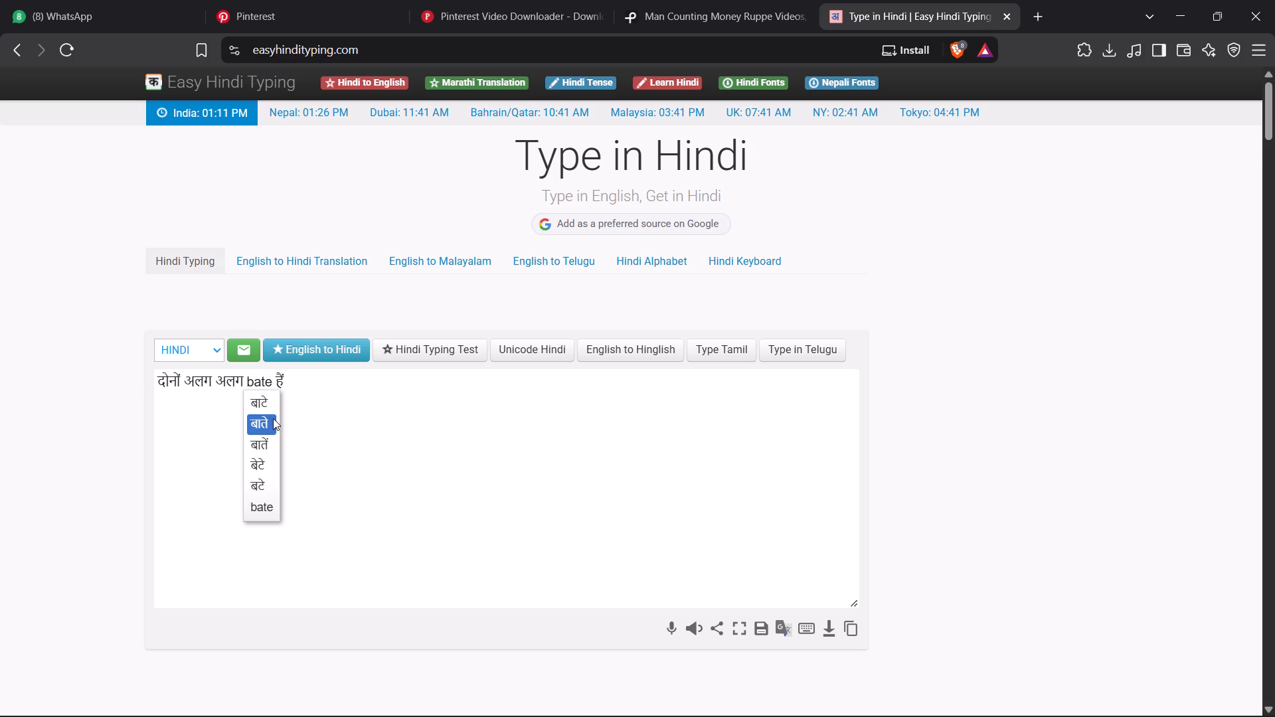
left_click(271, 418)
left_click_drag(289, 374, 151, 372)
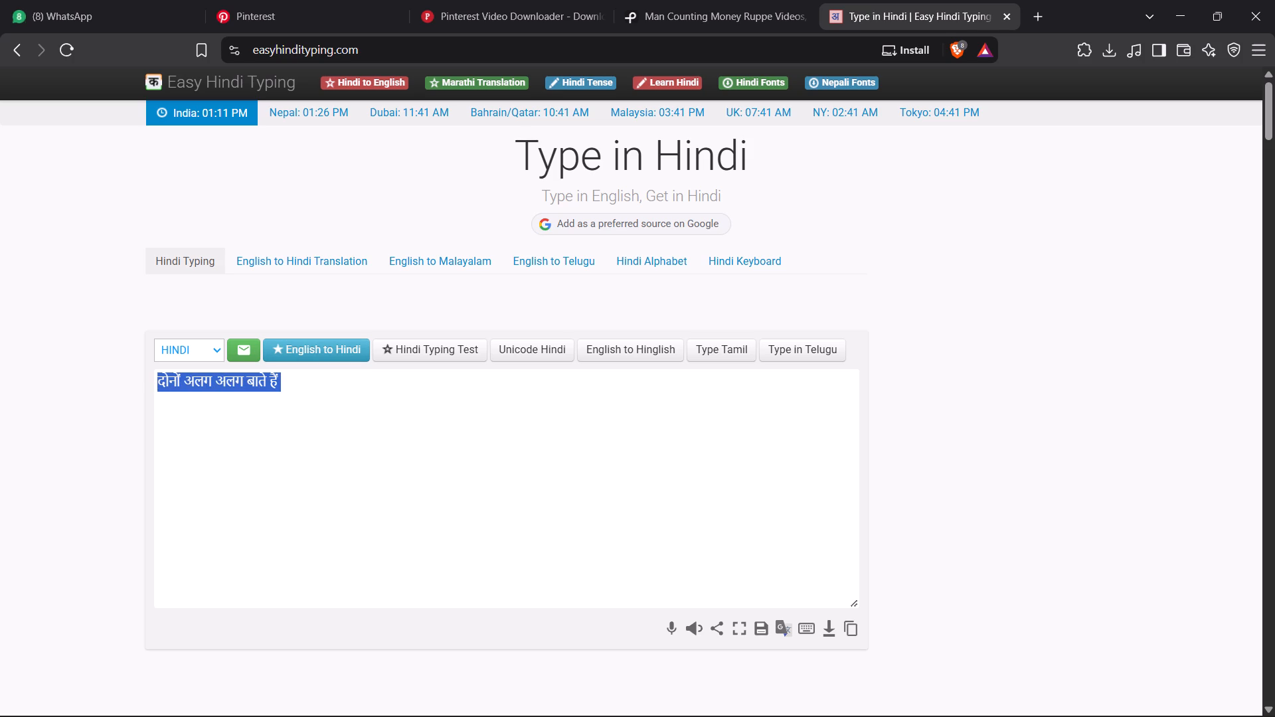
right_click(238, 390)
left_click(301, 104)
Switch back to CapCut and replace the pasted caption's text with दोनों अलग अलग बाते हैं.
key("alt+Tab")
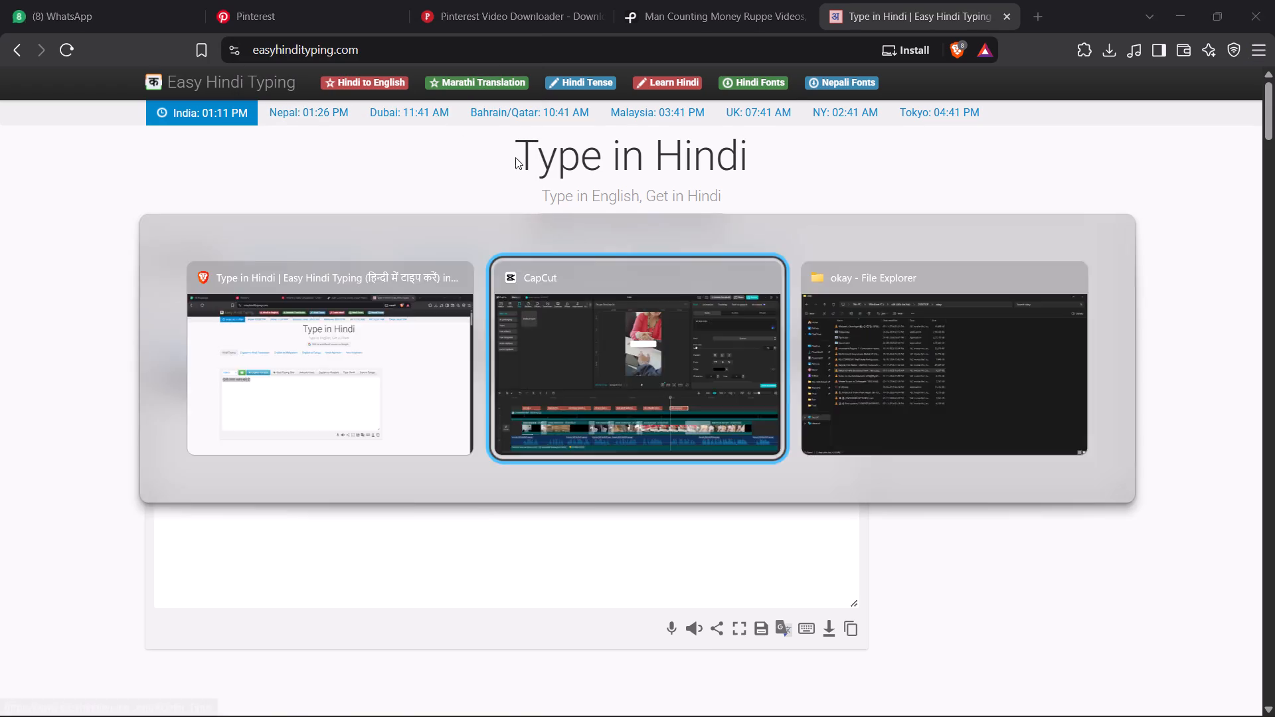
left_click(955, 120)
key("ctrl+a")
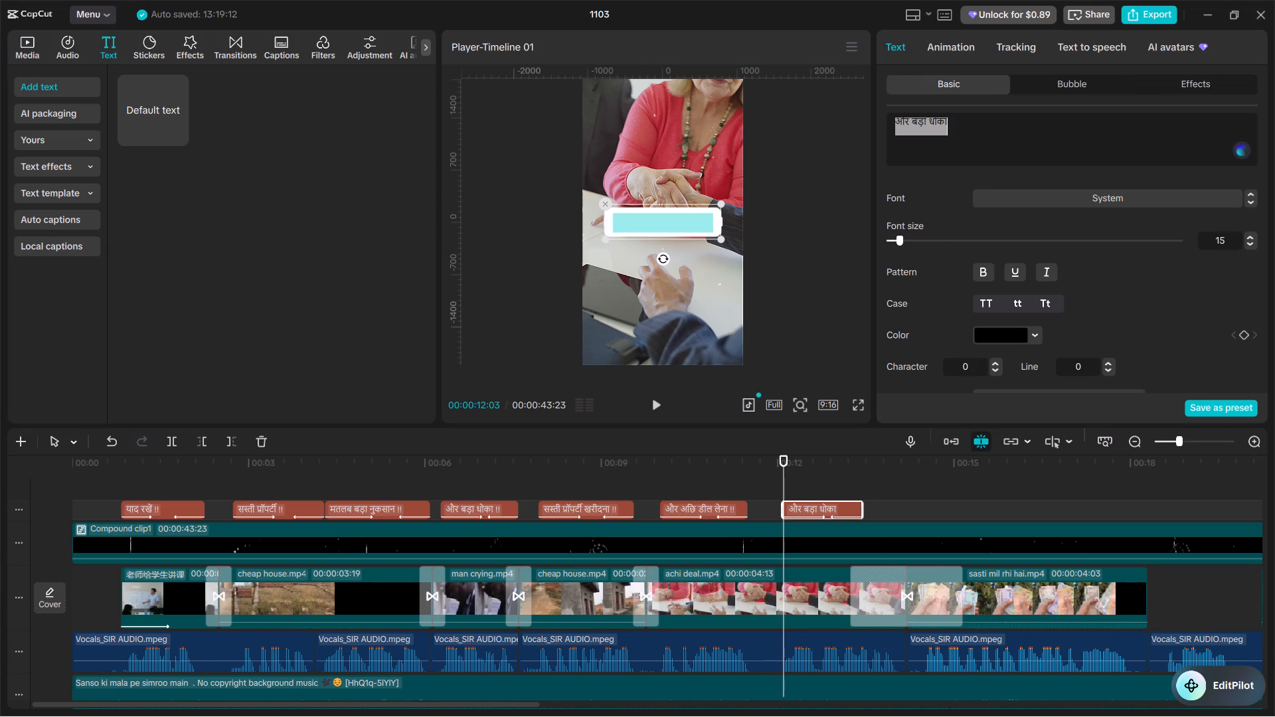
key("ctrl+v")
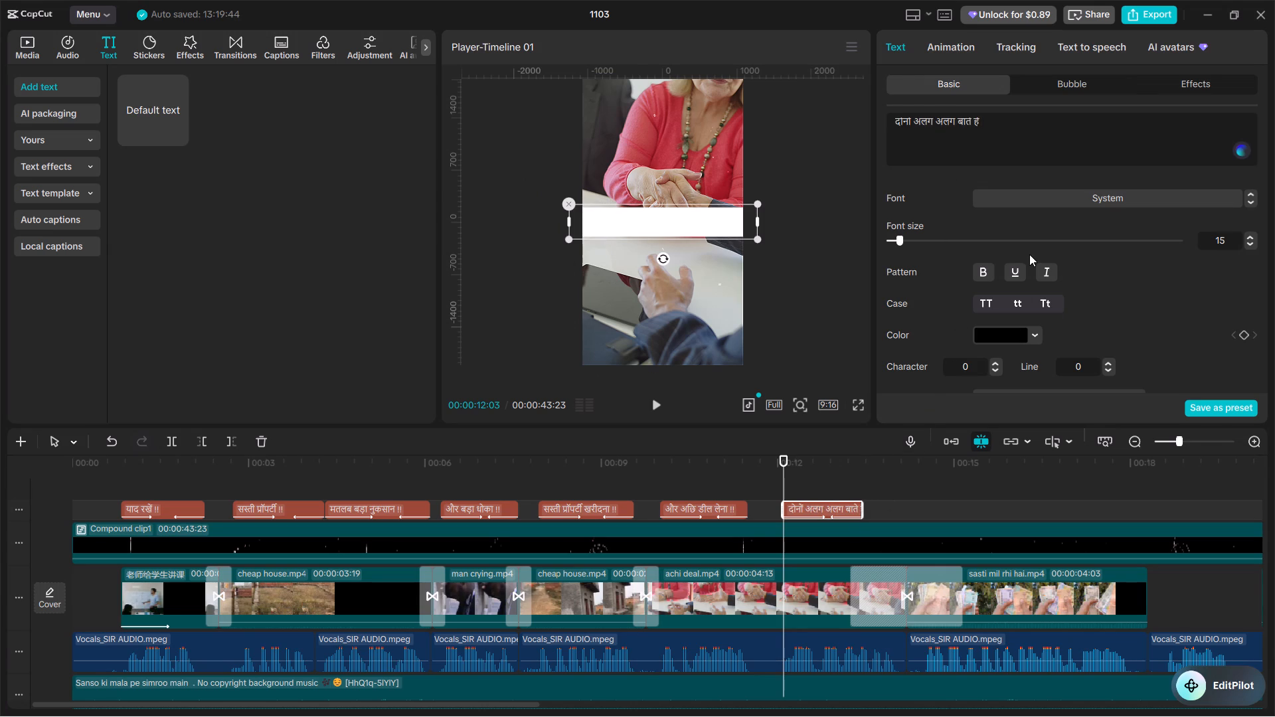
Add !! to the end of the दोनों अलग अलग बाते हैं caption and set the marks' font size to 10.
key("shift+exclam")
key("shift+exclam")
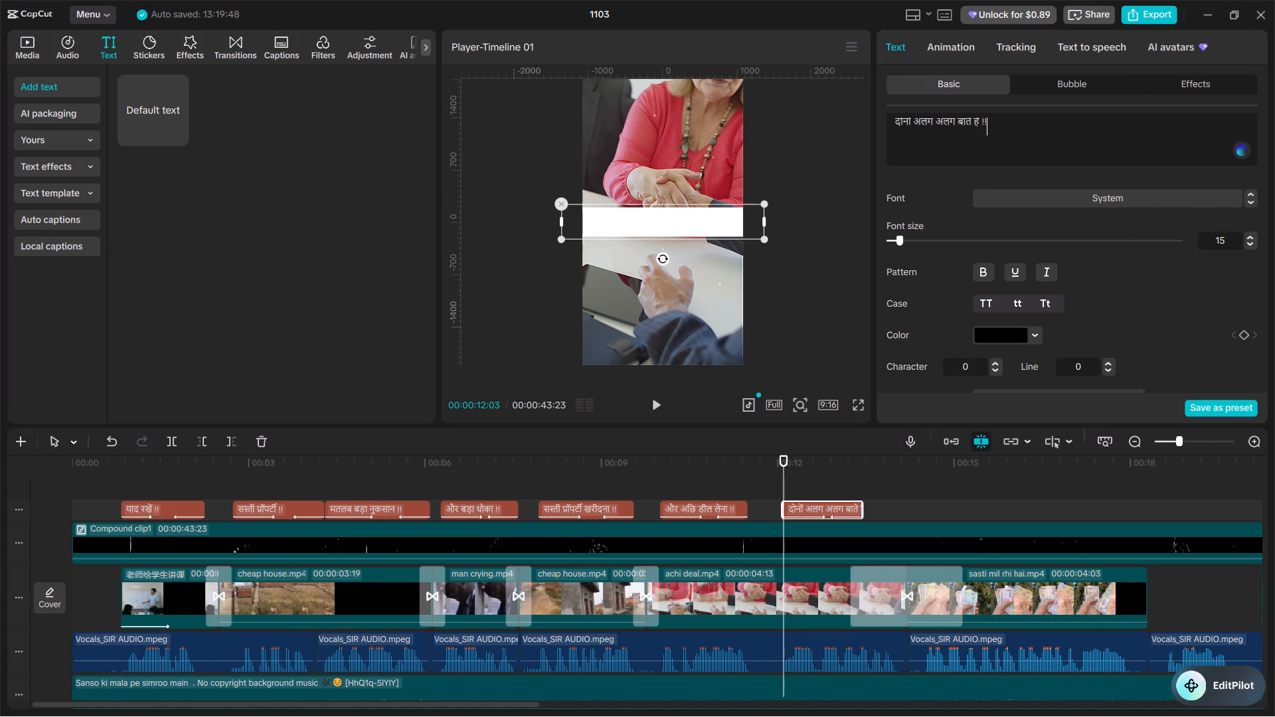
left_click(979, 123)
triple_click(986, 123)
left_click(984, 121)
triple_click(1250, 240)
left_click(1249, 240)
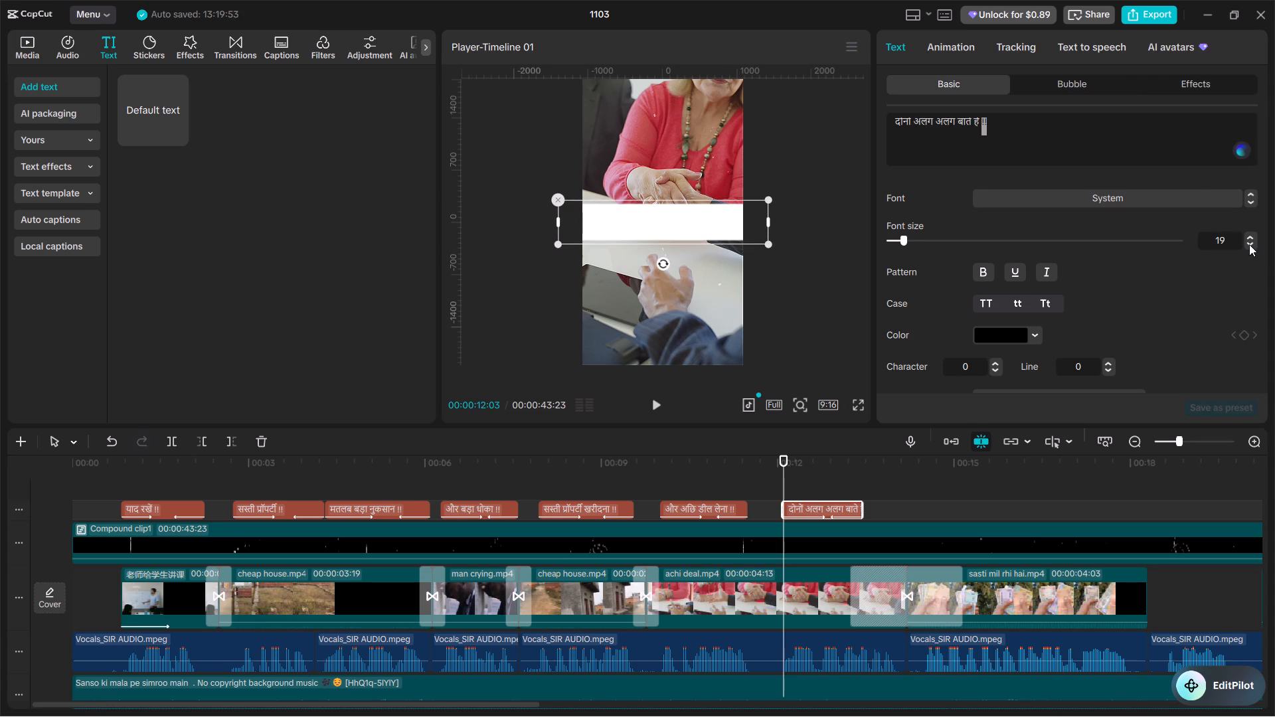
triple_click(1249, 244)
triple_click(1249, 244)
triple_click(1250, 244)
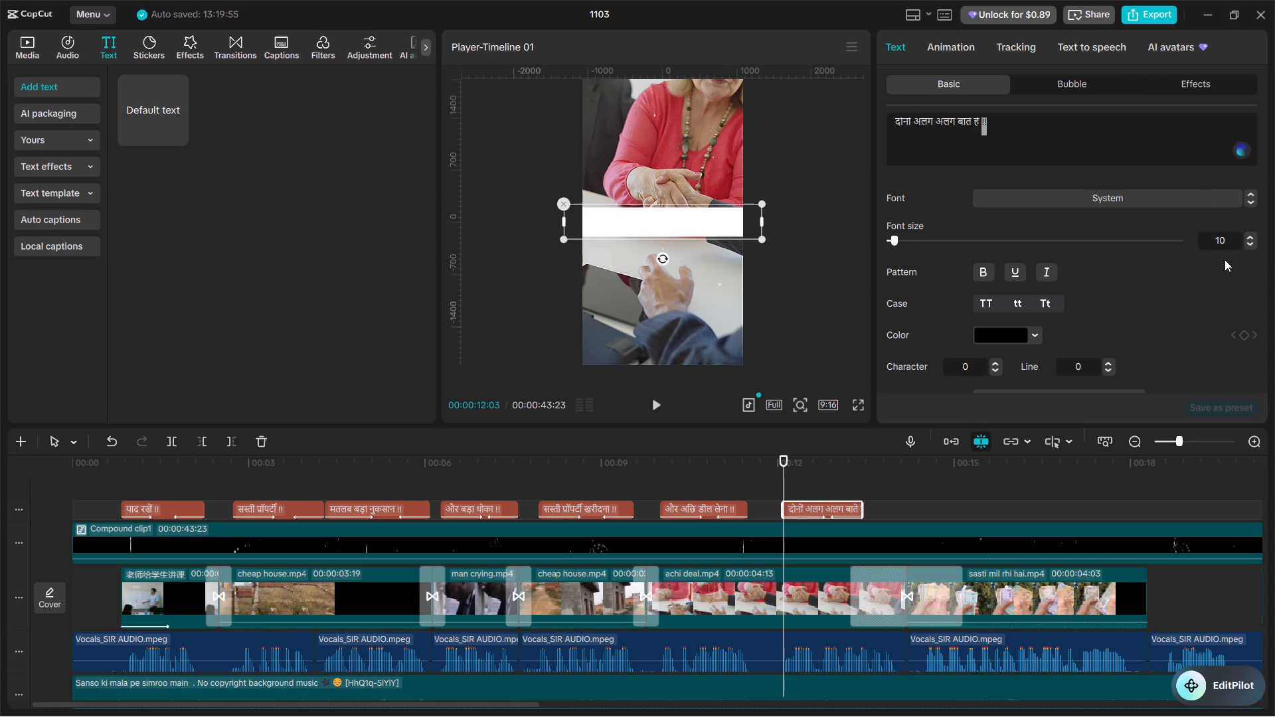
Preview the दोनों अलग अलग बाते हैं !! caption and scale it down to fit the frame width.
left_click(778, 480)
key("space")
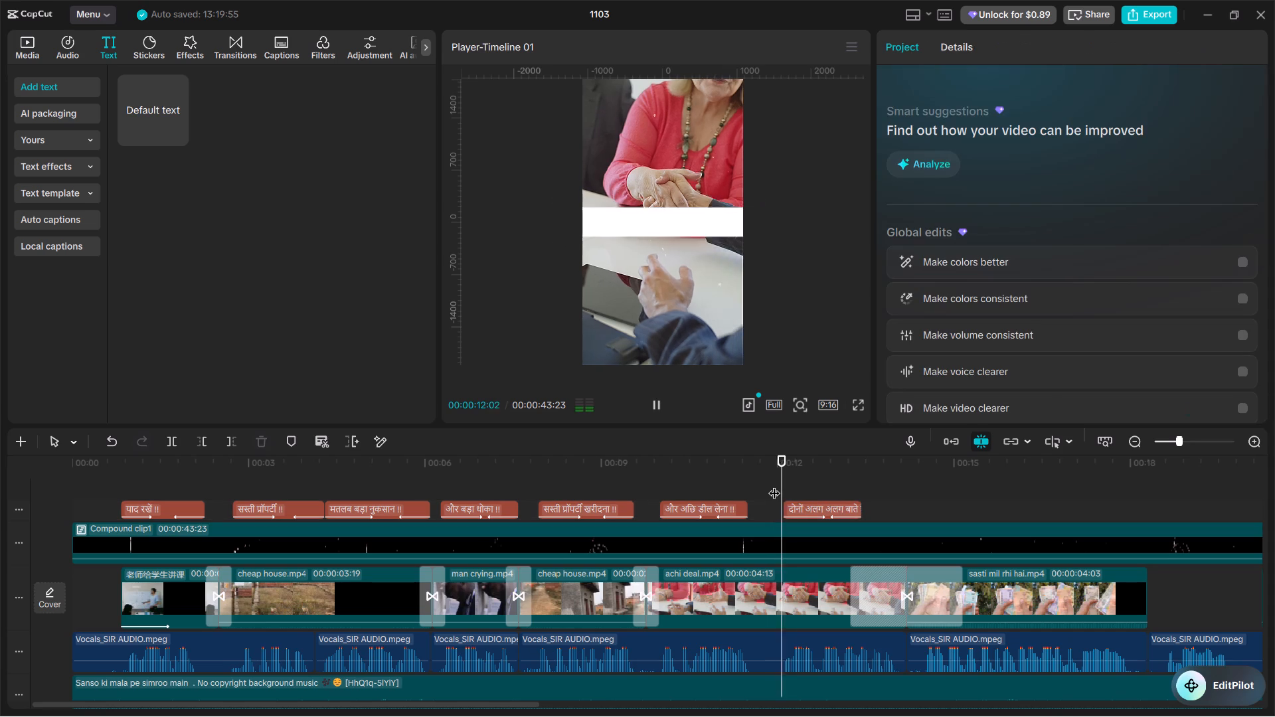
key("space")
left_click(808, 506)
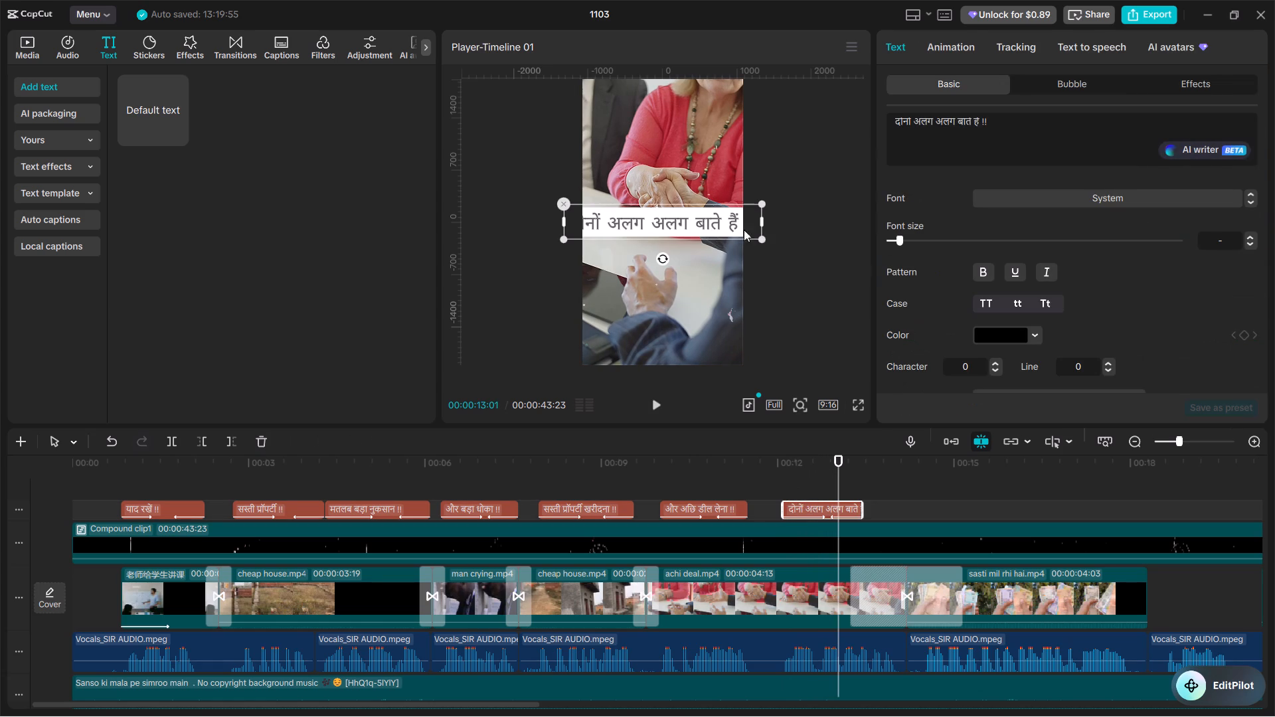
left_click_drag(758, 237, 732, 222)
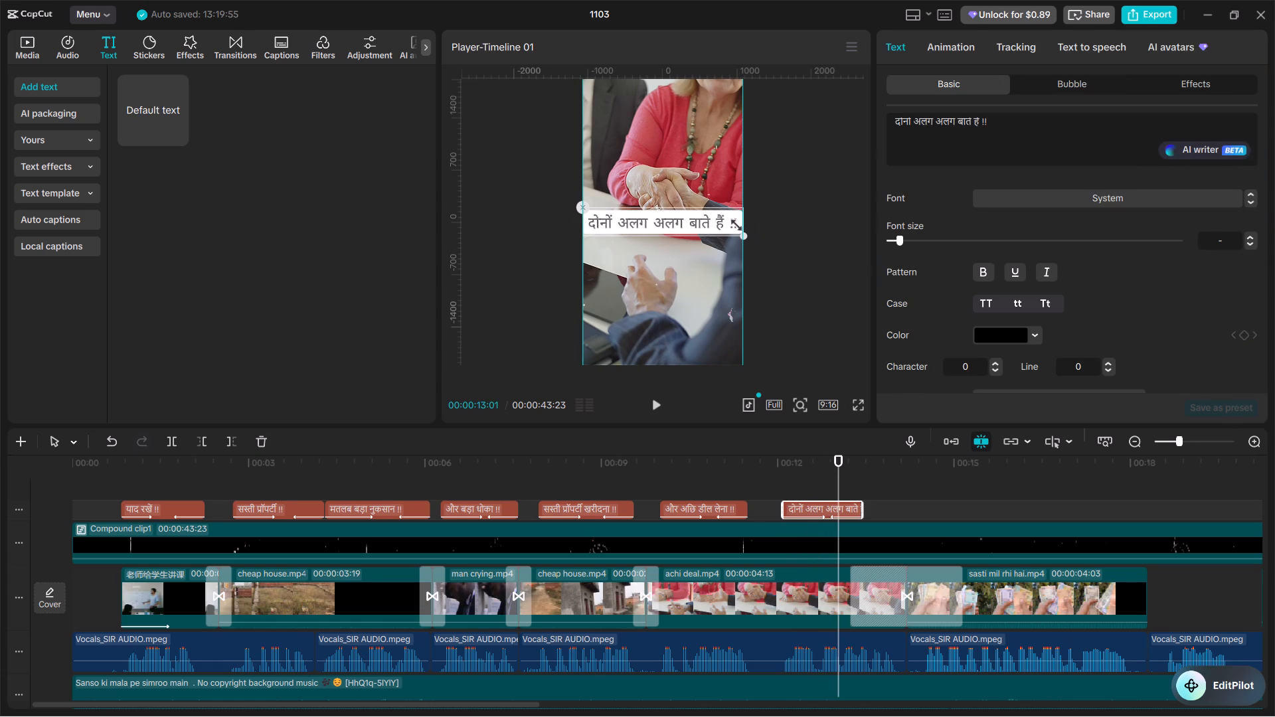
left_click_drag(732, 222, 730, 222)
Extend the end of the दोनों अलग अलग बाते हैं !! caption to 00:00:13:21 to match the vocals, and play it back.
left_click(778, 482)
key("space")
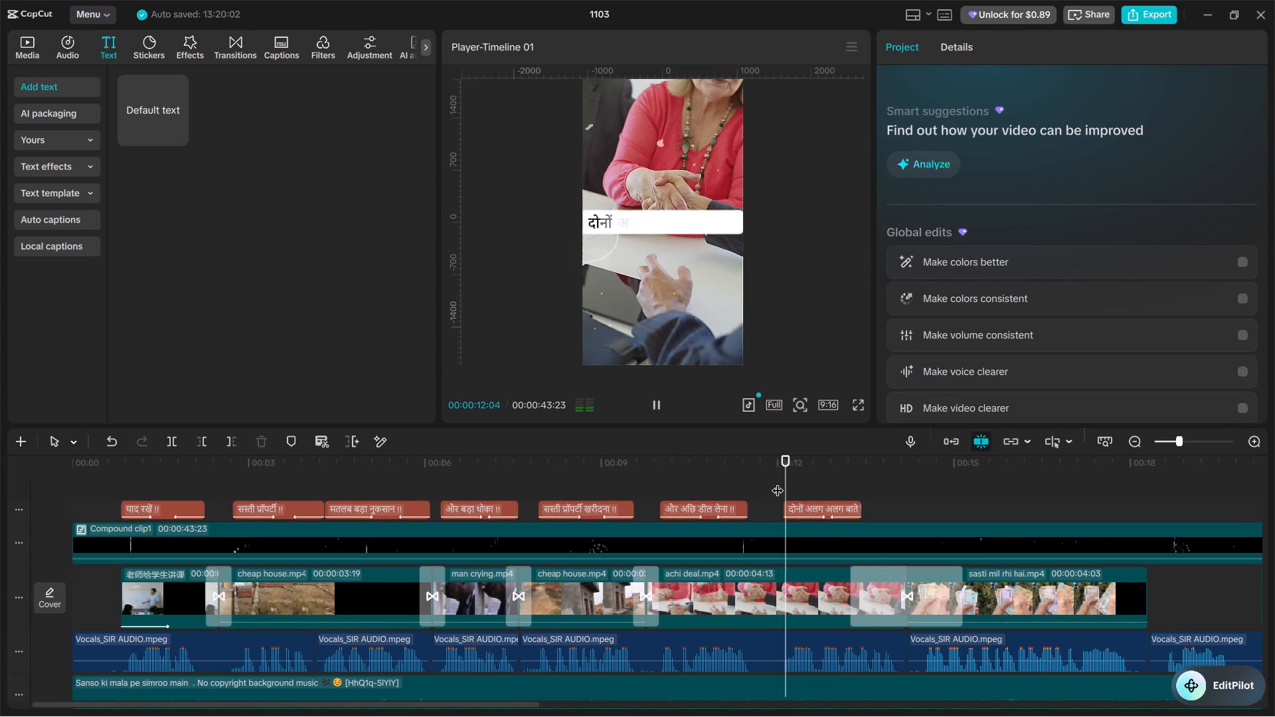
key("space")
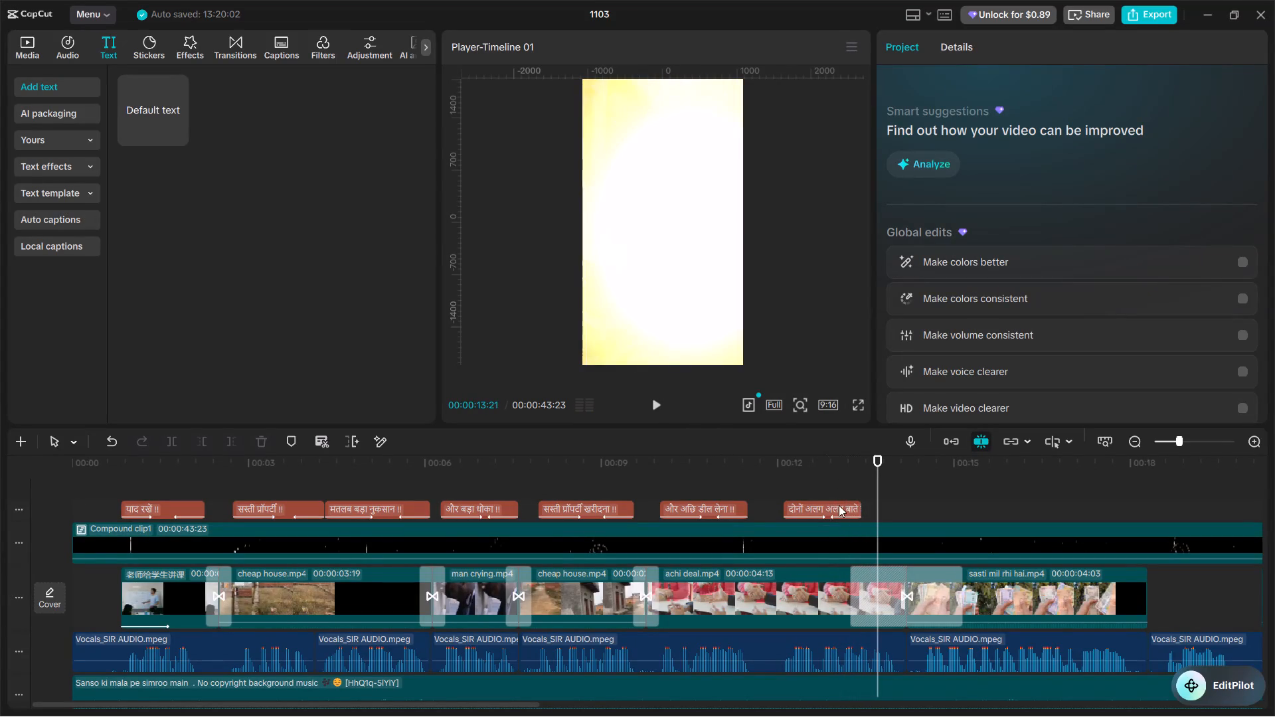
key("space")
key("space")
left_click_drag(889, 495, 882, 495)
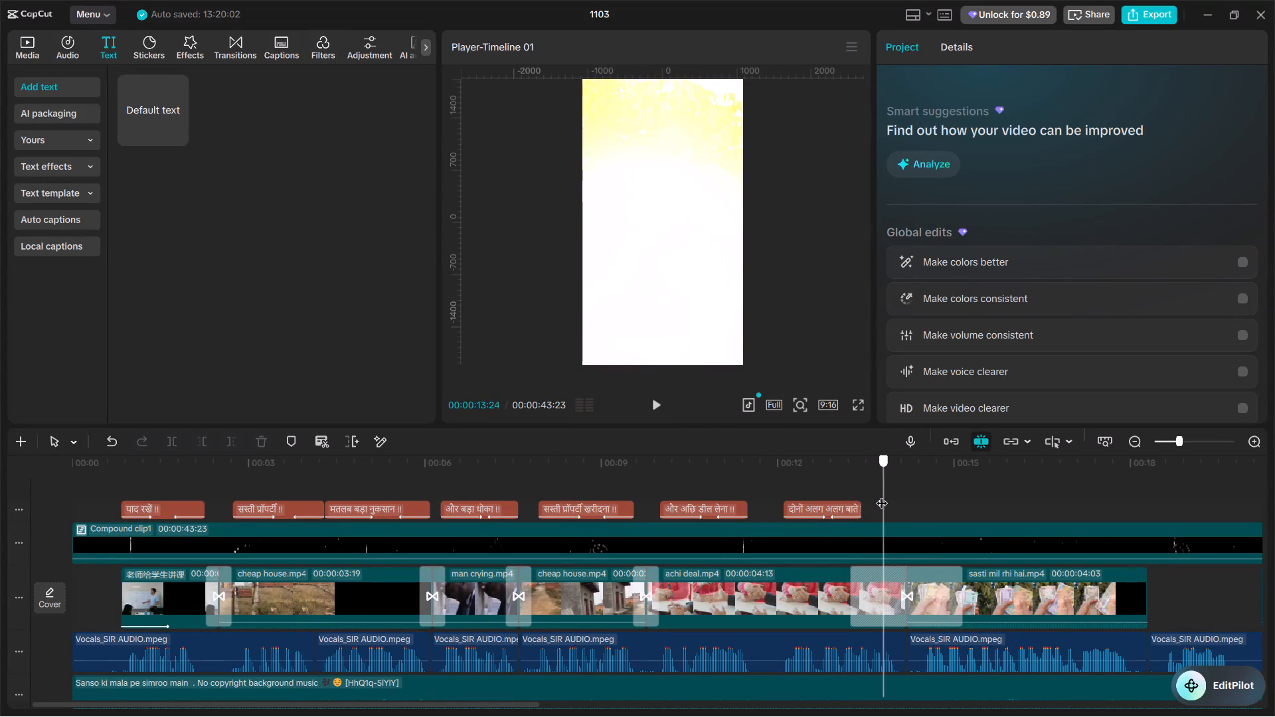
left_click_drag(882, 495, 877, 495)
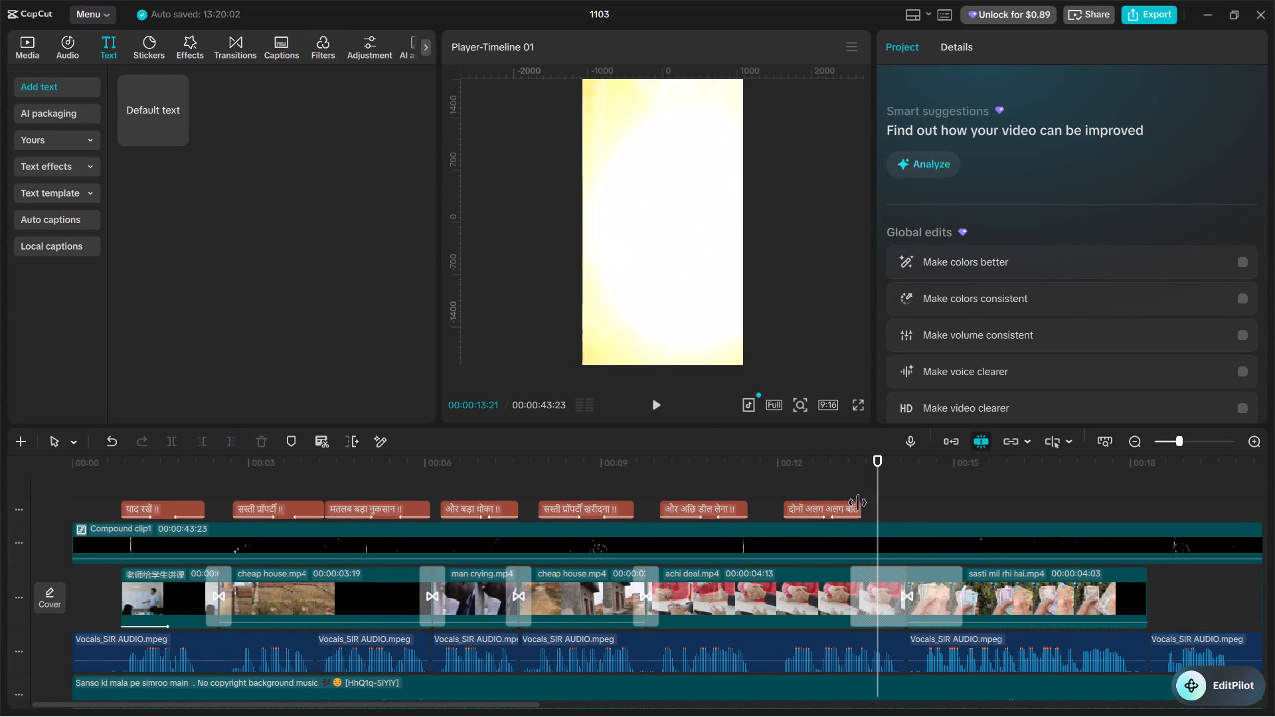
left_click_drag(857, 503, 869, 505)
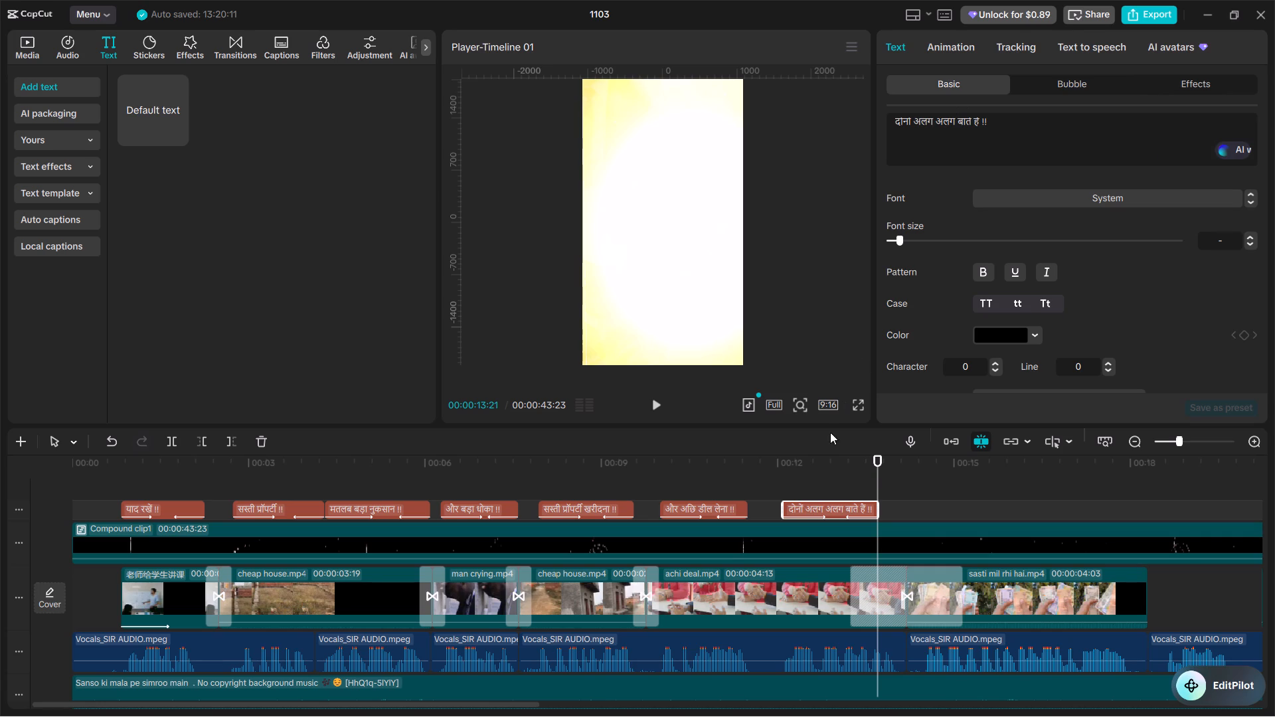
left_click(822, 505)
left_click(764, 485)
key("space")
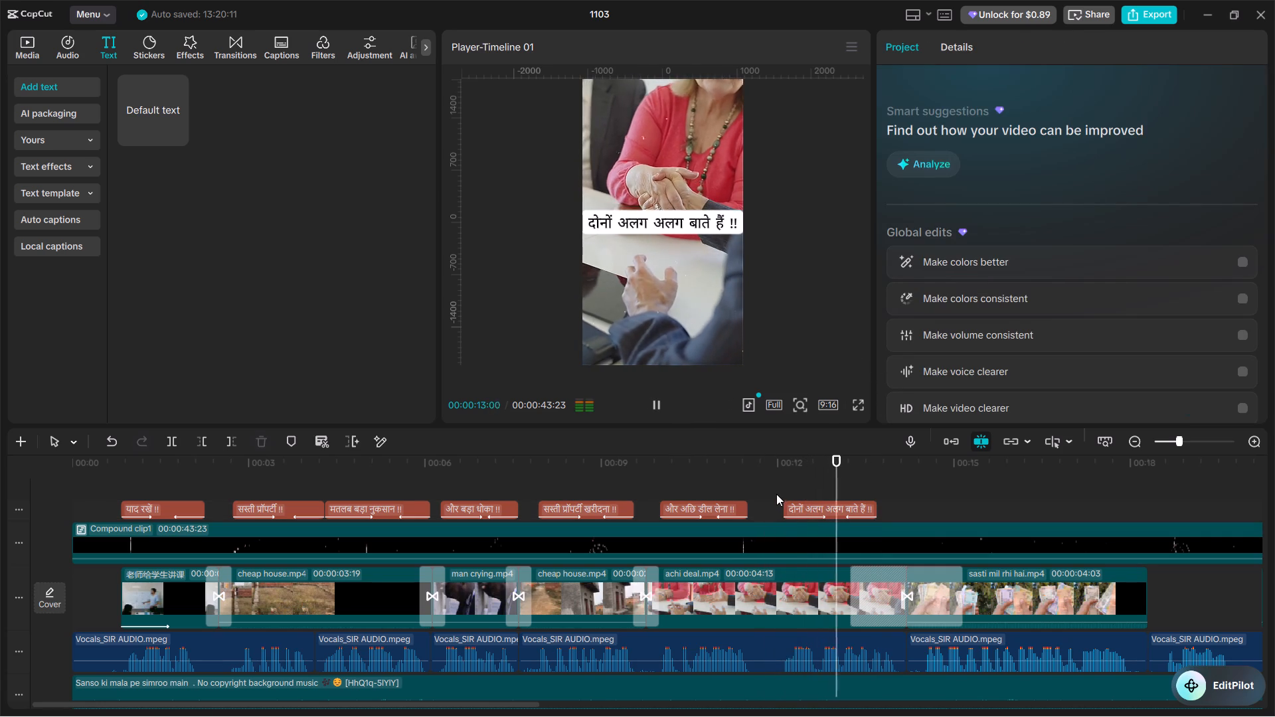
key("space")
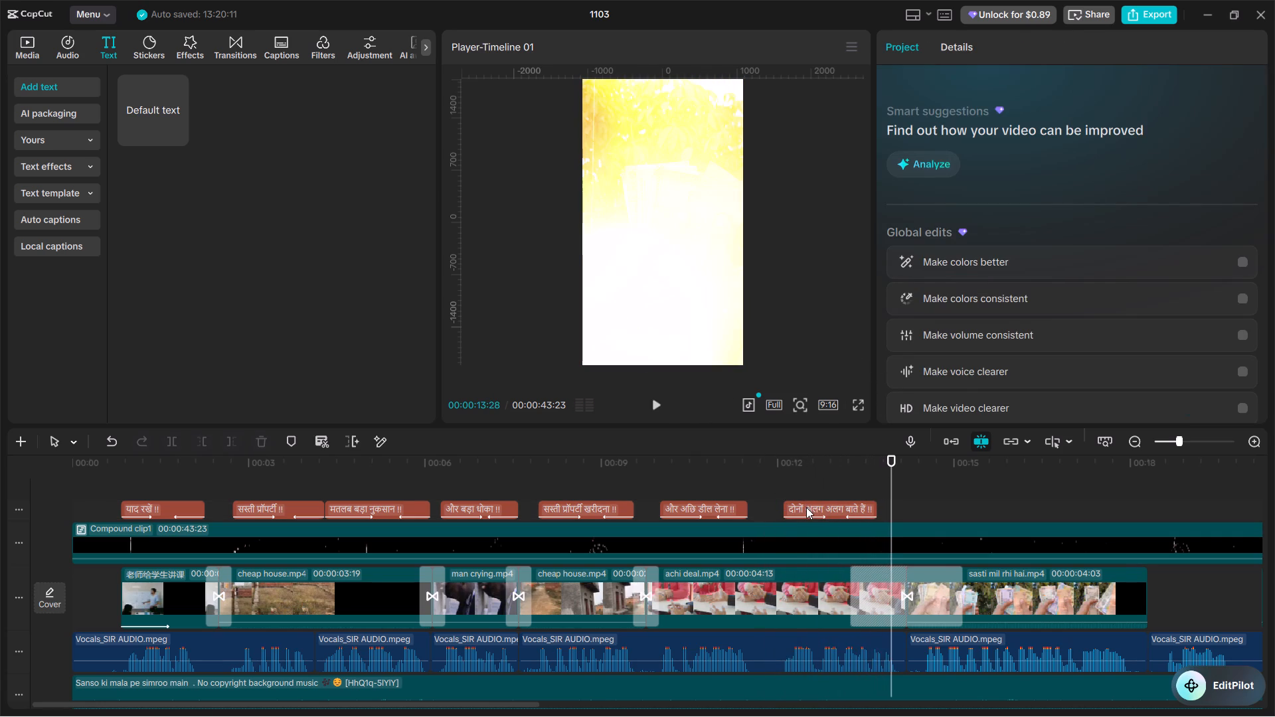
Play back the vocals after the दोनों अलग अलग बाते हैं !! caption to hear the next phrase.
key("space")
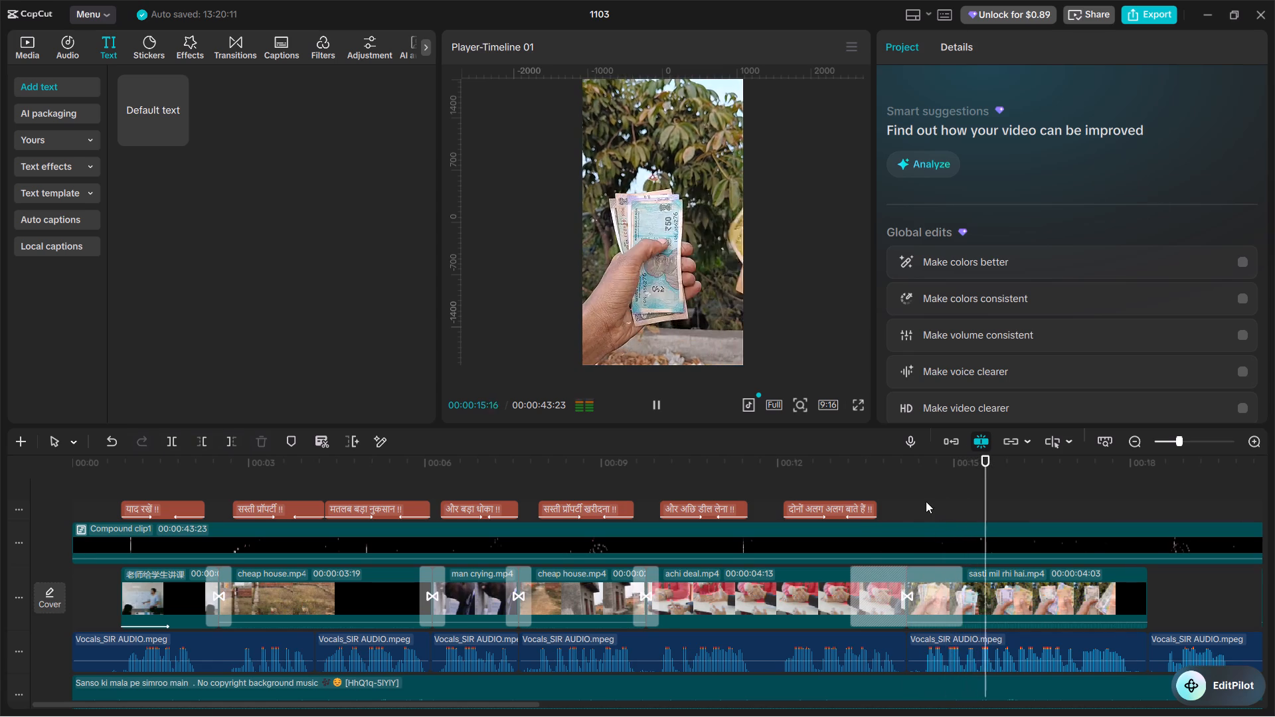
left_click(917, 492)
left_click_drag(917, 493, 922, 499)
key("space")
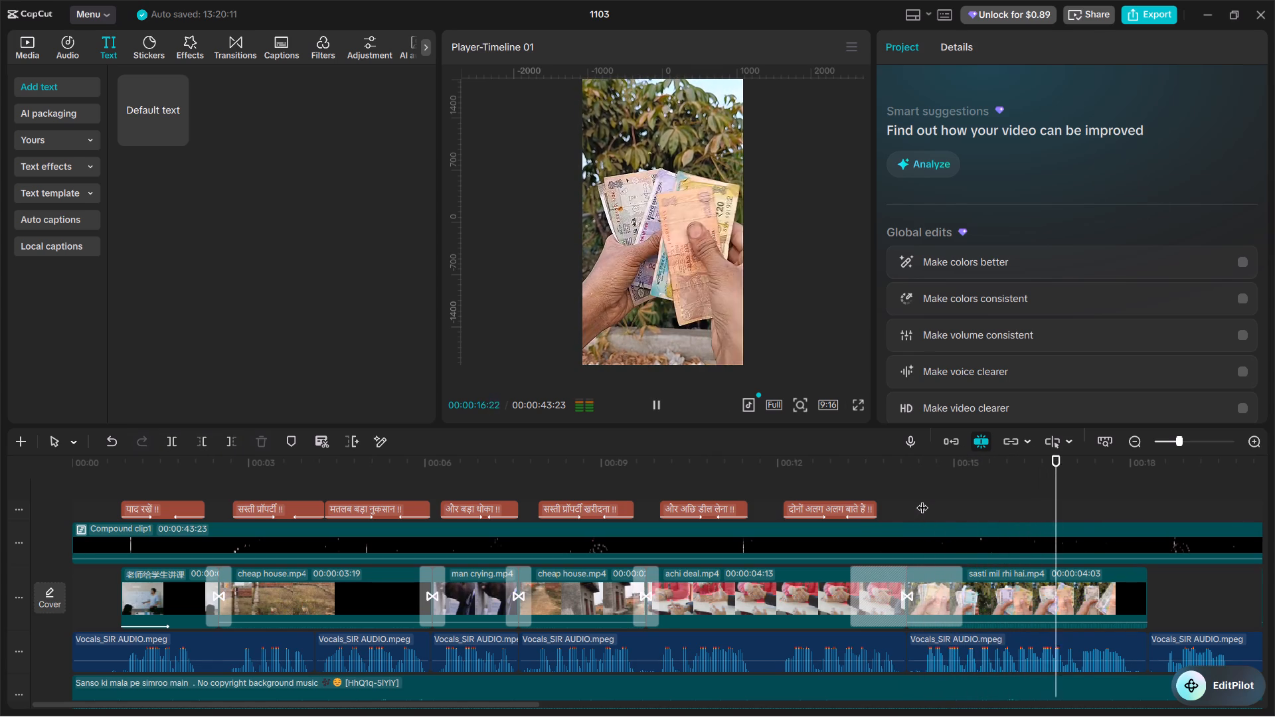
left_click(922, 499)
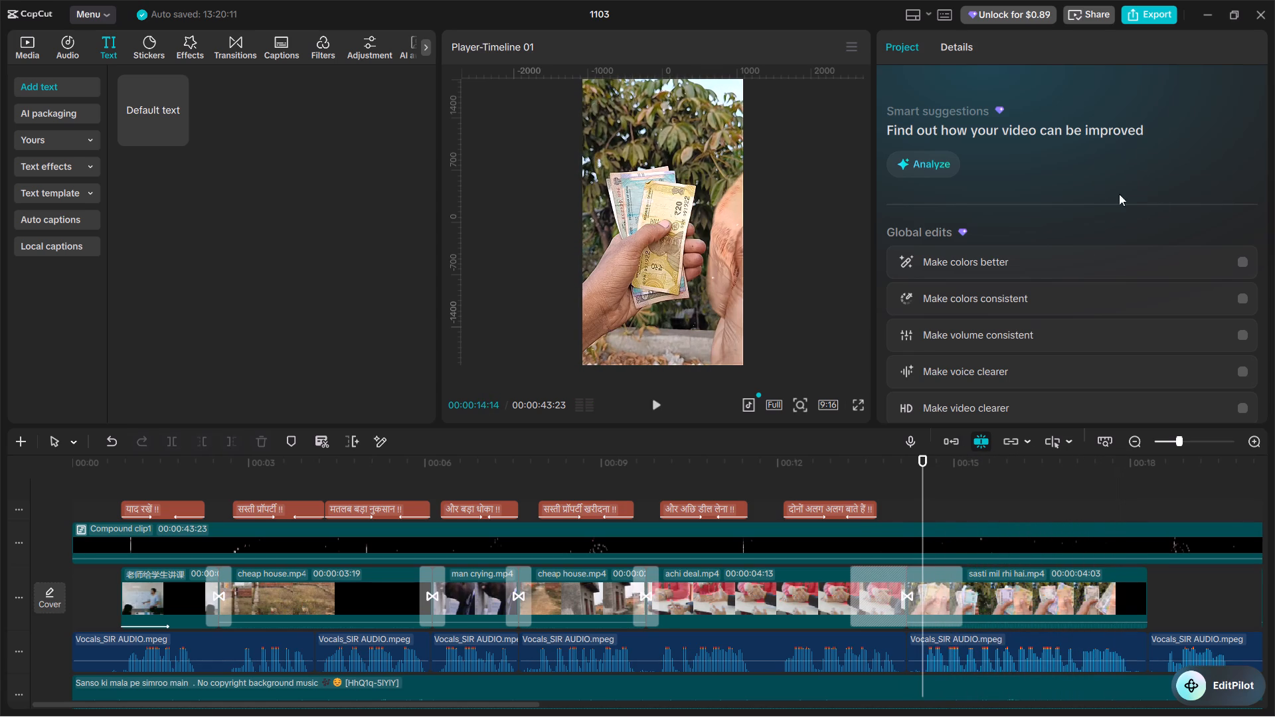
Switch to the Hindi typing page in Brave and replace the old text with अगर आपको प्रॉपर्टी बोहोत ज्यादा सस्ती.
key("alt+Tab")
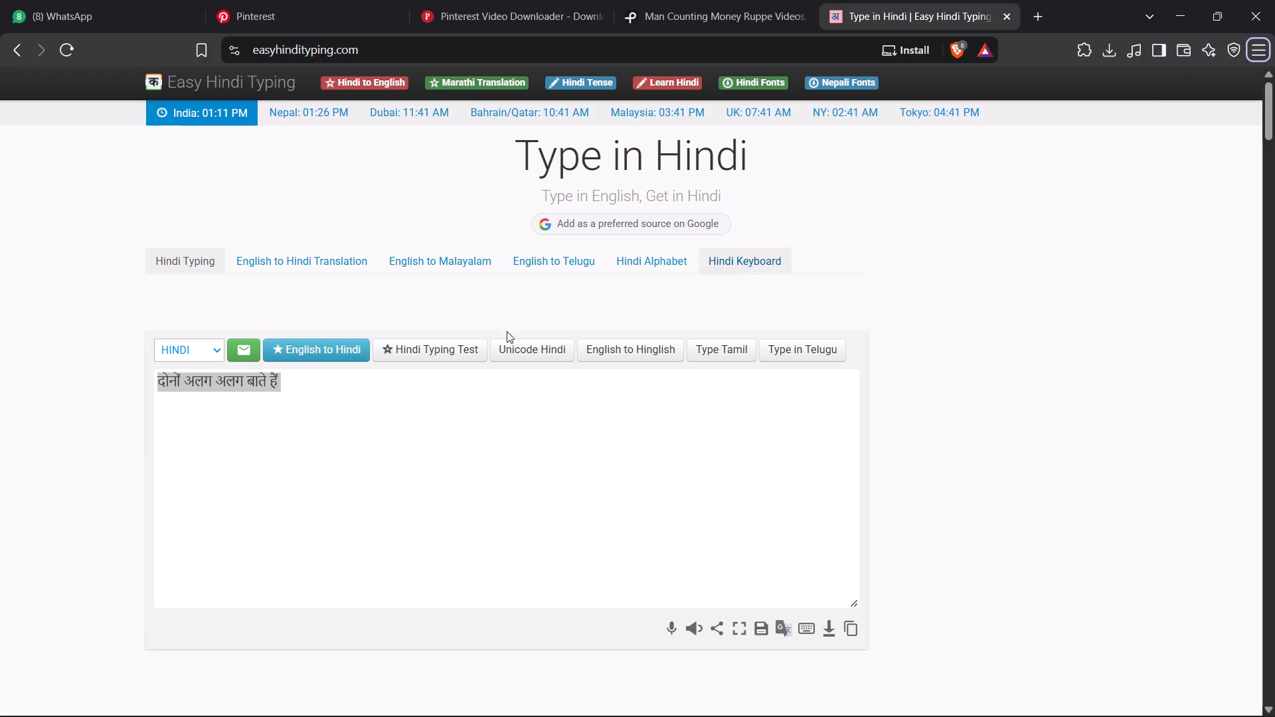
left_click(386, 393)
key("ctrl+a")
left_click(382, 392)
left_click_drag(382, 392, 171, 390)
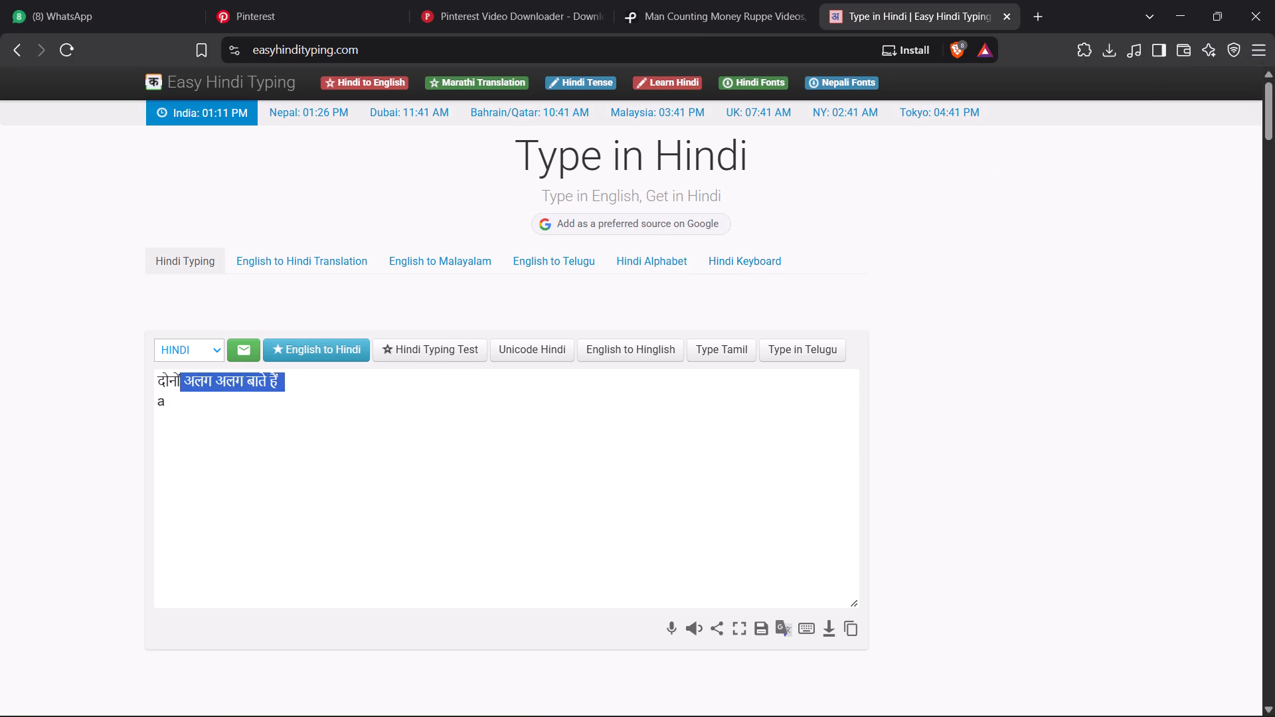
left_click_drag(171, 390, 122, 384)
left_click_drag(204, 442, 143, 380)
type("agr")
key("space")
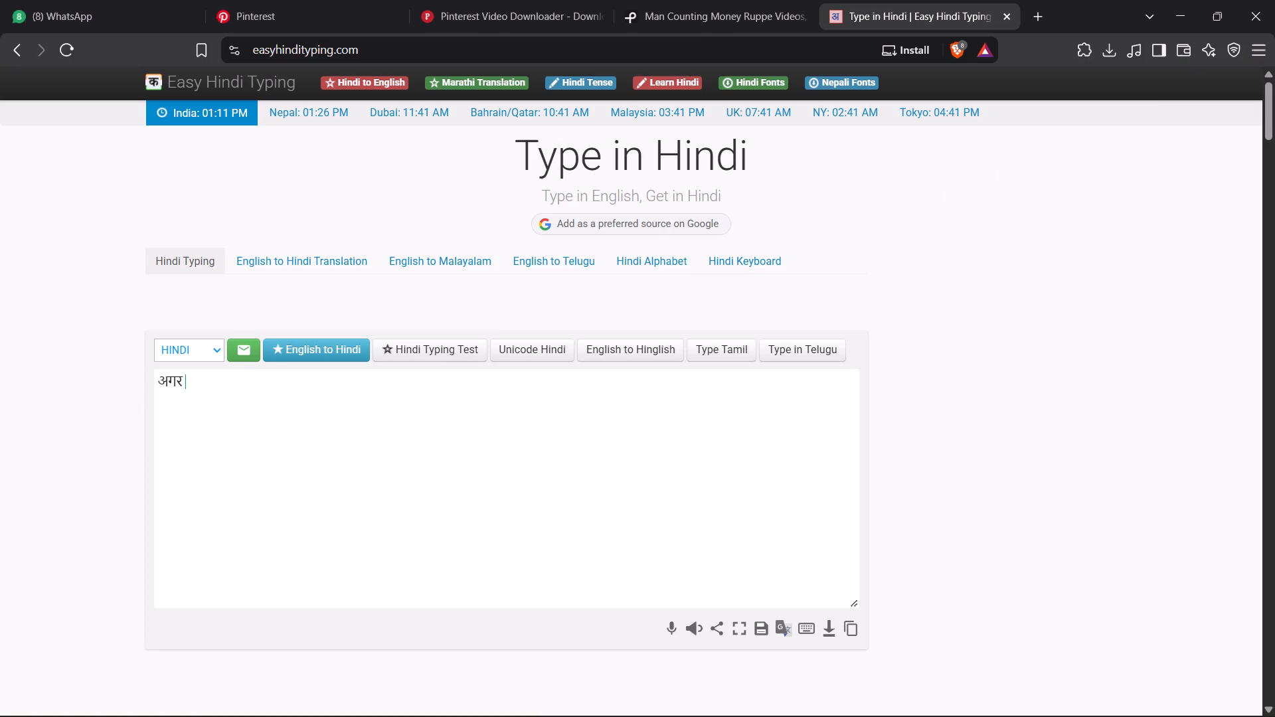
type("apko property bohot jyada sasti")
key("space")
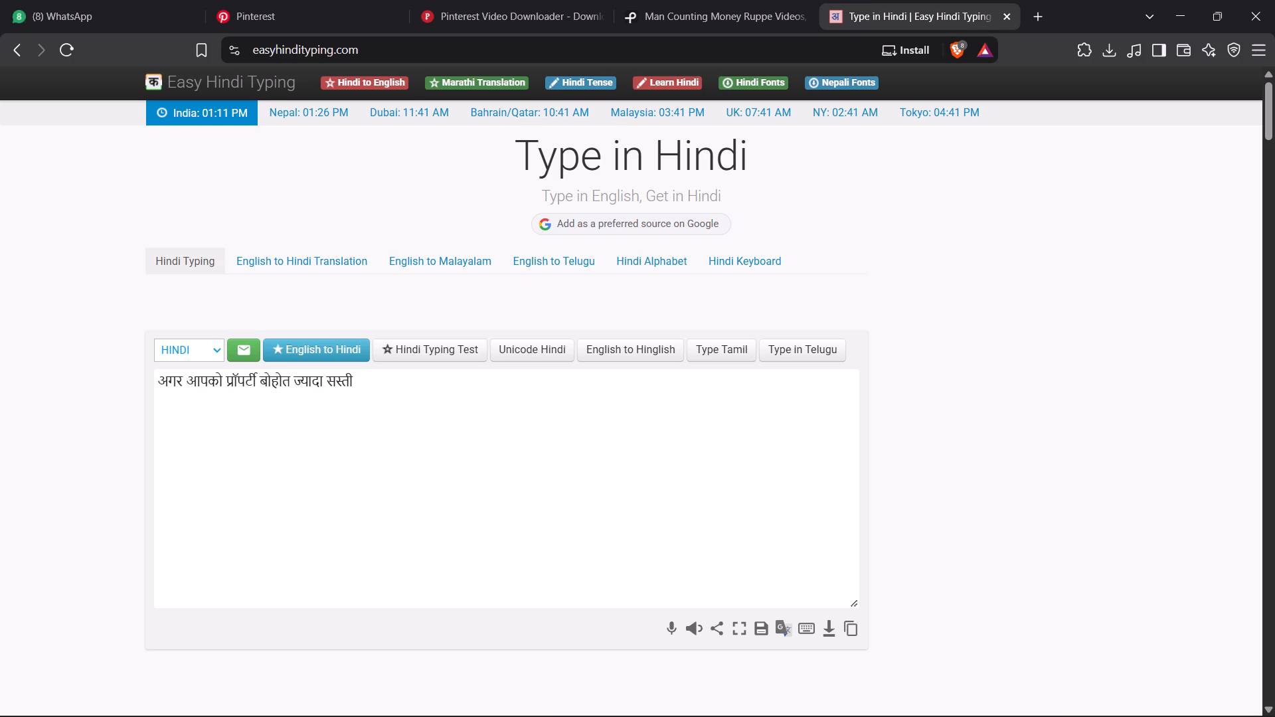
Complete the Hindi sentence by adding मिल रही है after सस्ती.
type("mil rh")
key("space")
key("BackSpace")
key("BackSpace")
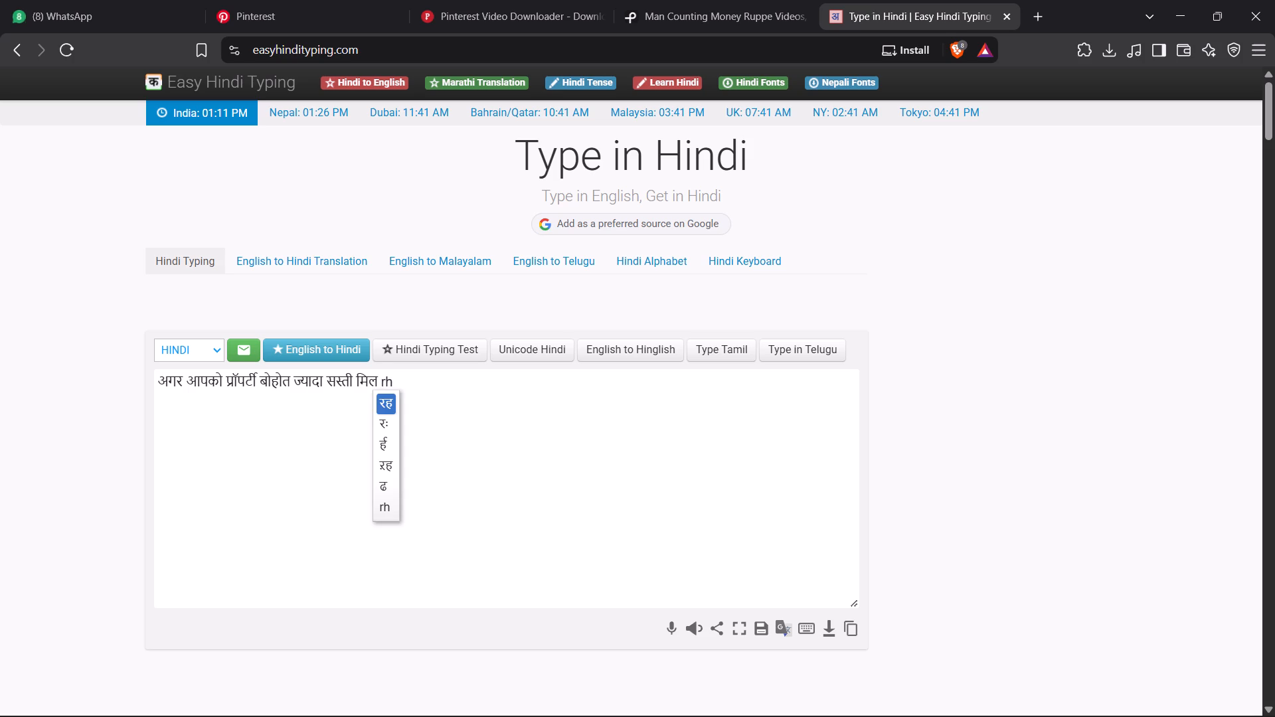
type("ii")
key("BackSpace")
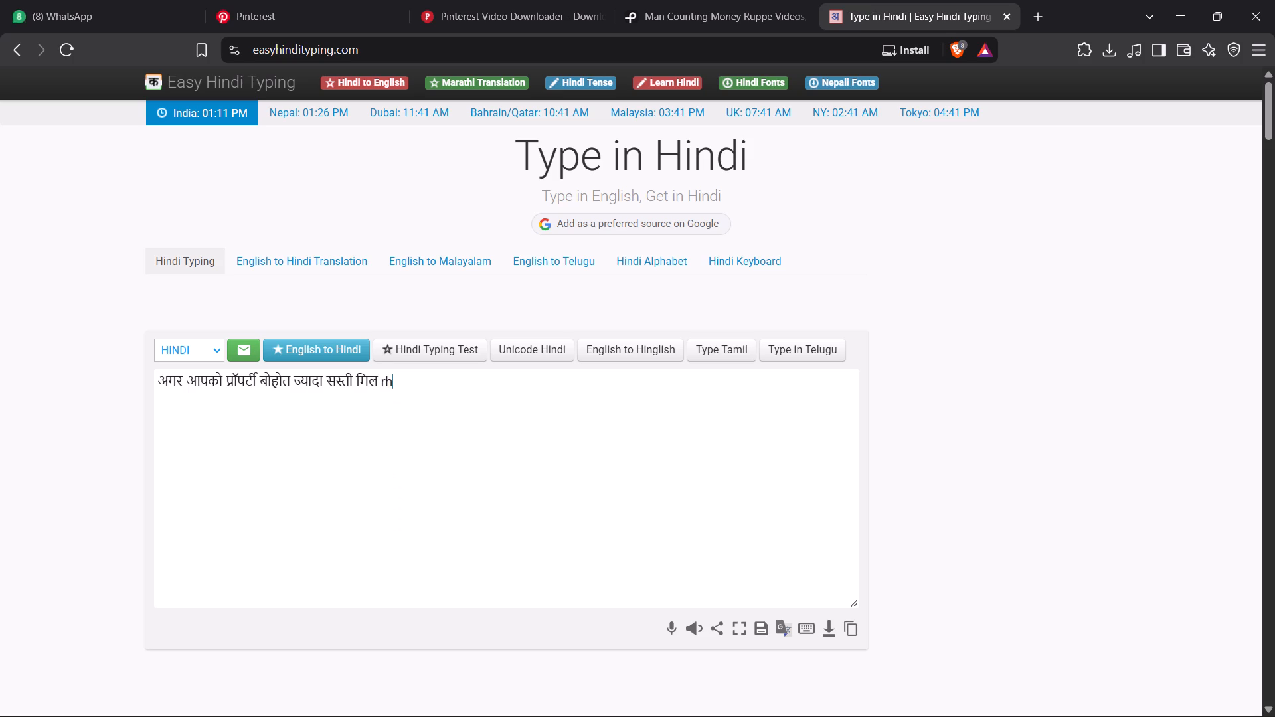
key("BackSpace")
type("hi hai")
key("space")
Copy the full sentence अगर आपको प्रॉपर्टी बोहोत ज्यादा सस्ती मिल रही है.
left_click_drag(418, 380, 149, 378)
right_click(248, 382)
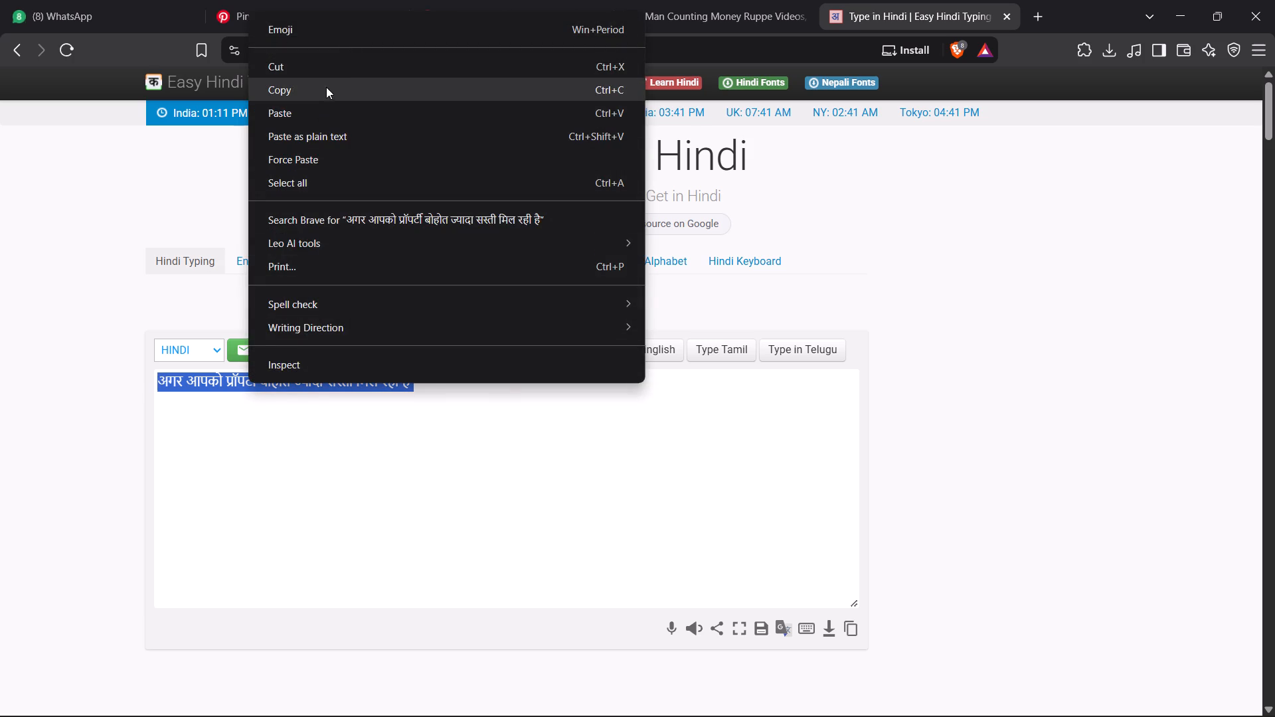
left_click(326, 90)
Switch back to CapCut, paste a caption at 00:00:14:13 where the next vocals start, and replace its text with the copied sentence.
left_click(1186, 7)
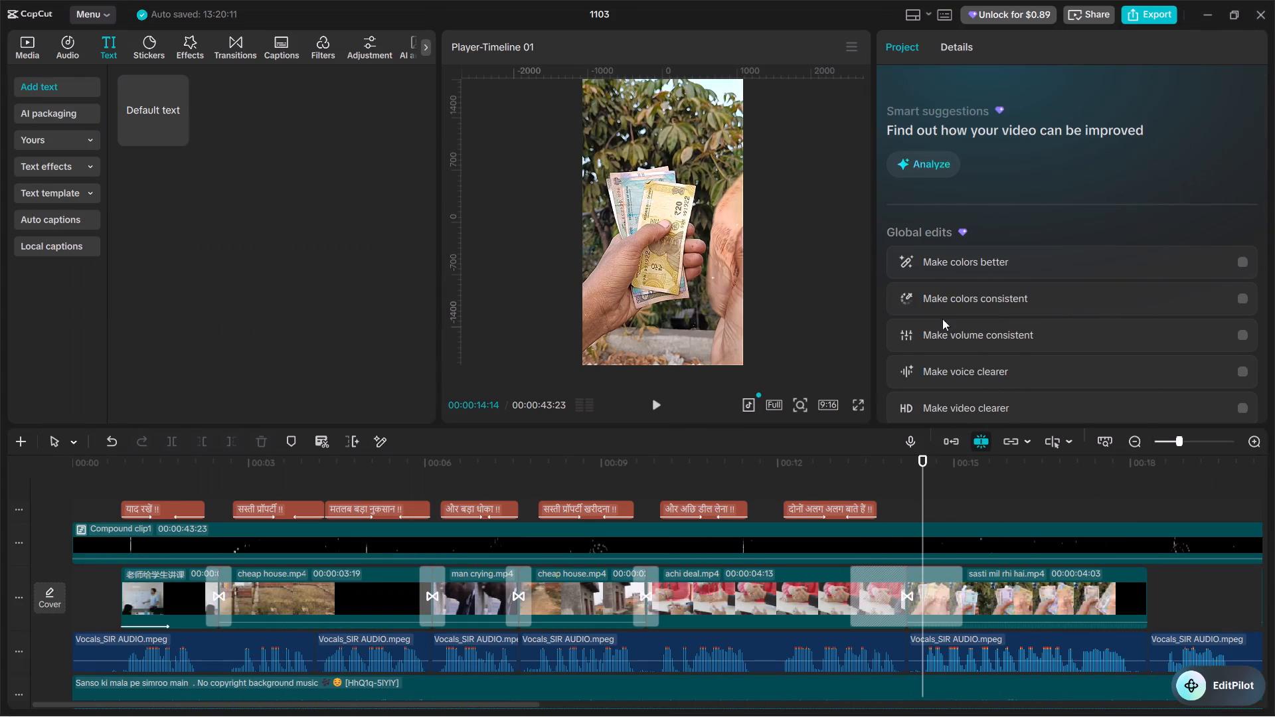
key("space")
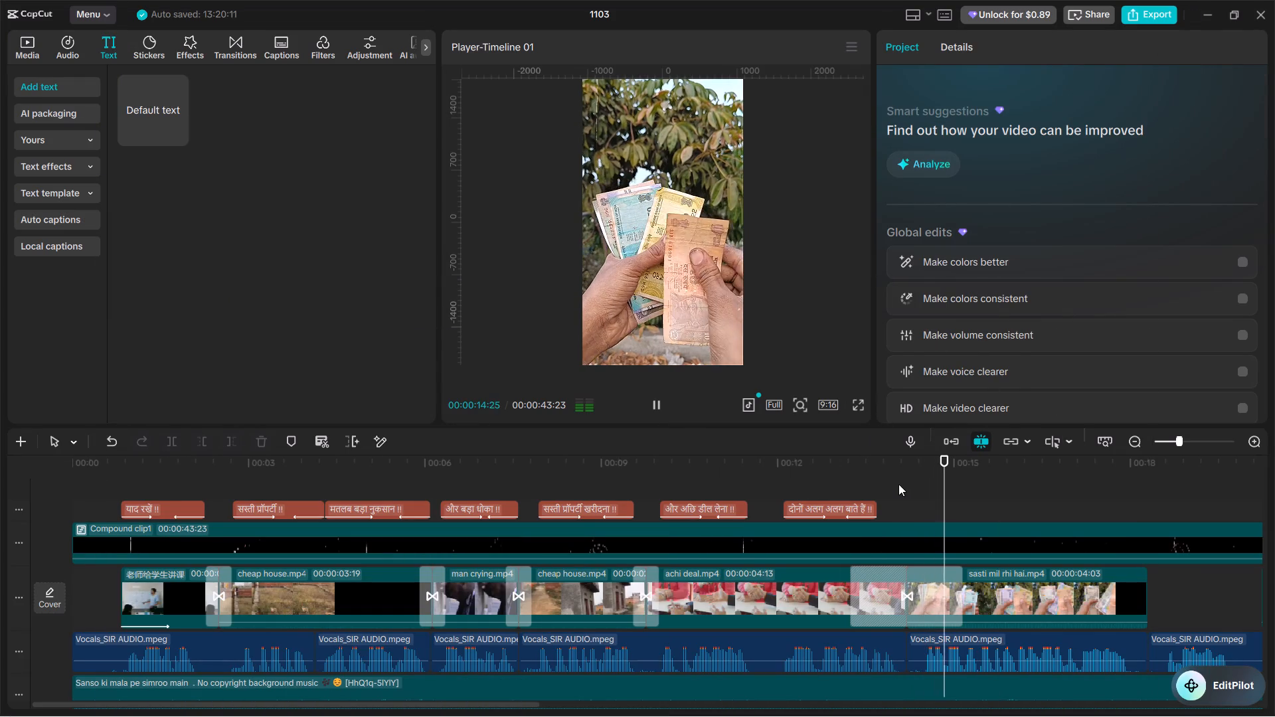
left_click(910, 493)
left_click_drag(910, 493, 921, 503)
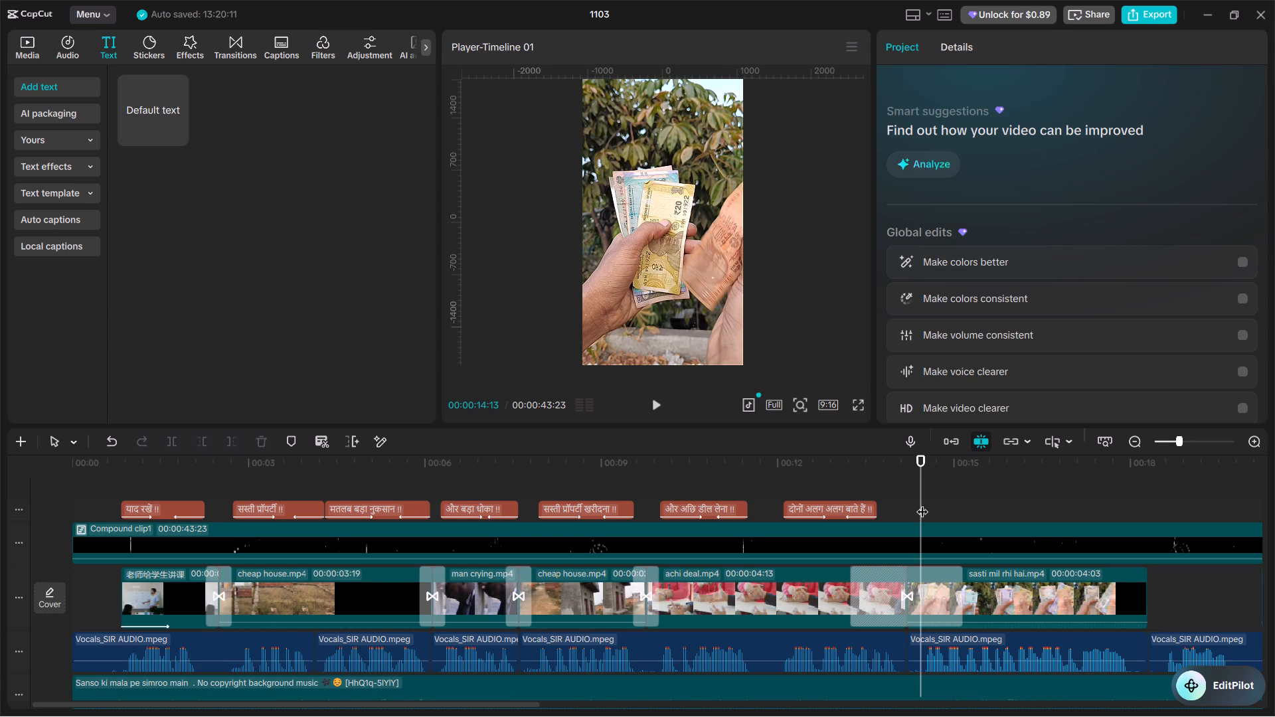
key("ctrl+v")
left_click(966, 125)
key("ctrl+a")
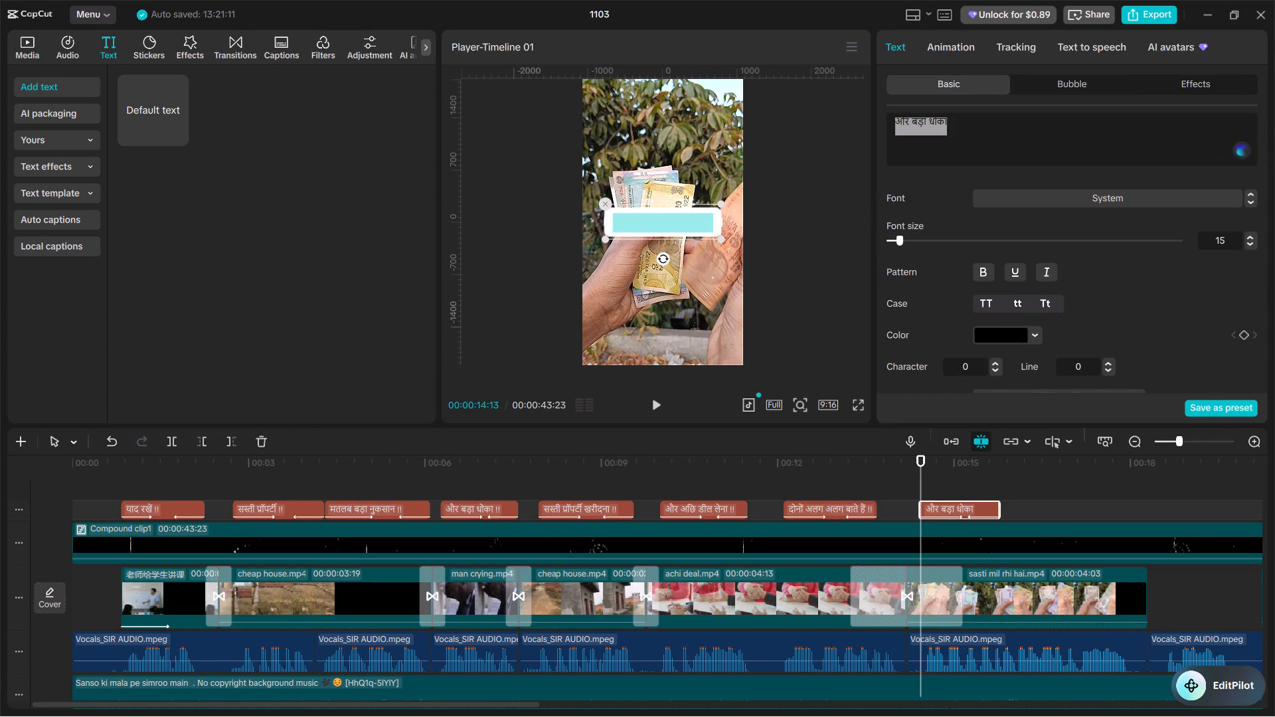
key("ctrl+v")
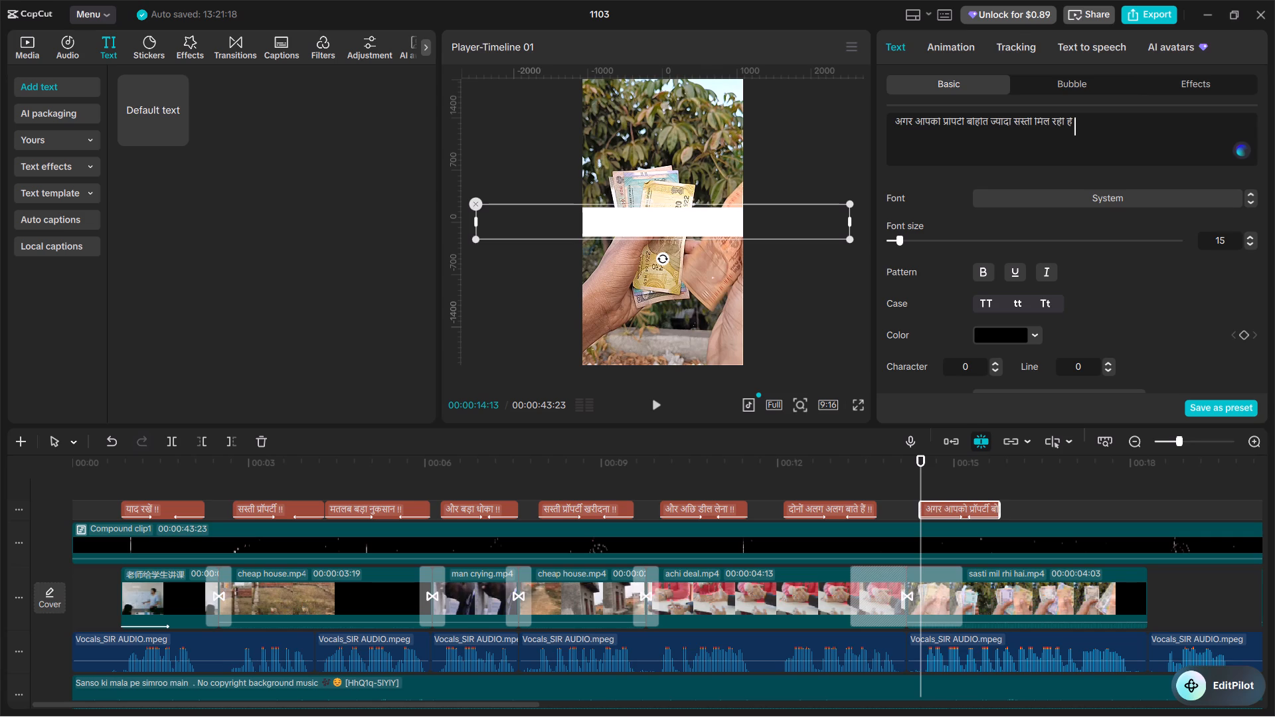
Shorten the new caption's text to अगर आपको प्रॉपर्टी by deleting the rest of the sentence.
left_click(966, 119)
left_click_drag(966, 119, 1076, 118)
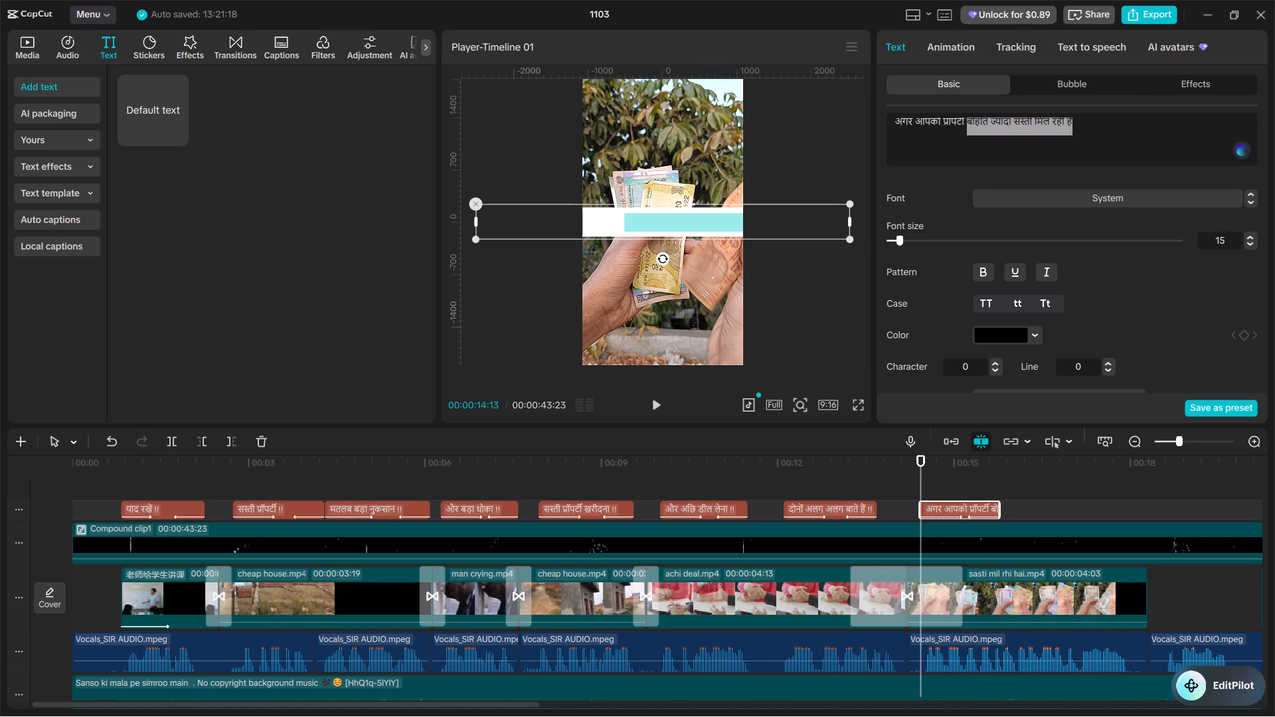
key("BackSpace")
key("space")
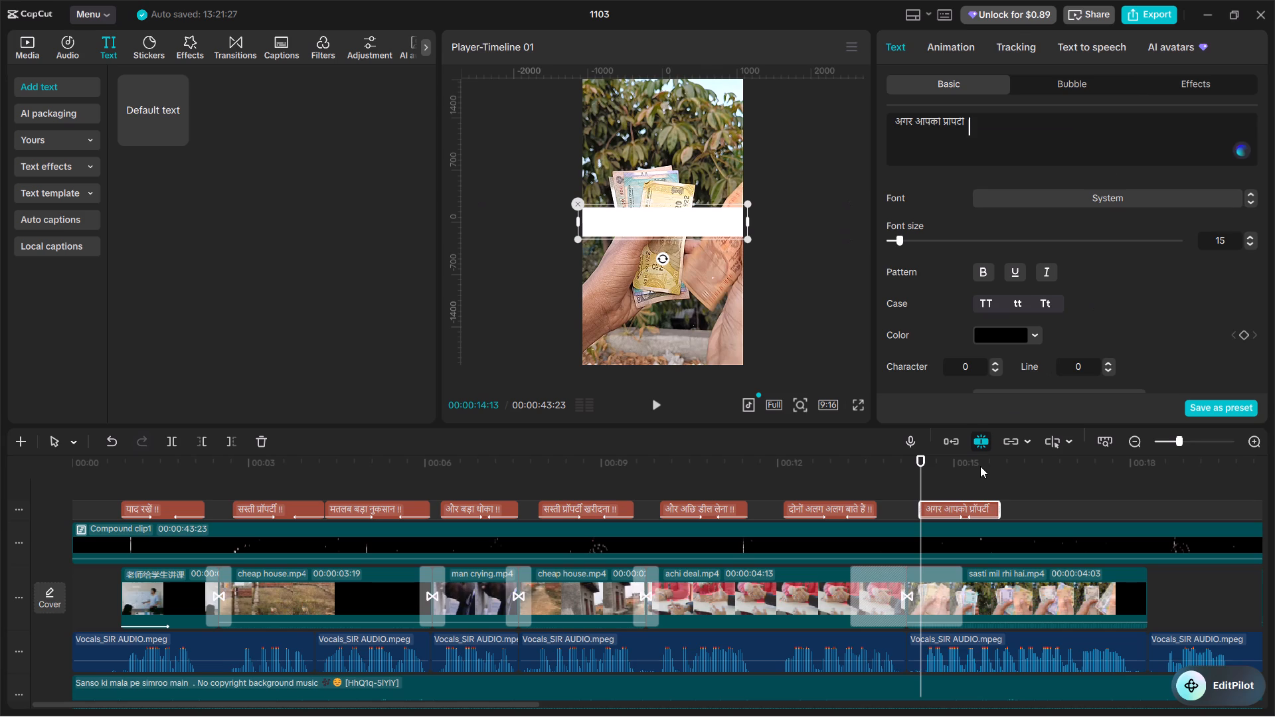
key("BackSpace")
key("BackSpace")
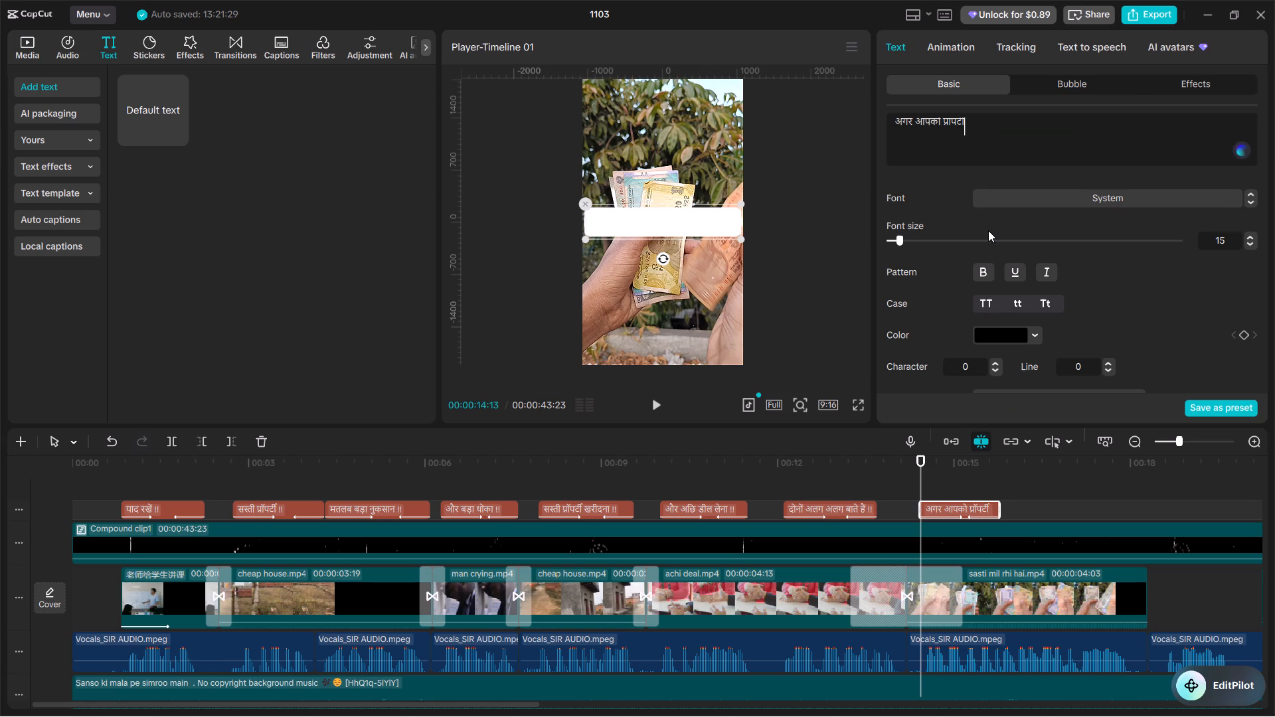
Play back the अगर आपको प्रॉपर्टी caption and paste another caption at 00:00:15:23 reading बोहोत ज्यादा सस्ती मिल रही है.
left_click(915, 490)
key("space")
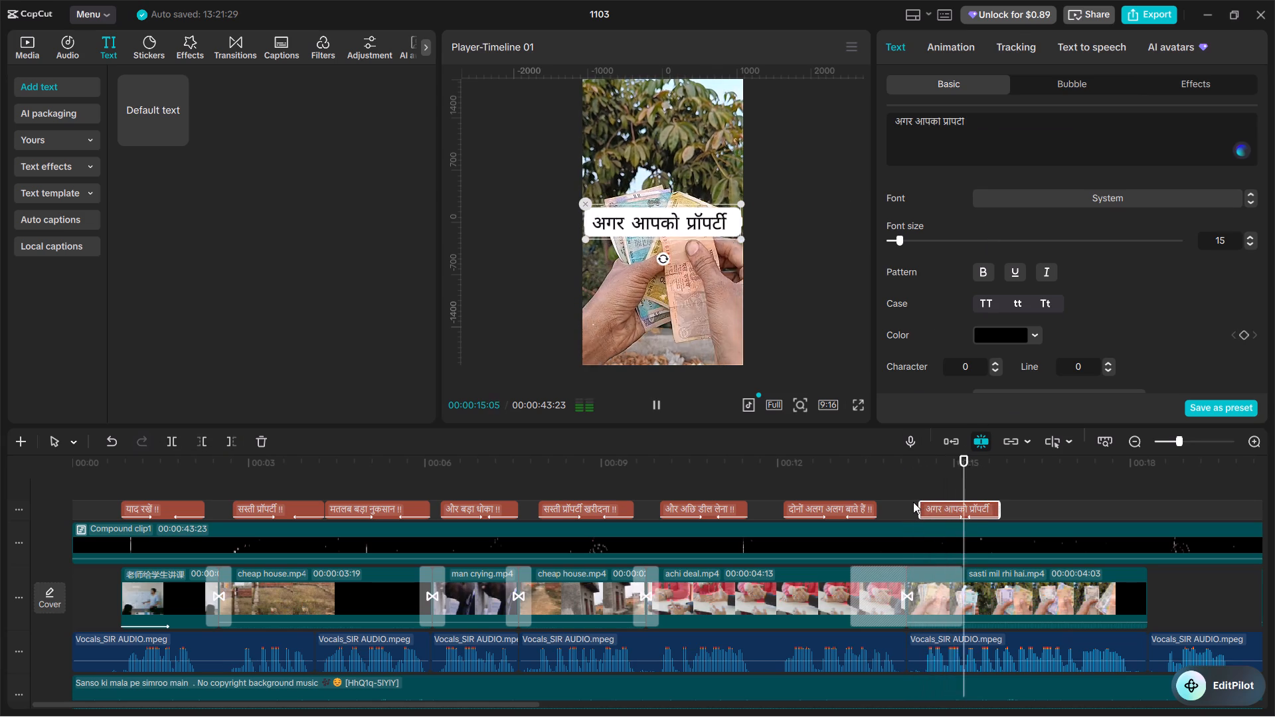
key("space")
key("space")
key("space")
key("space")
key("space")
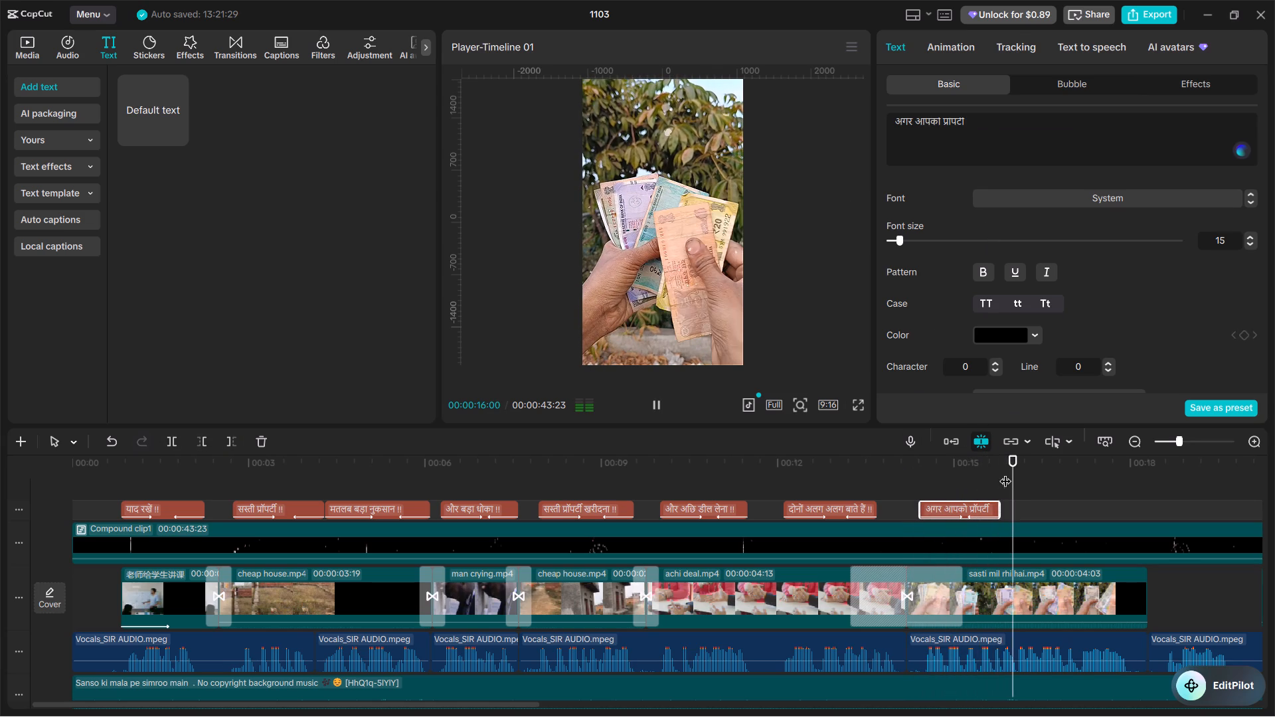
double_click(1001, 479)
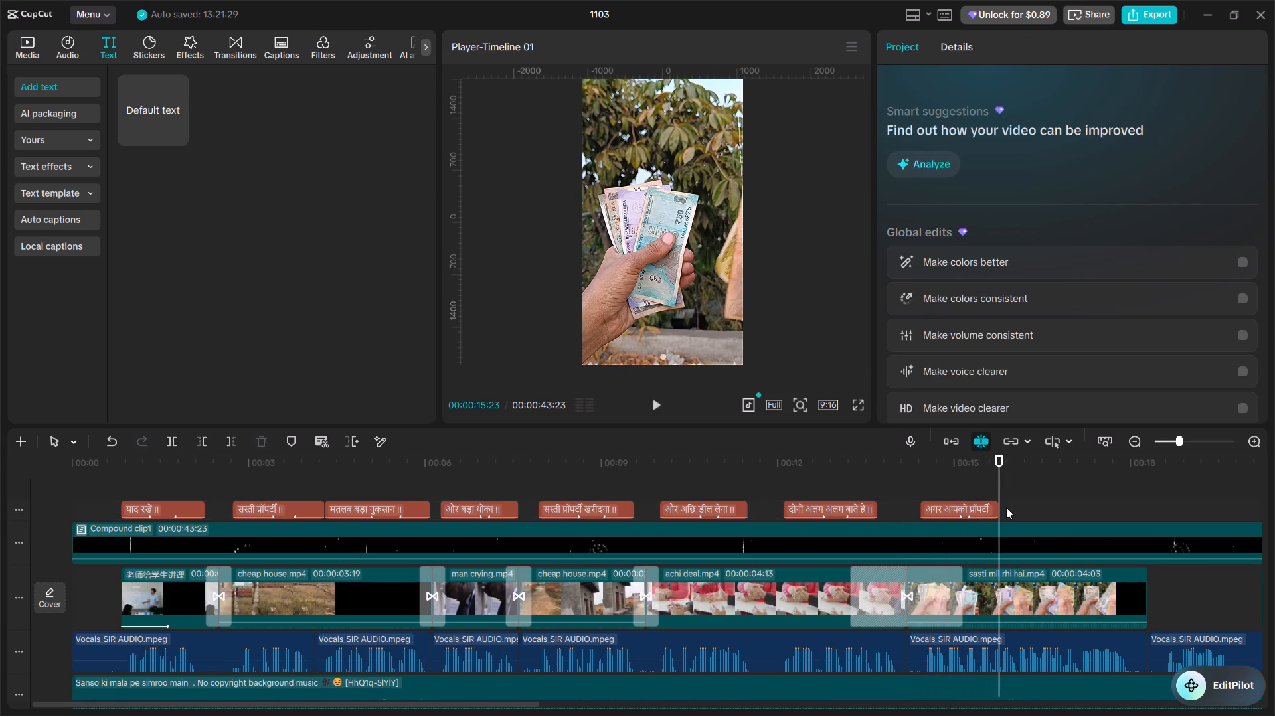
key("ctrl+v")
left_click_drag(995, 144, 886, 125)
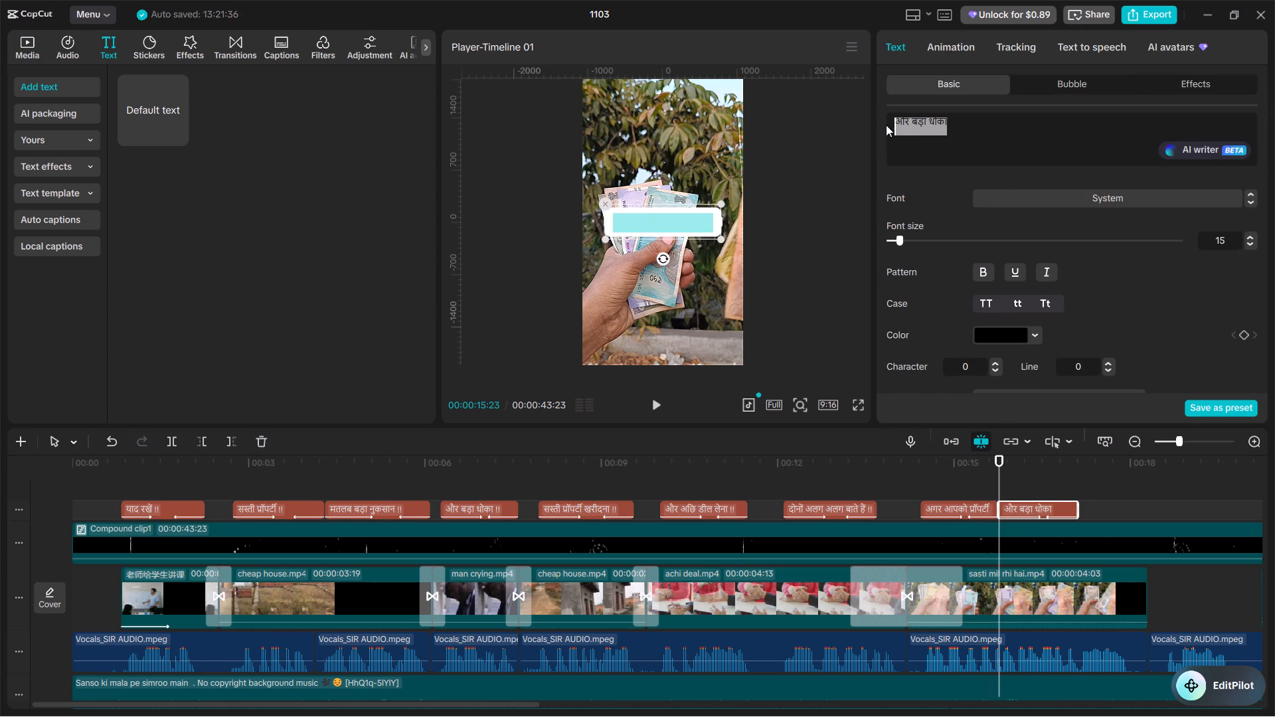
key("ctrl+v")
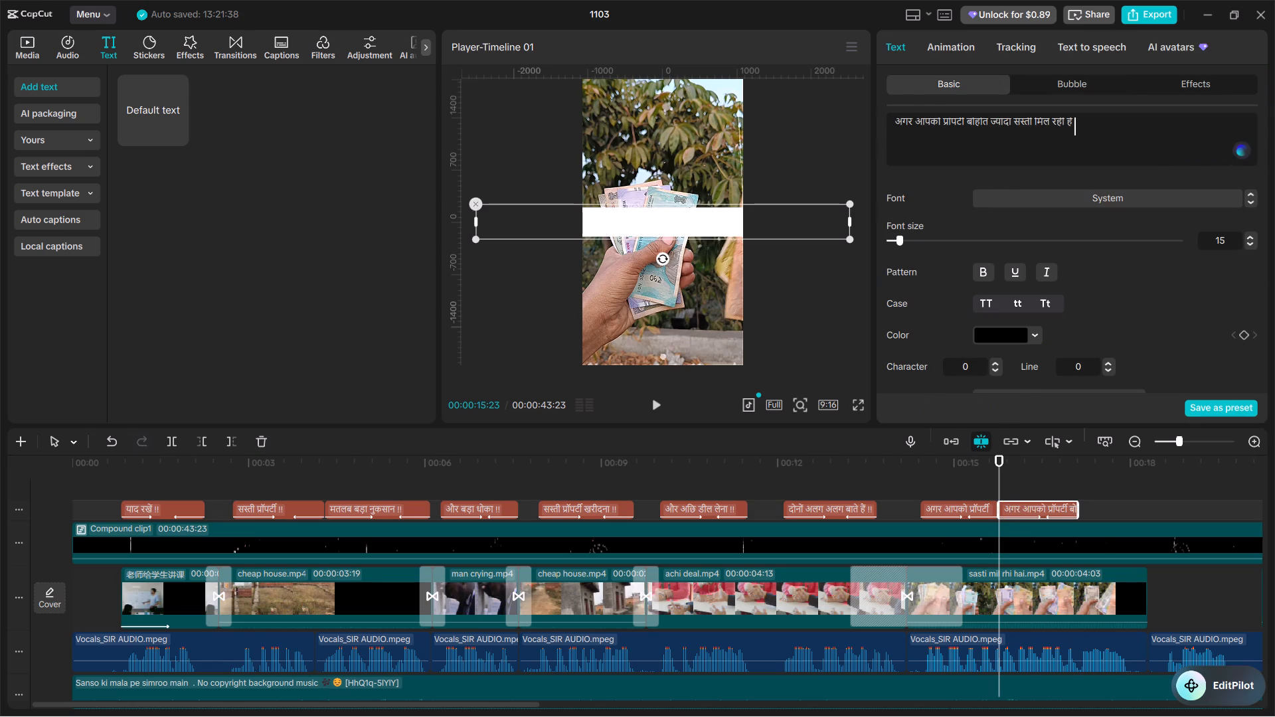
left_click_drag(966, 121, 906, 115)
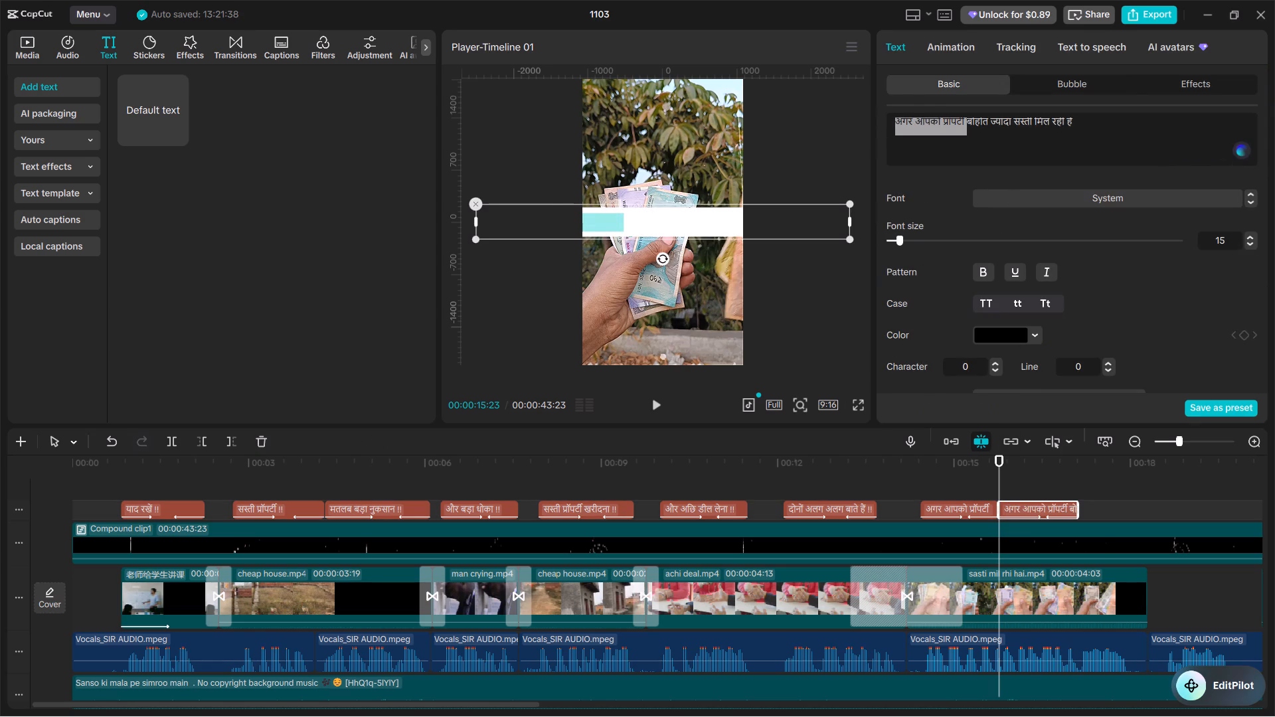
key("BackSpace")
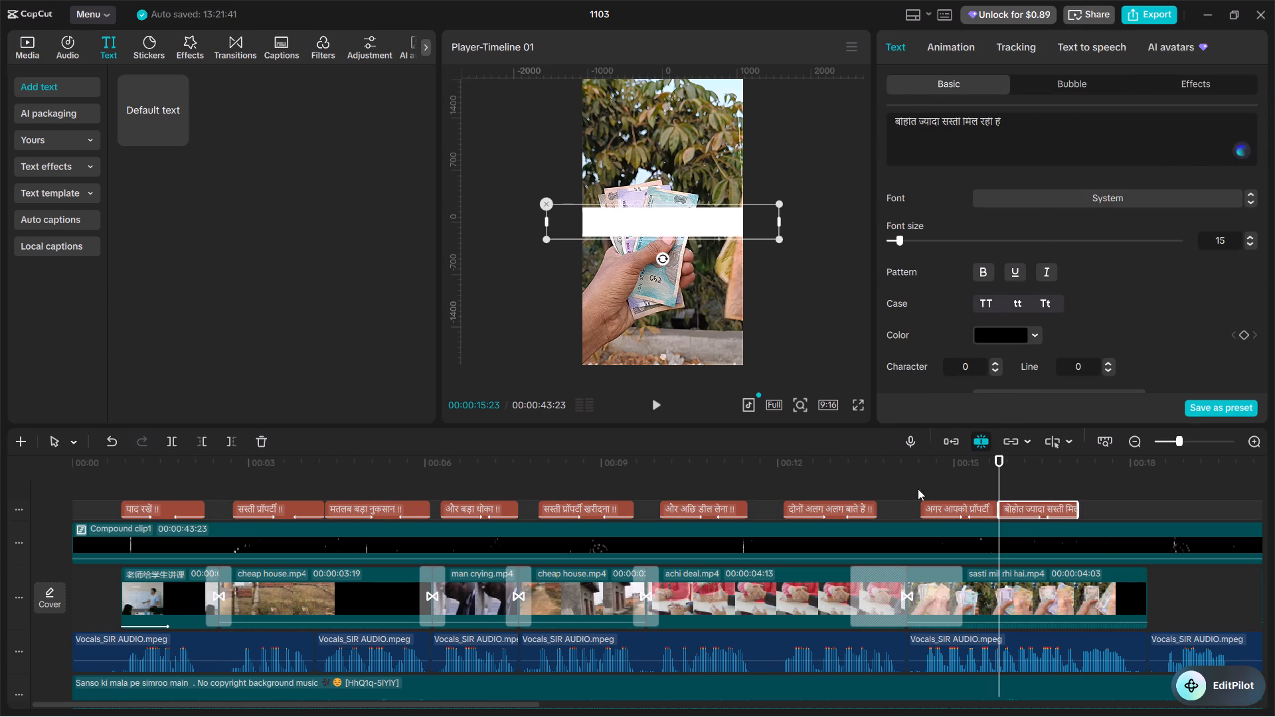
Preview the बोहोत ज्यादा सस्ती मिल रही है caption and split it into two lines after ज्यादा.
left_click(911, 483)
key("space")
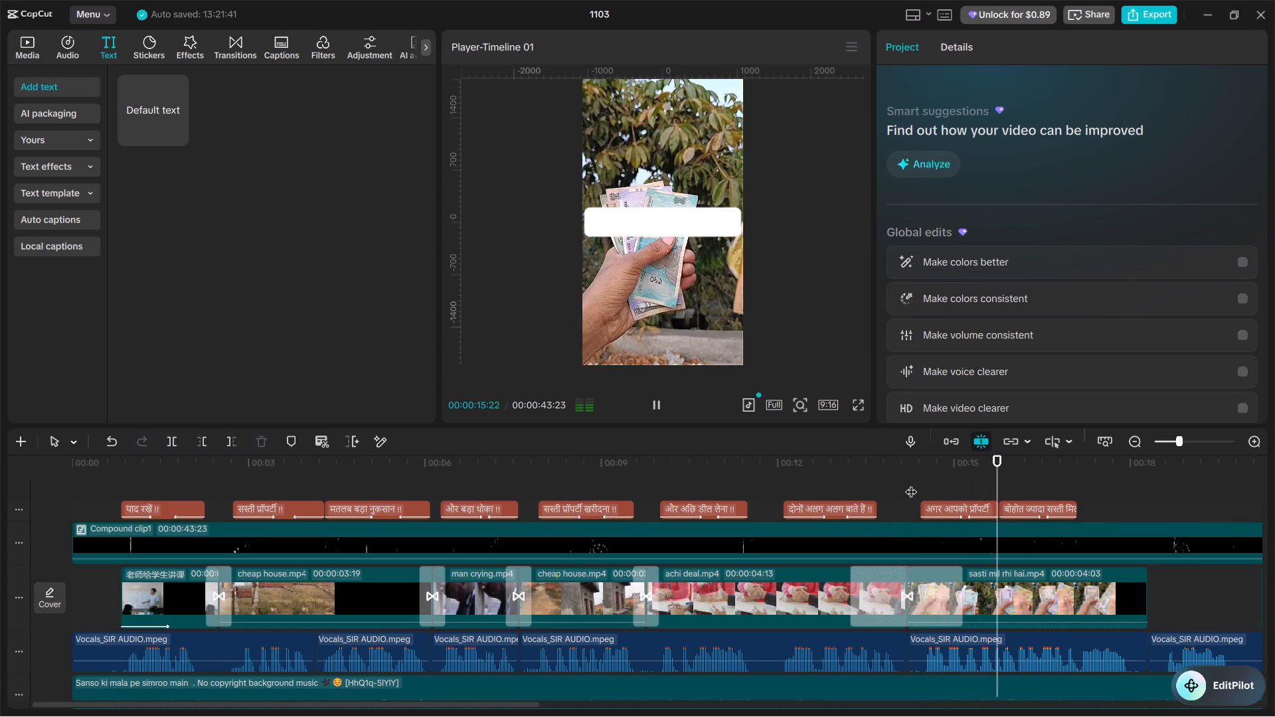
key("space")
left_click(1032, 511)
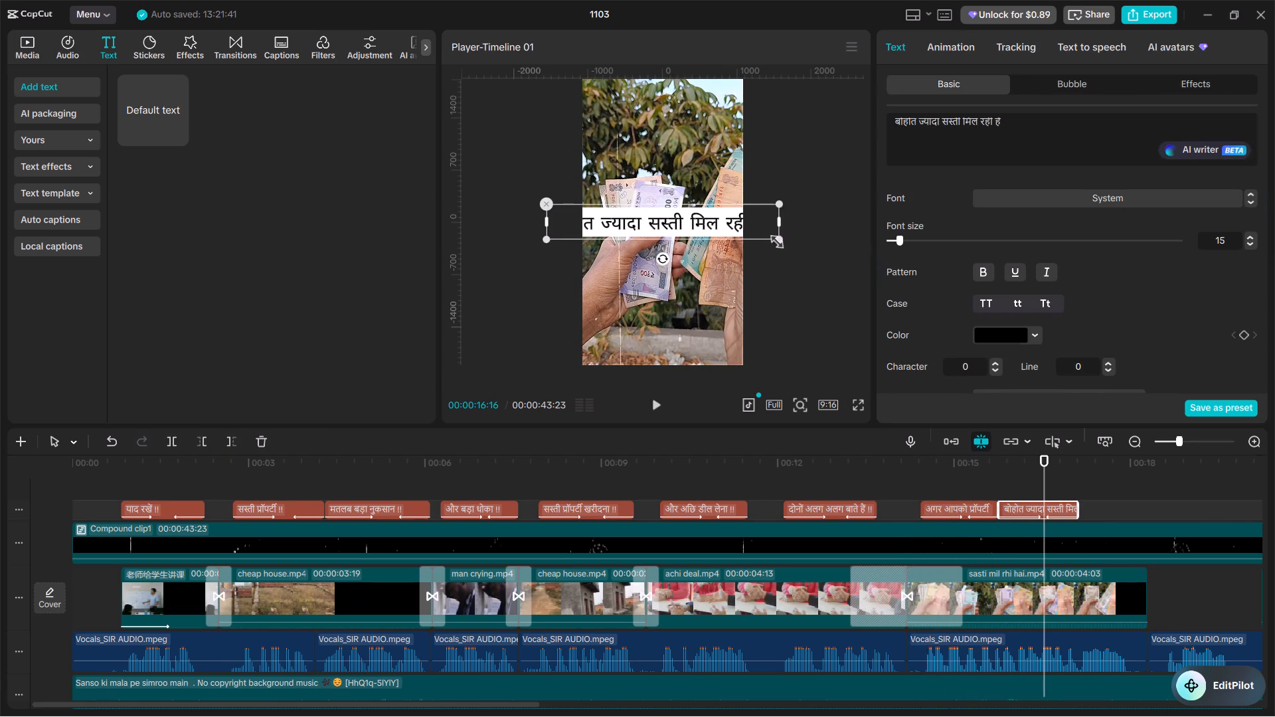
left_click(943, 120)
key("Return")
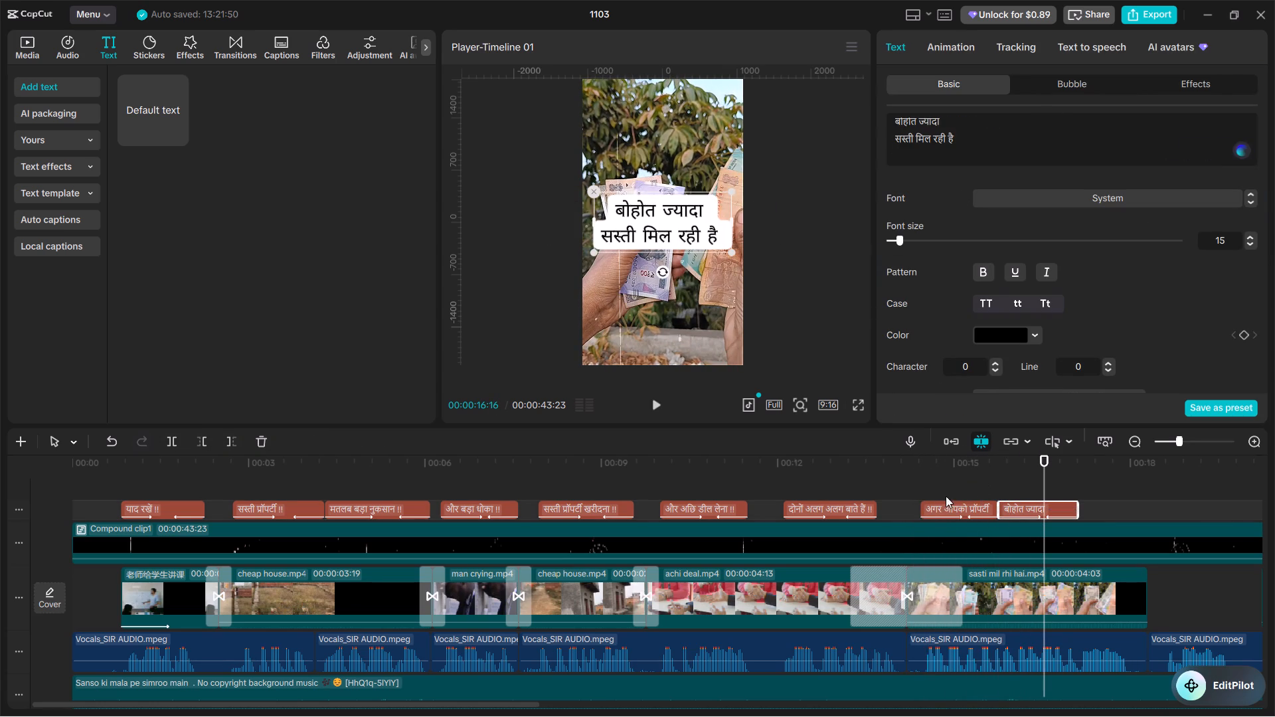
Play back the two-line caption and extend its end to 00:00:17:09 to match the vocals.
left_click(916, 485)
key("space")
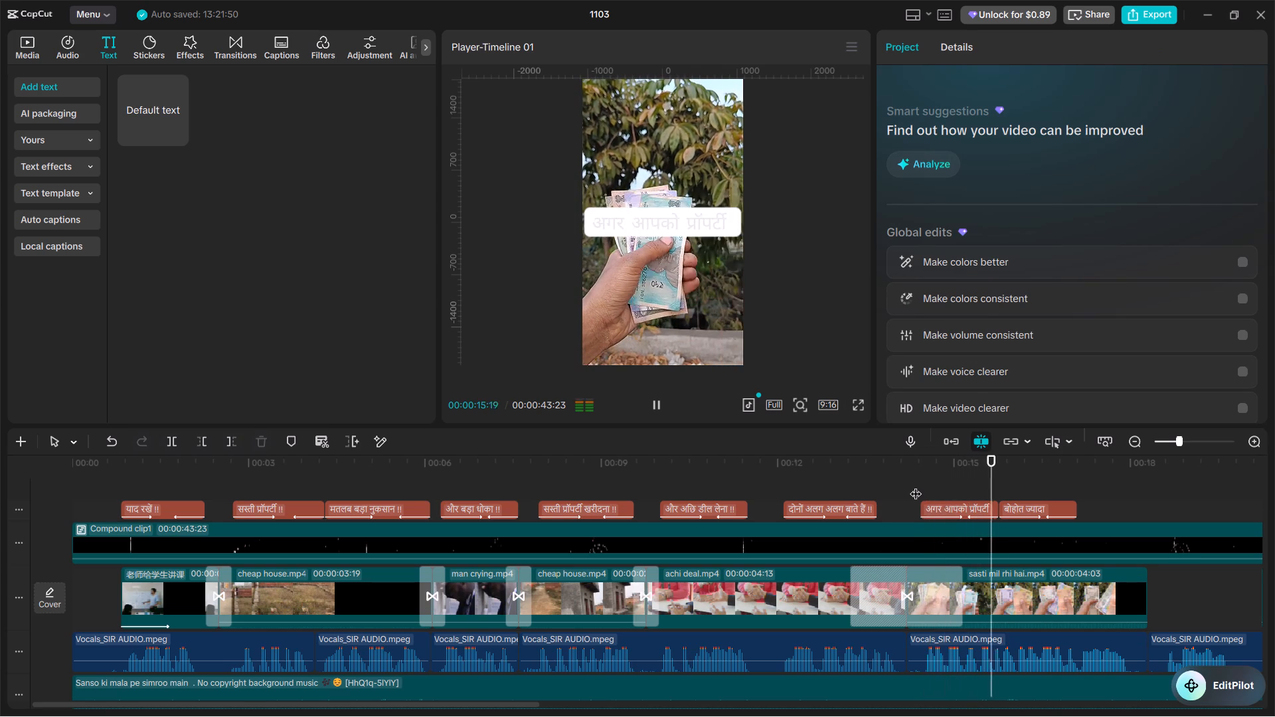
key("space")
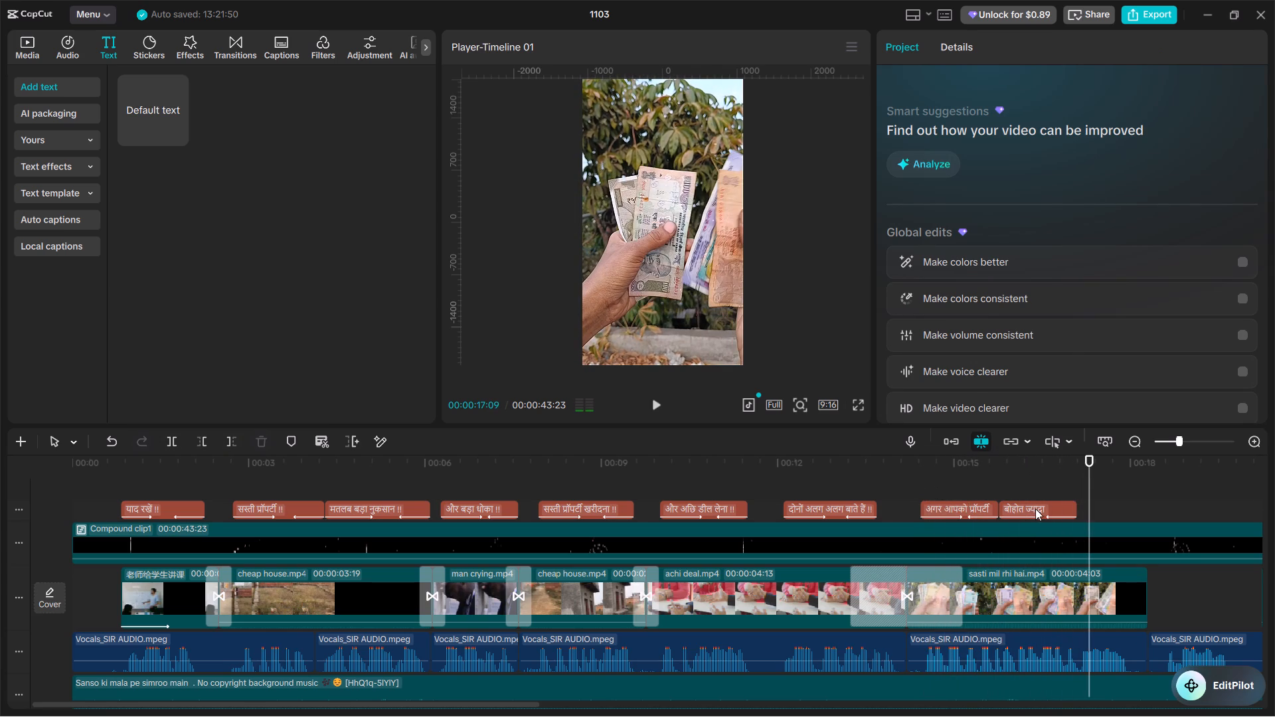
left_click(1035, 509)
left_click_drag(1080, 504, 1088, 505)
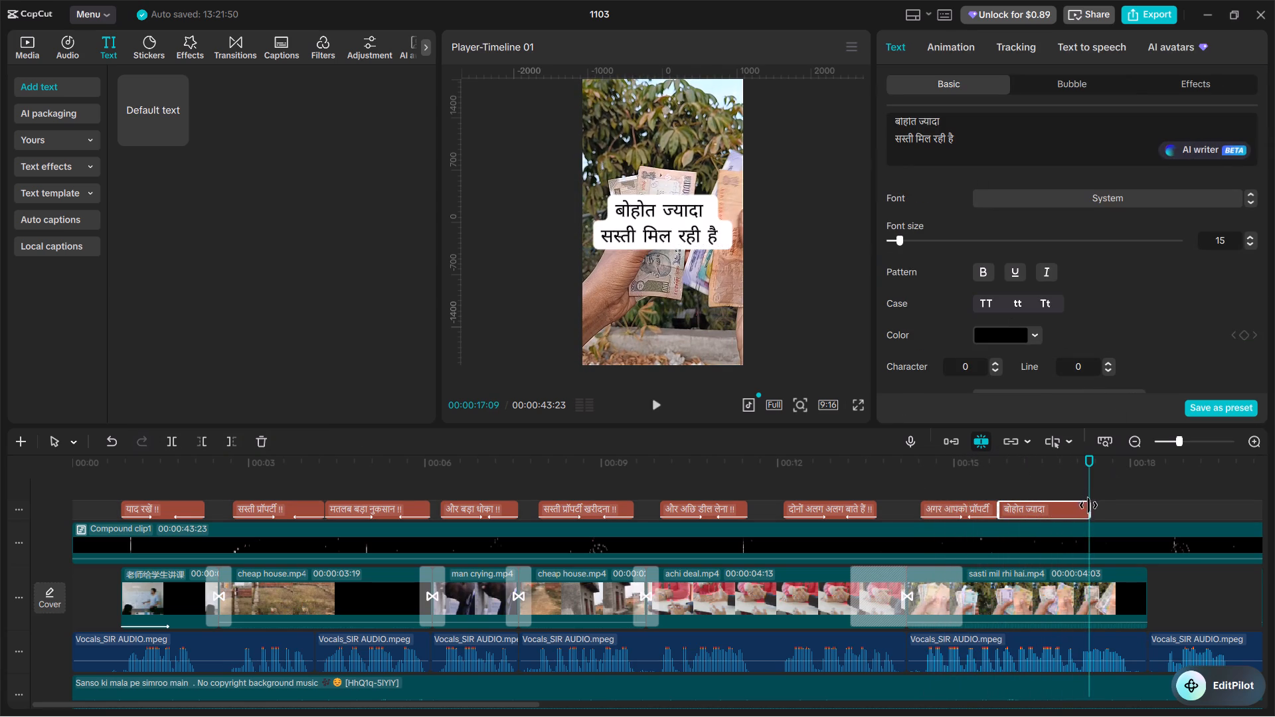
Extend the end of the two-line बोहोत ज्यादा सस्ती मिल रही है caption to follow the vocals.
left_click_drag(1088, 505, 1090, 506)
key("space")
key("space")
left_click_drag(1089, 506, 1099, 506)
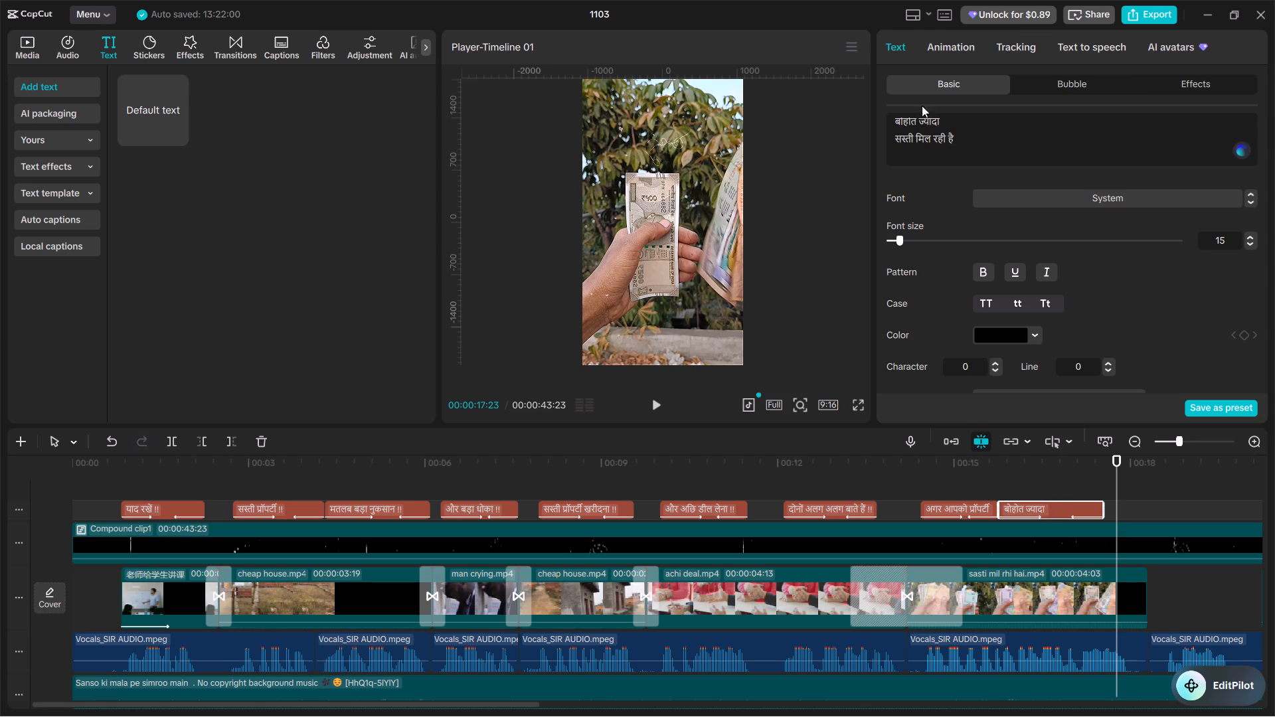
Set the duration of the two-line caption's Type 2 entrance animation to 1.1s.
left_click(933, 39)
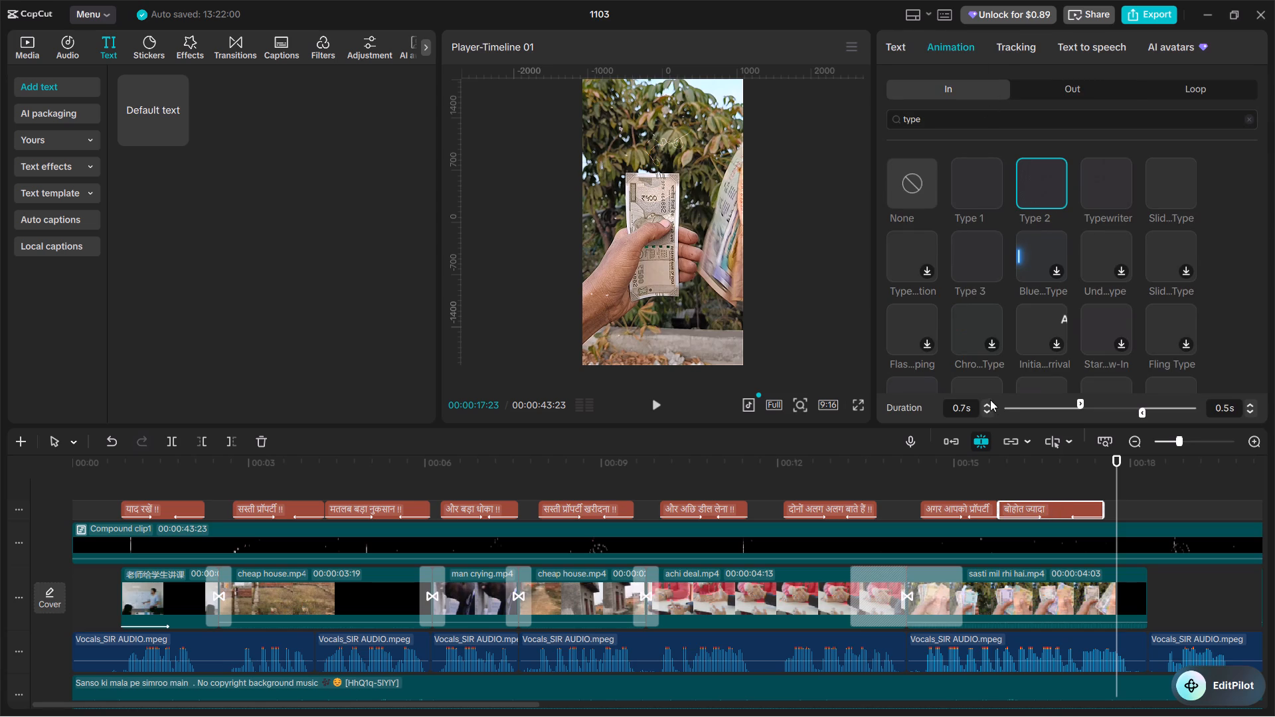
triple_click(985, 407)
left_click(987, 407)
Play back the last two captions against the vocals and extend the end of the two-line caption further.
left_click(912, 507)
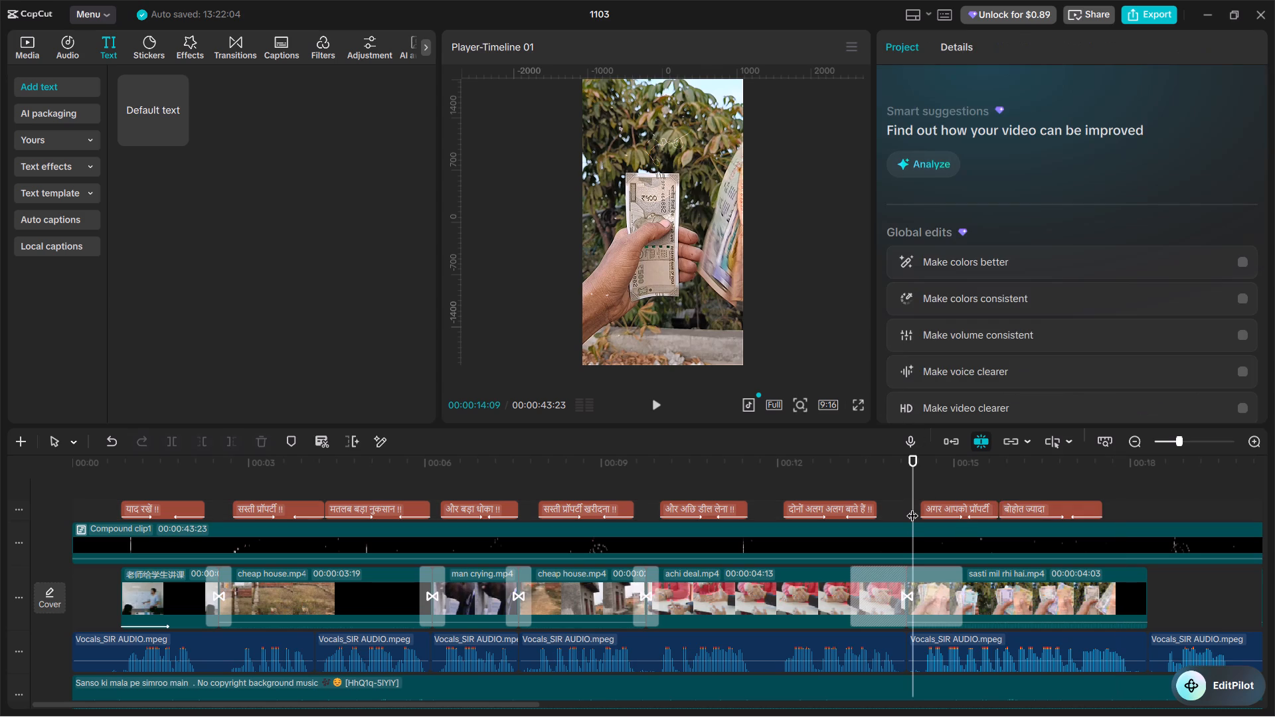
key("space")
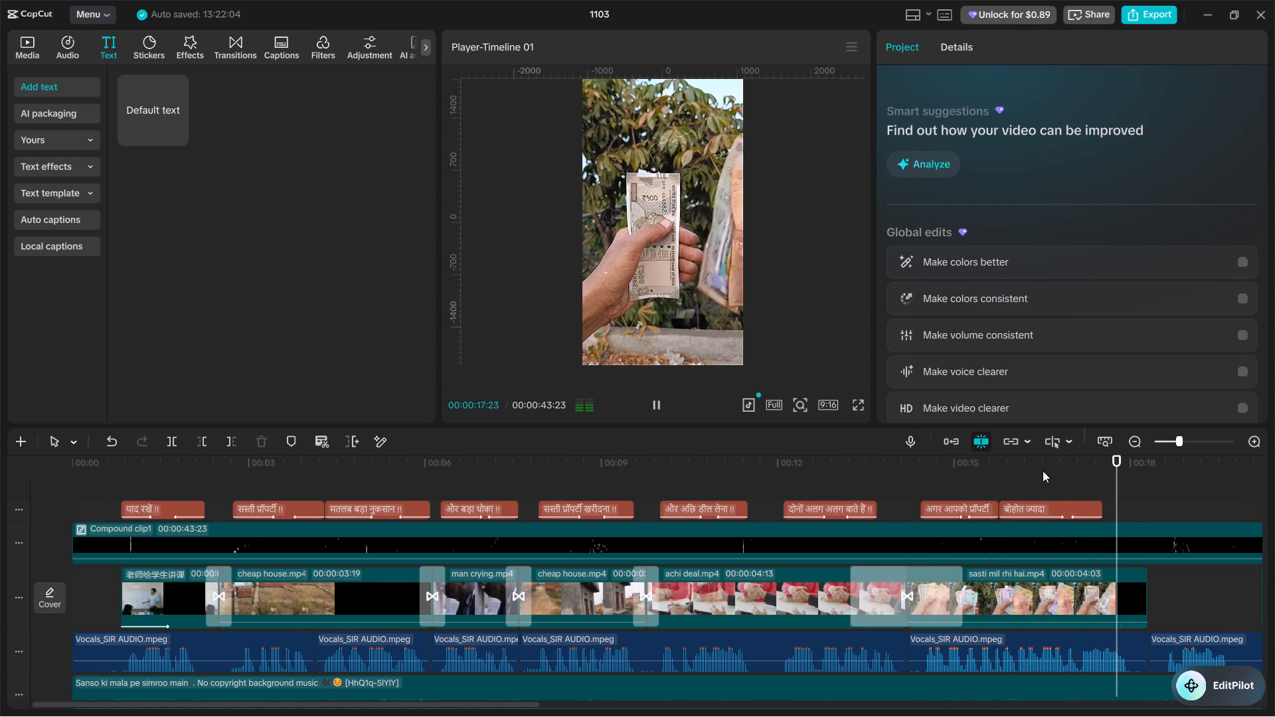
key("space")
left_click(1011, 481)
key("space")
key("space")
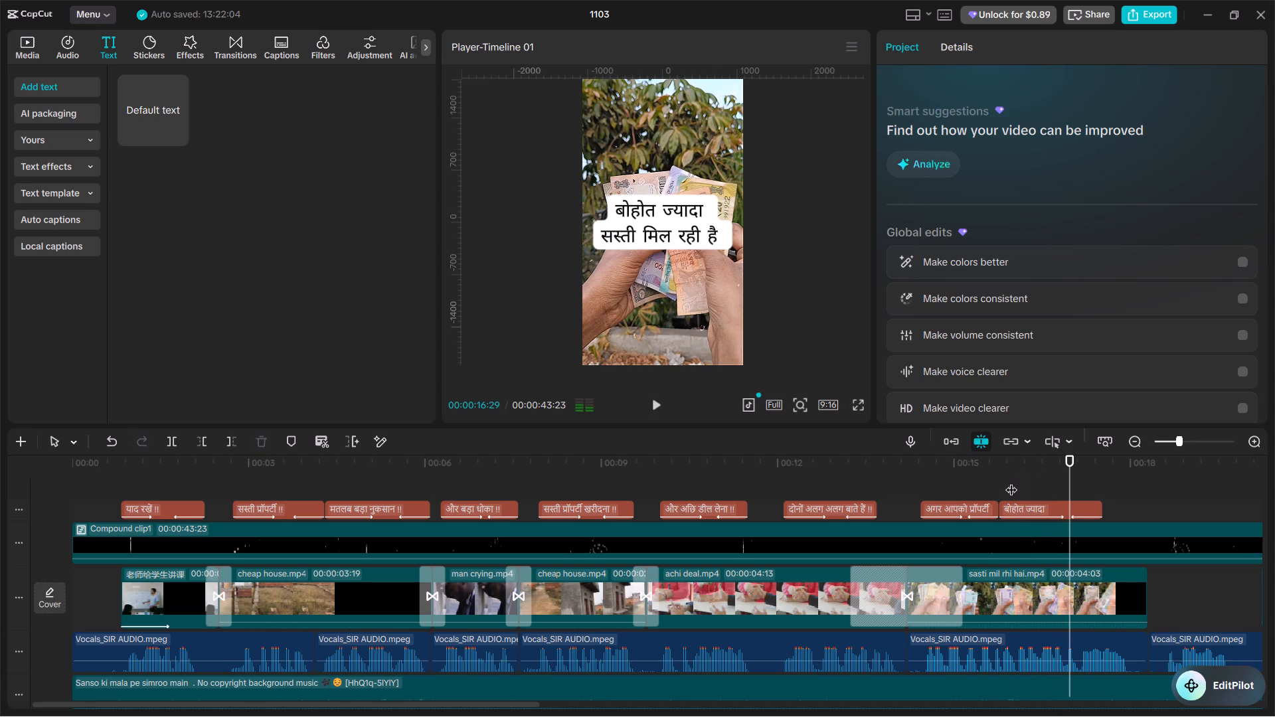
key("space")
key("space")
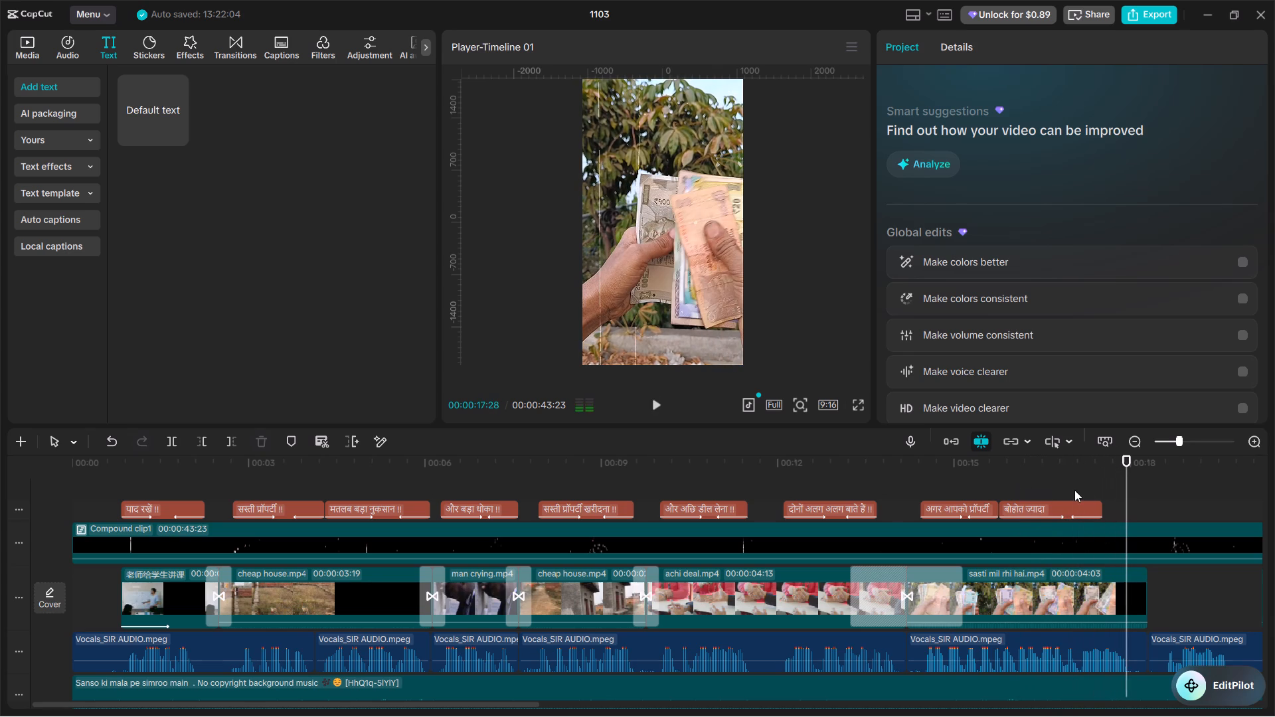
left_click(1098, 506)
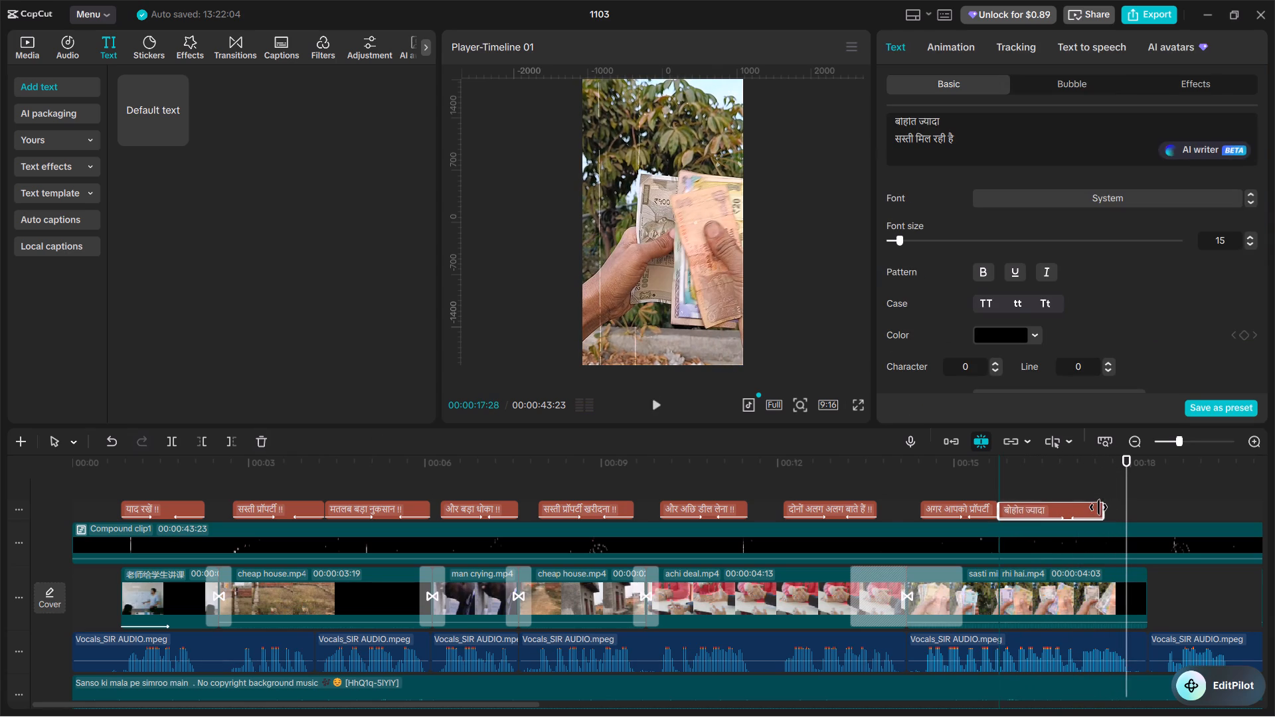
left_click_drag(1105, 508, 1112, 508)
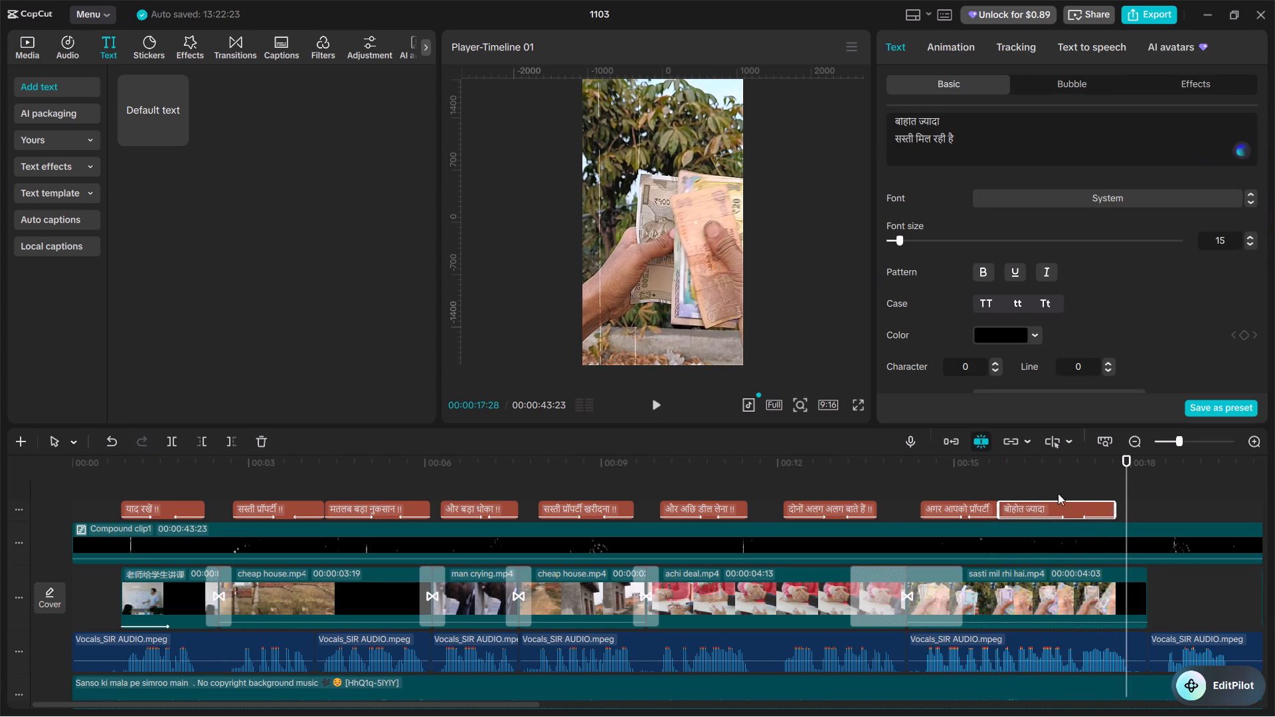
Play back the two-line caption, extend its end to about 00:00:17:25, and check it against the vocals.
left_click(1003, 486)
key("space")
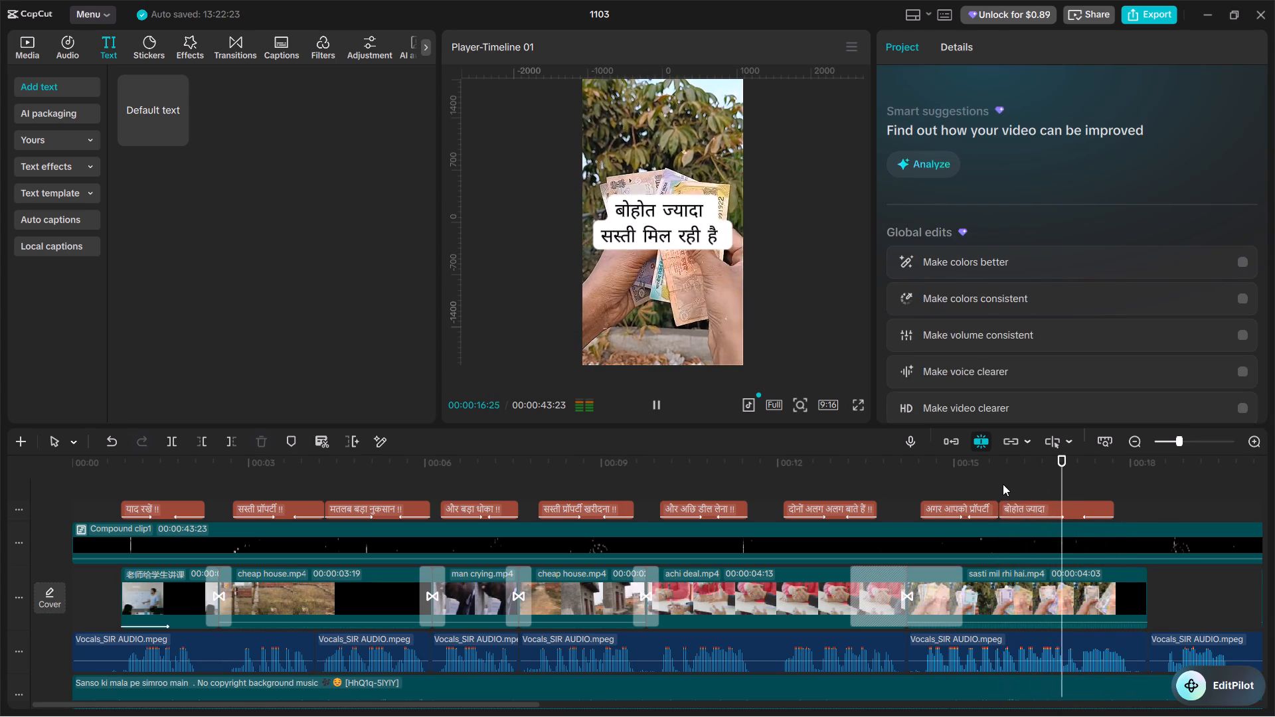
key("space")
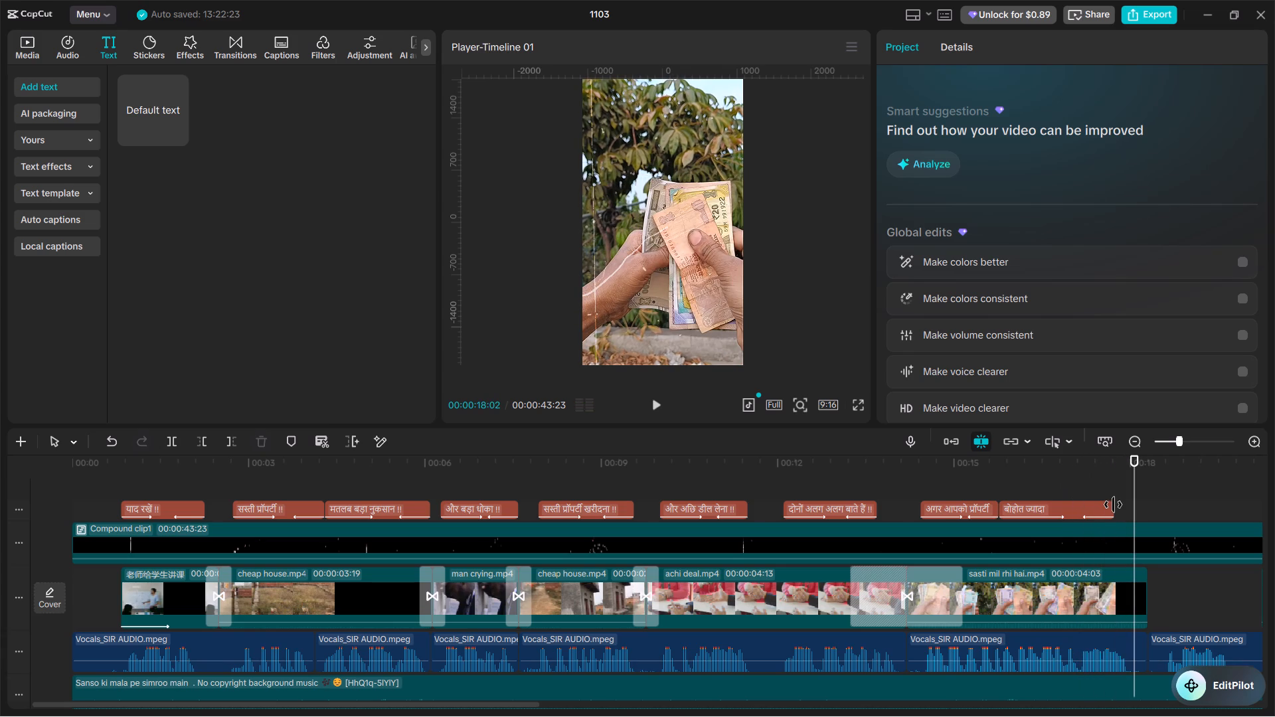
left_click(1114, 505)
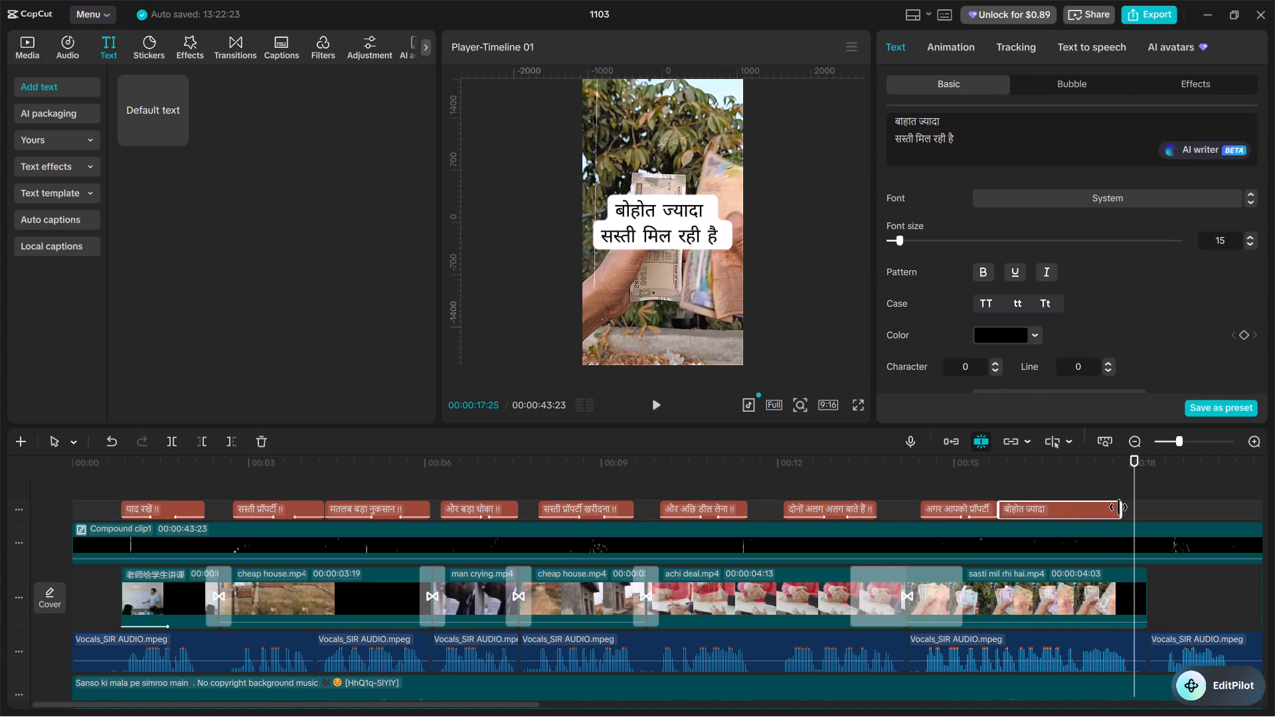
left_click(991, 481)
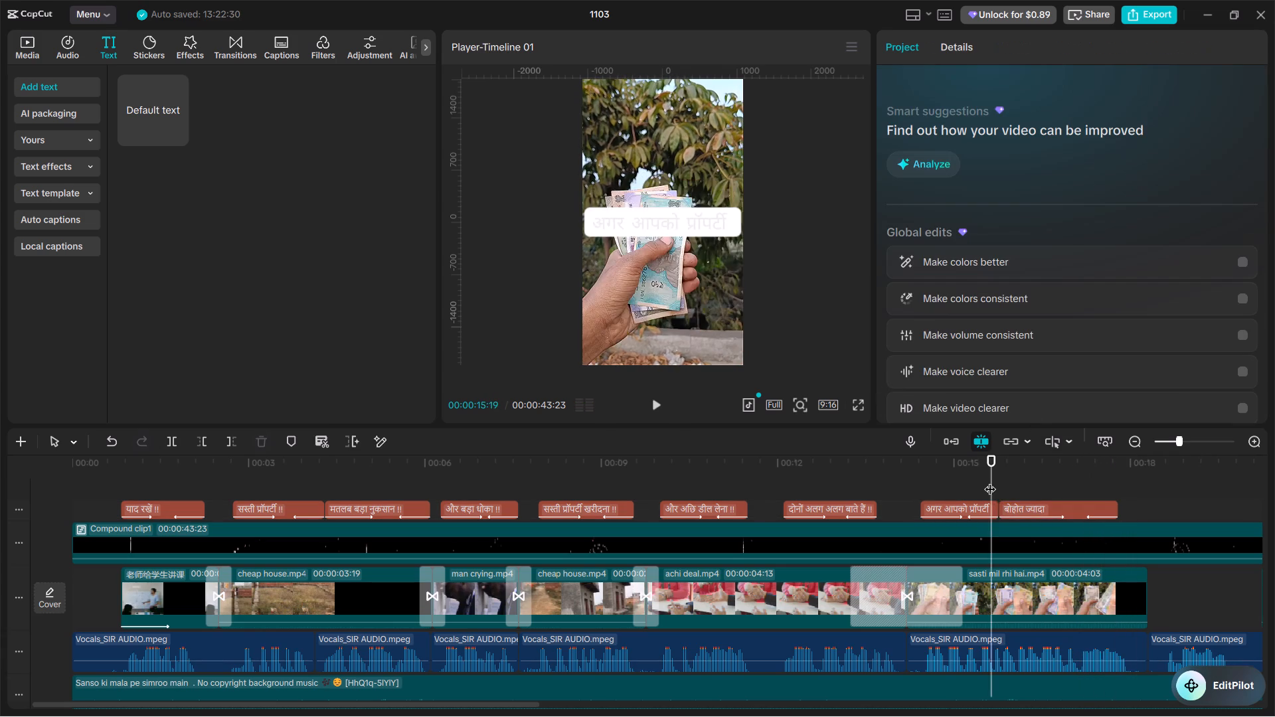
key("space")
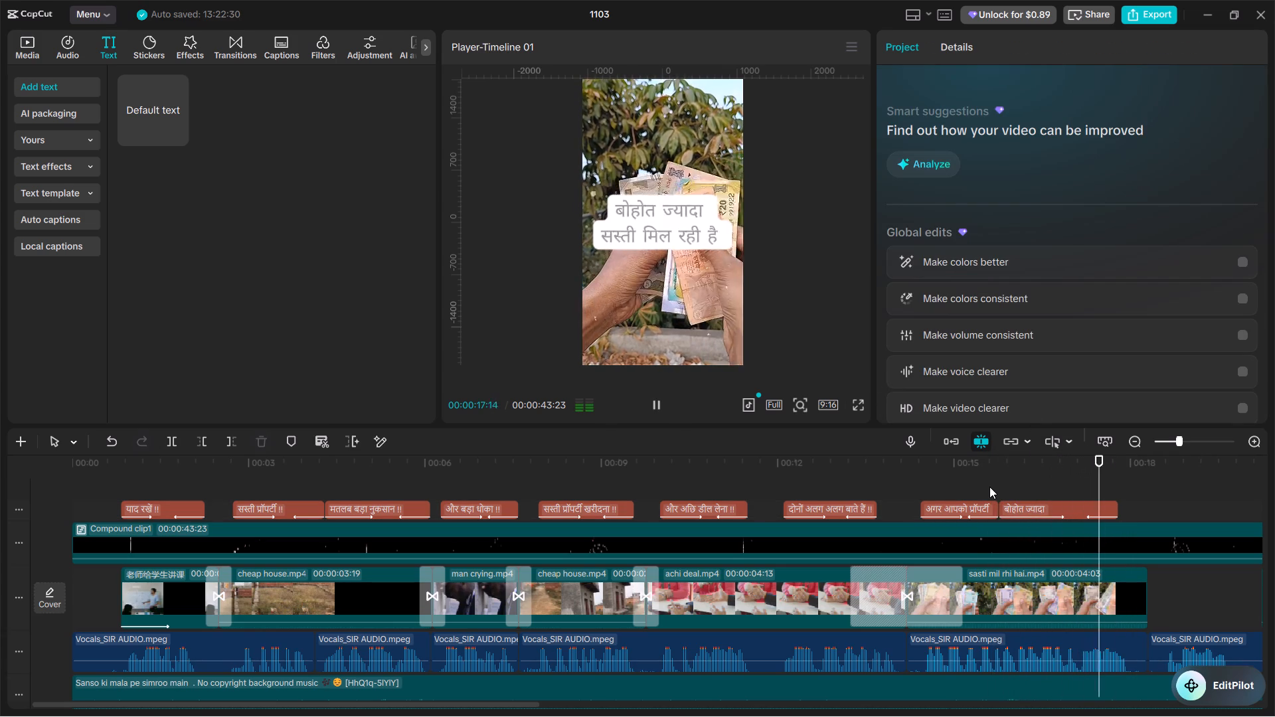
key("space")
Add !! at the end of the two-line caption and reduce the exclamation marks' font size to 10.
left_click(1052, 508)
left_click(969, 145)
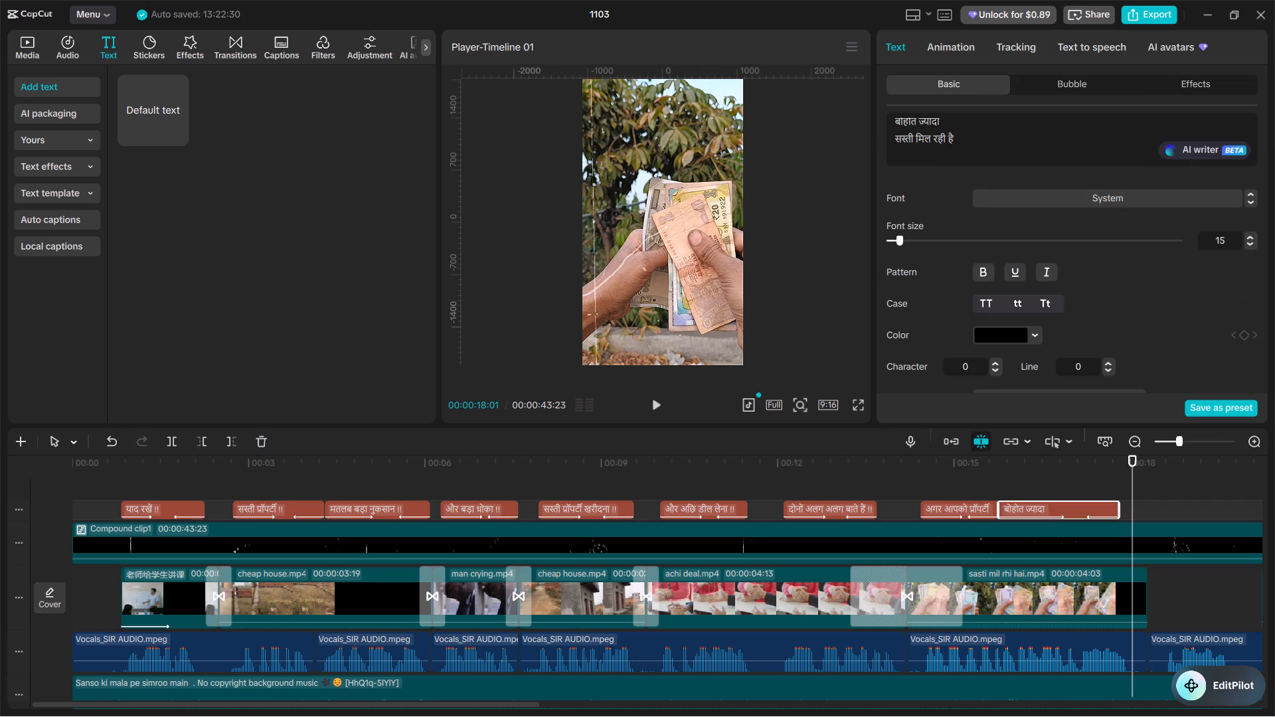
type("!!")
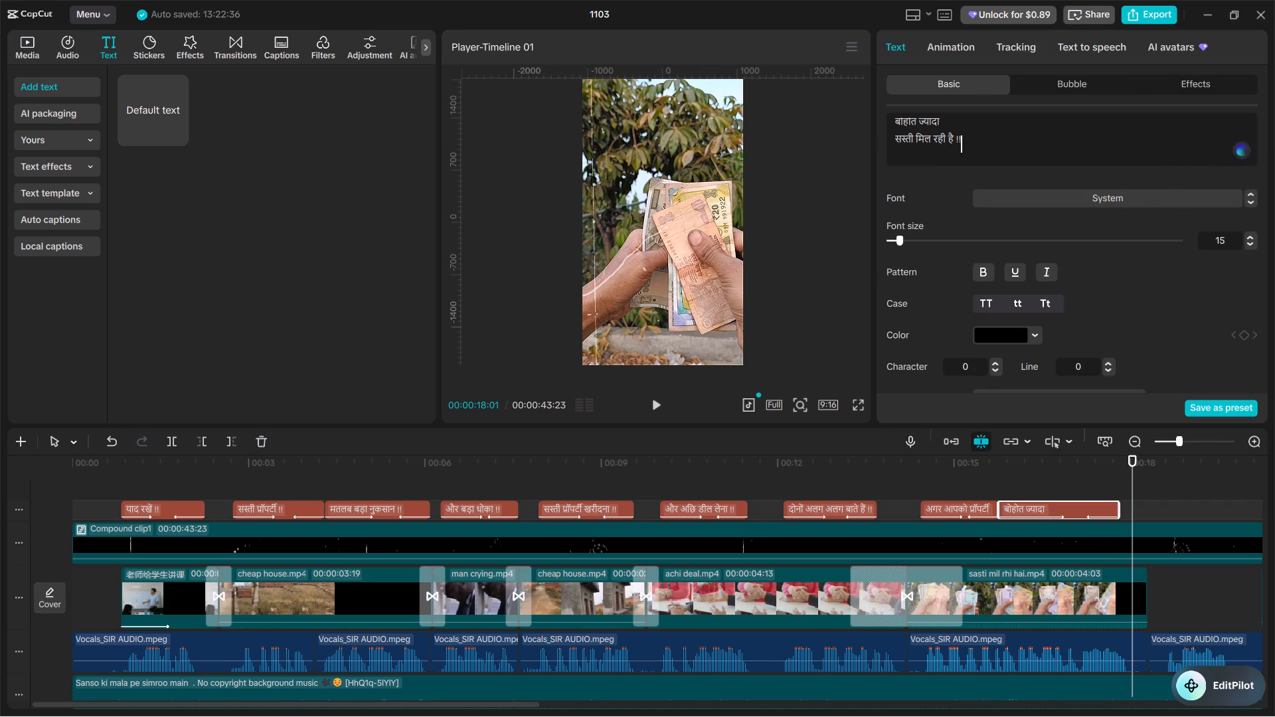
double_click(958, 139)
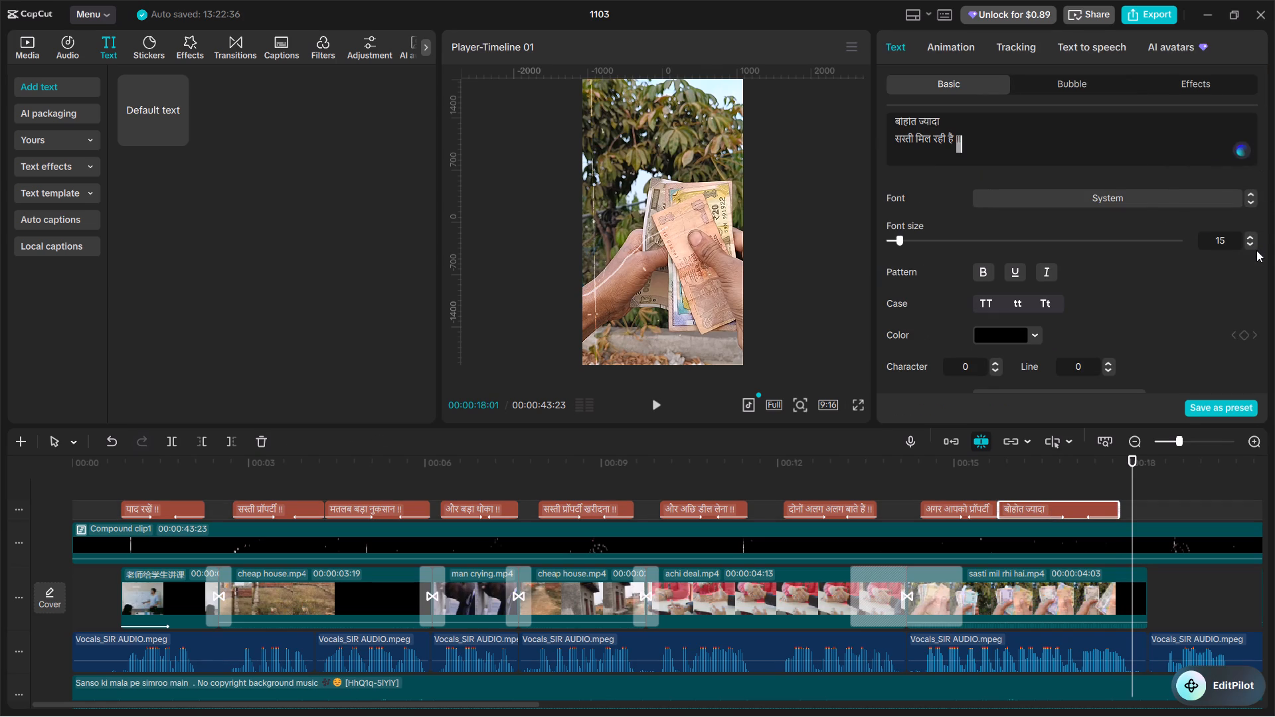
triple_click(1249, 246)
double_click(1249, 245)
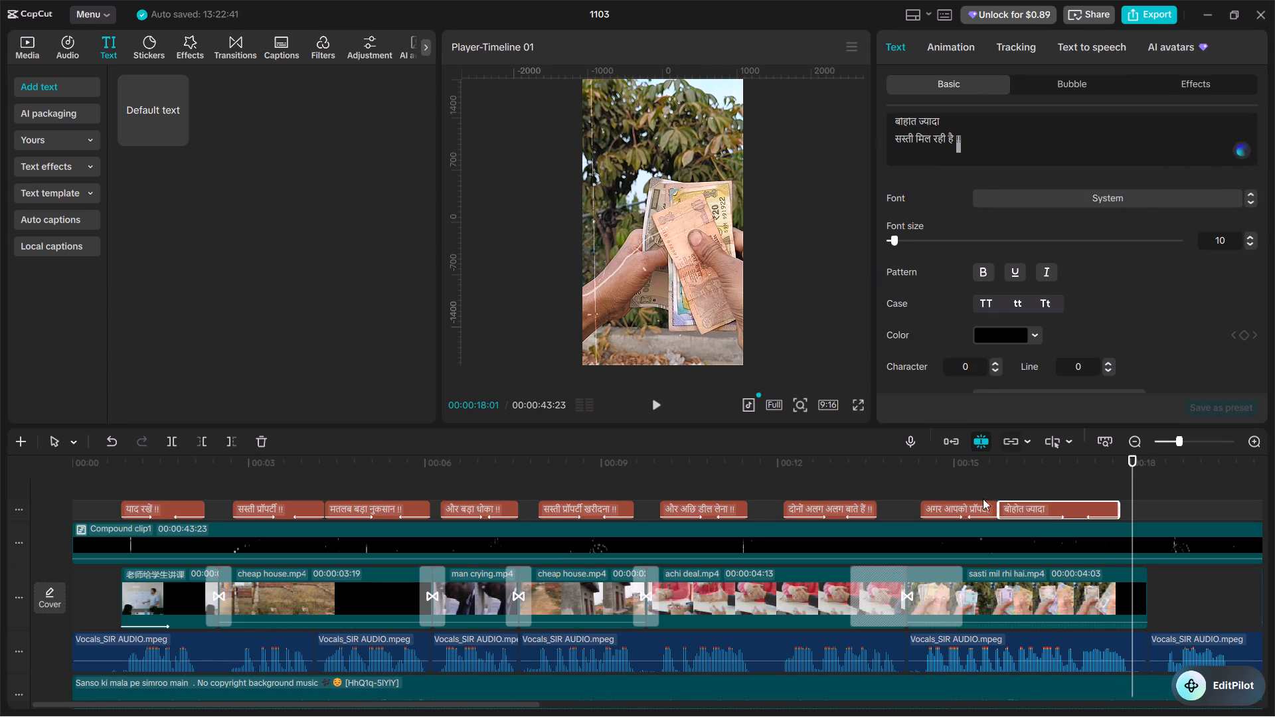
Play back the अगर आपको प्रॉपर्टी caption and the two-line caption to check their timing and appearance.
left_click(993, 479)
key("space")
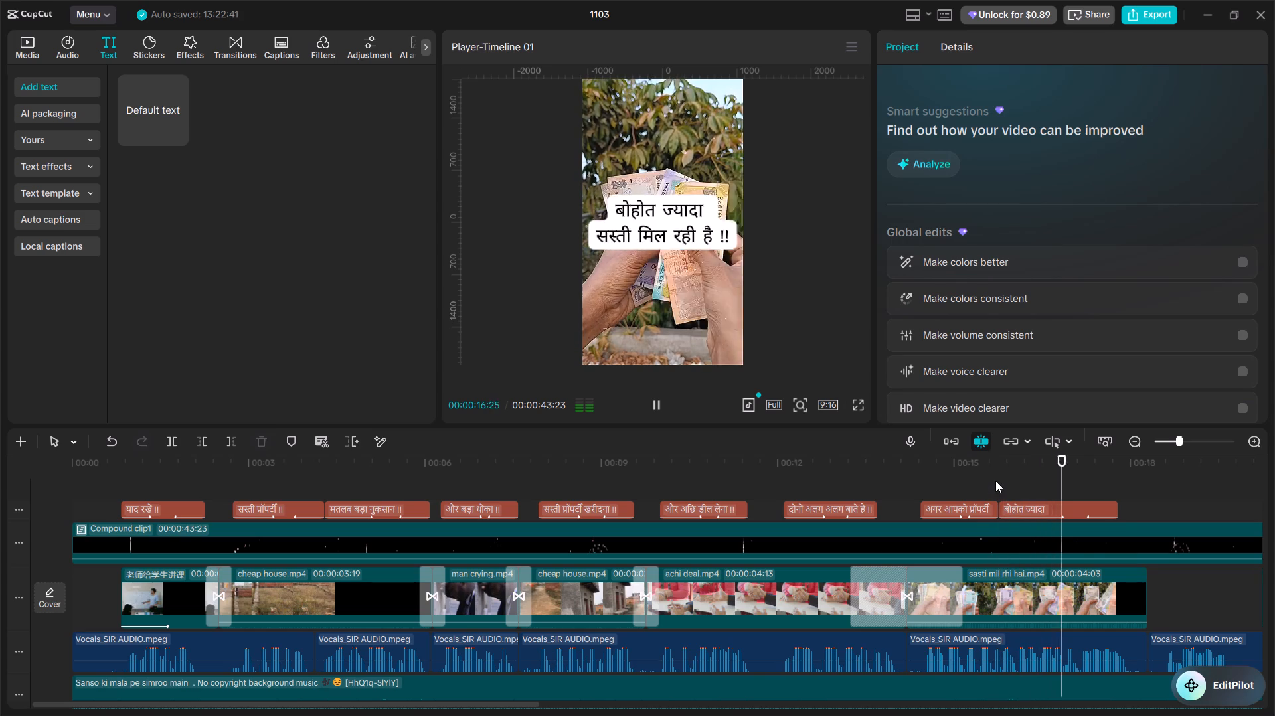
left_click(918, 482)
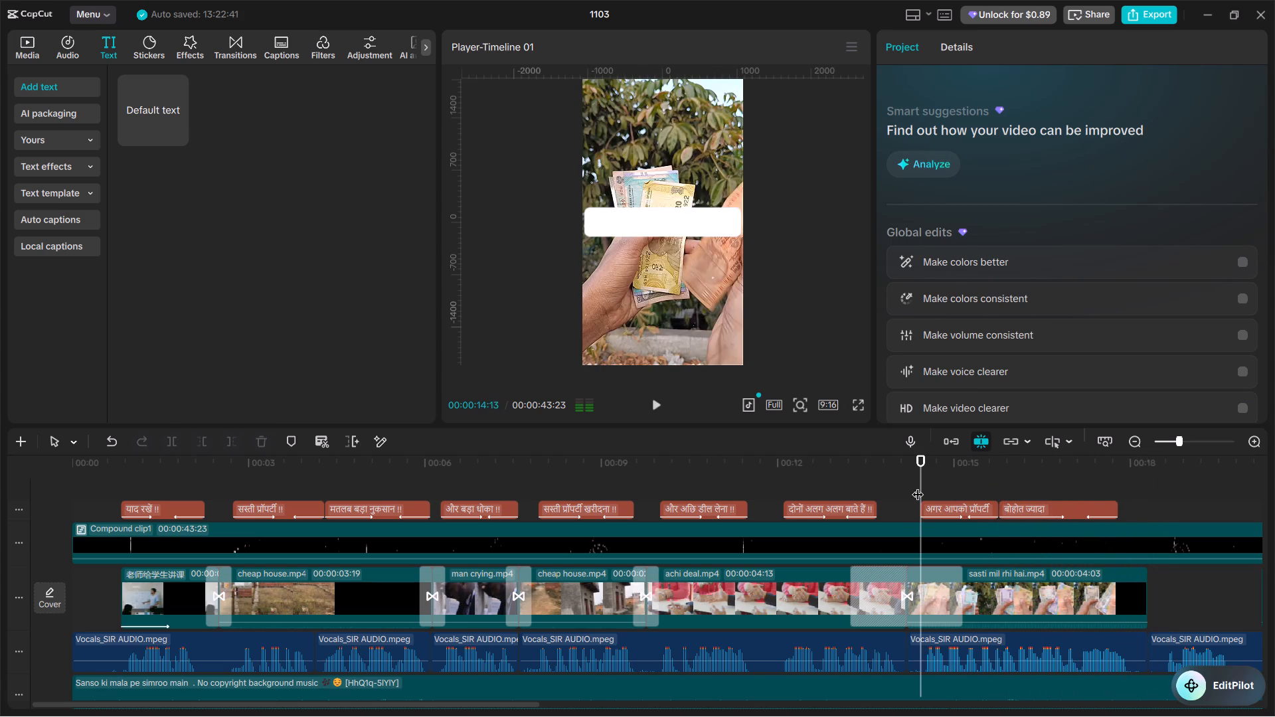
key("space")
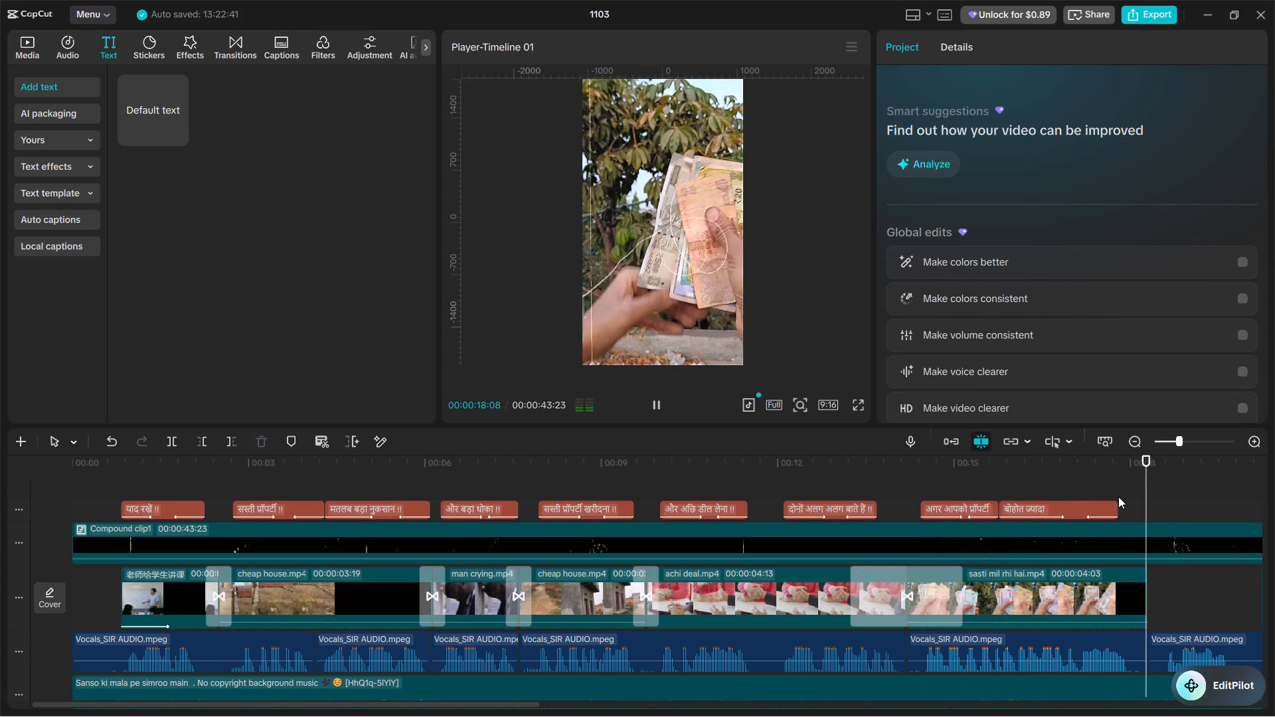
key("space")
Listen for the start of the next vocal phrase and place the playhead at 00:00:18:14.
scroll(1125, 526, "down", 4, "alt")
double_click(757, 497)
key("space")
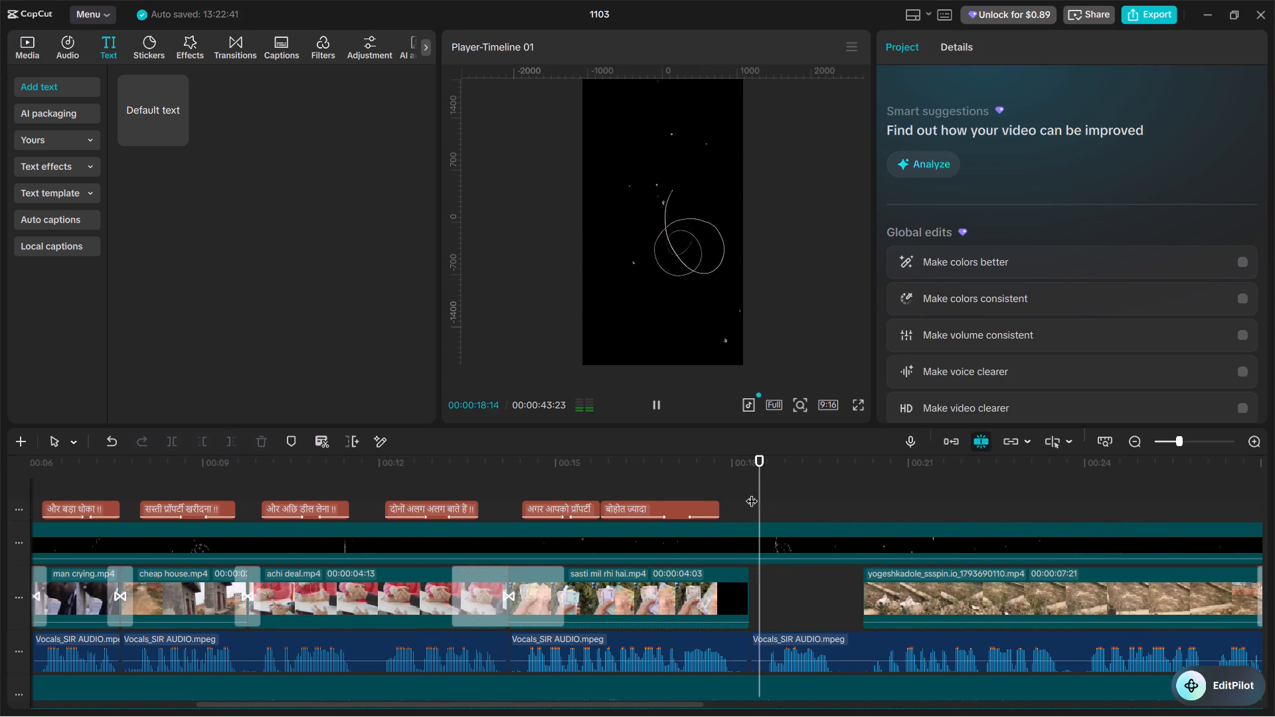
key("space")
double_click(766, 490)
key("space")
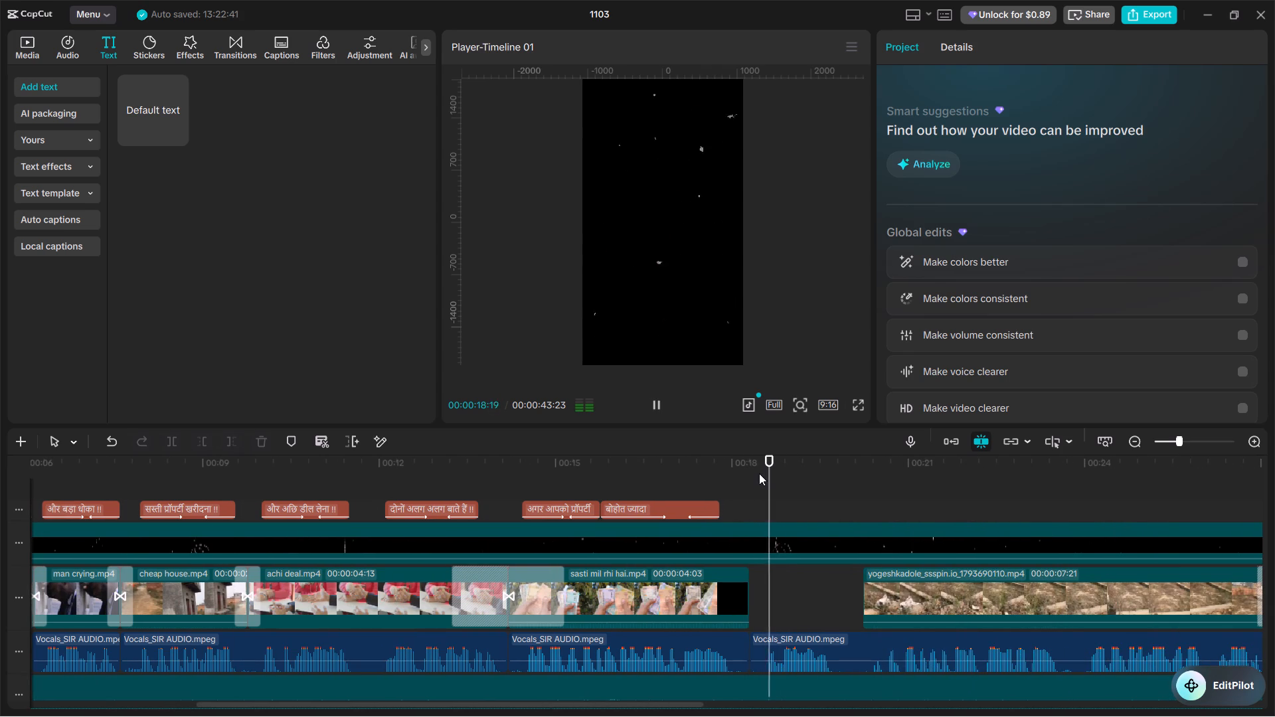
left_click(759, 473)
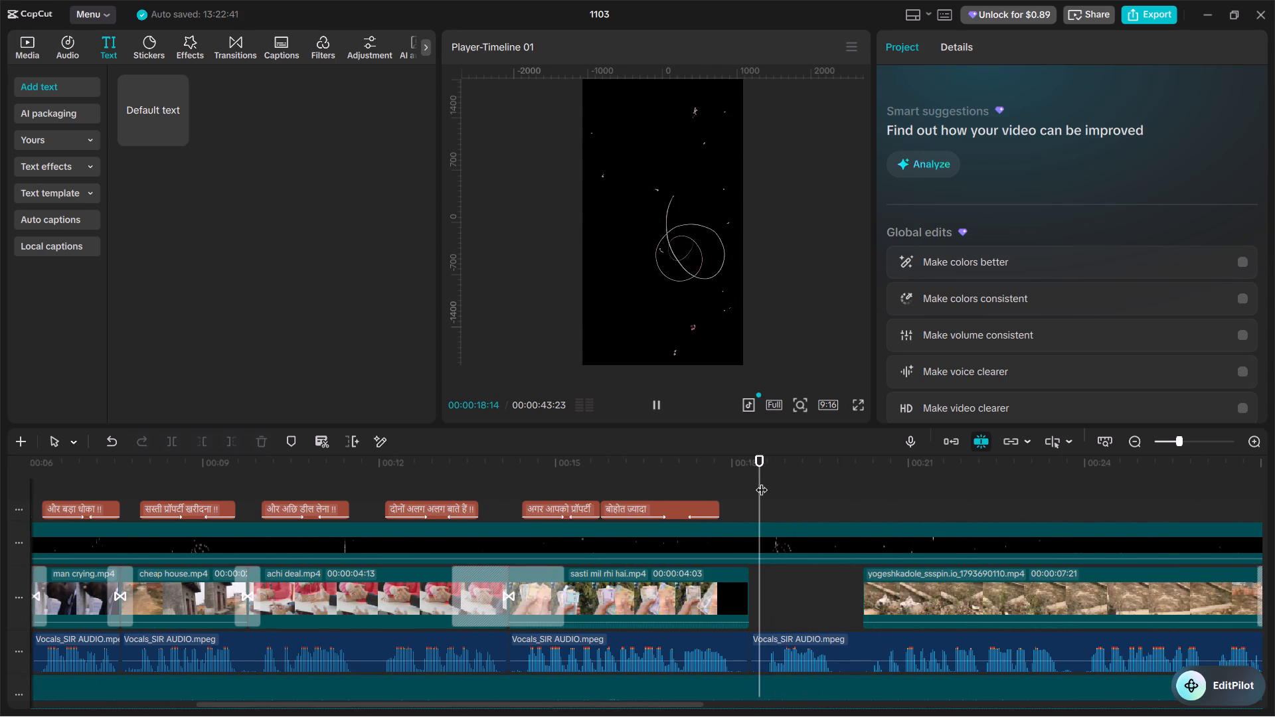
Switch to the Easy Hindi Typing page in Brave, write तो समझ लीजिए in place of the old sentence, and copy it.
key("alt+Tab")
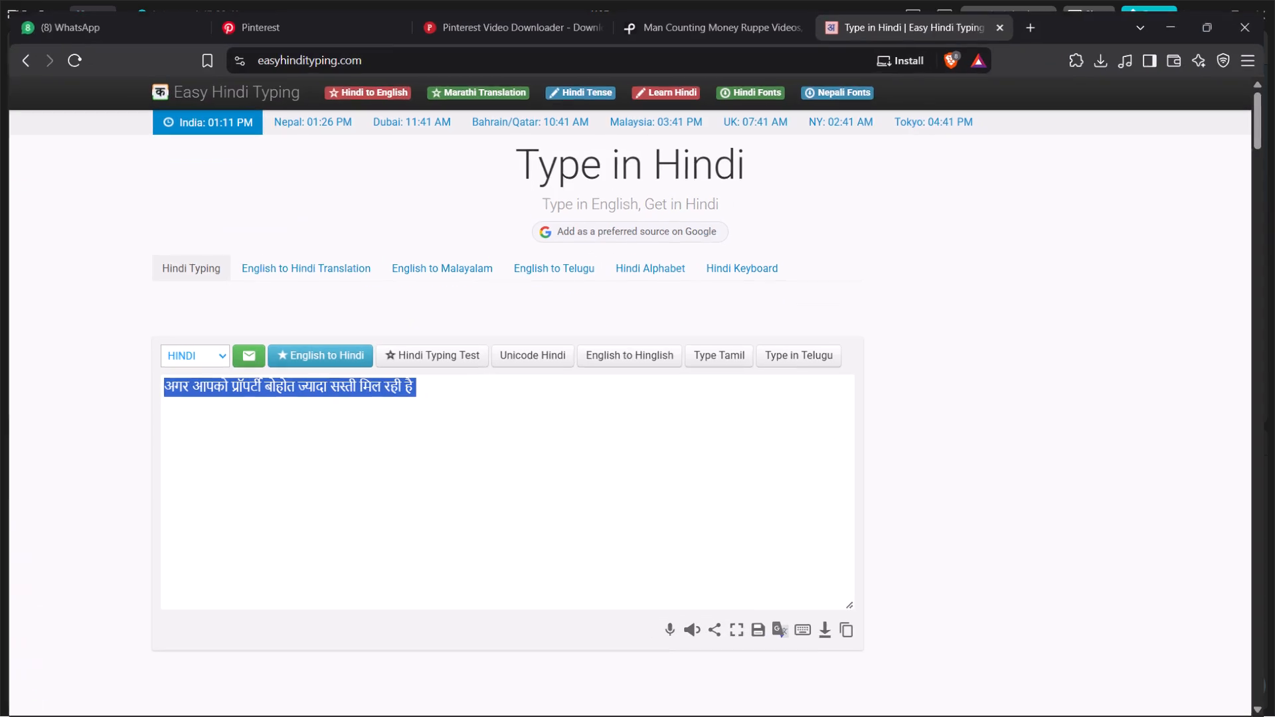
type("to samajh li")
type("gie")
key("Return")
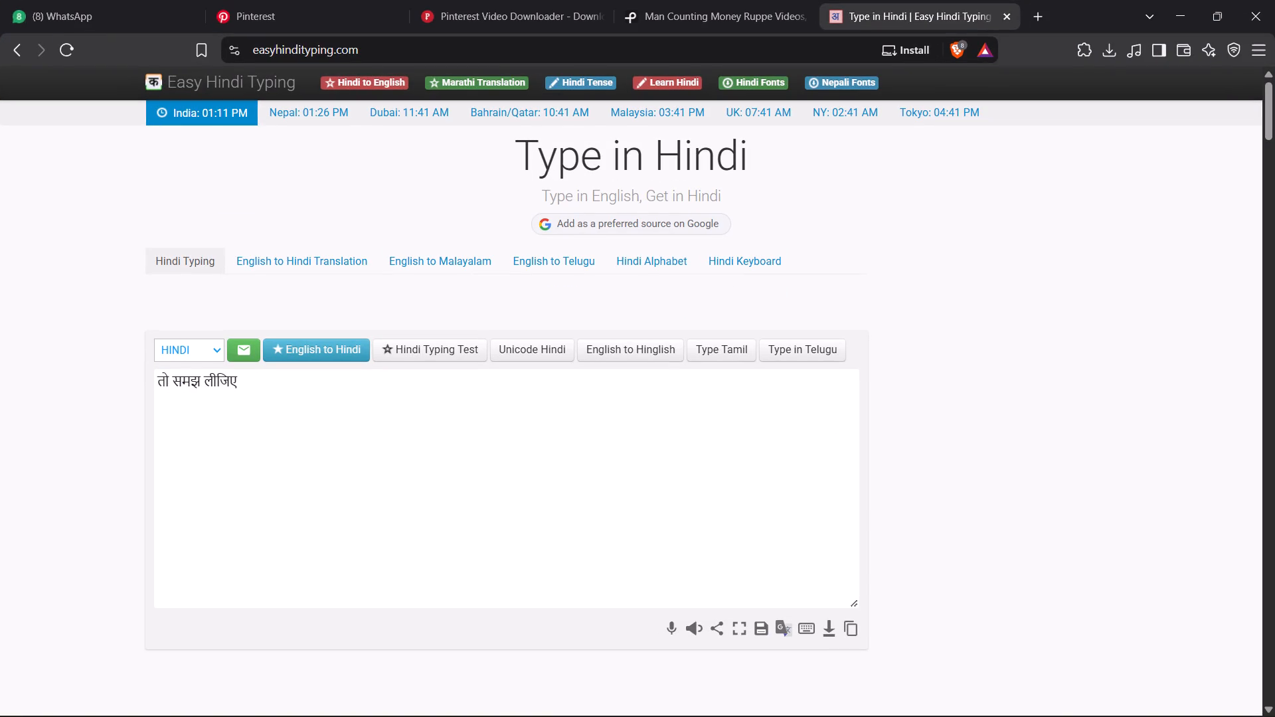
left_click_drag(244, 384, 142, 379)
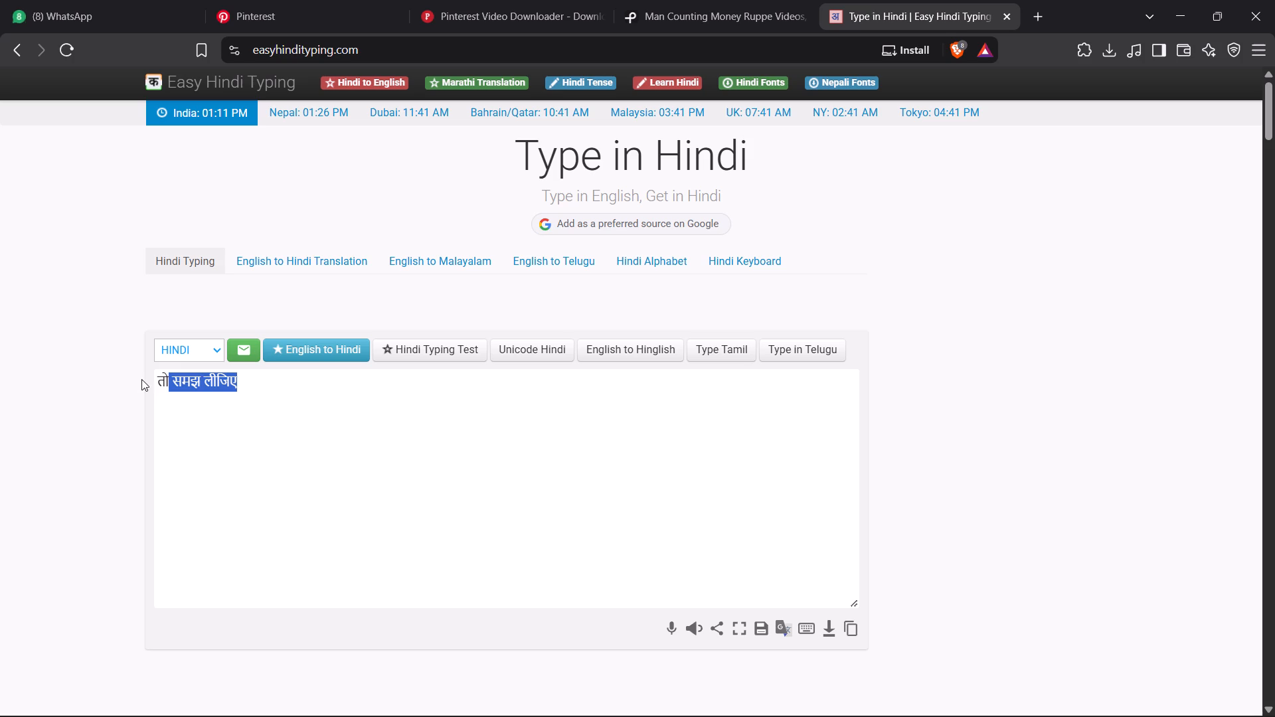
right_click(169, 375)
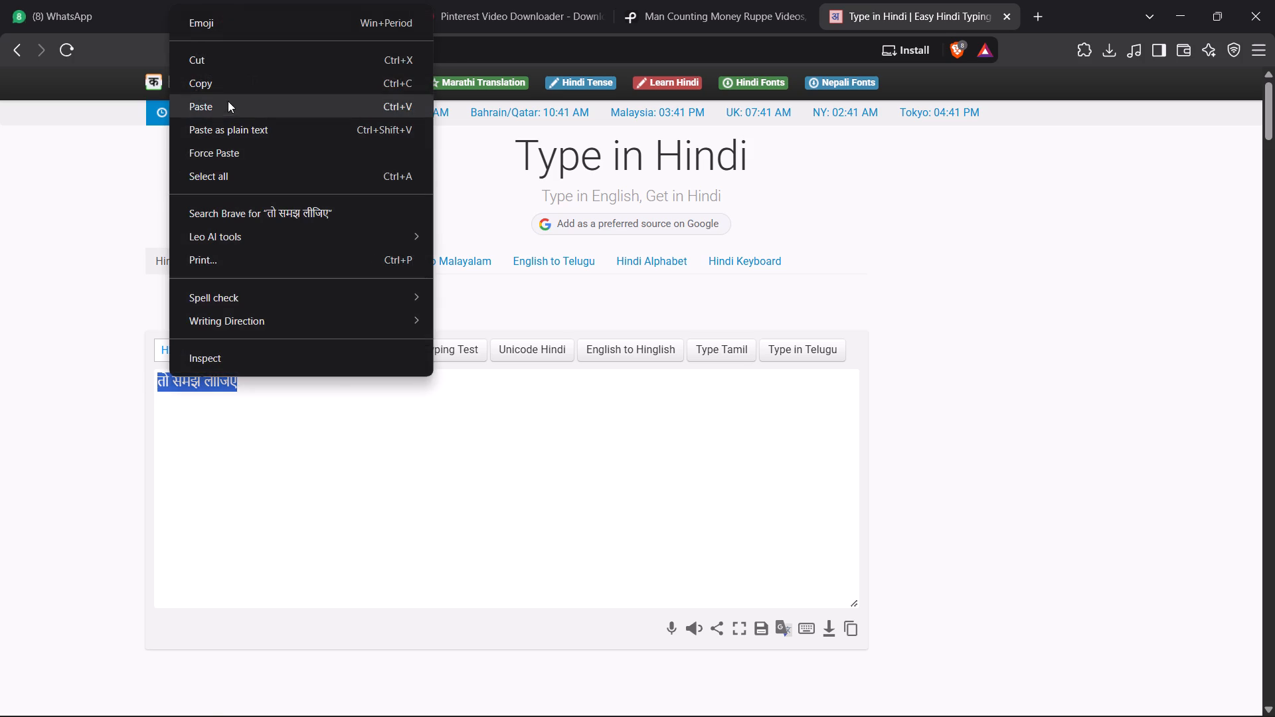
left_click(242, 78)
Return to CapCut, paste a styled caption at 00:00:18:14, and replace its text with तो समझ लीजिए.
key("alt+Tab")
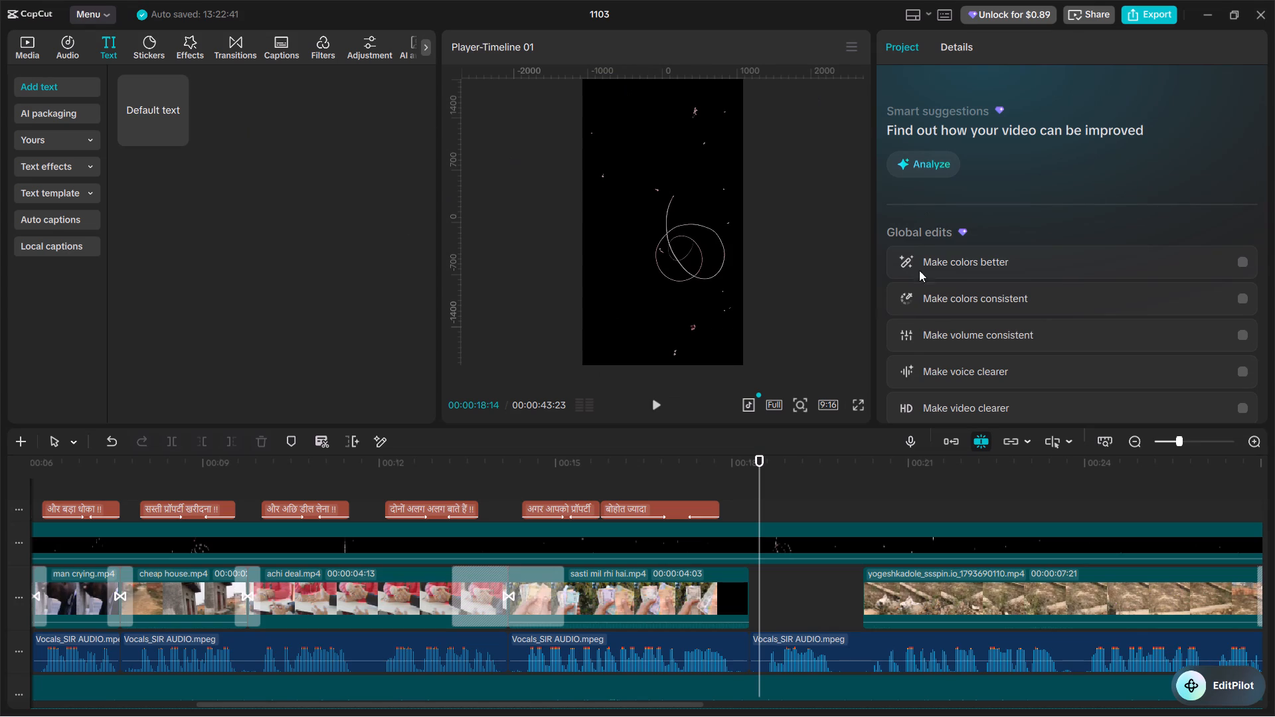
key("ctrl+v")
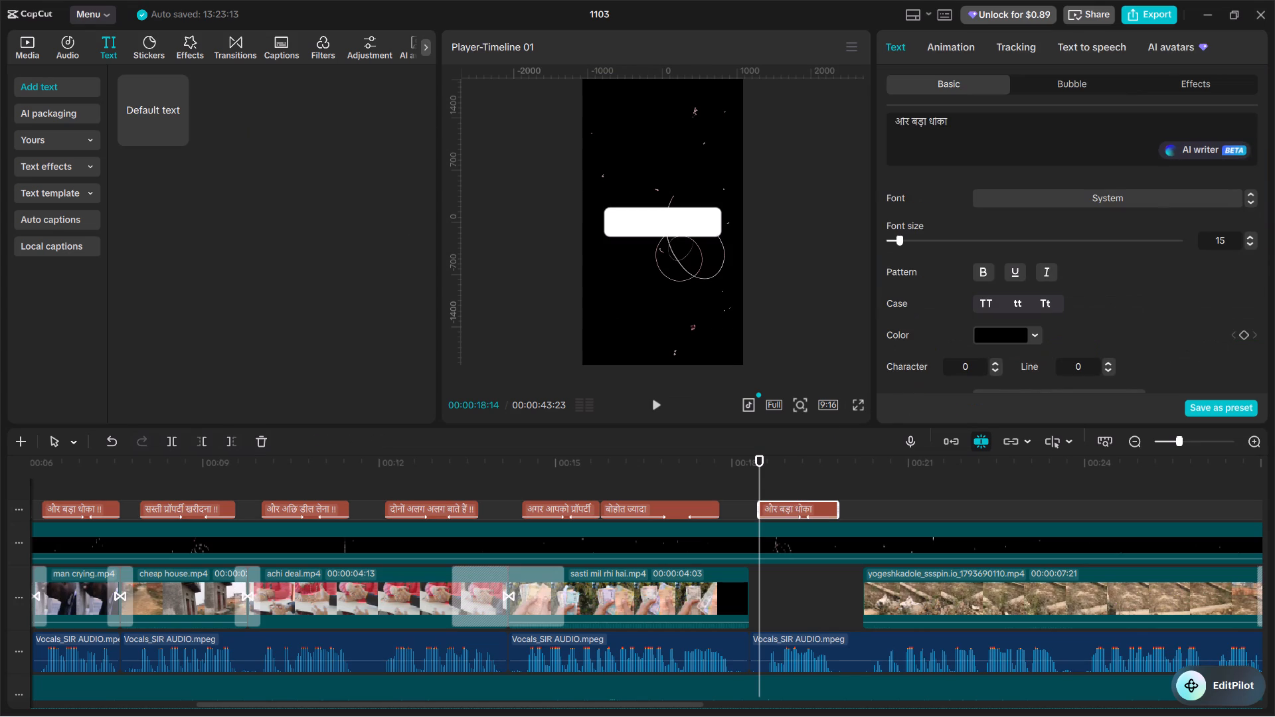
left_click(977, 125)
key("ctrl+a")
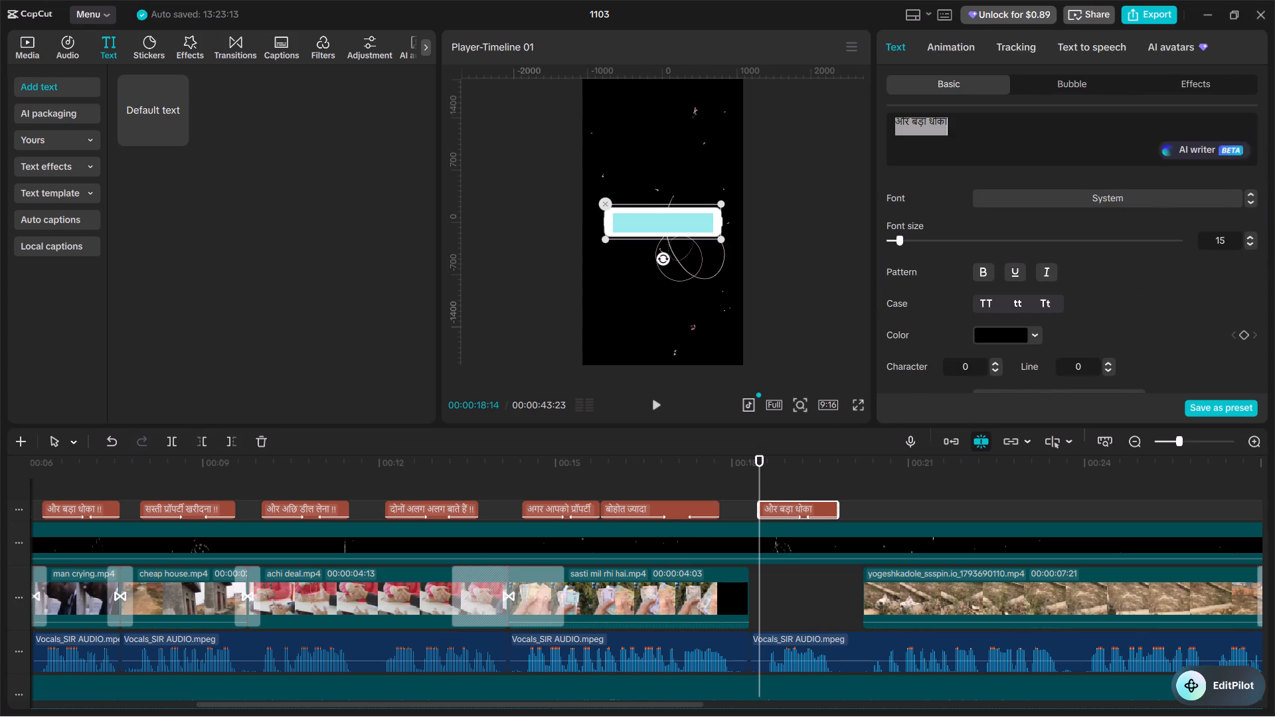
key("ctrl+v")
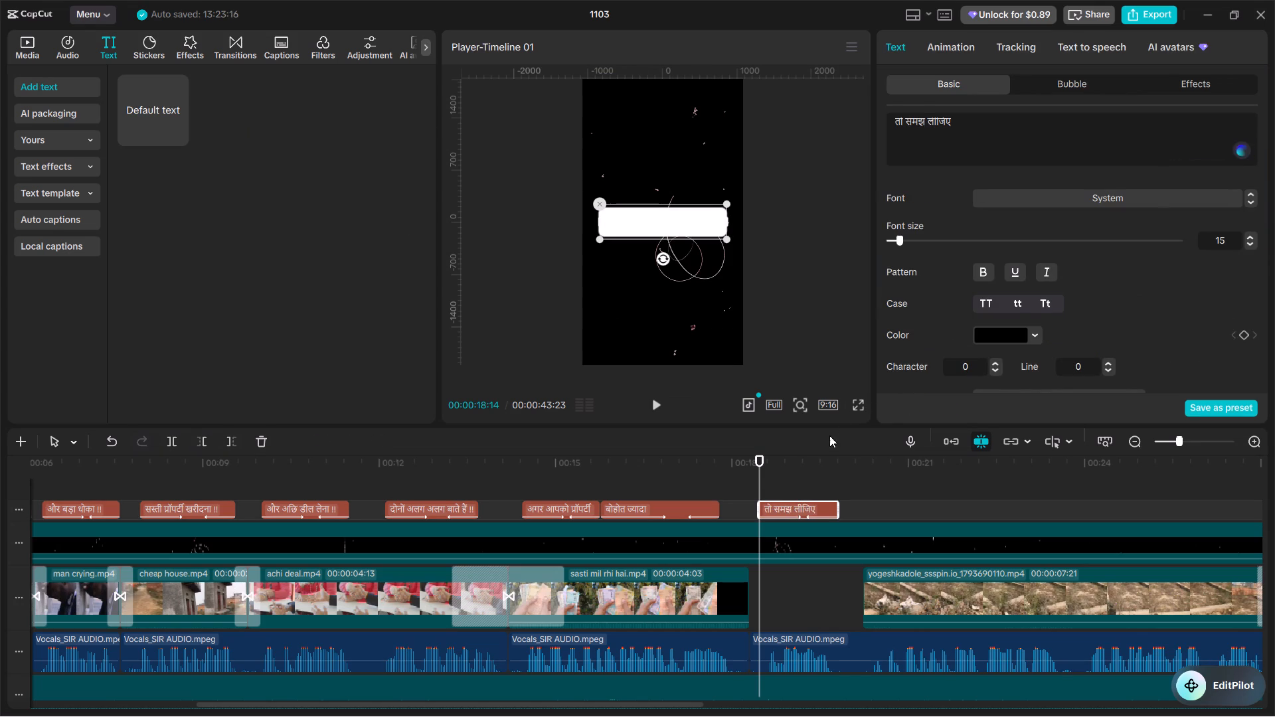
Play back the तो समझ लीजिए caption and its end to check the timing against the vocals.
left_click(746, 483)
key("space")
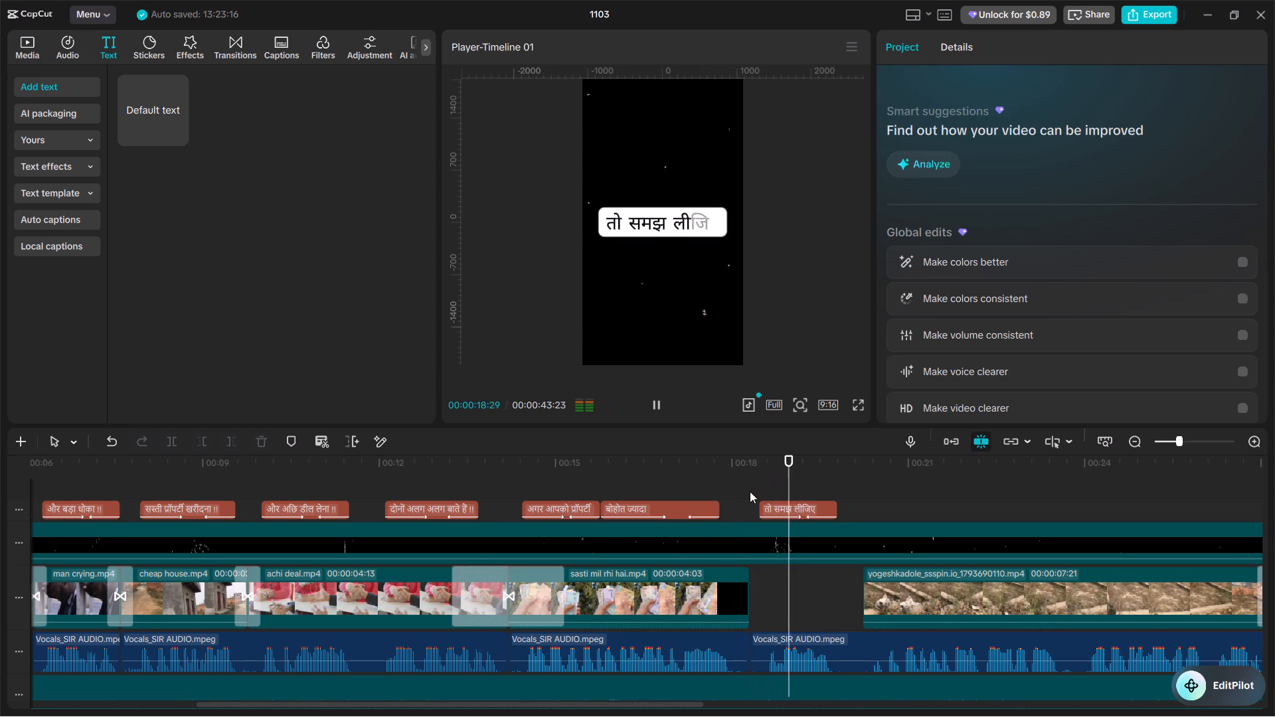
left_click(840, 497)
left_click(829, 481)
key("space")
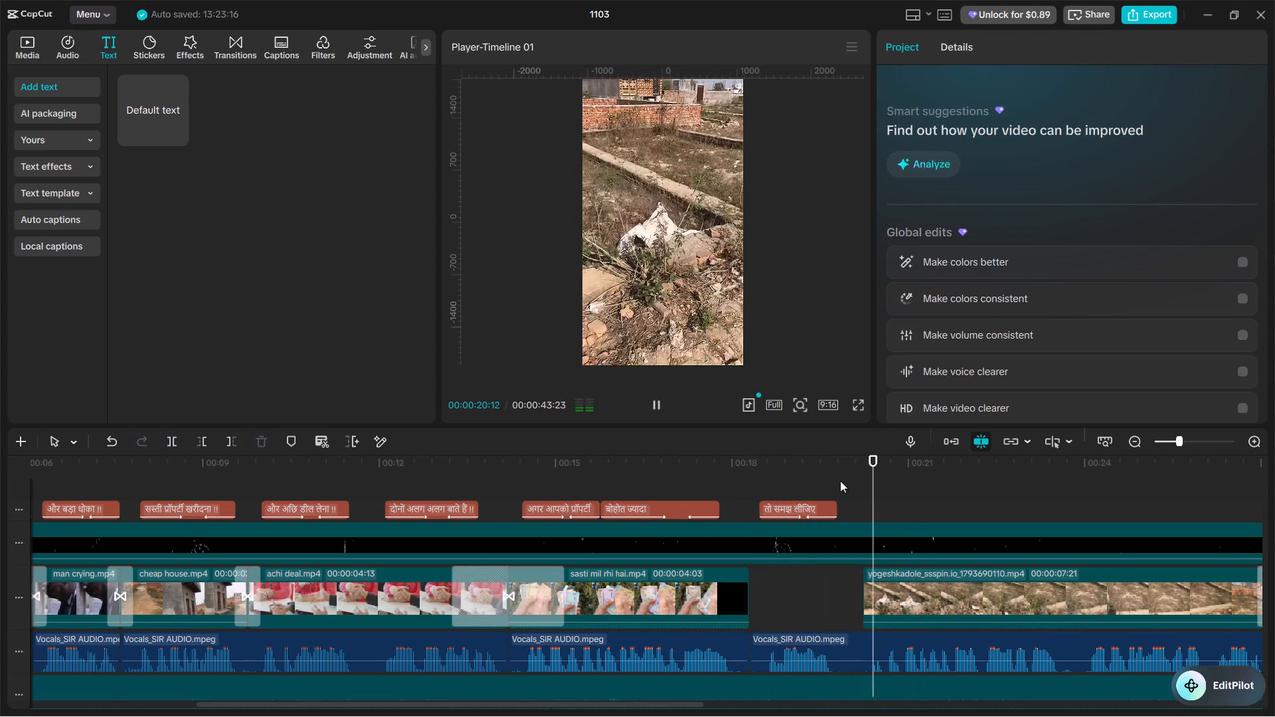
key("space")
left_click(816, 477)
key("space")
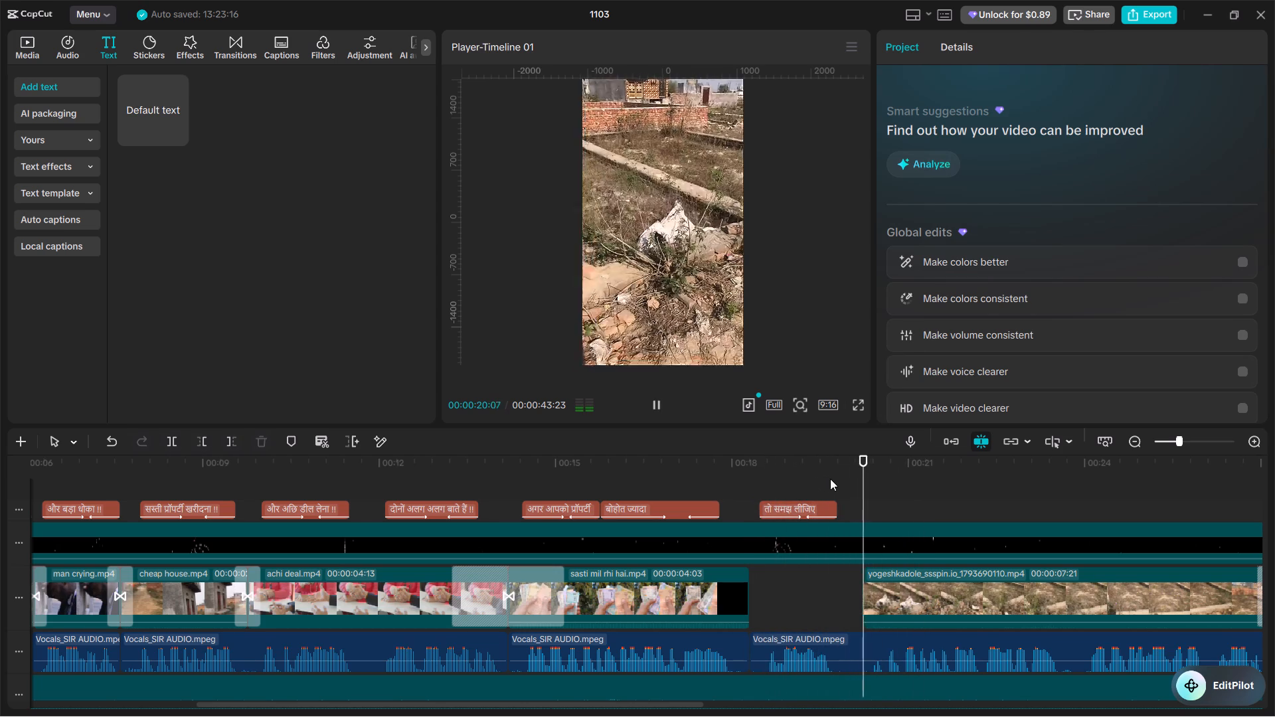
Extend the end of the तो समझ लीजिए caption slightly to about 00:00:20 and play it back against the vocals.
key("space")
left_click_drag(833, 507, 848, 511)
left_click(808, 480)
key("space")
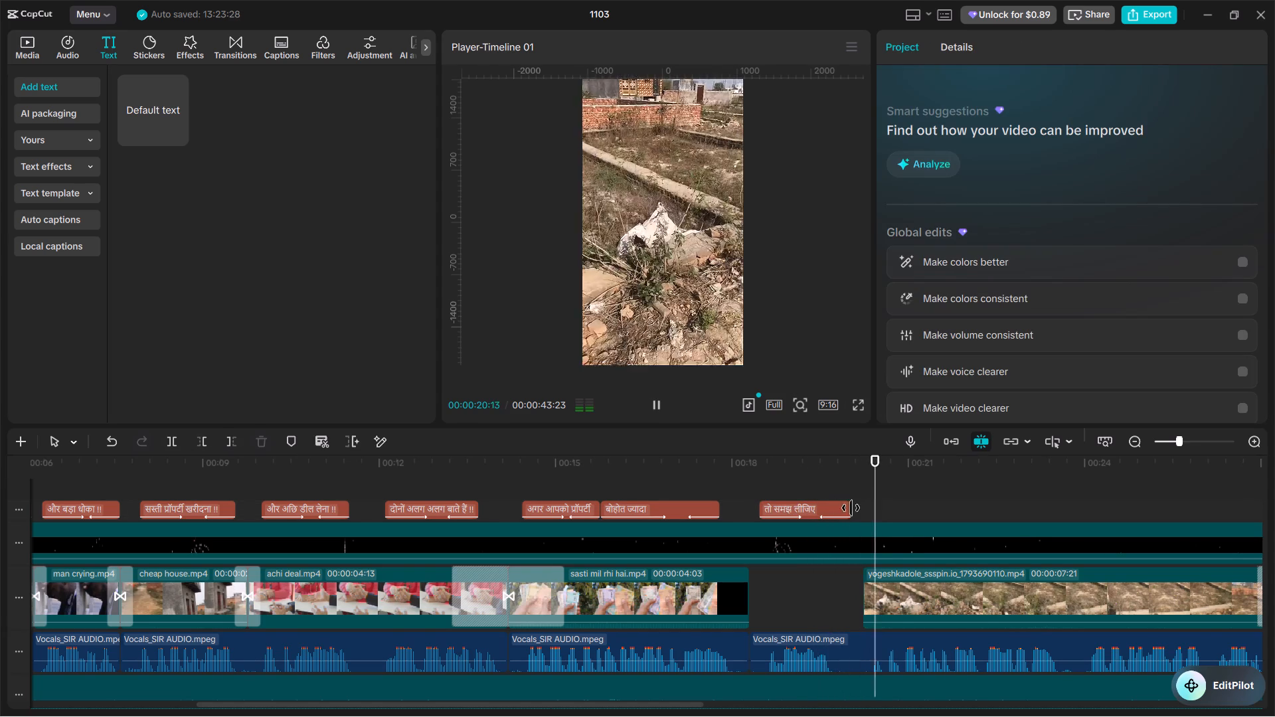
key("space")
left_click(892, 580)
left_click(234, 53)
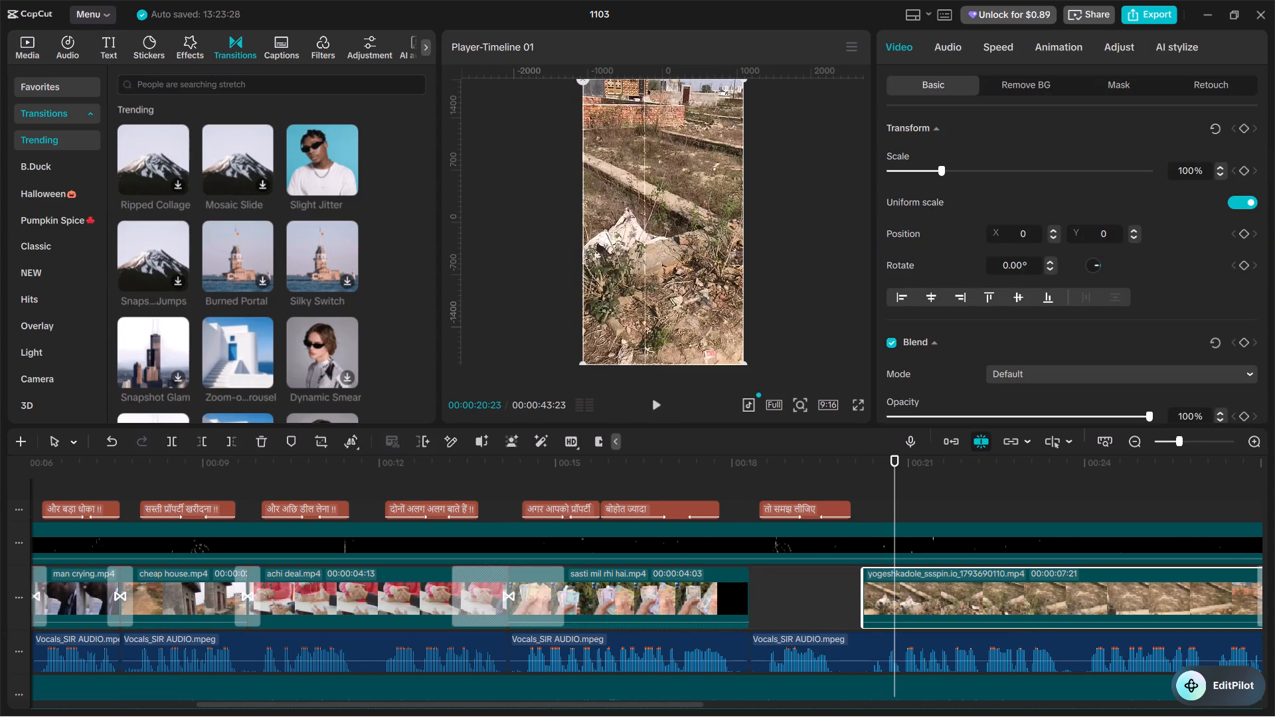
left_click(1066, 44)
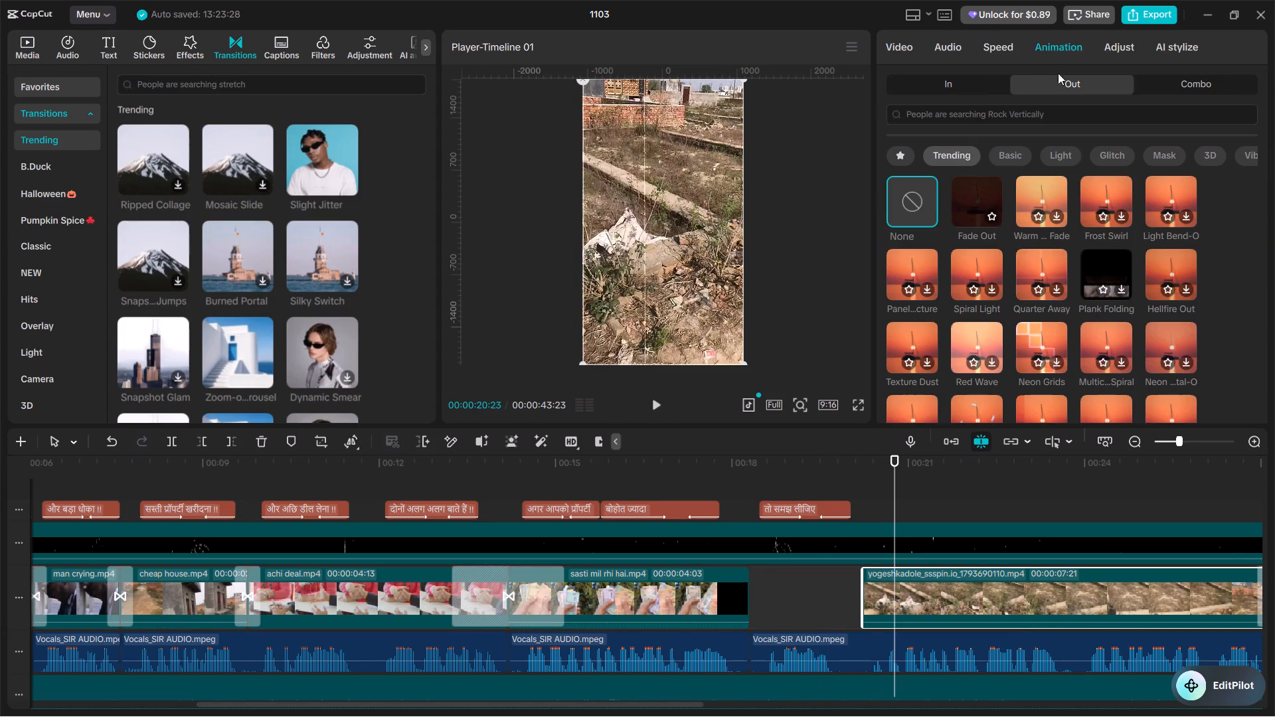
left_click(948, 83)
left_click(972, 191)
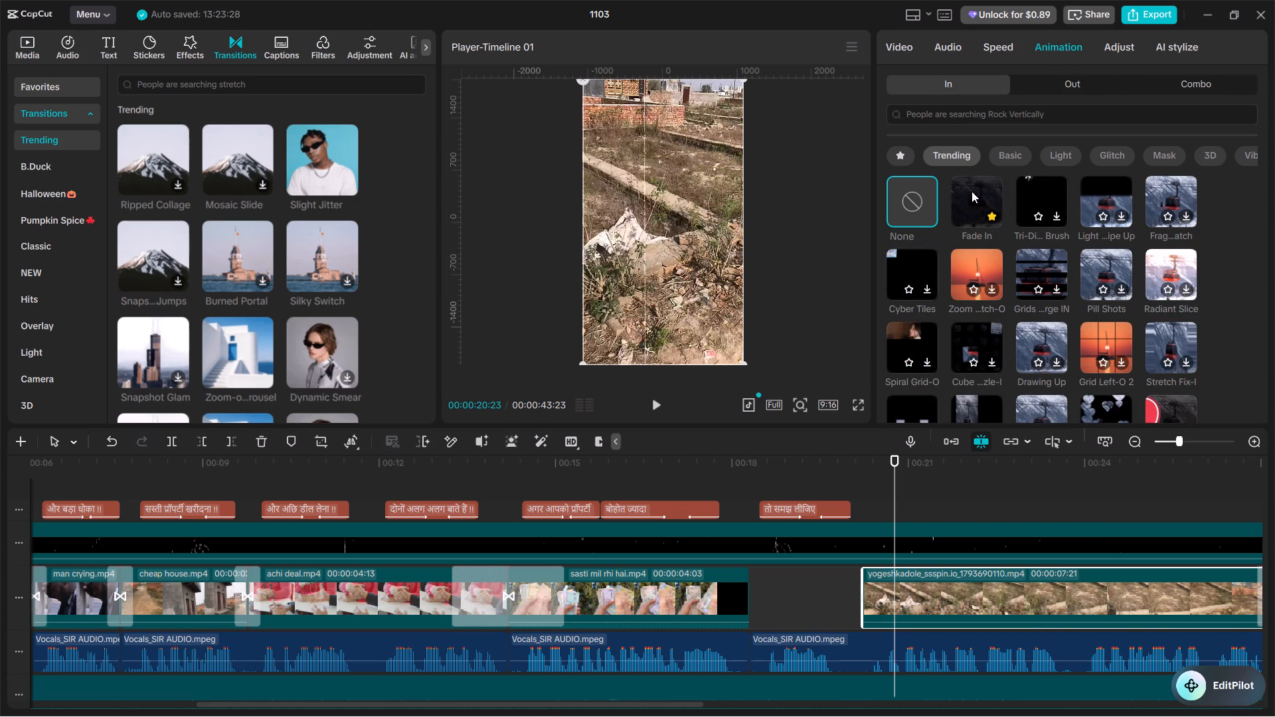
Play back the faded-in clip, listen for the start of the next vocal phrase, and place the playhead at 00:00:20:11.
left_click(830, 483)
key("space")
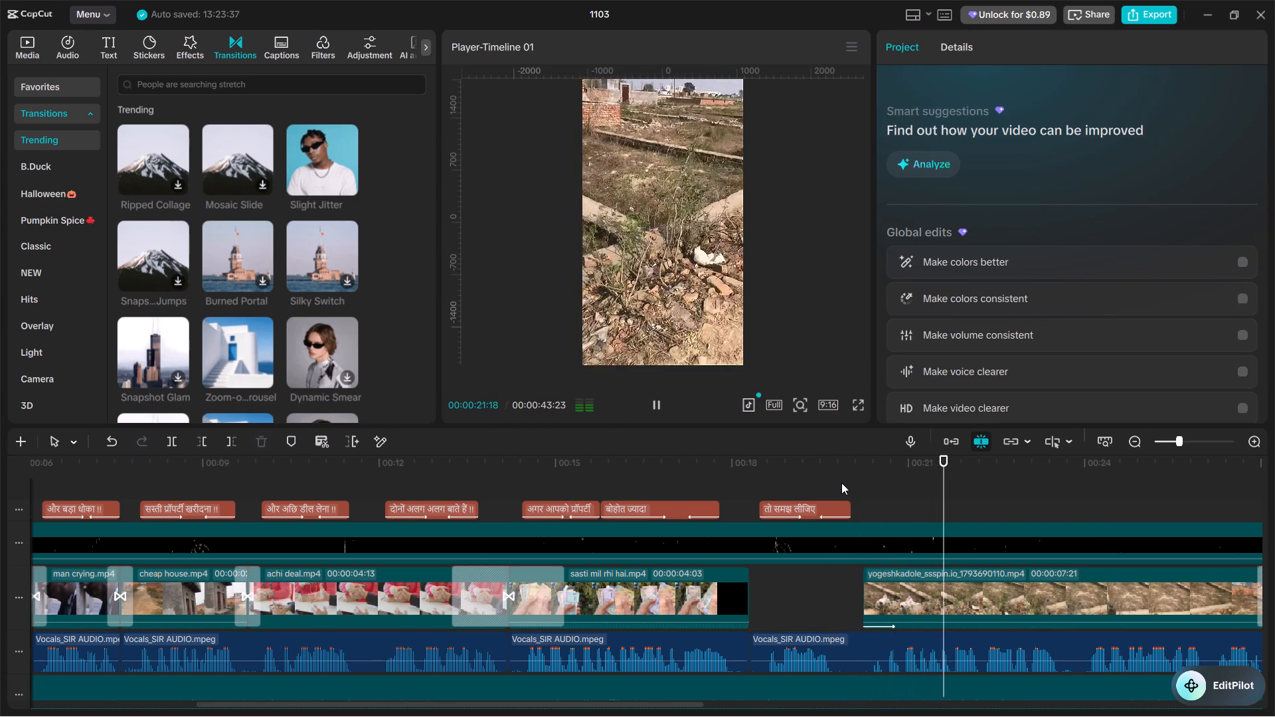
left_click(889, 503)
left_click_drag(889, 503, 878, 494)
key("space")
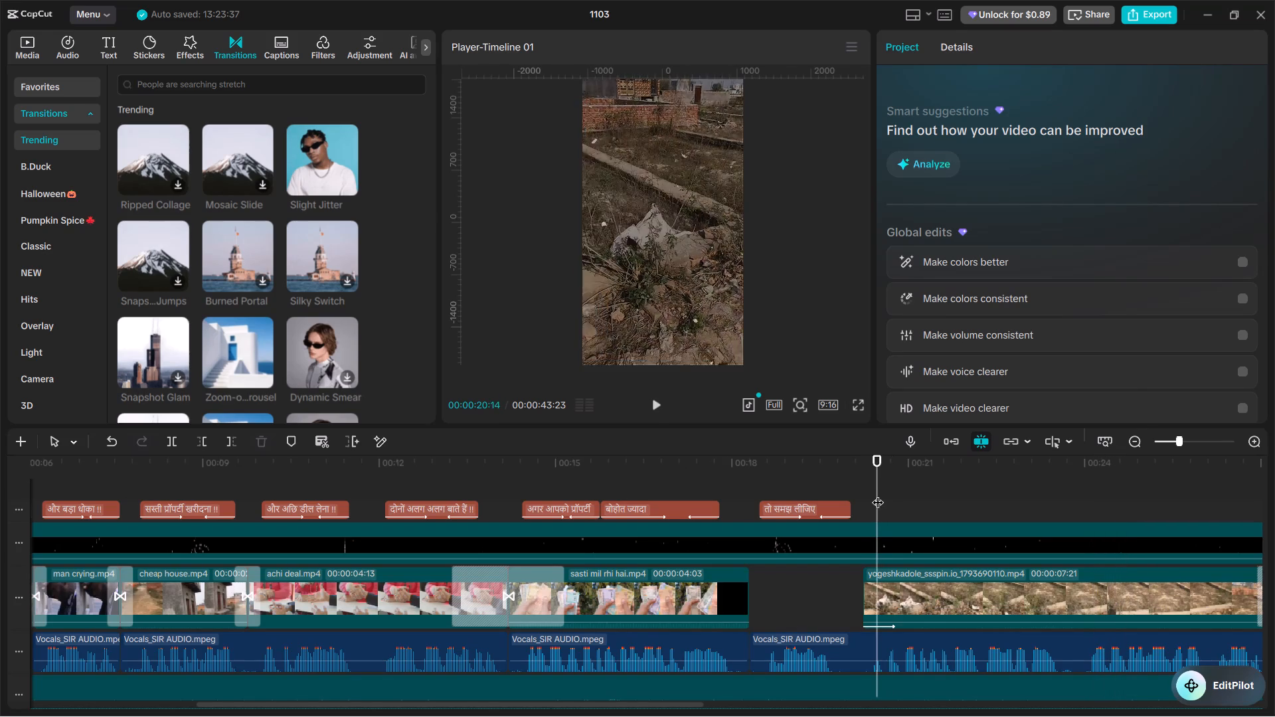
key("space")
left_click(883, 493)
left_click_drag(883, 493, 868, 486)
key("space")
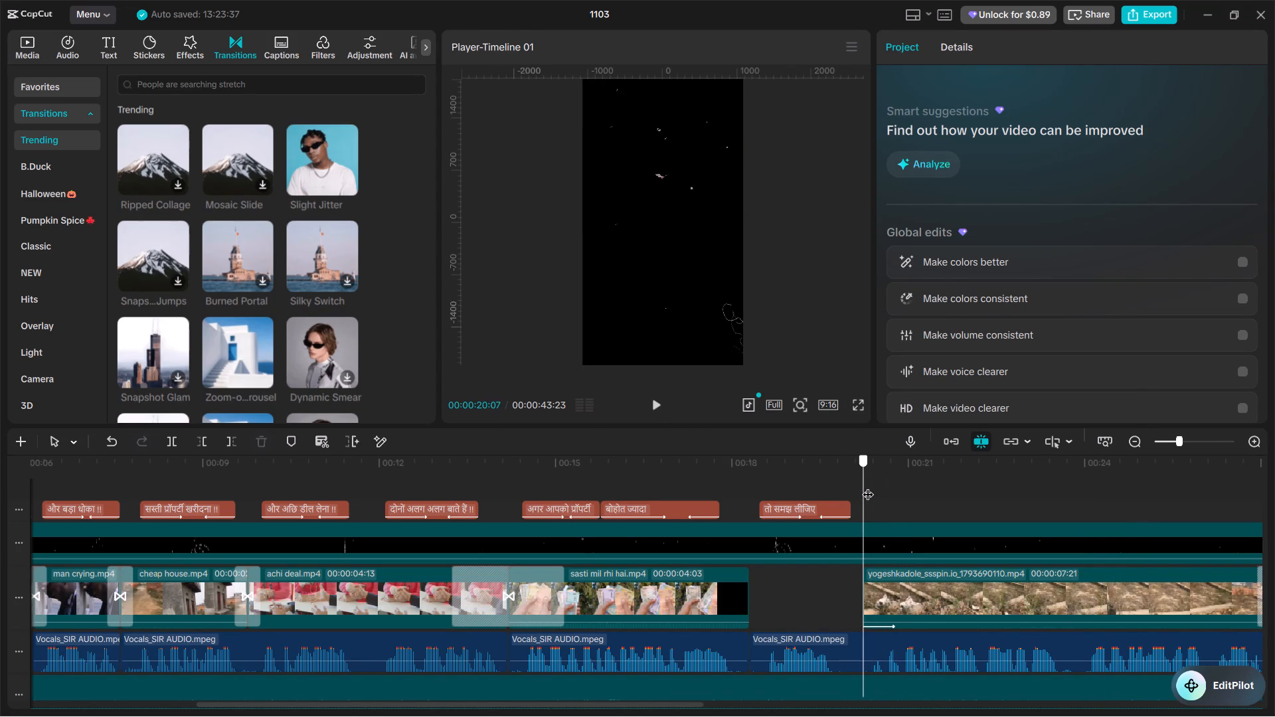
key("space")
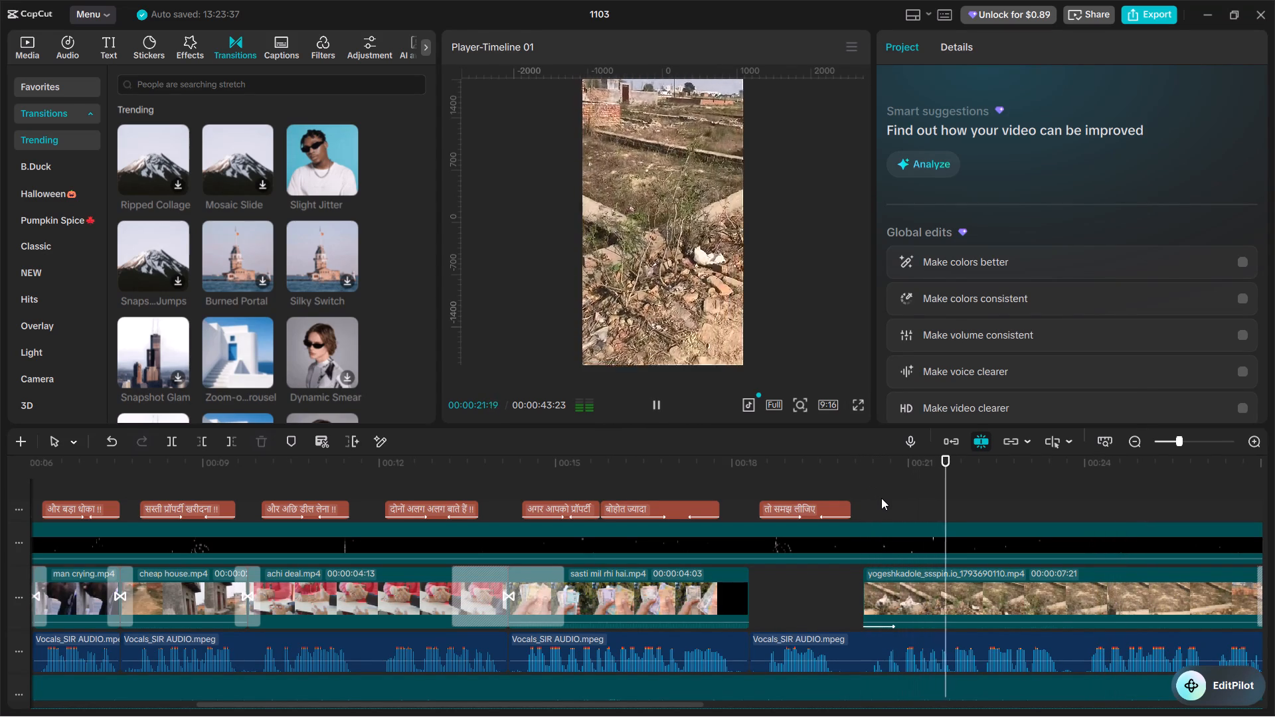
left_click(881, 498)
left_click(881, 498)
left_click_drag(877, 497, 871, 492)
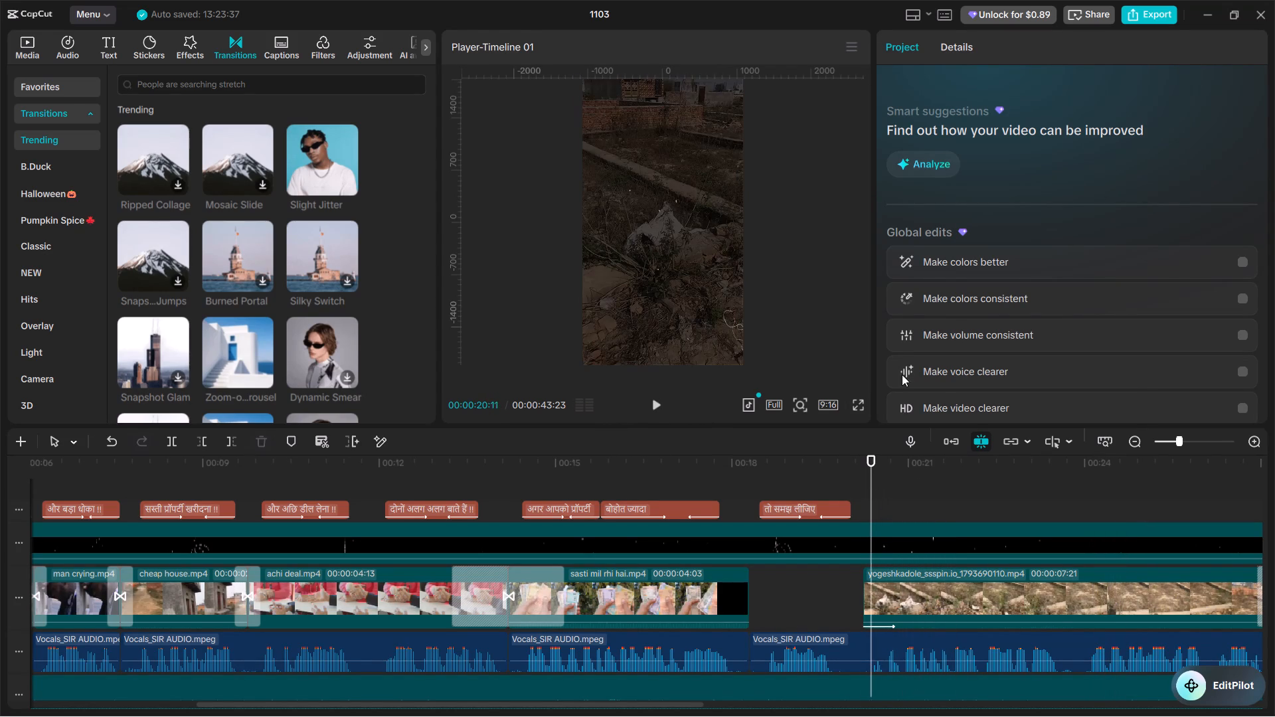
Switch to the Easy Hindi Typing page in Brave, write की उस प्रॉपर्टी के अंदर in place of the old phrase, and copy it.
left_click(1216, 10)
left_click(308, 426)
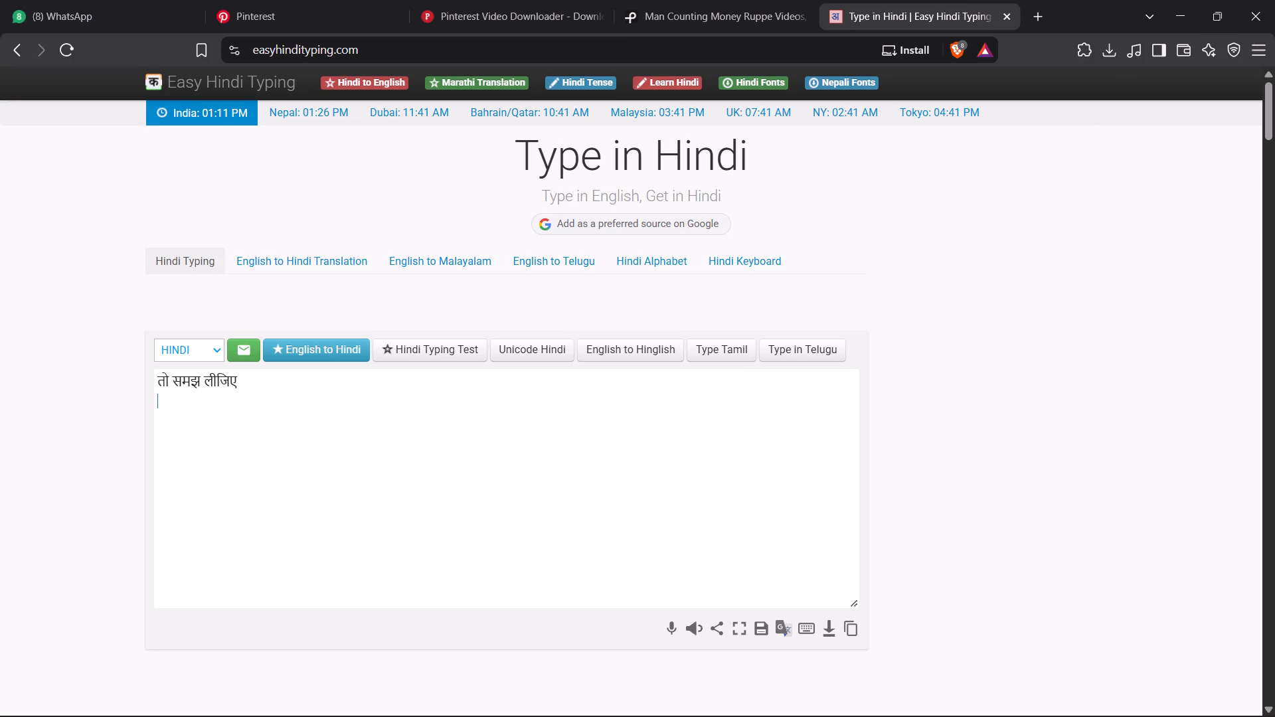
left_click_drag(307, 406, 166, 378)
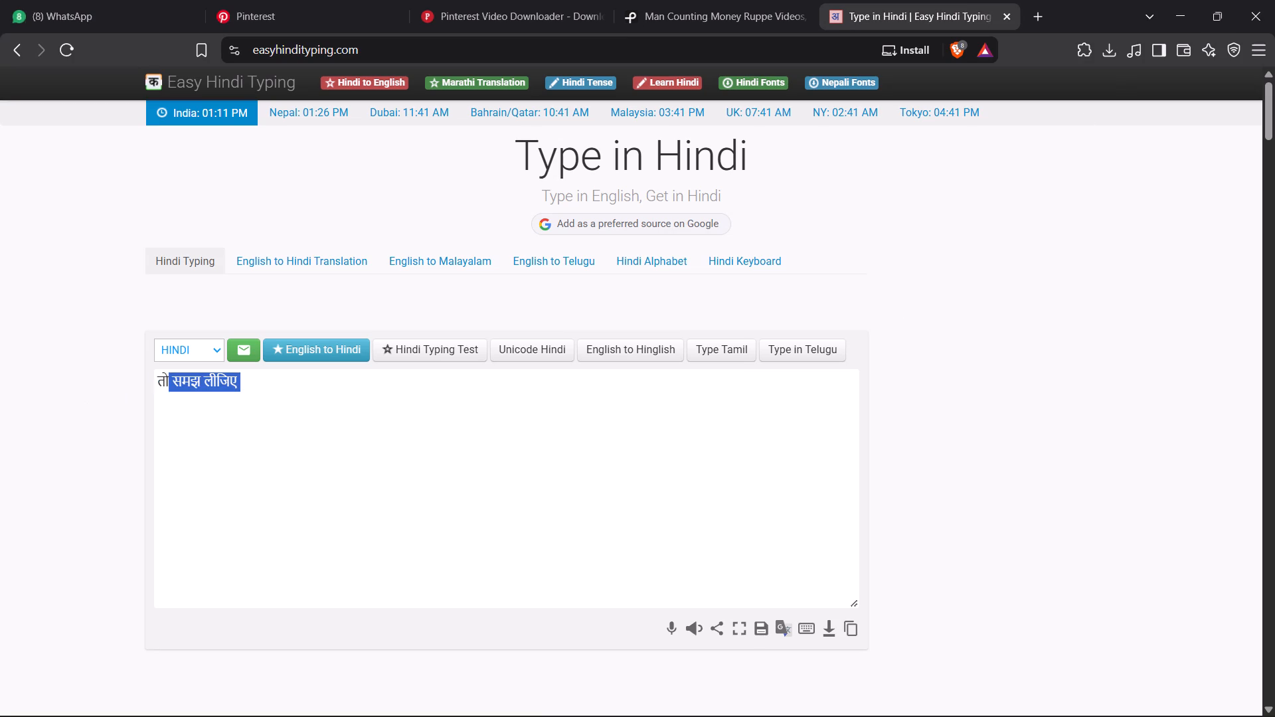
left_click_drag(163, 378, 156, 375)
left_click_drag(252, 378, 146, 378)
type("ki us property ke andar")
key("space")
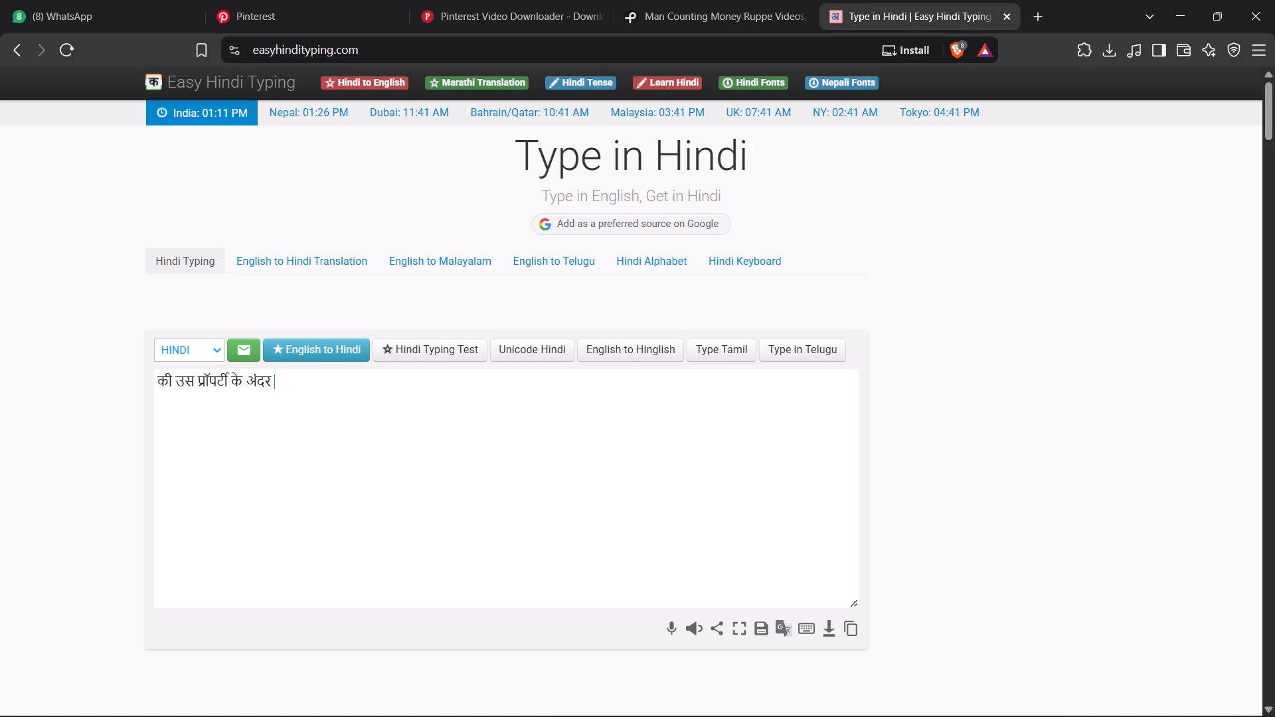
left_click(183, 380)
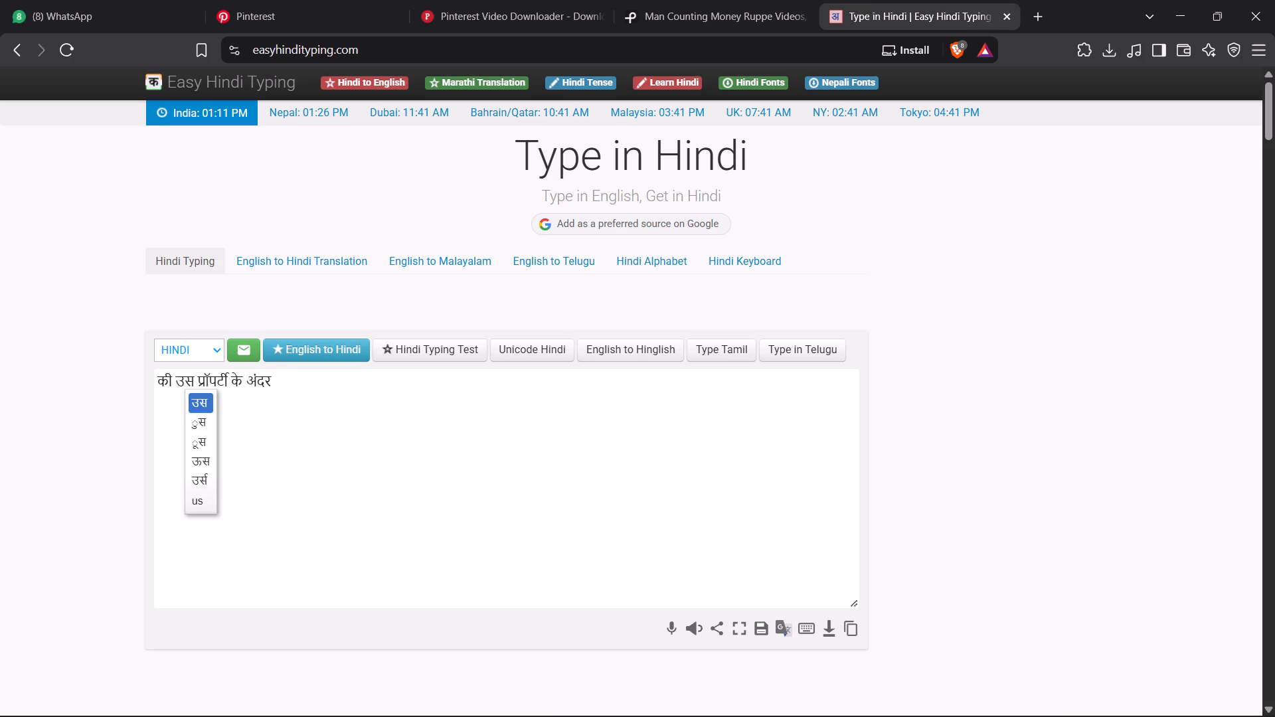
left_click(147, 425)
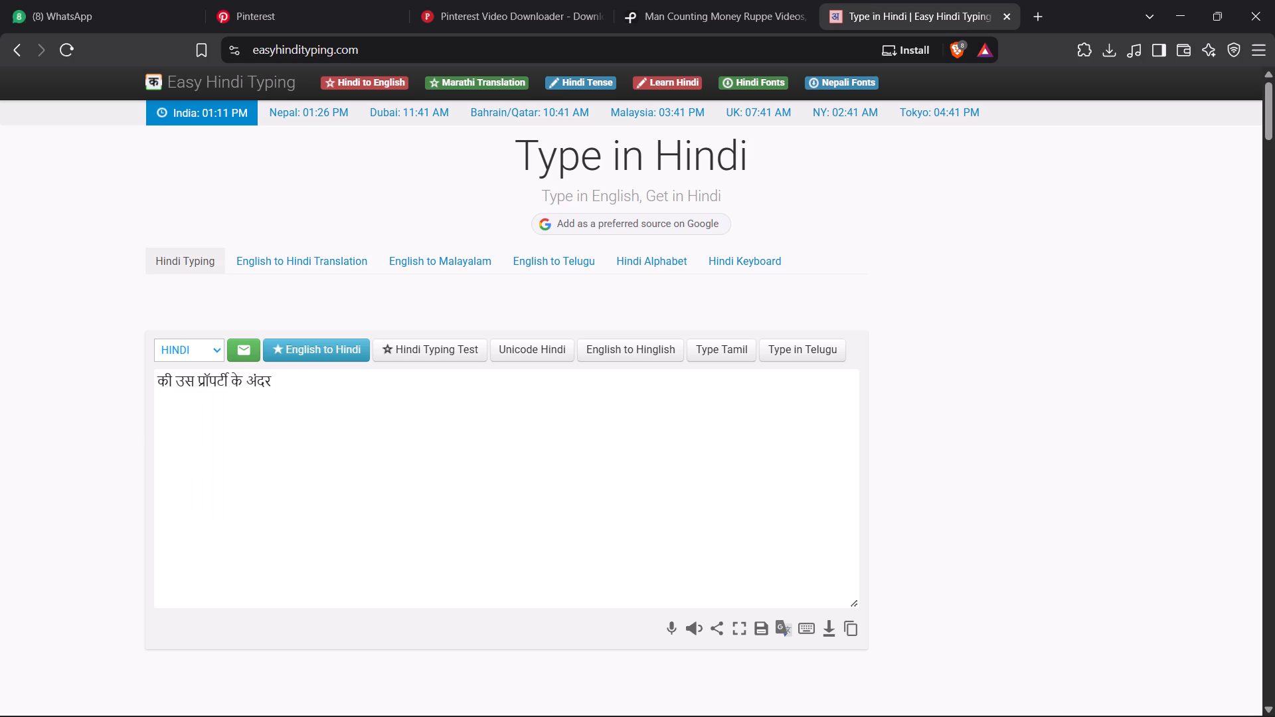
left_click_drag(284, 384, 207, 378)
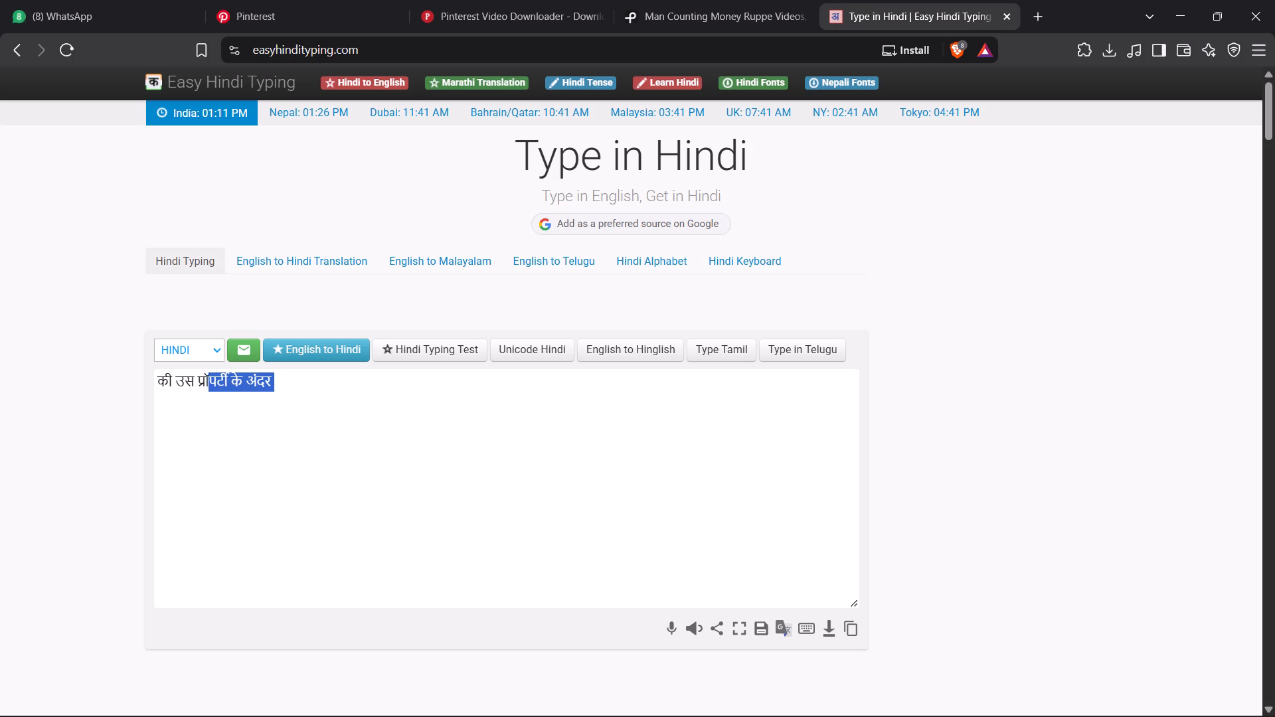
left_click_drag(207, 378, 135, 378)
right_click(195, 382)
left_click(280, 93)
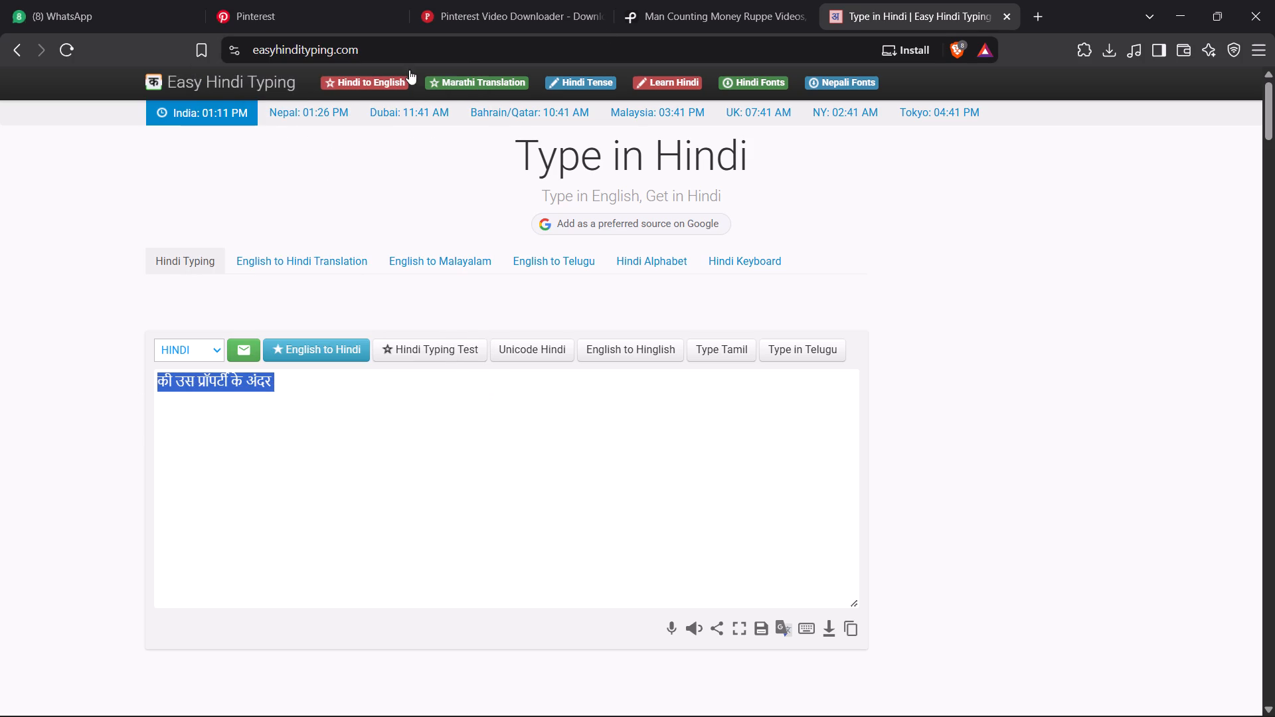
Return to CapCut, paste a styled caption at 00:00:20:11, and replace its text with की उस प्रॉपर्टी के अंदर.
left_click(1176, 7)
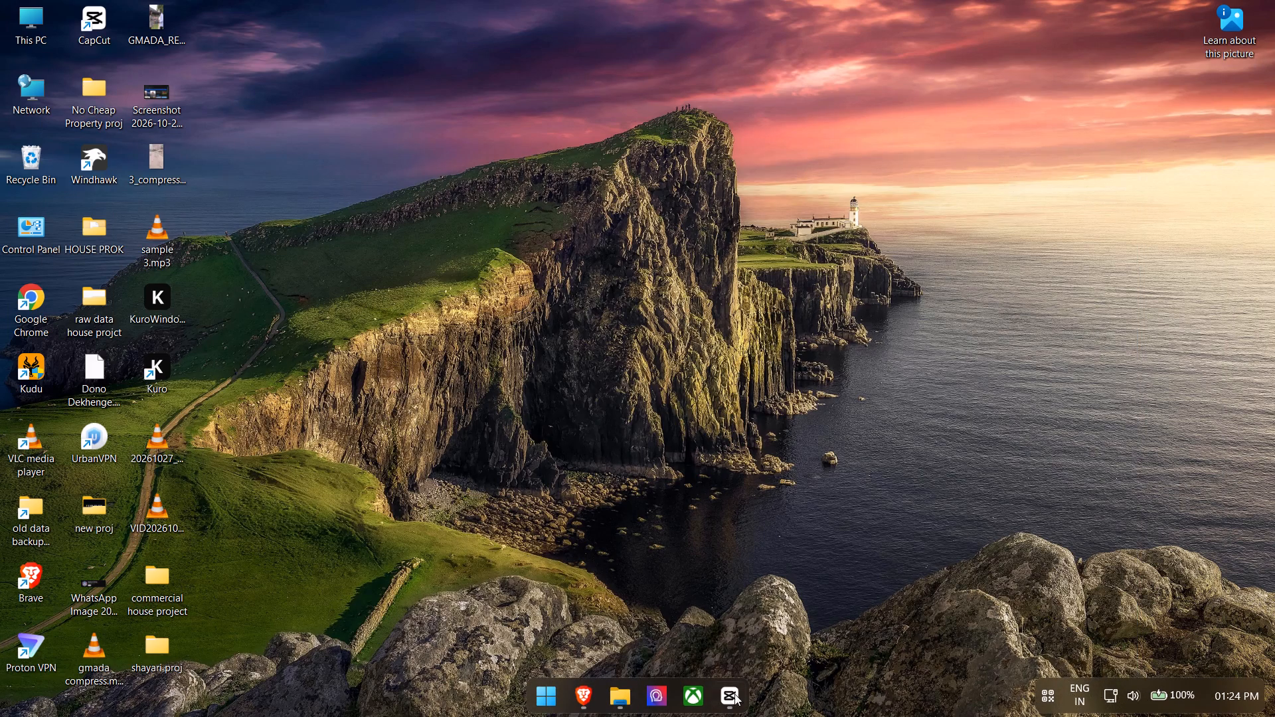
left_click(726, 700)
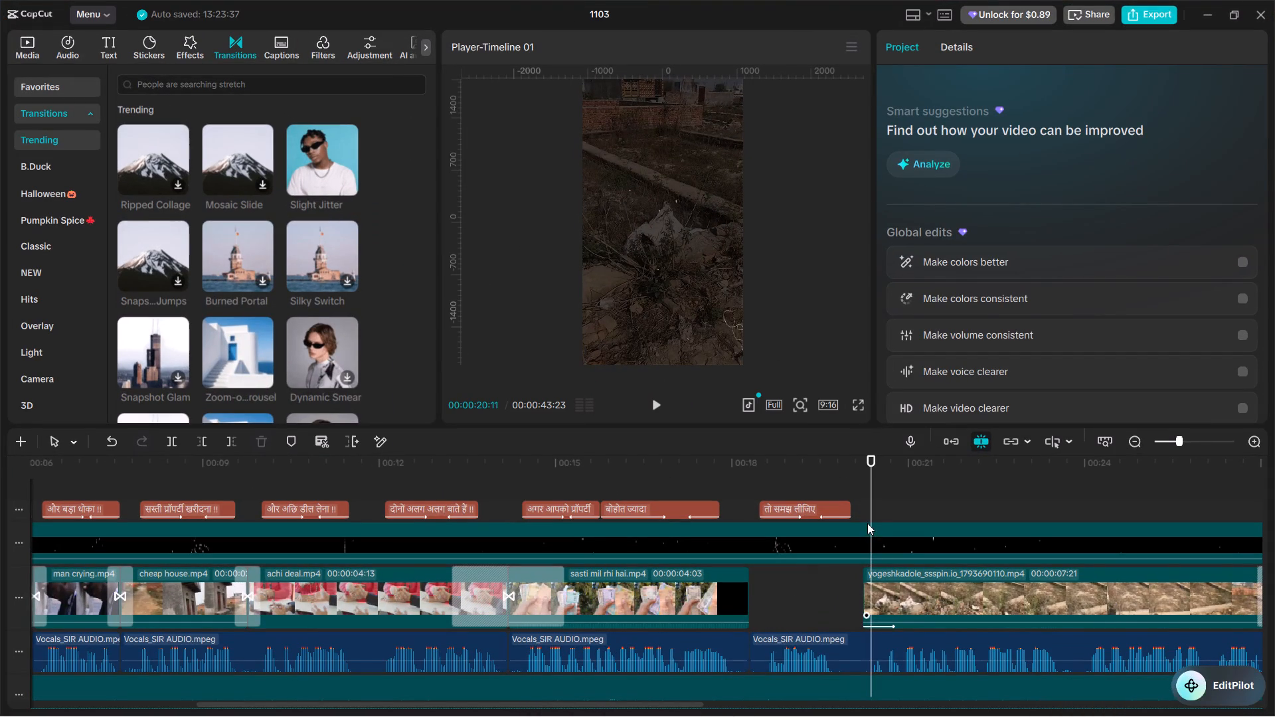
key("ctrl+v")
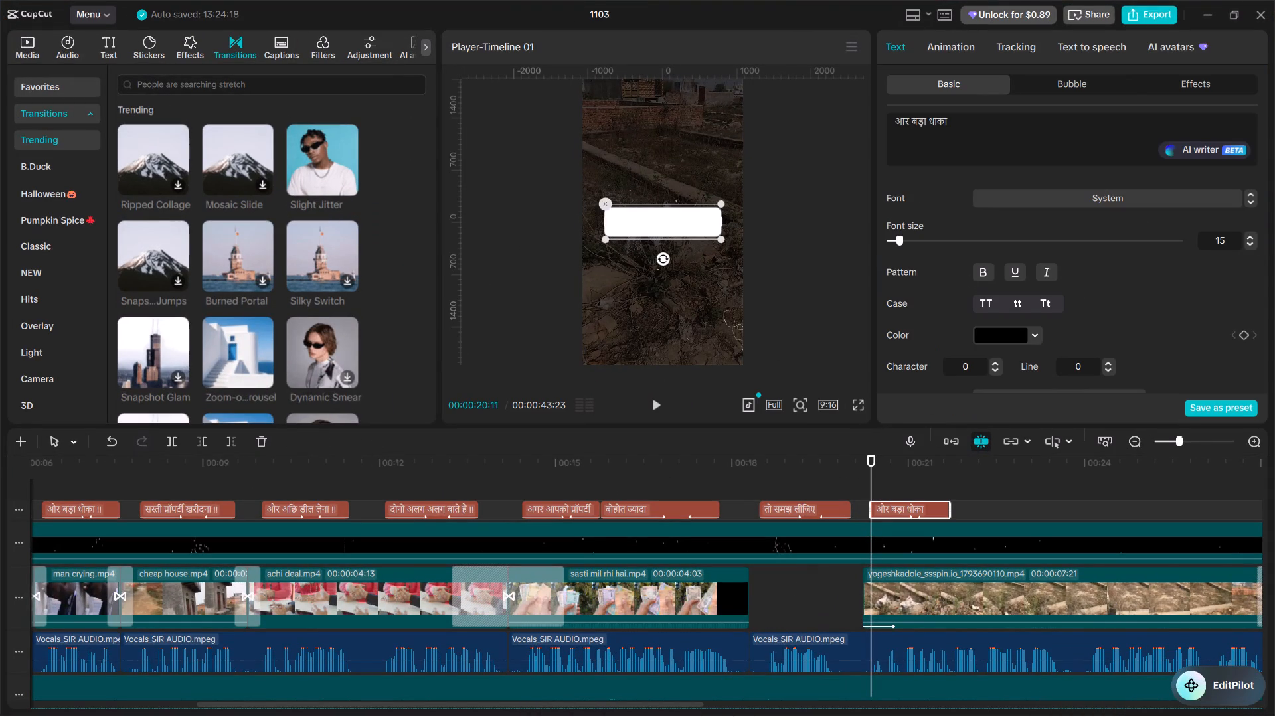
left_click(980, 121)
key("ctrl+a")
key("ctrl+v")
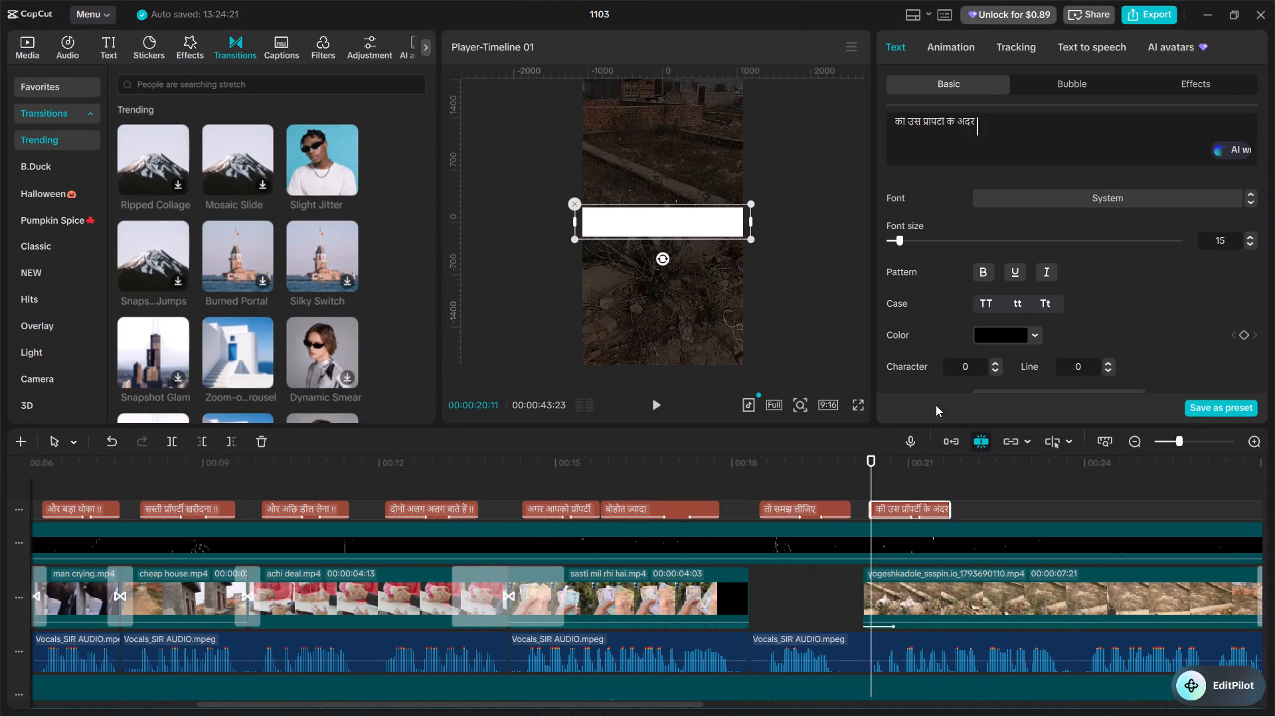
Play back the की उस प्रॉपर्टी के अंदर caption and extend its end to 00:00:22:07.
left_click(861, 489)
key("space")
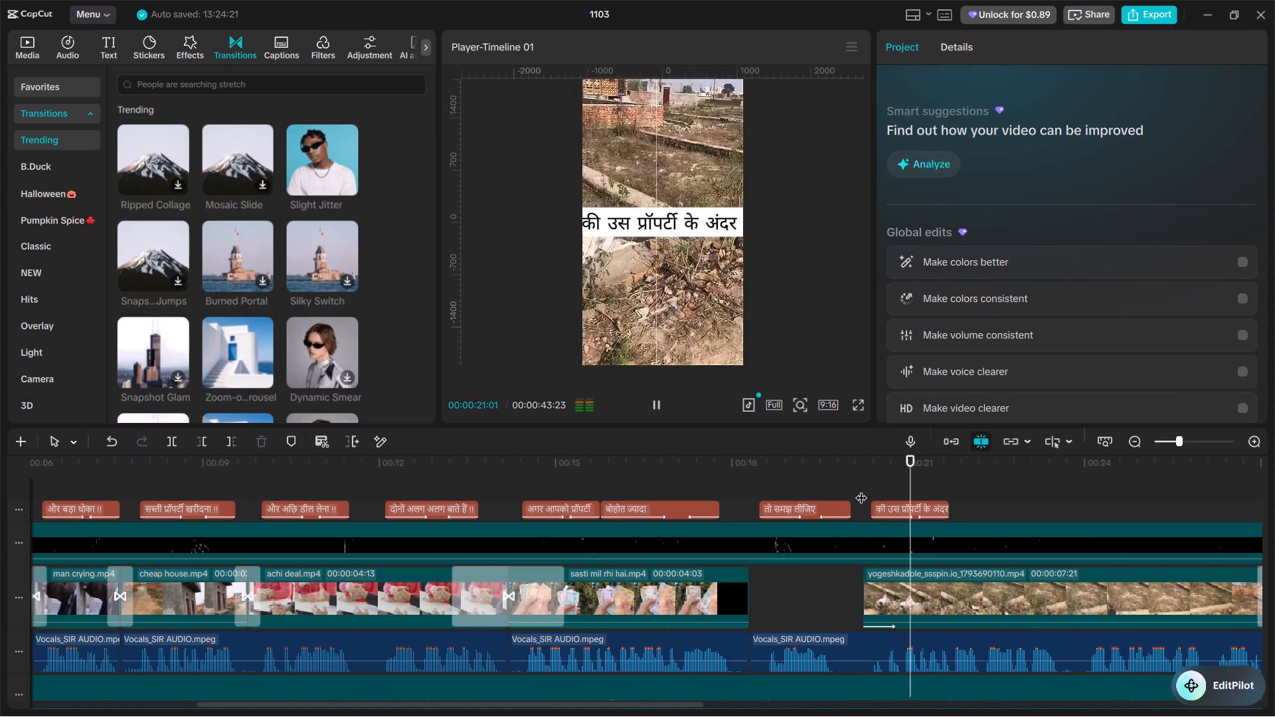
key("space")
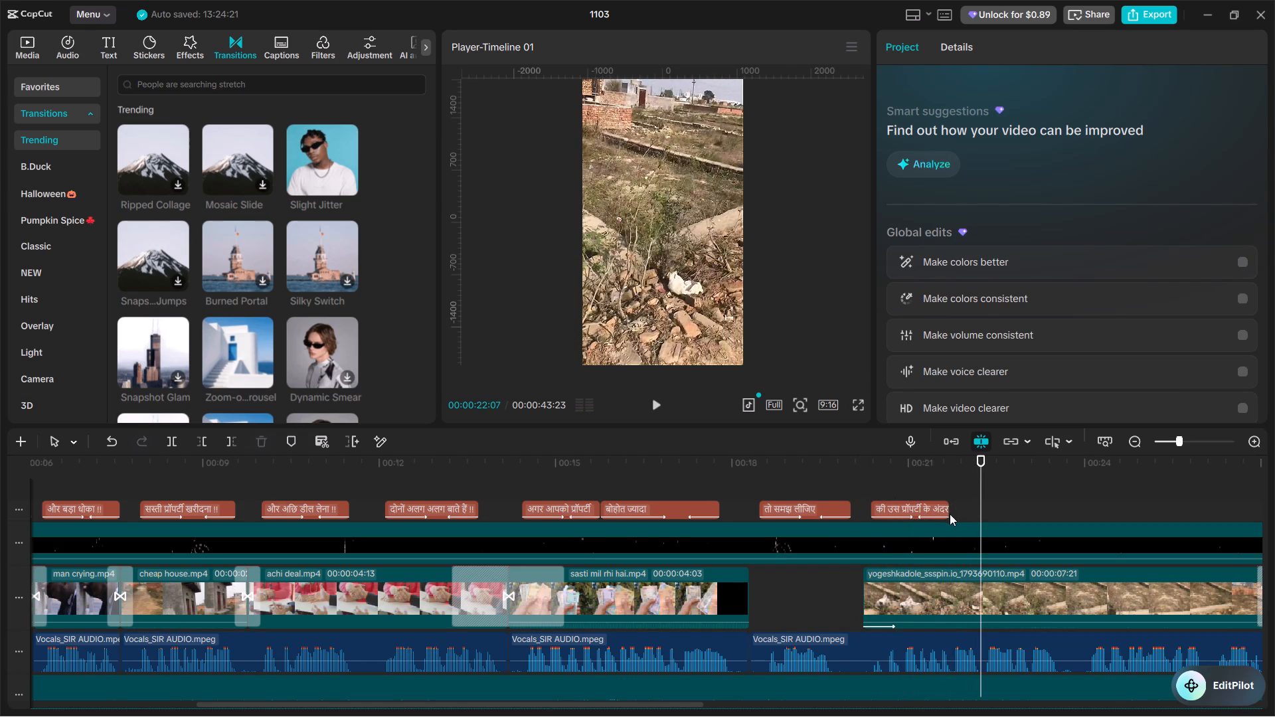
left_click_drag(948, 504, 975, 511)
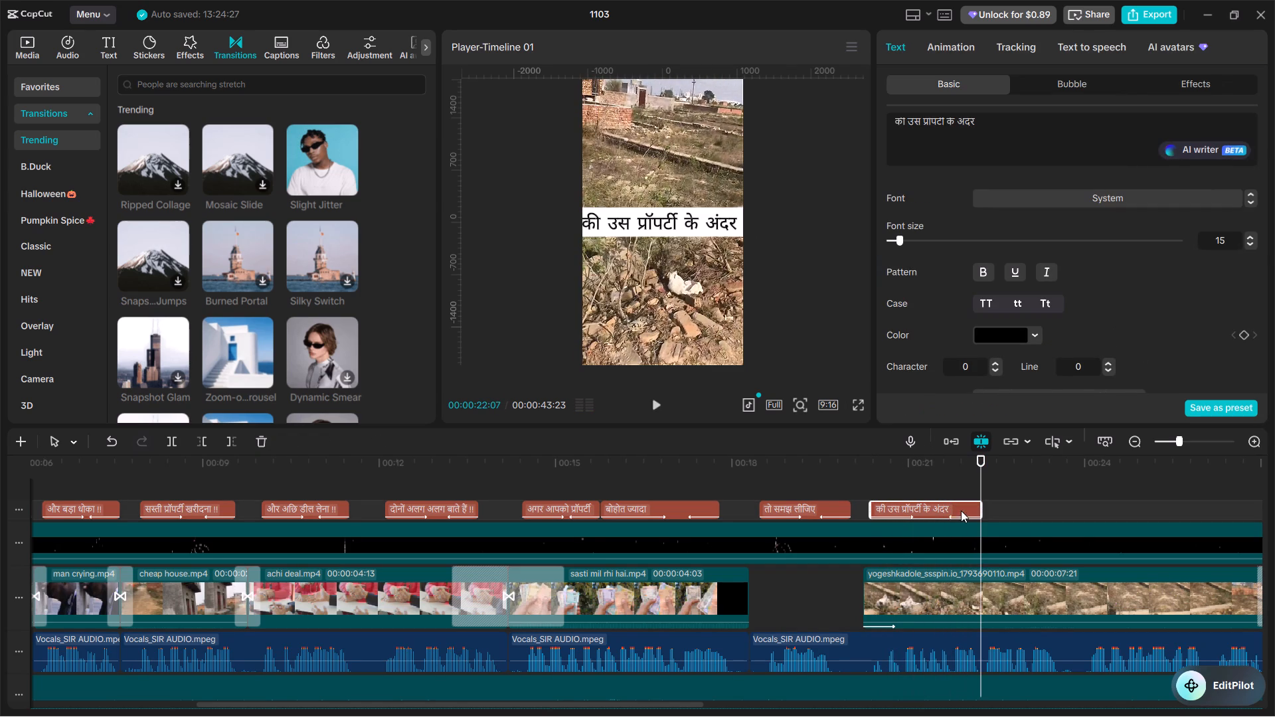
Break the new caption's text into two lines, with के अंदर on the second line.
left_click(950, 507)
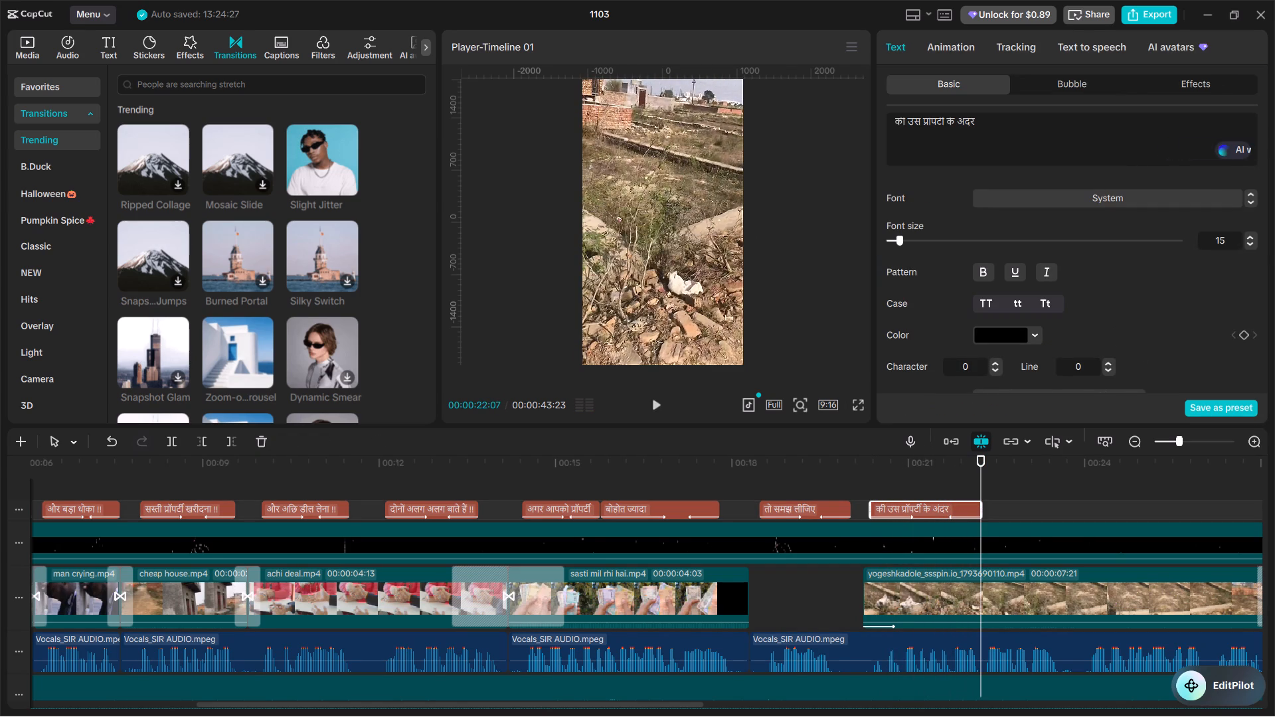
left_click(944, 118)
key("Return")
key("Return")
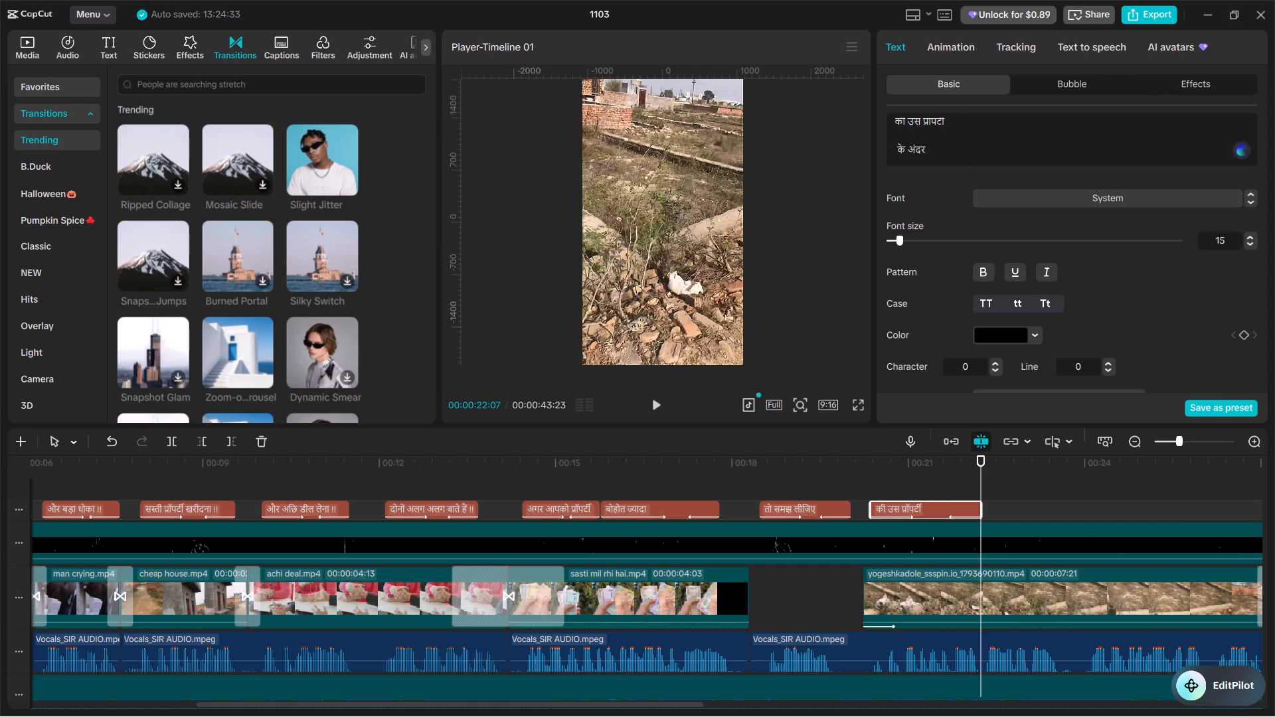
key("BackSpace")
Add !! after के अंदर in the two-line caption and set the font size of those marks to 10.
left_click(934, 139)
type("!!")
double_click(931, 139)
triple_click(1251, 240)
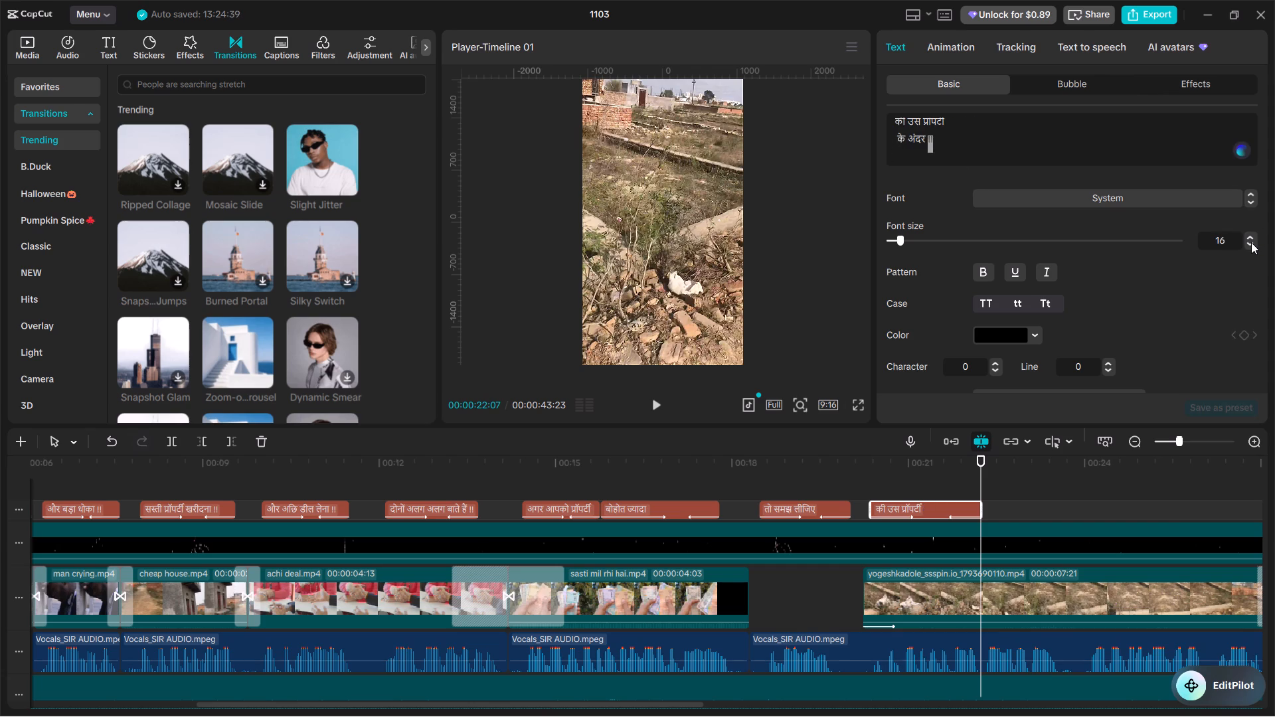
triple_click(1251, 242)
triple_click(1251, 242)
Add !! to the end of the तो समझ लीजिए caption and set the font size of those marks to 10.
left_click(813, 482)
left_click(813, 504)
left_click(960, 123)
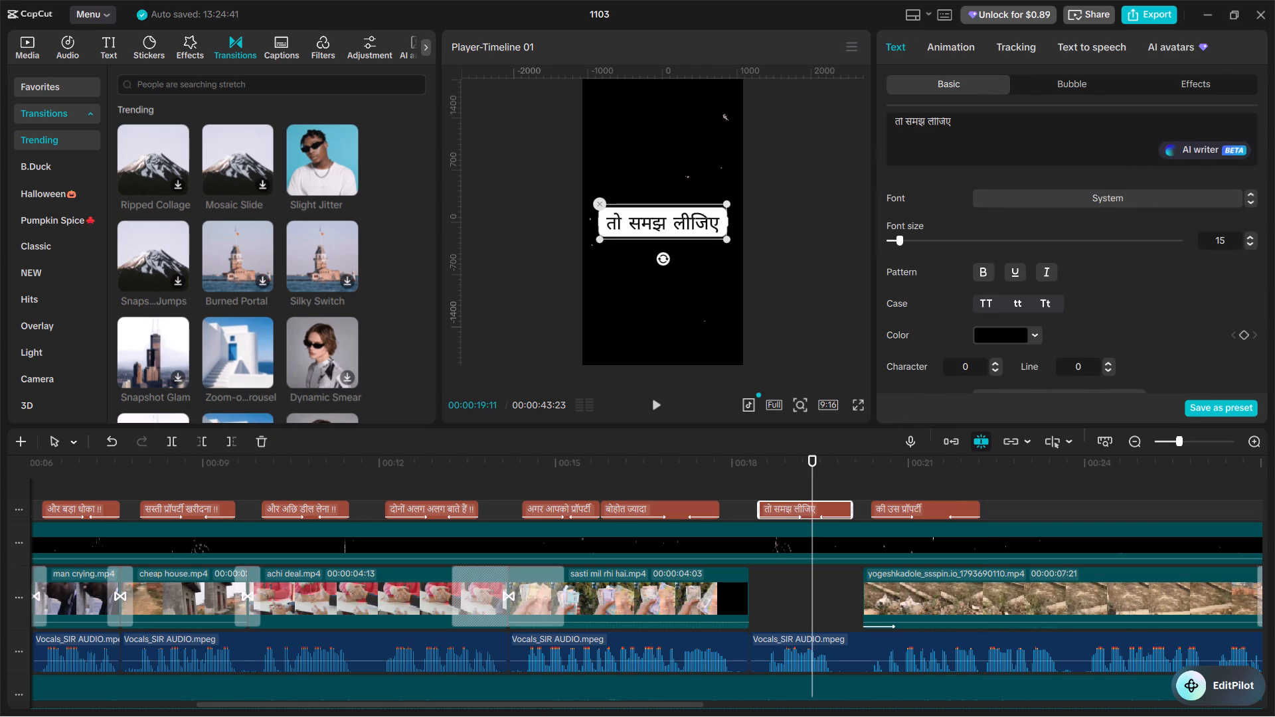
key("space")
type("!!")
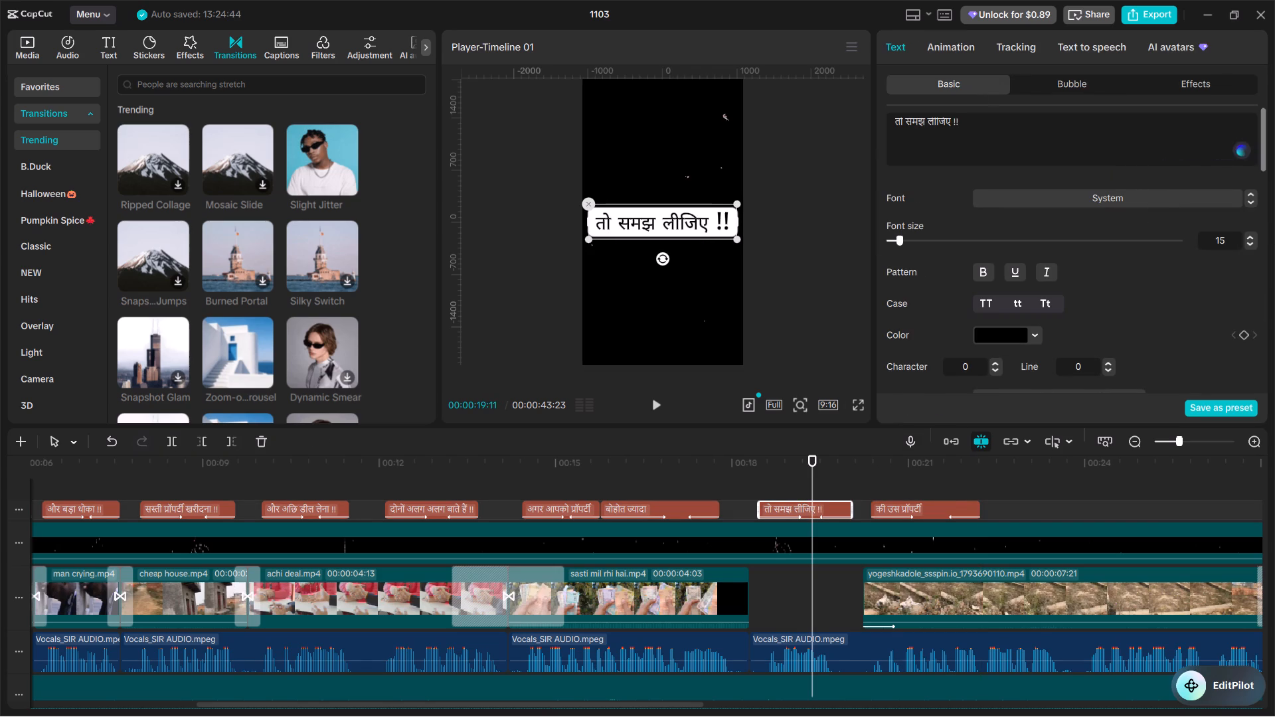
double_click(956, 118)
left_click(950, 125)
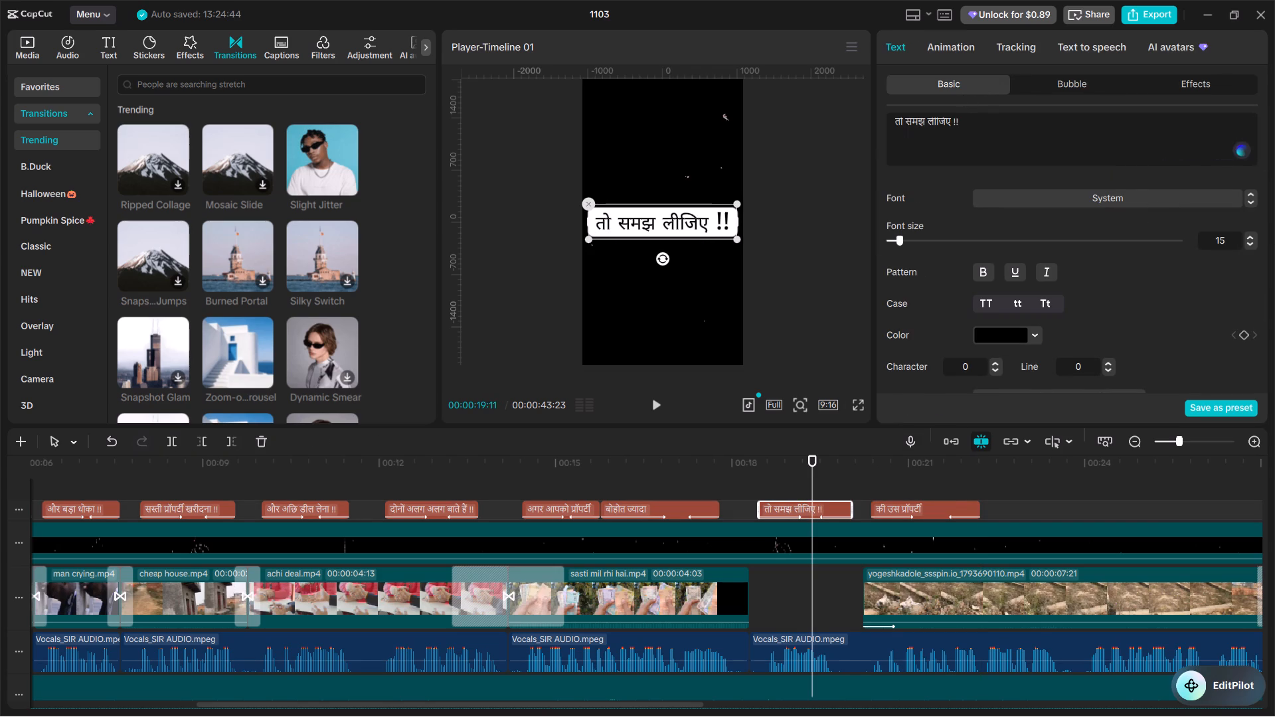
double_click(956, 121)
triple_click(1250, 244)
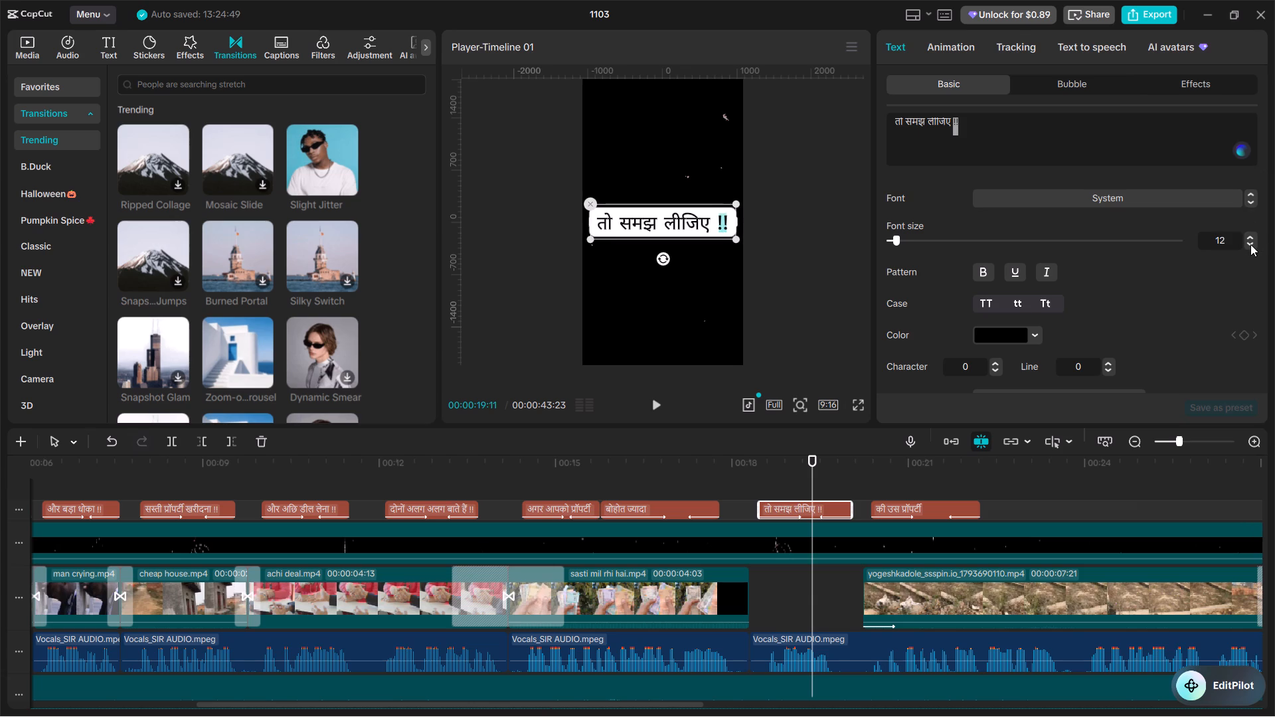
double_click(1250, 244)
Play back the की उस प्रॉपर्टी के अंदर caption and the vocals right after it to check the timing.
left_click(872, 484)
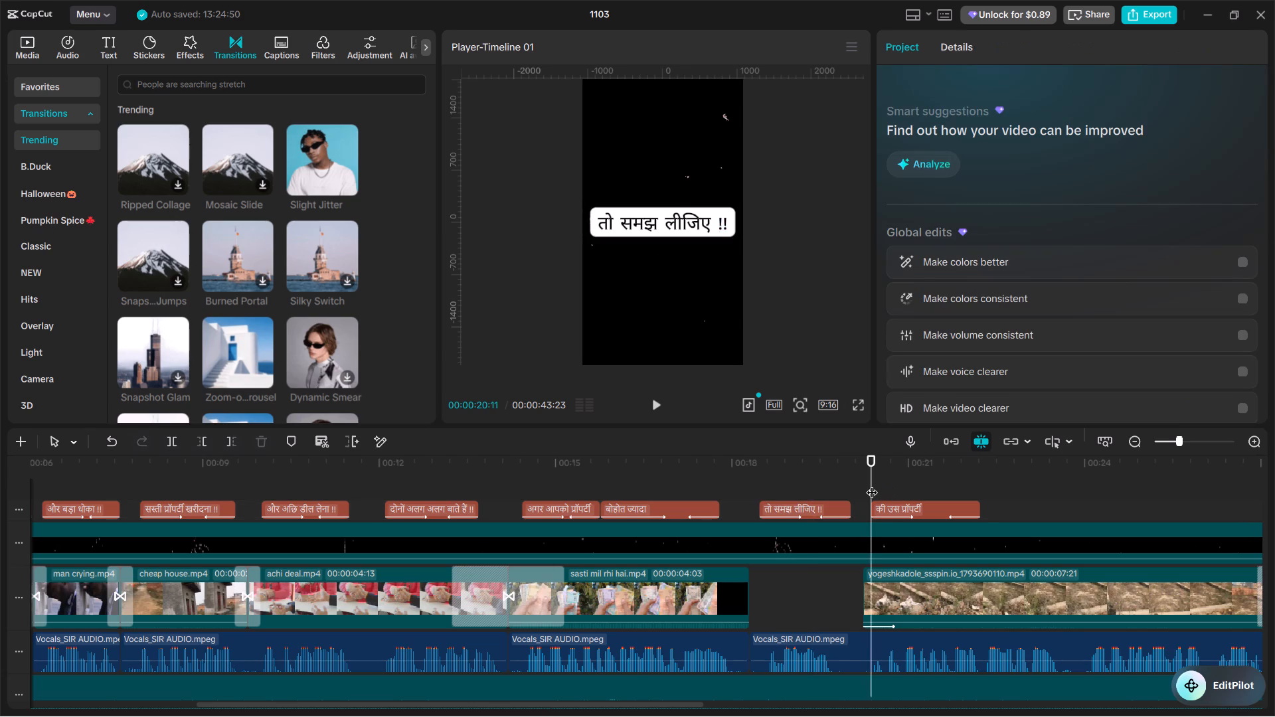
key("space")
key("space")
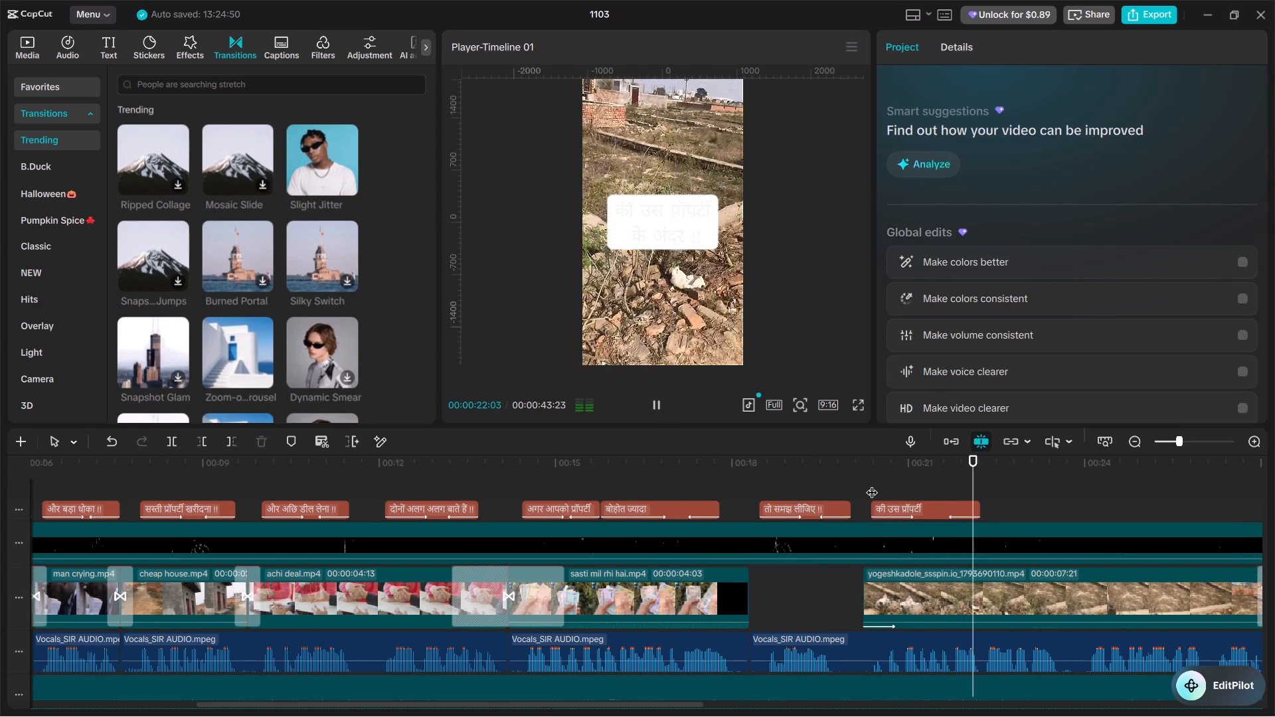
left_click(865, 484)
key("space")
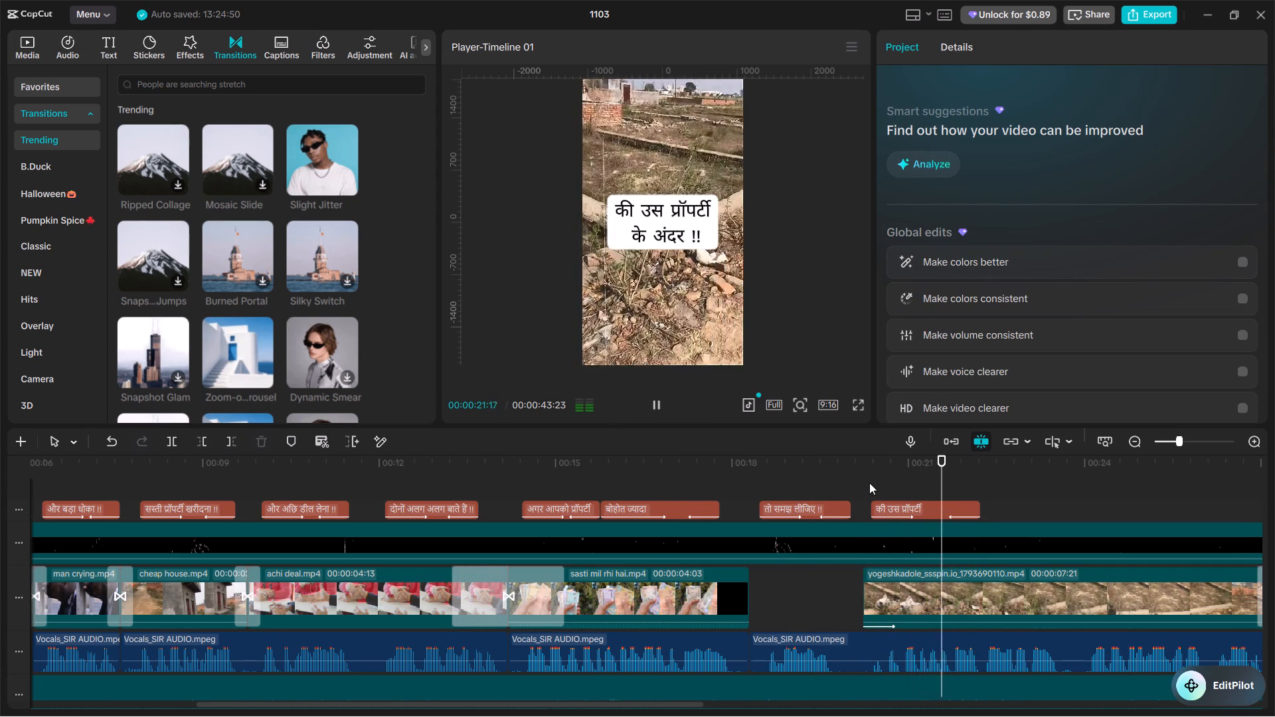
key("space")
double_click(983, 484)
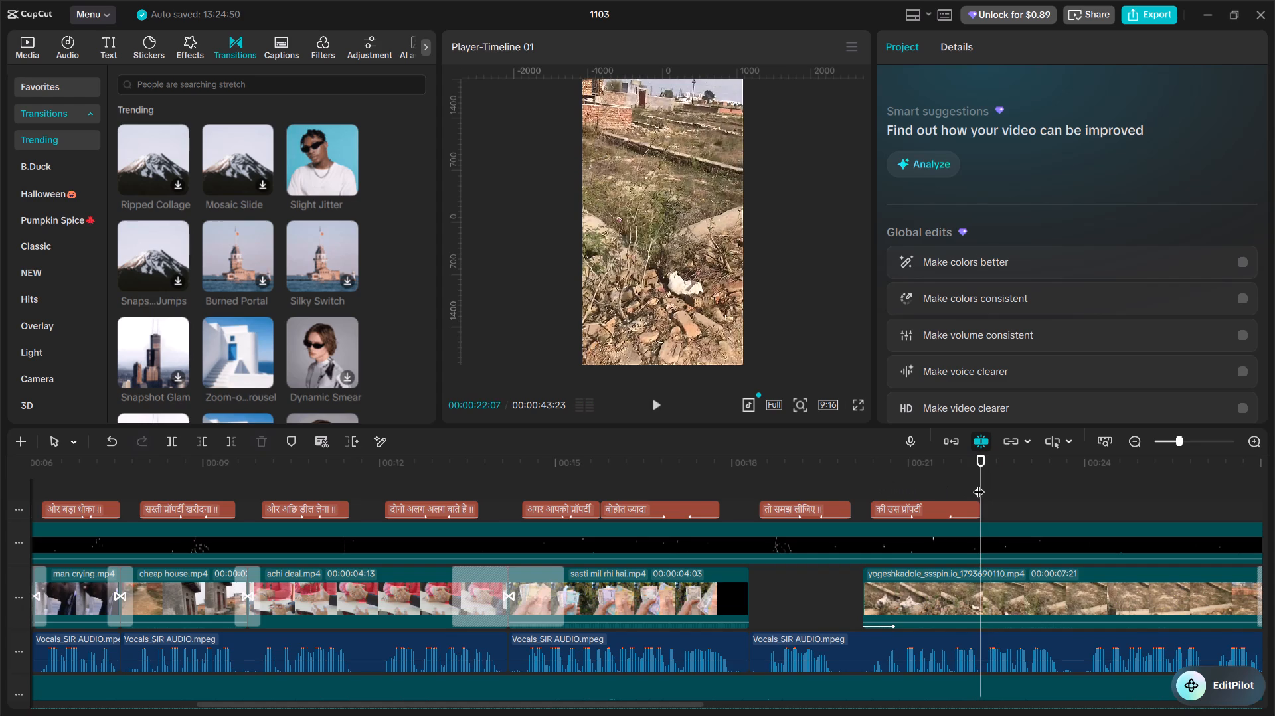
key("space")
left_click(985, 485)
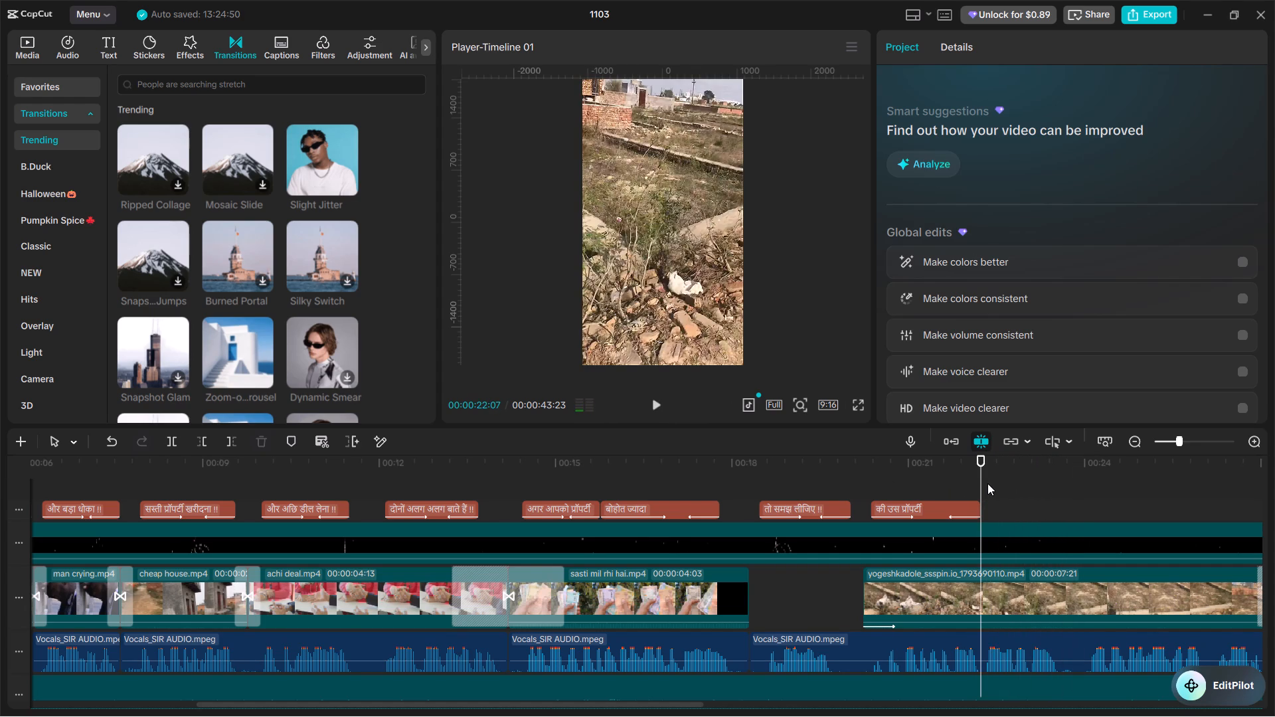
key("space")
key("space")
Paste a styled caption at 00:00:22:07, directly after the की उस प्रॉपर्टी के अंदर caption.
left_click(987, 483)
left_click(987, 483)
key("ctrl+v")
Switch to the Easy Hindi Typing page in Brave, replace its text with कोई न कोई कमी, and copy it.
left_click(1205, 5)
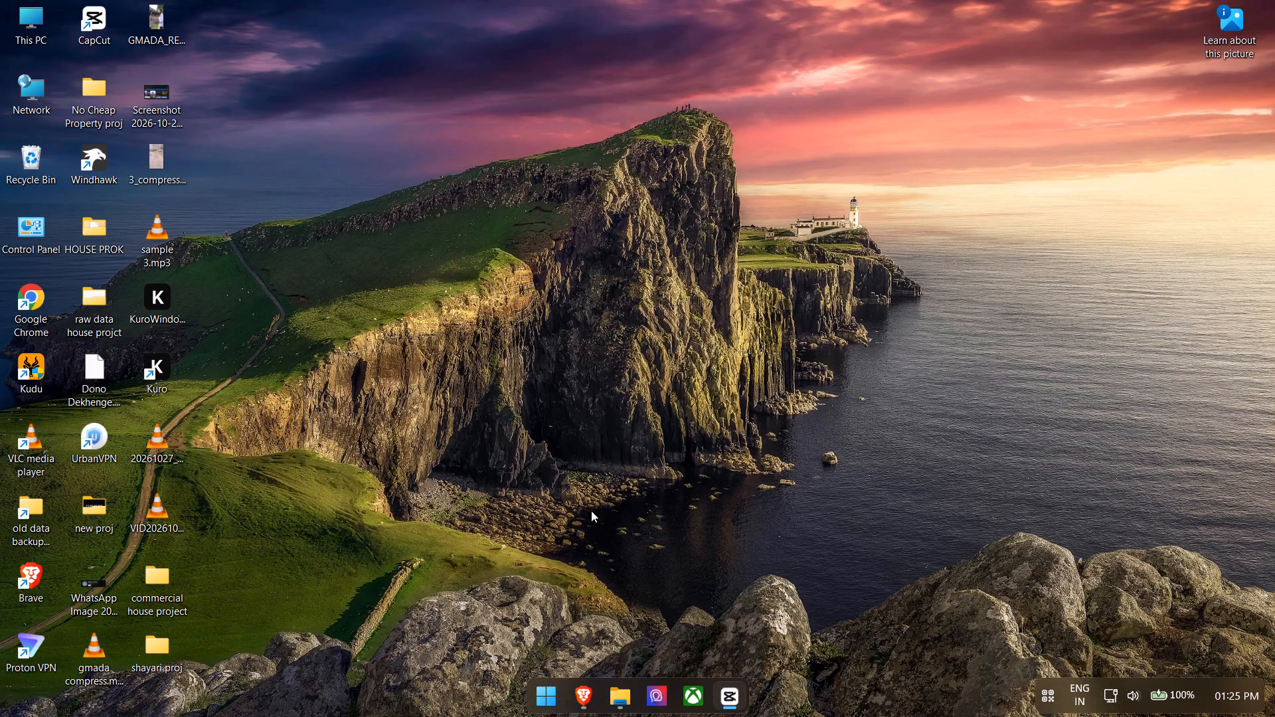
left_click(578, 696)
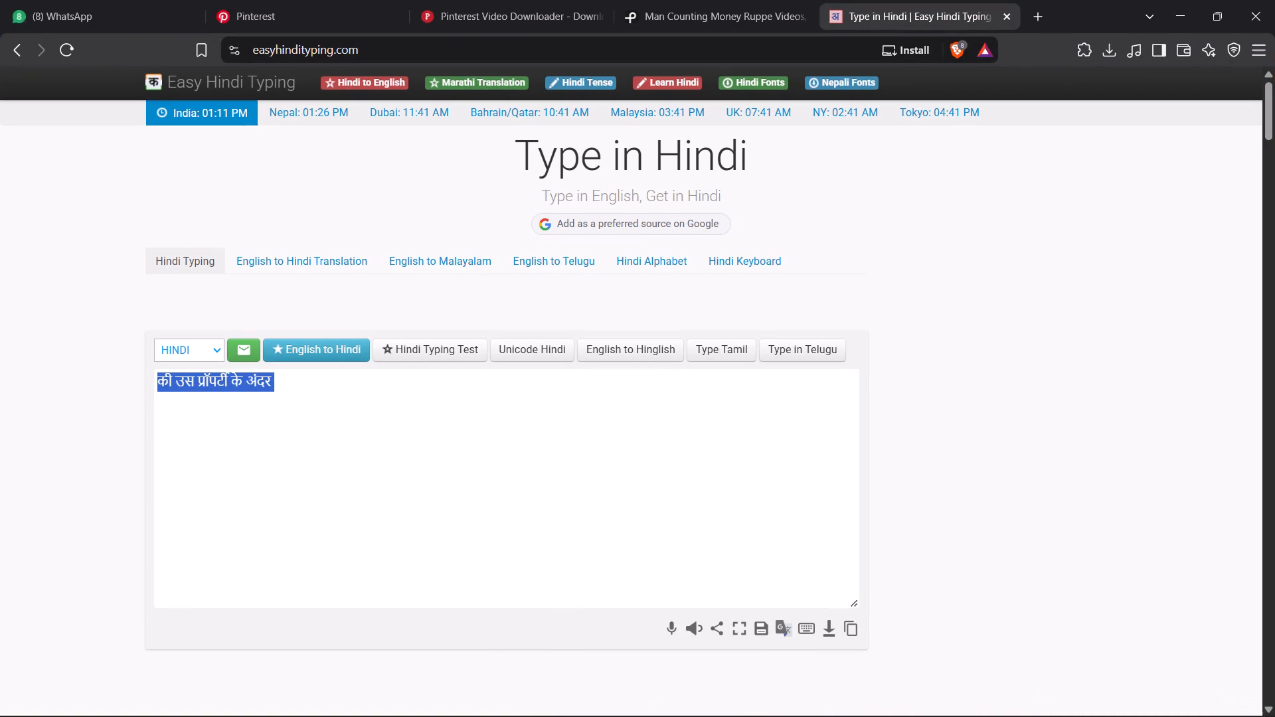
type("koi na koi")
key("space")
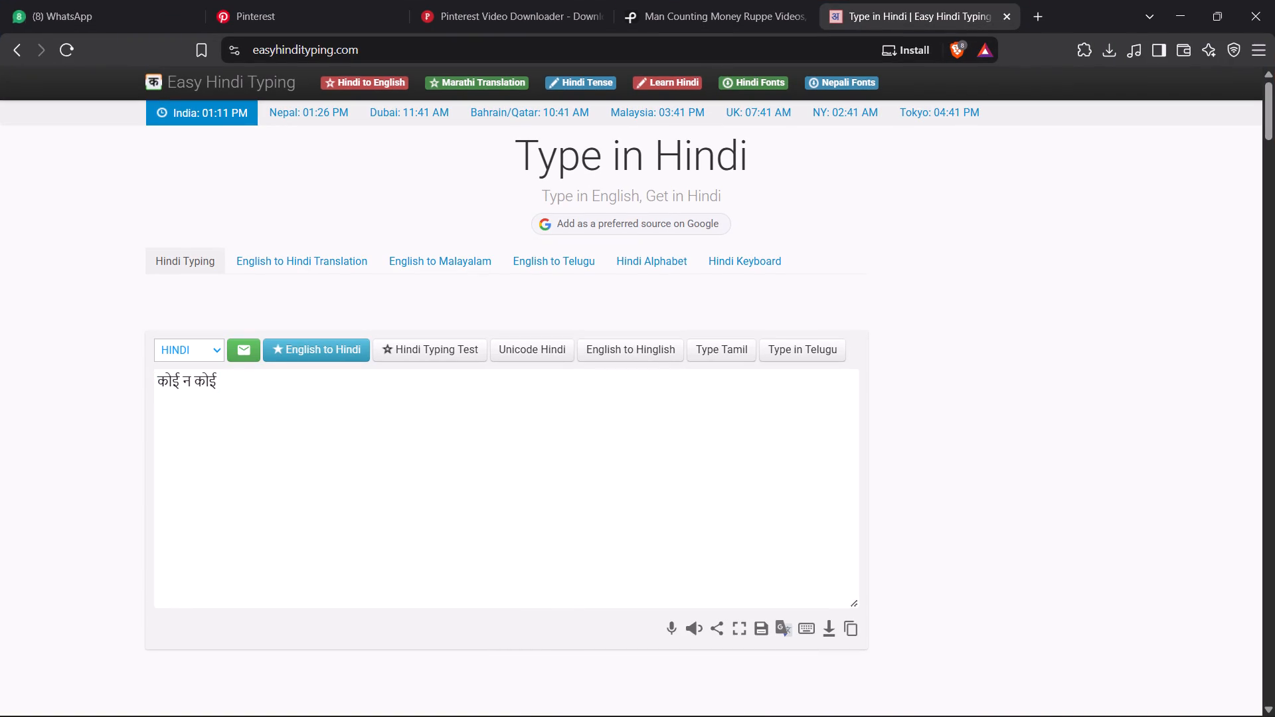
type("ka")
key("m")
type("i")
key("space")
left_click_drag(244, 384, 145, 377)
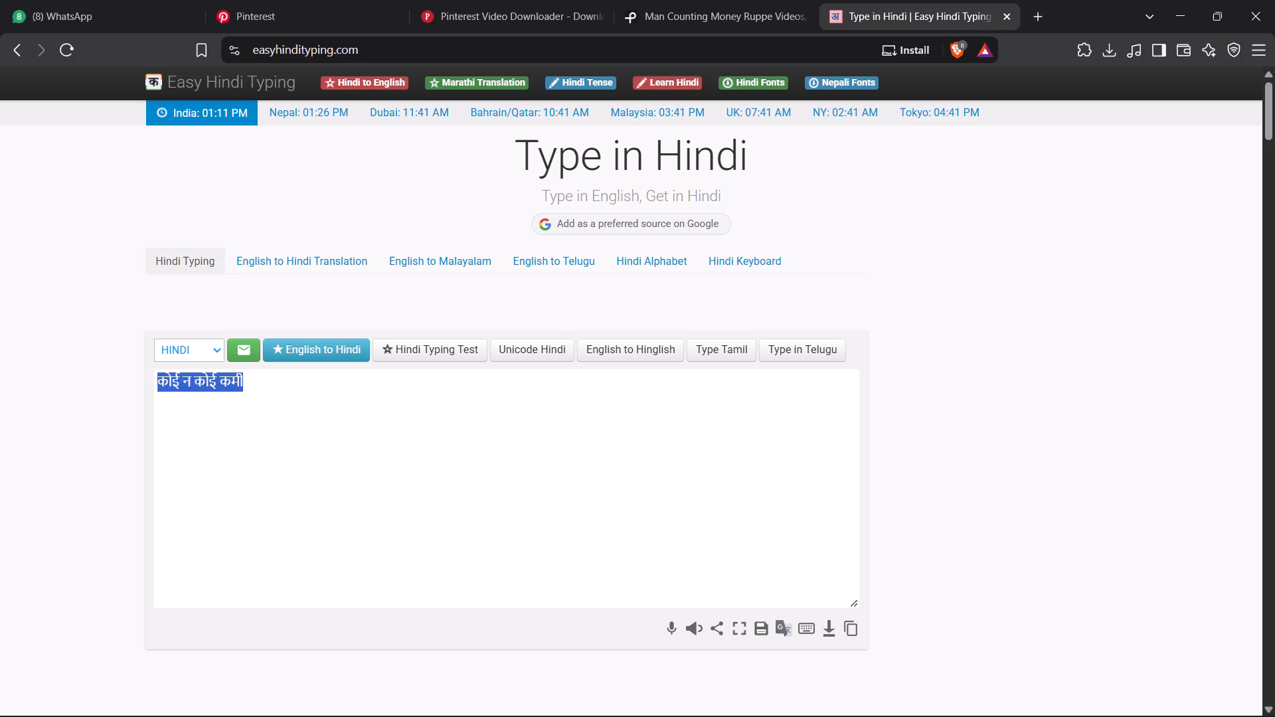
right_click(174, 376)
left_click(230, 79)
Return to CapCut and replace the newly pasted caption's text with कोई न कोई कमी.
left_click(1185, 5)
left_click(736, 706)
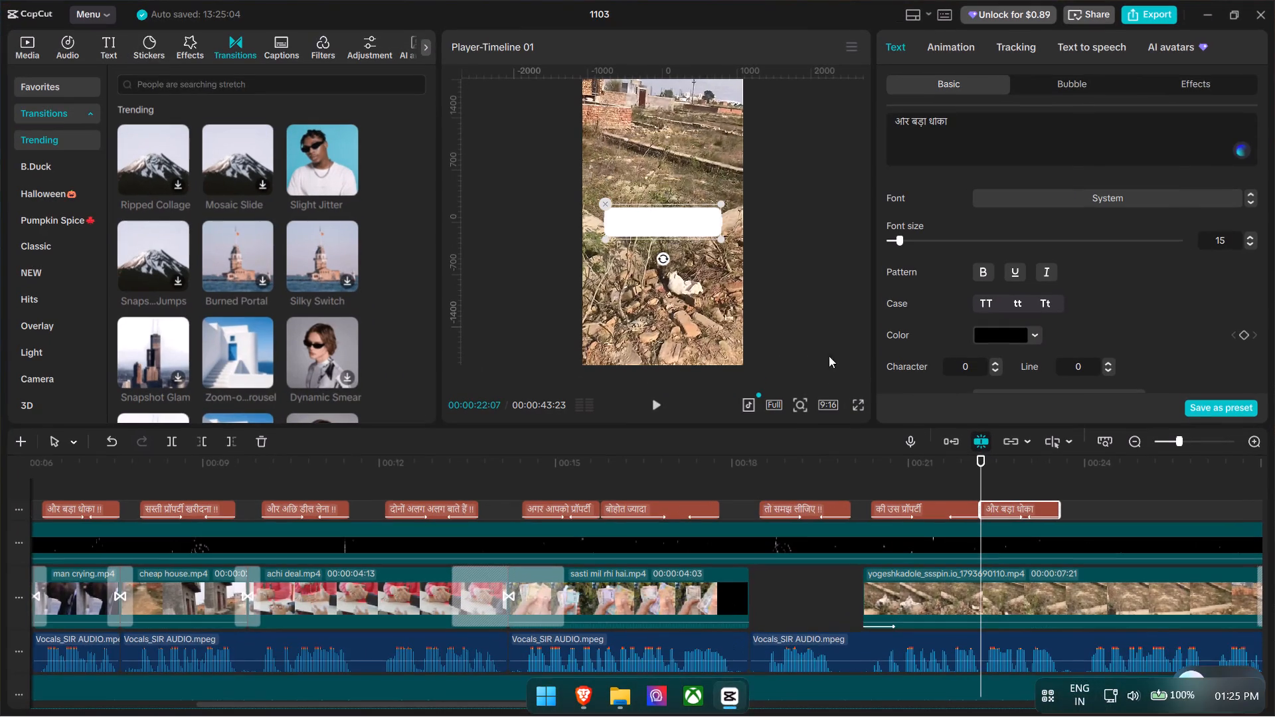
left_click_drag(979, 149, 885, 125)
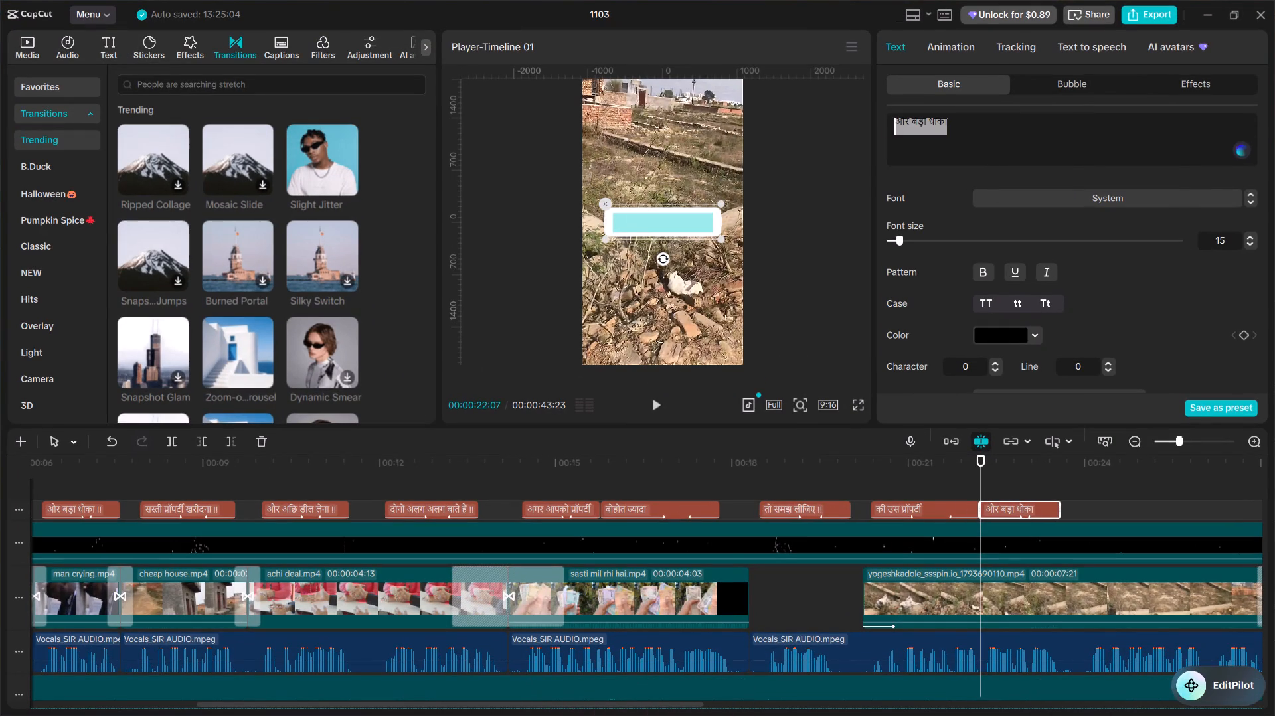
key("ctrl+v")
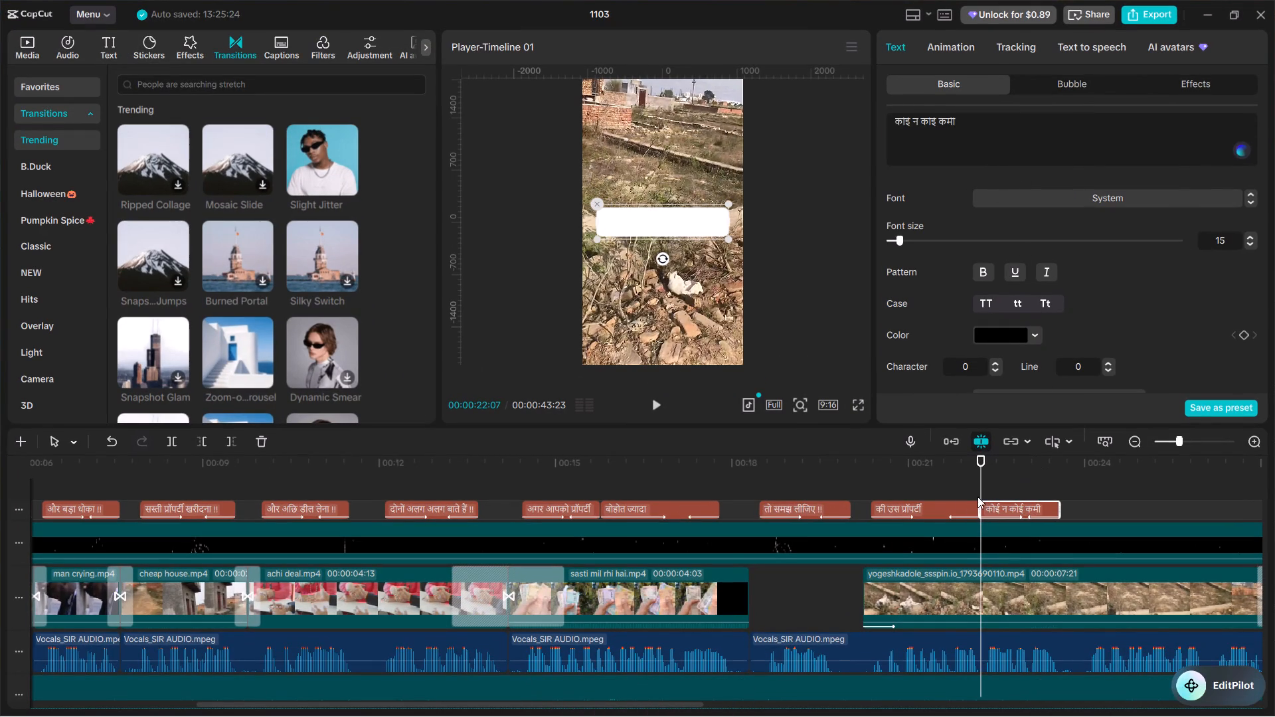
Play back the कोई न कोई कमी caption and the vocals following it to check the timing.
left_click(966, 483)
key("space")
left_click(943, 487)
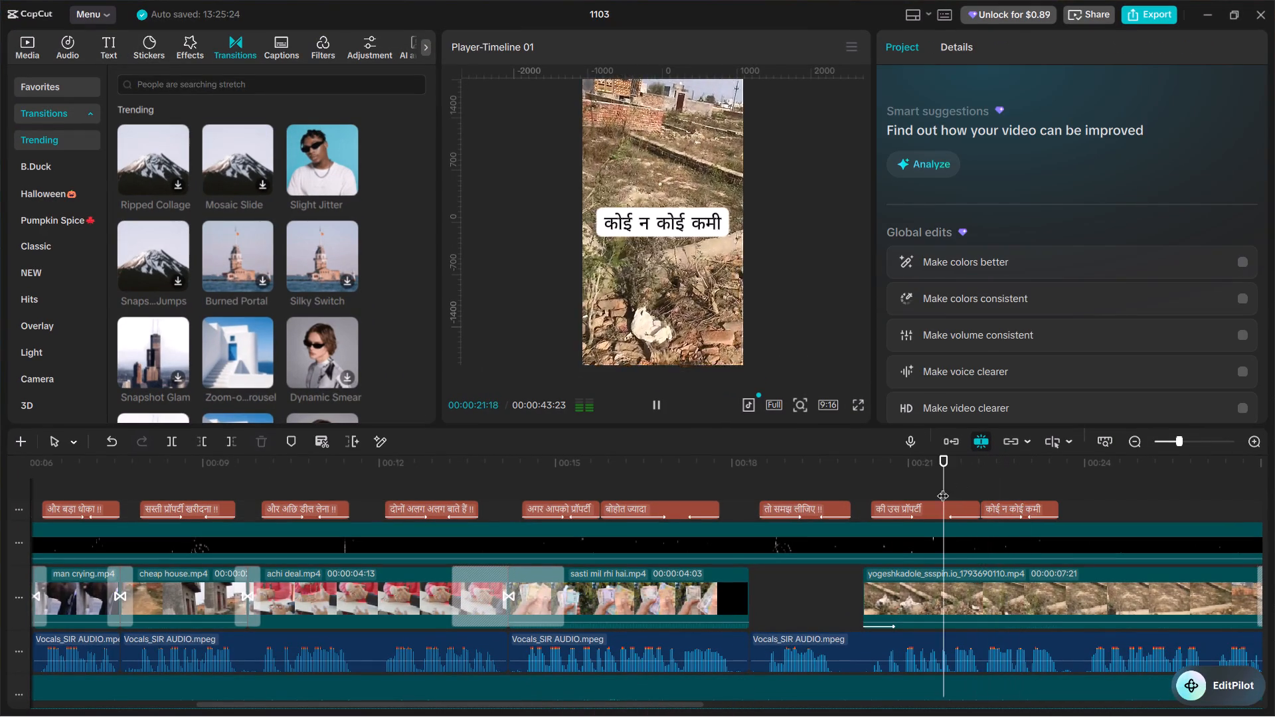
key("space")
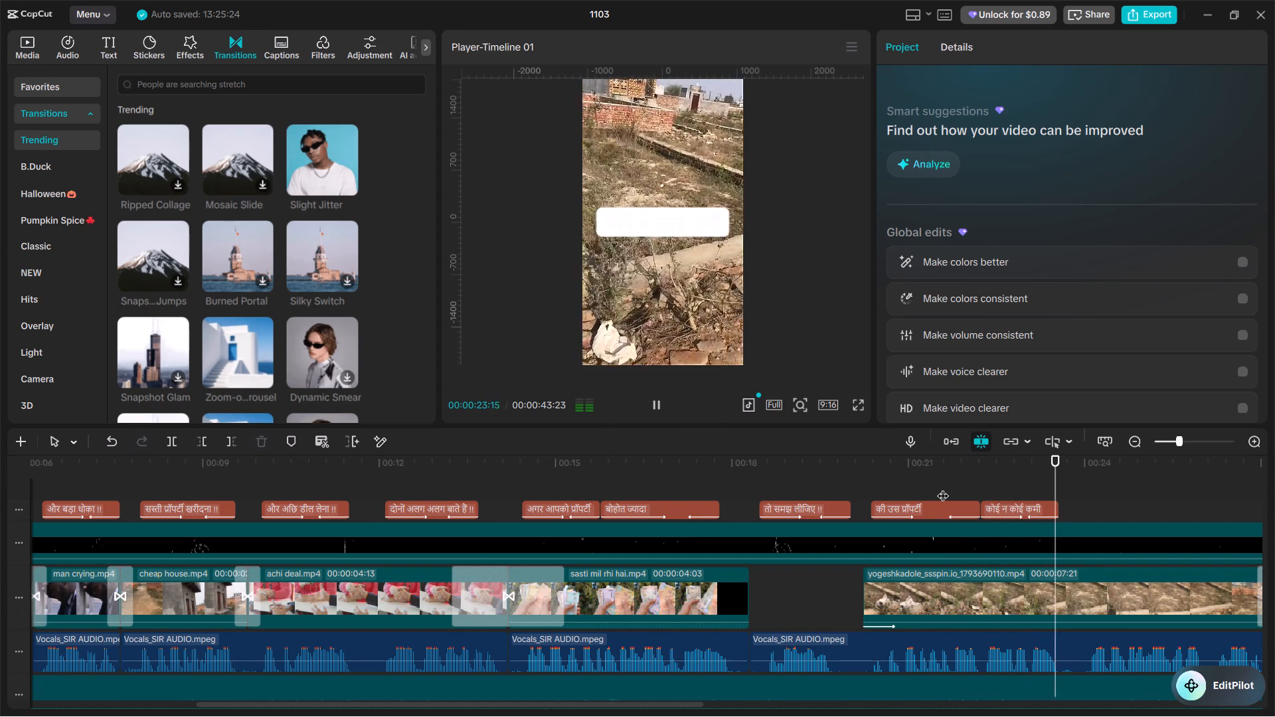
key("space")
double_click(1053, 481)
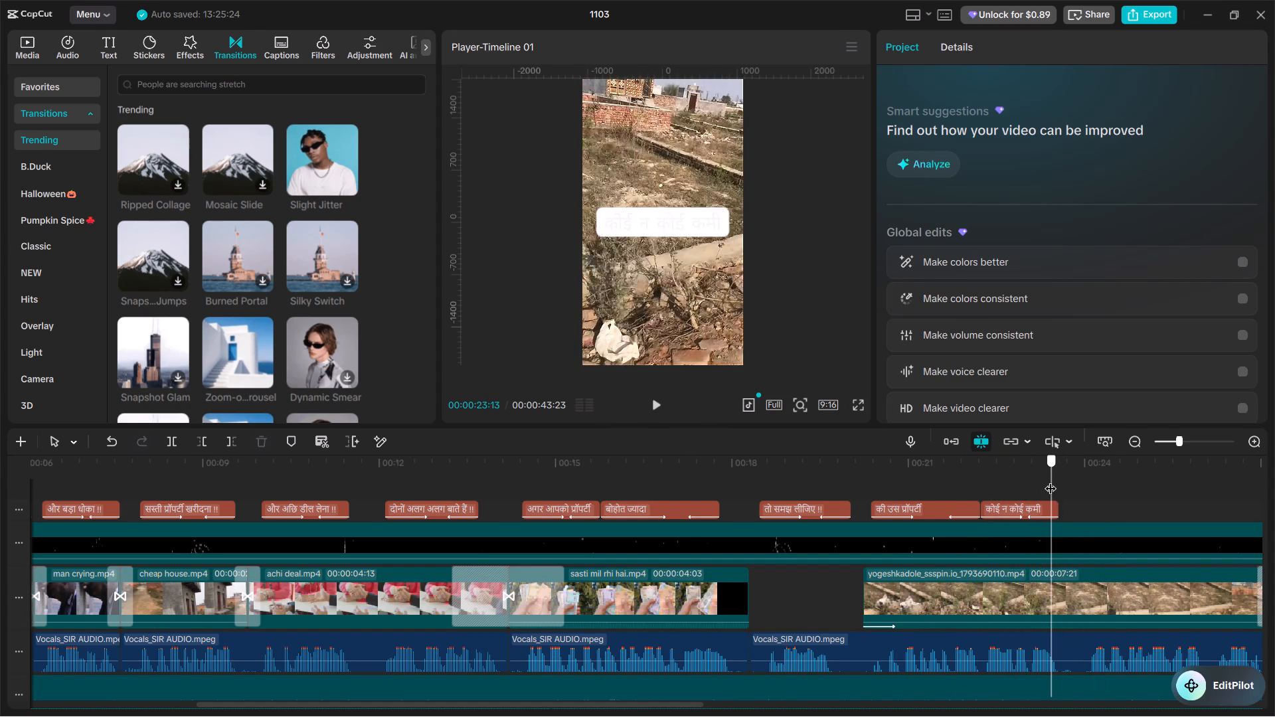
key("space")
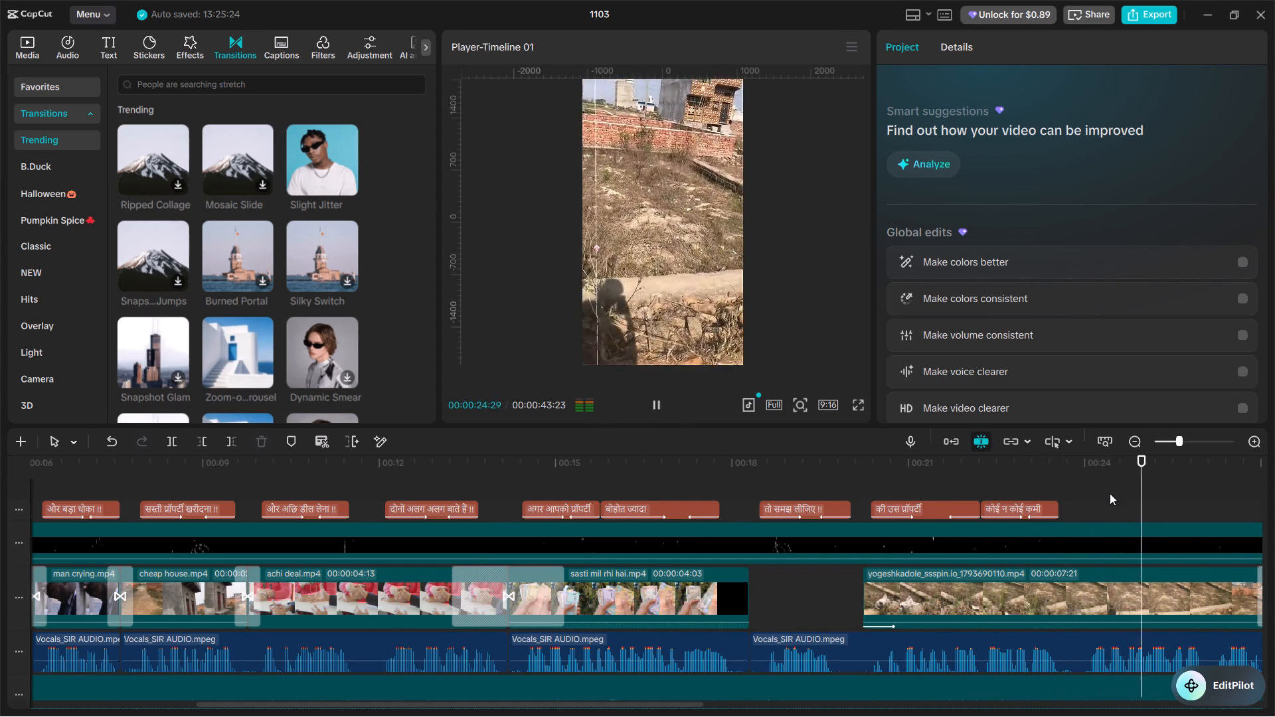
Paste another styled caption at 00:00:24:01, where the next vocal phrase begins.
double_click(1094, 487)
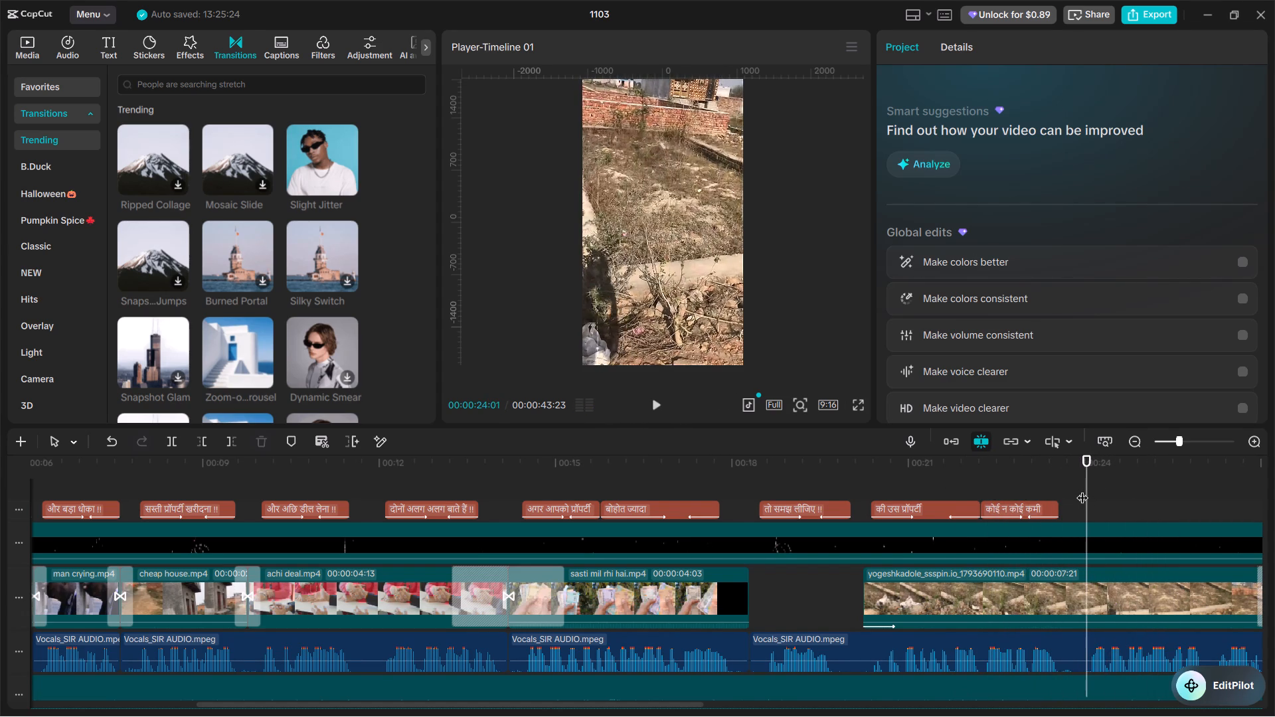
key("ctrl+v")
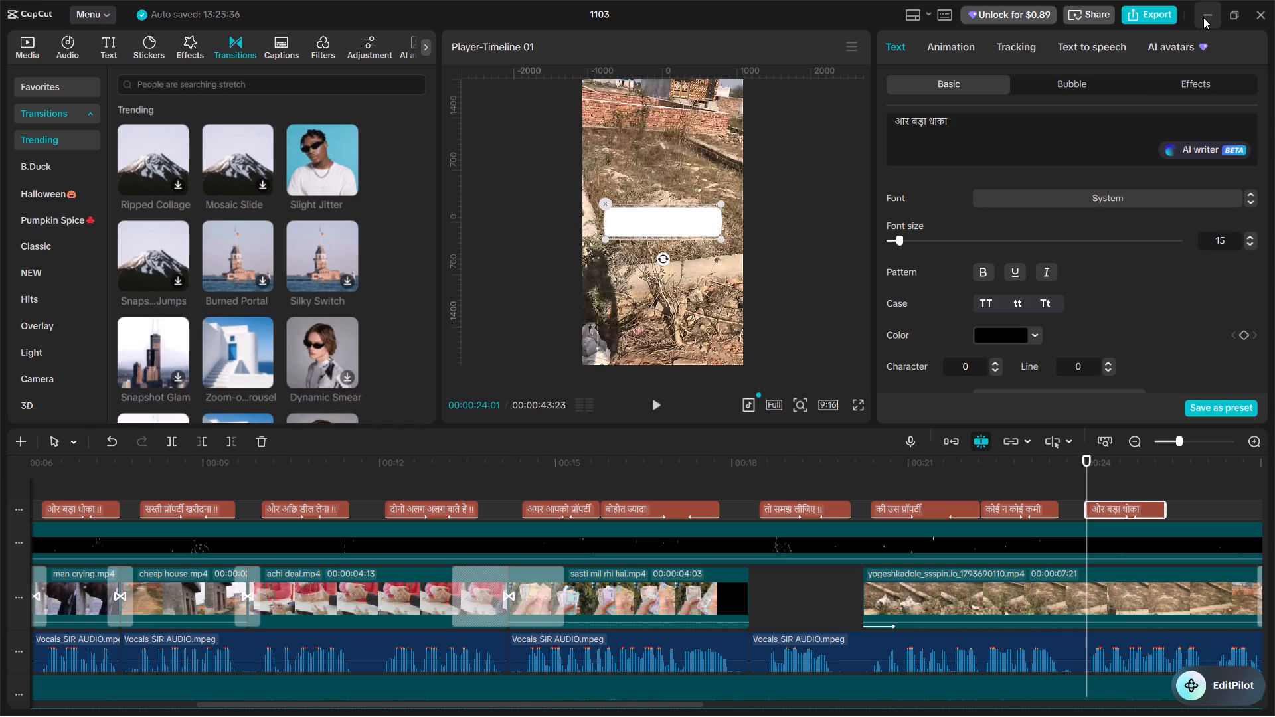
Switch to the Easy Hindi Typing page in Brave and replace its text with या बोहोत बड़ा धोका.
key("alt+Tab")
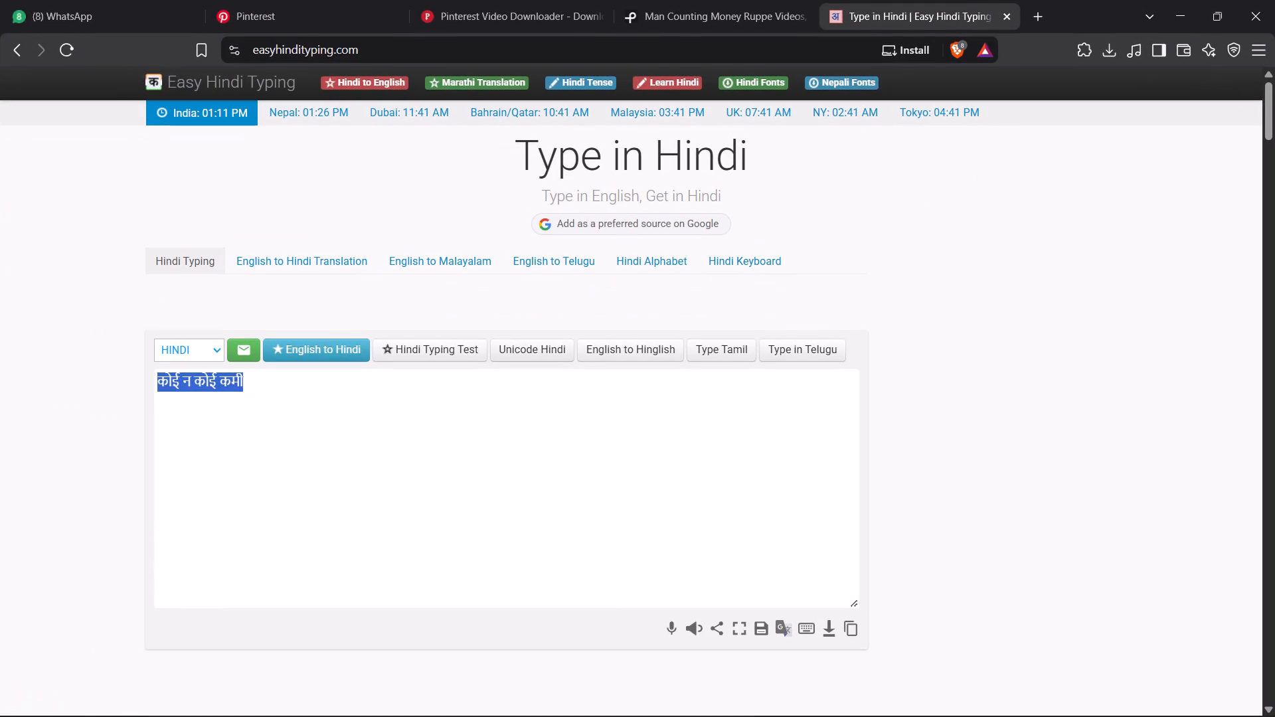
type("ya bohopt")
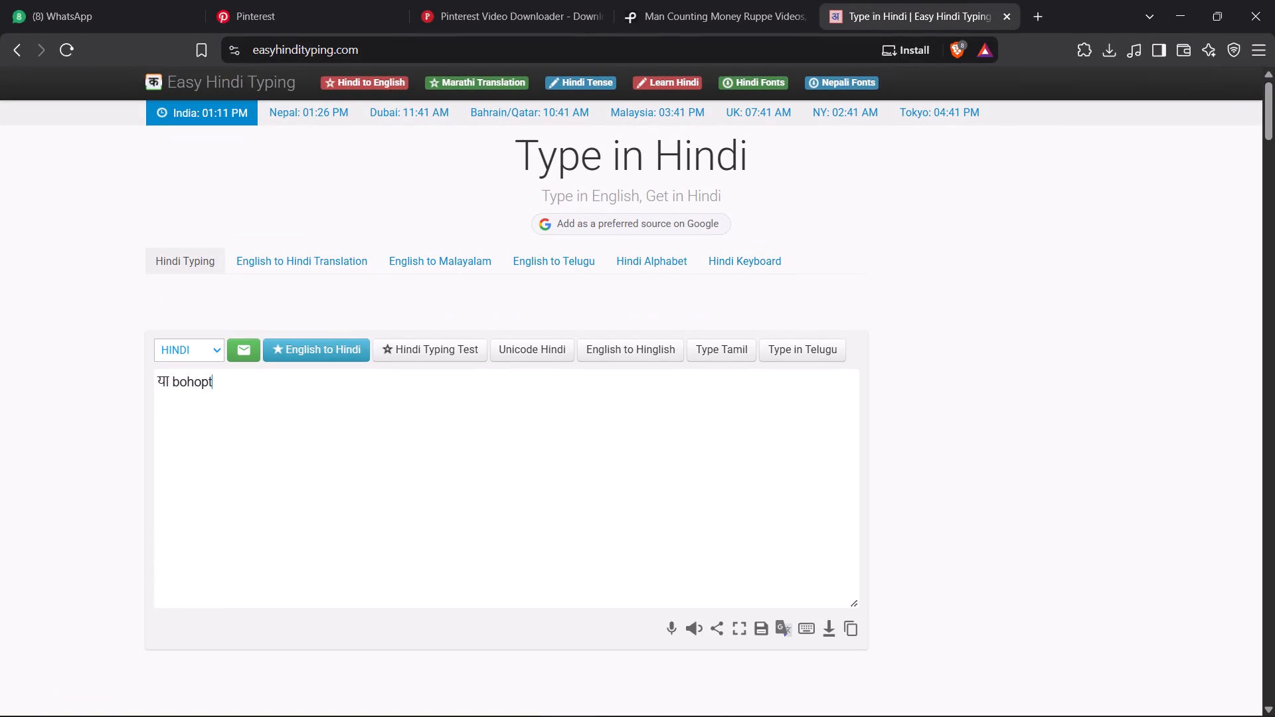
key("space")
key("BackSpace")
key("BackSpace")
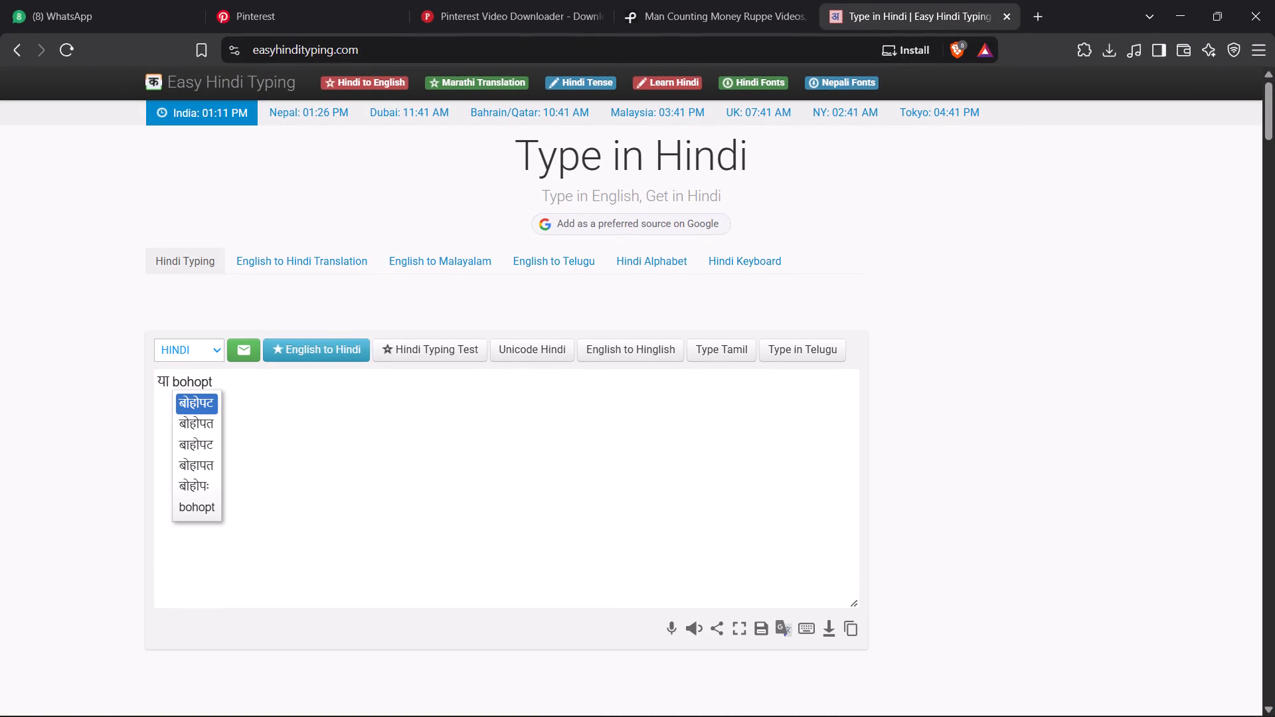
key("BackSpace")
key("BackSpace")
key("space")
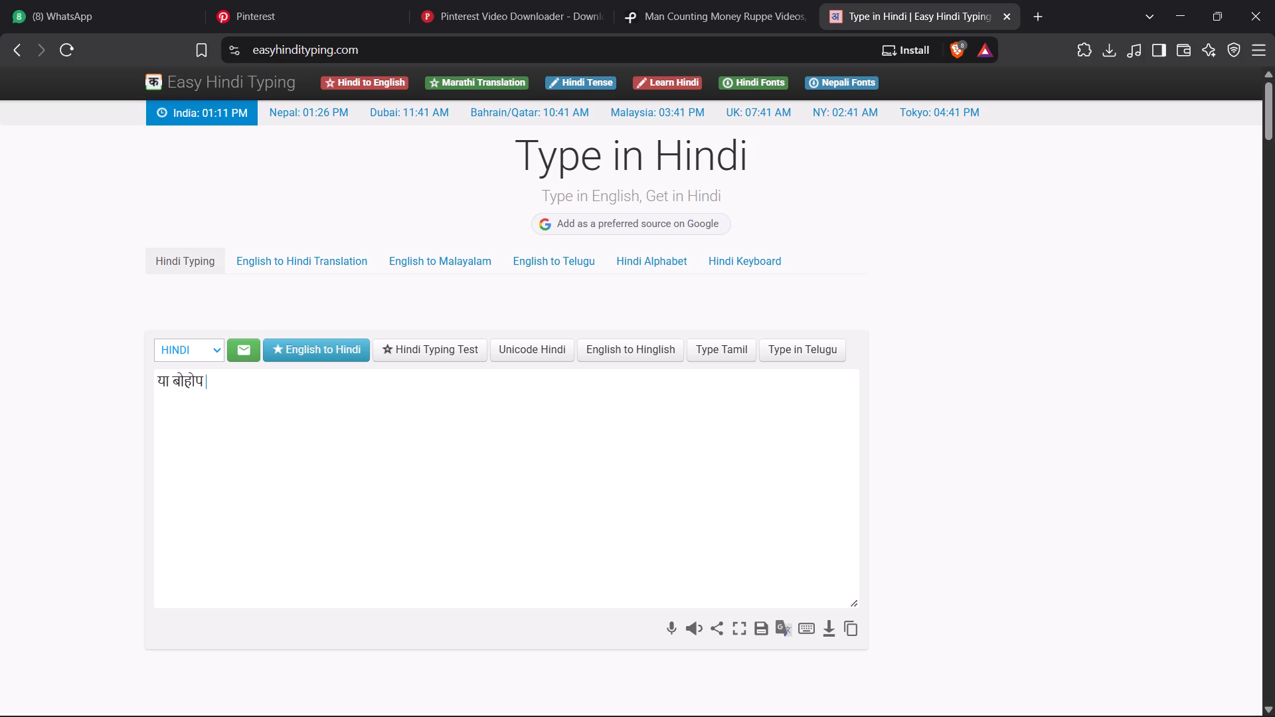
key("BackSpace")
key("BackSpace")
key("BackSpace")
key("BackSpace")
type("t bda")
key("space")
type("dhoka")
key("space")
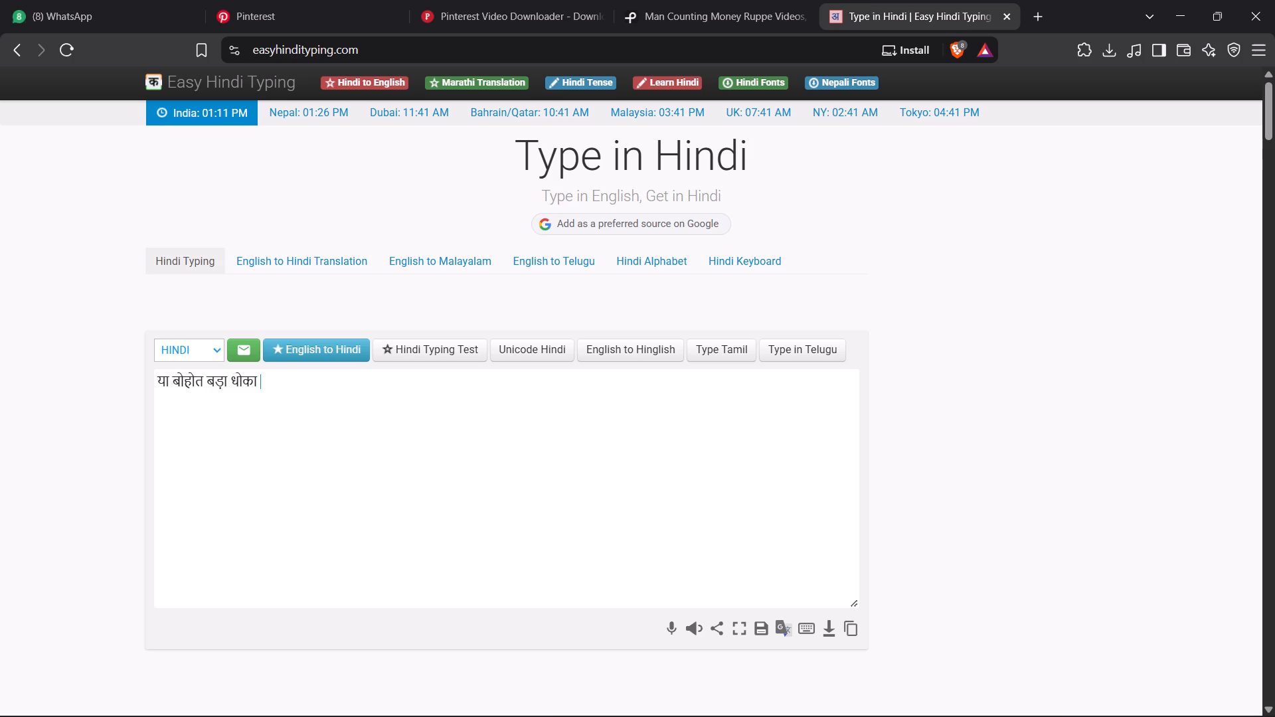
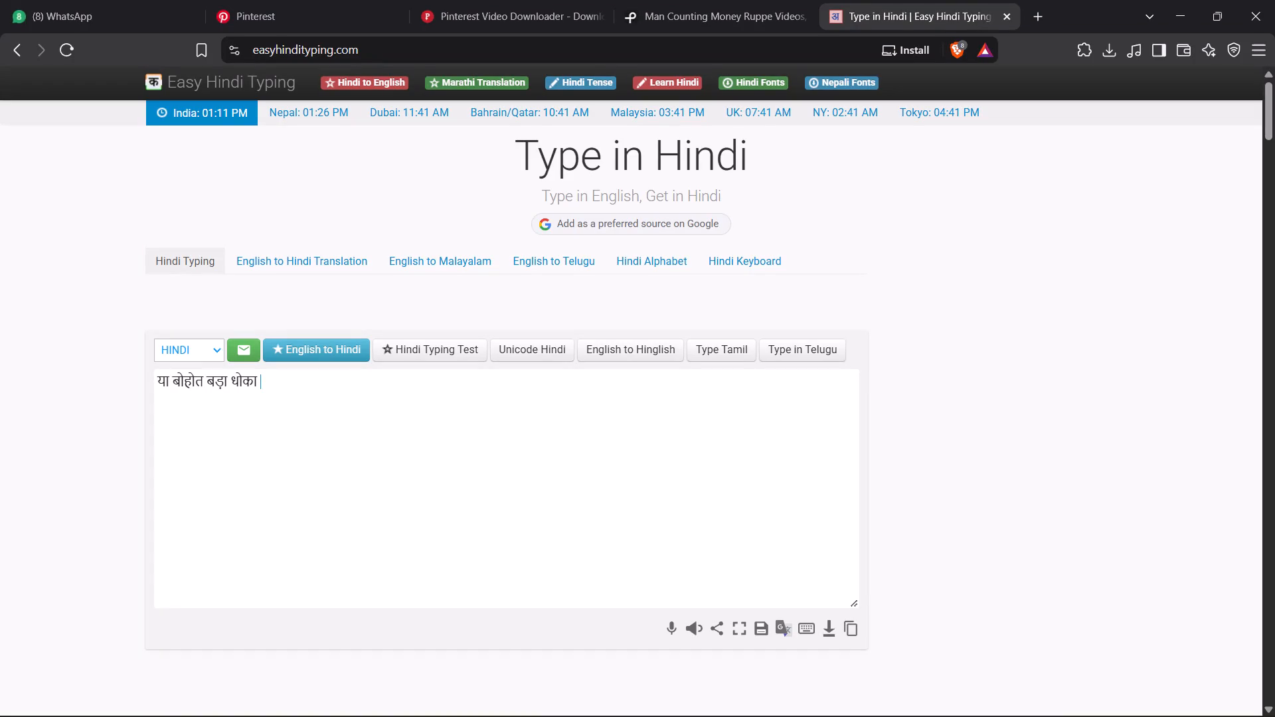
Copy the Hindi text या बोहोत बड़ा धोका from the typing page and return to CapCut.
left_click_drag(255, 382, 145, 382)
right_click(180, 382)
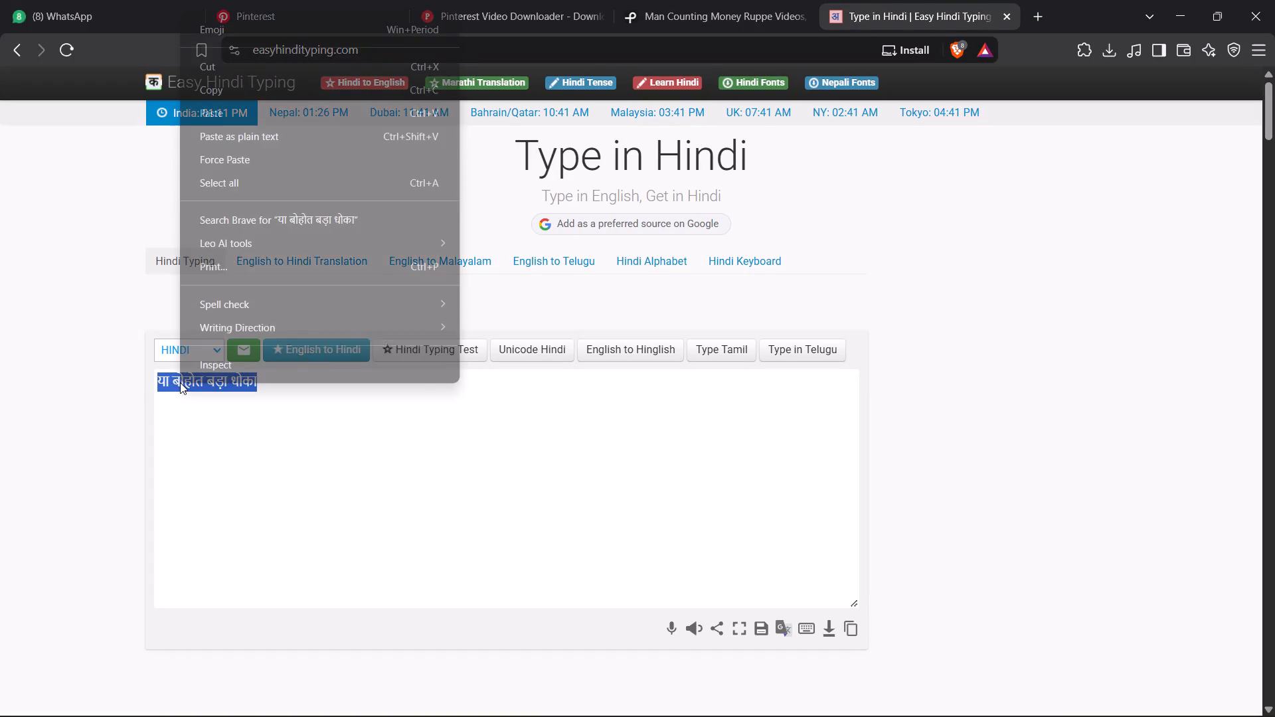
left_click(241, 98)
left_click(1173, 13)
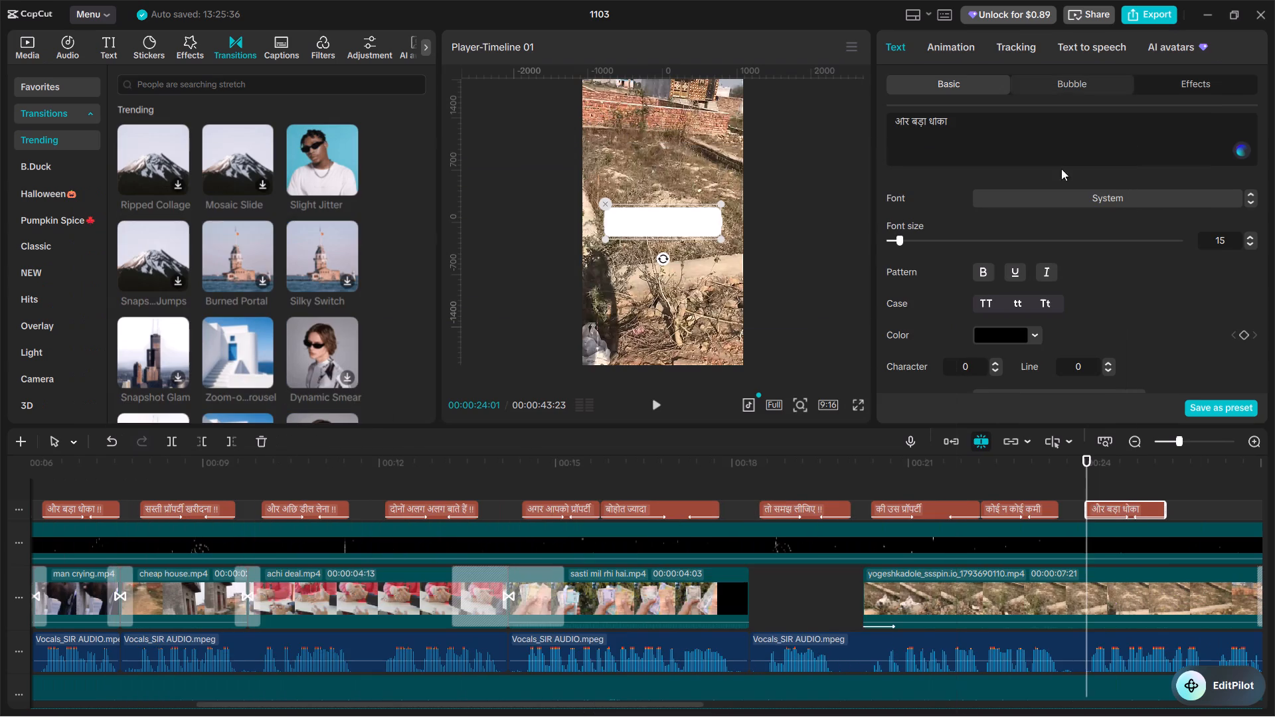
Play back the caption at 00:00:24:01 and its vocals repeatedly to check the spoken wording and timing.
left_click(1082, 487)
key("space")
left_click(1073, 491)
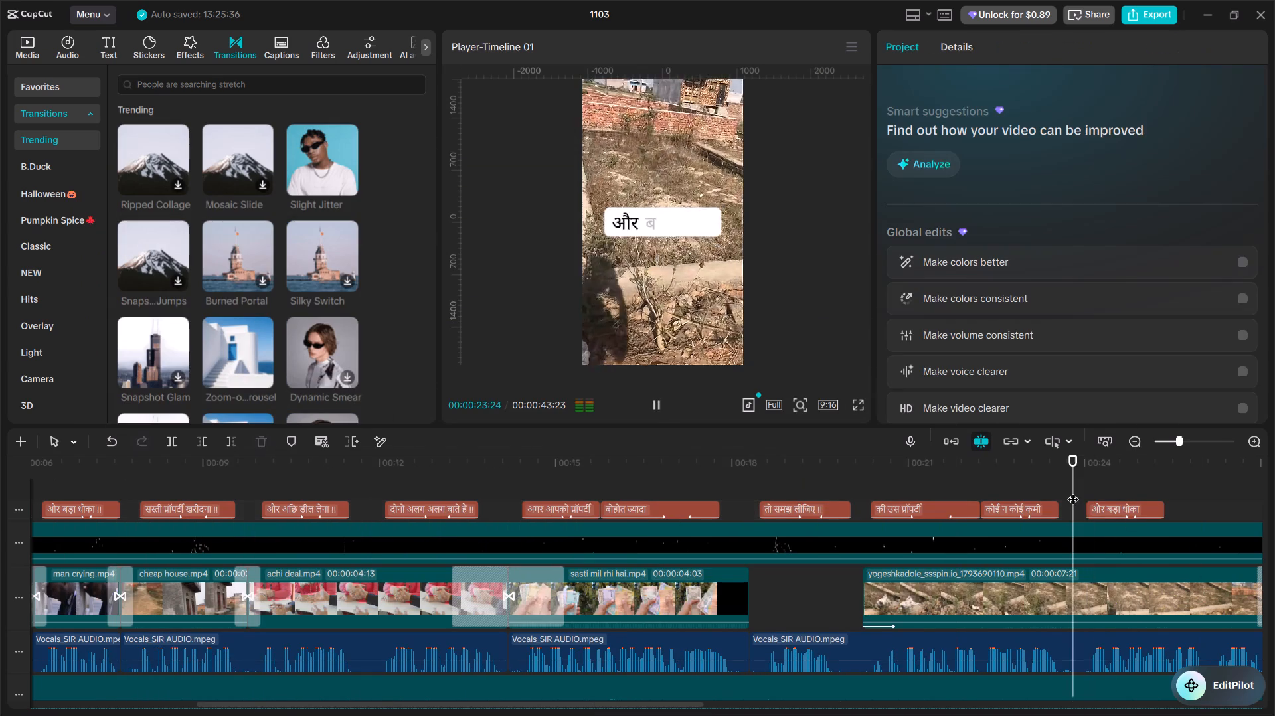
key("space")
key("space")
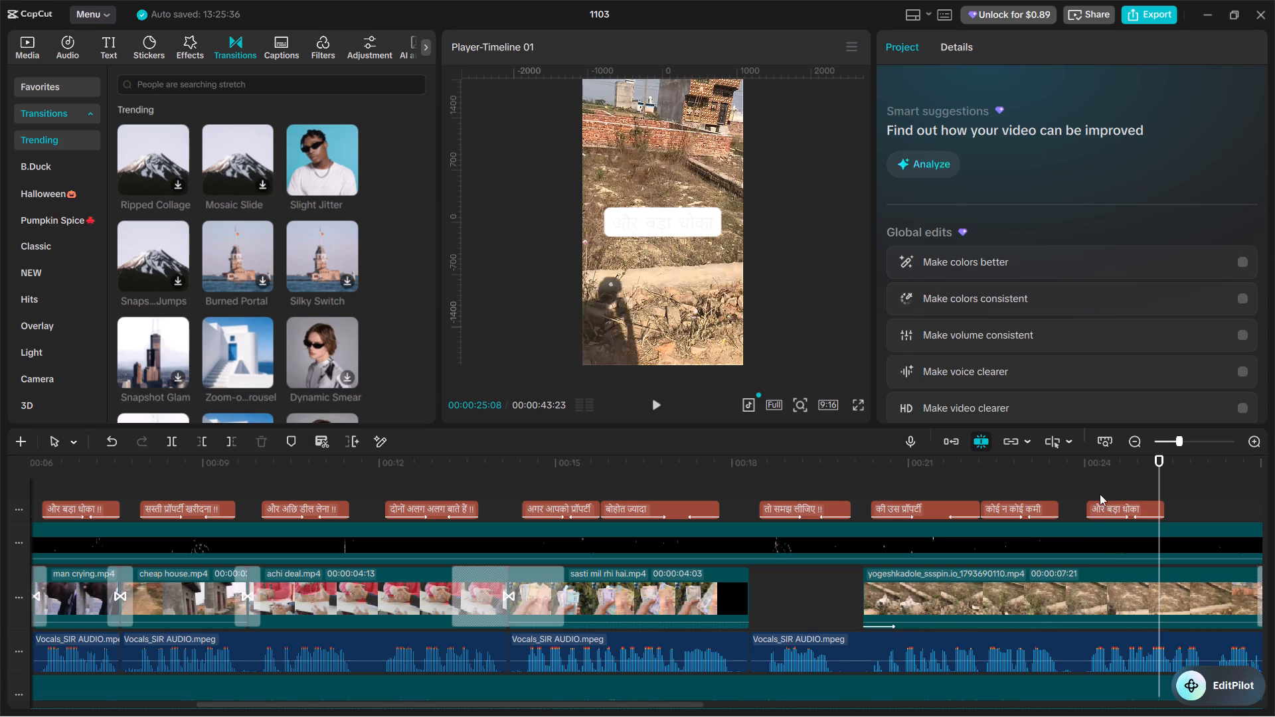
left_click(1080, 485)
key("space")
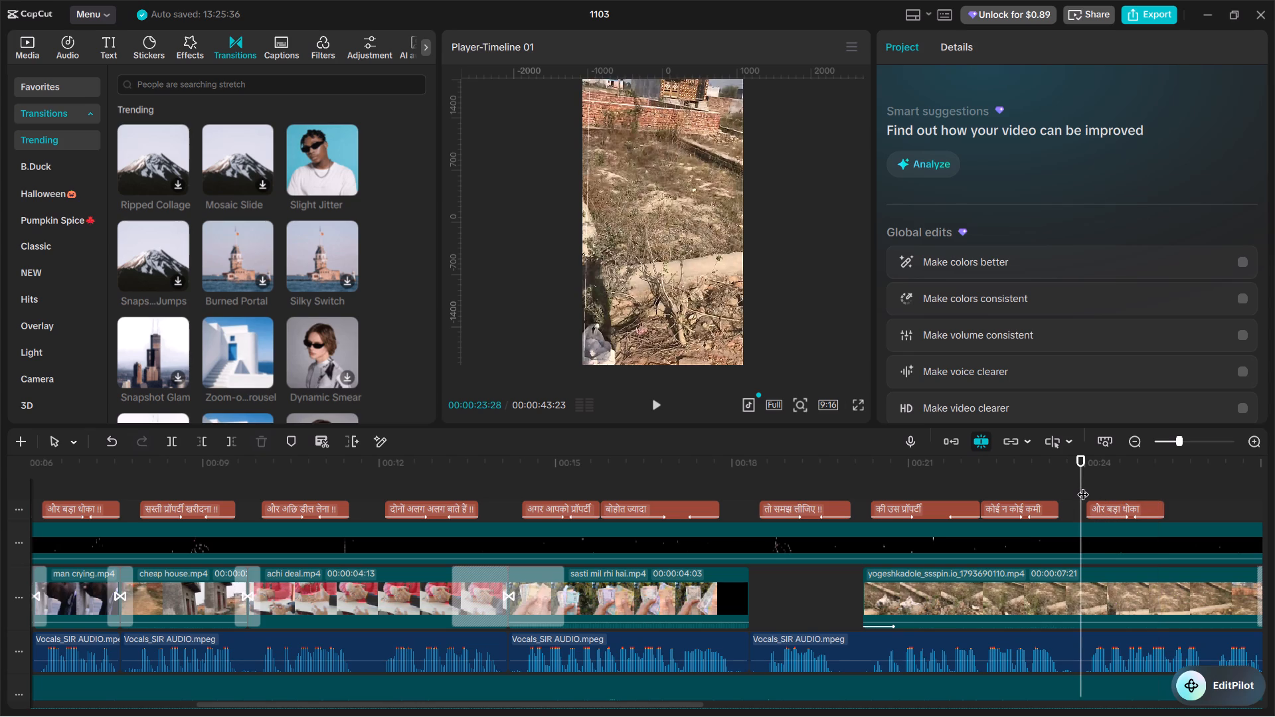
key("space")
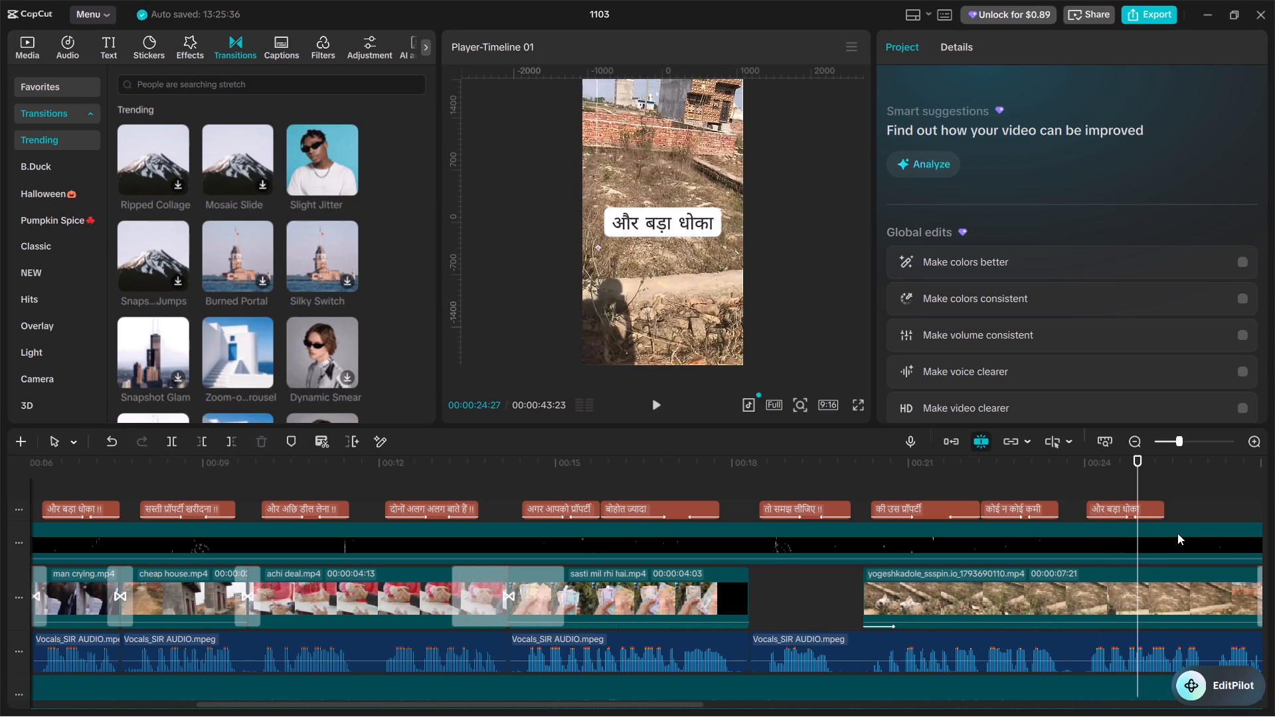
key("space")
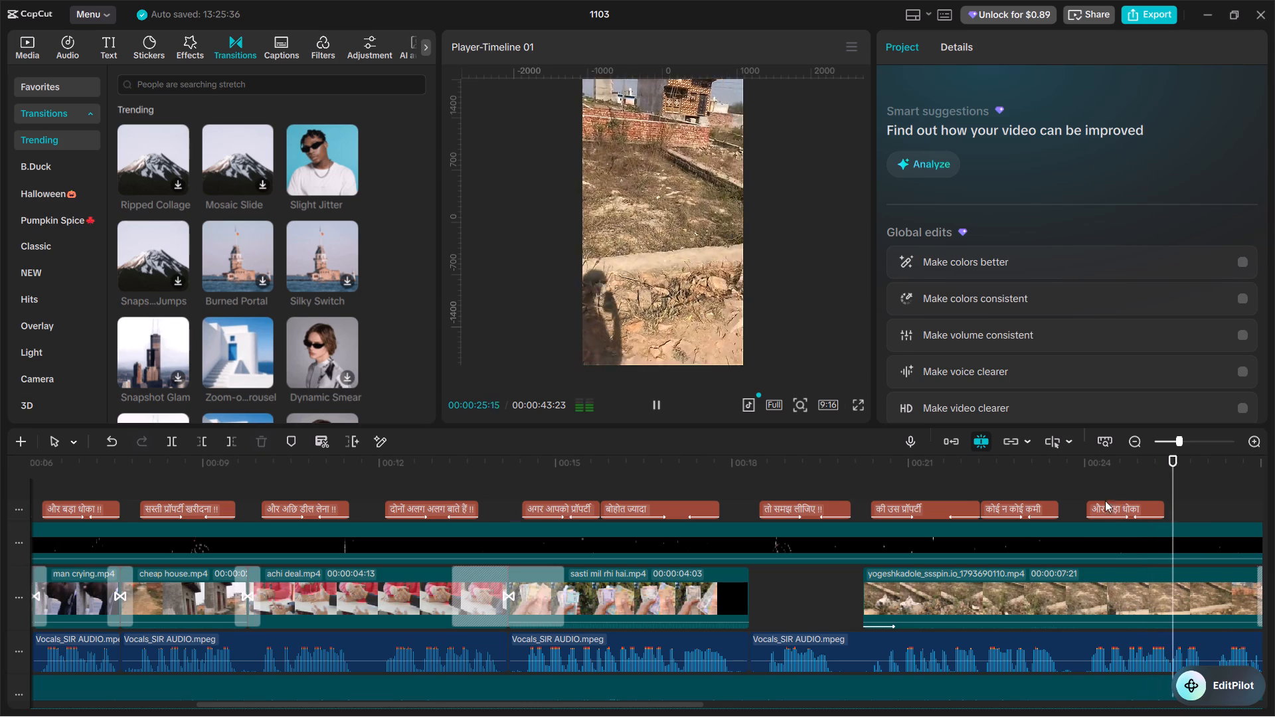
left_click(1085, 487)
key("space")
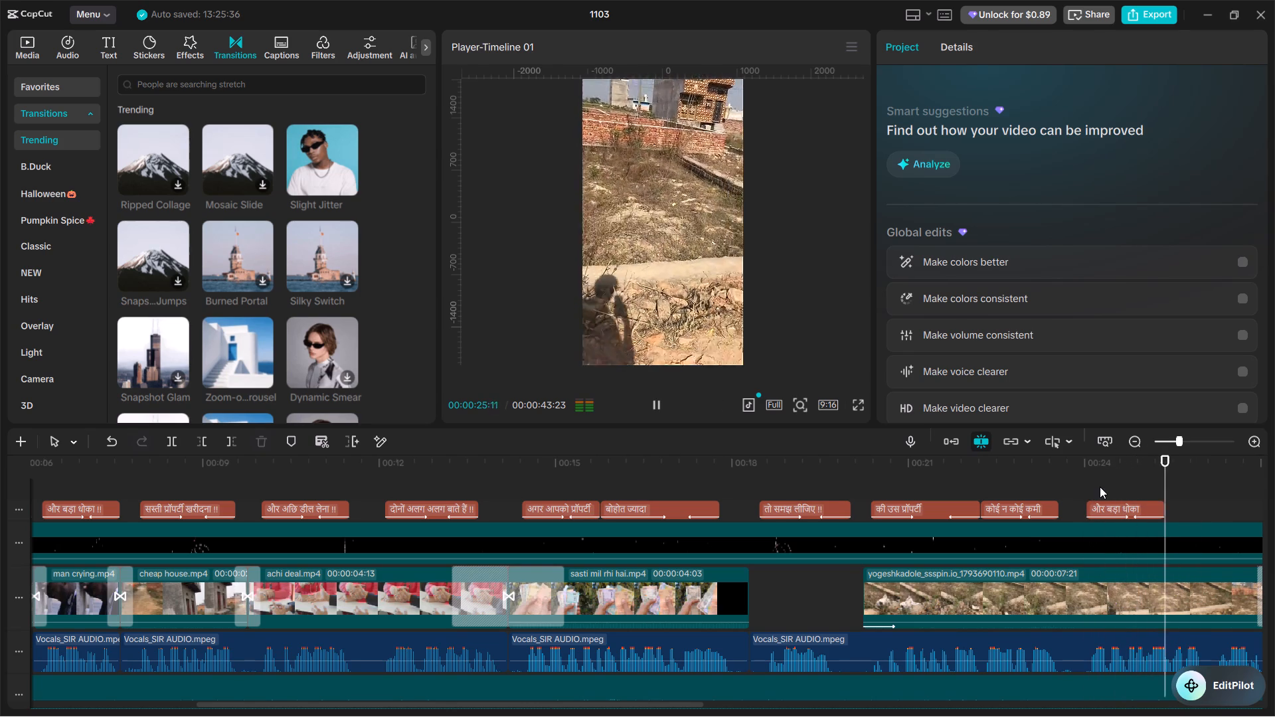
key("space")
Switch to the Easy Hindi Typing page in Brave and insert कोई after या in the Hindi text.
left_click(1199, 13)
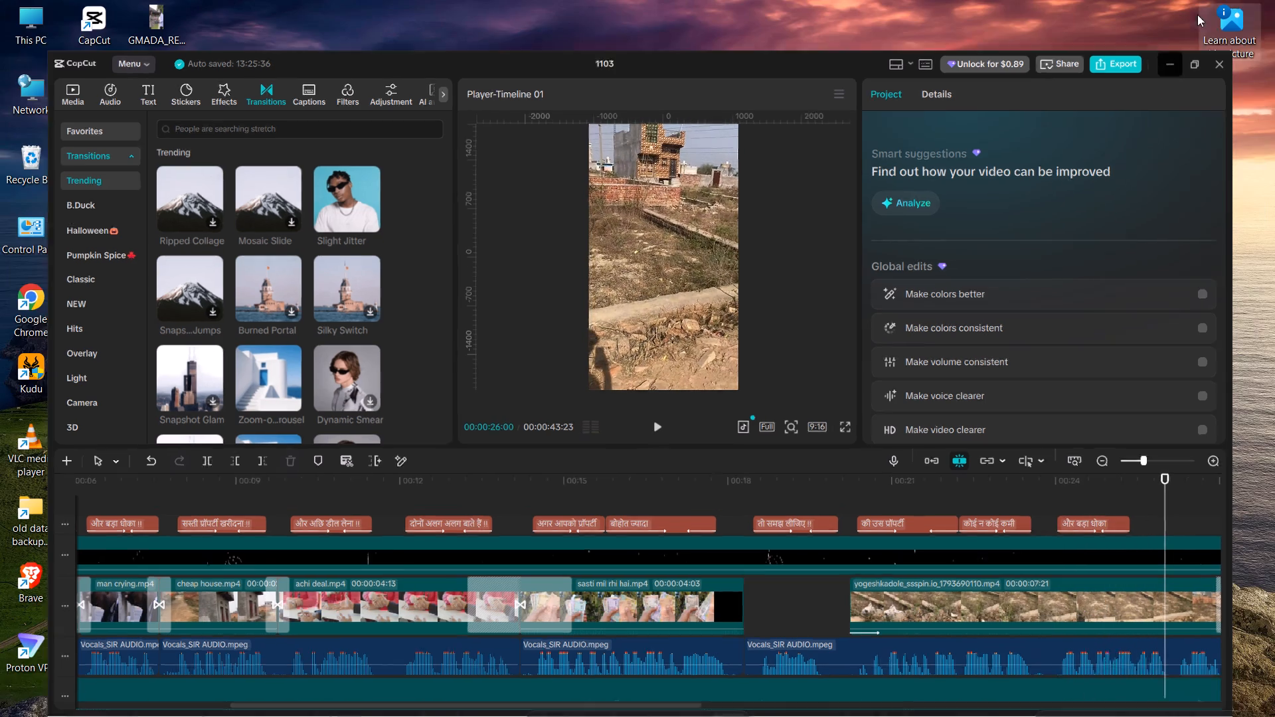
left_click(587, 706)
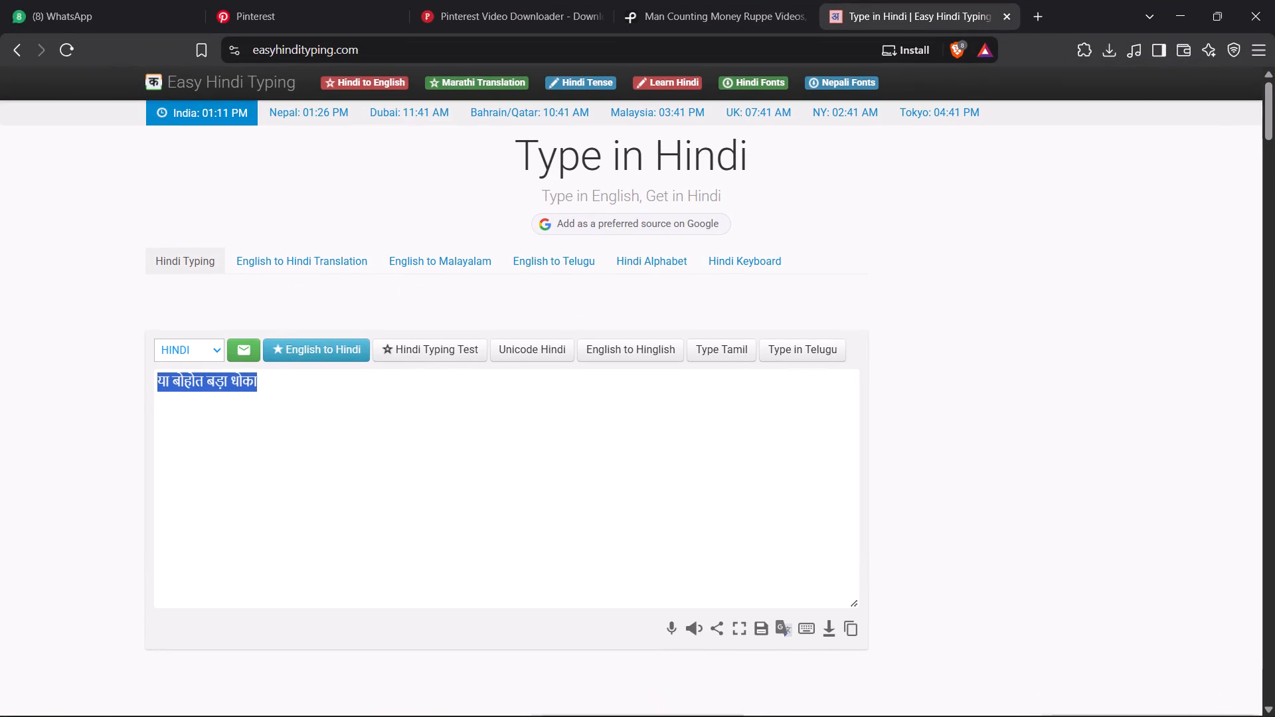
left_click(280, 398)
left_click(174, 380)
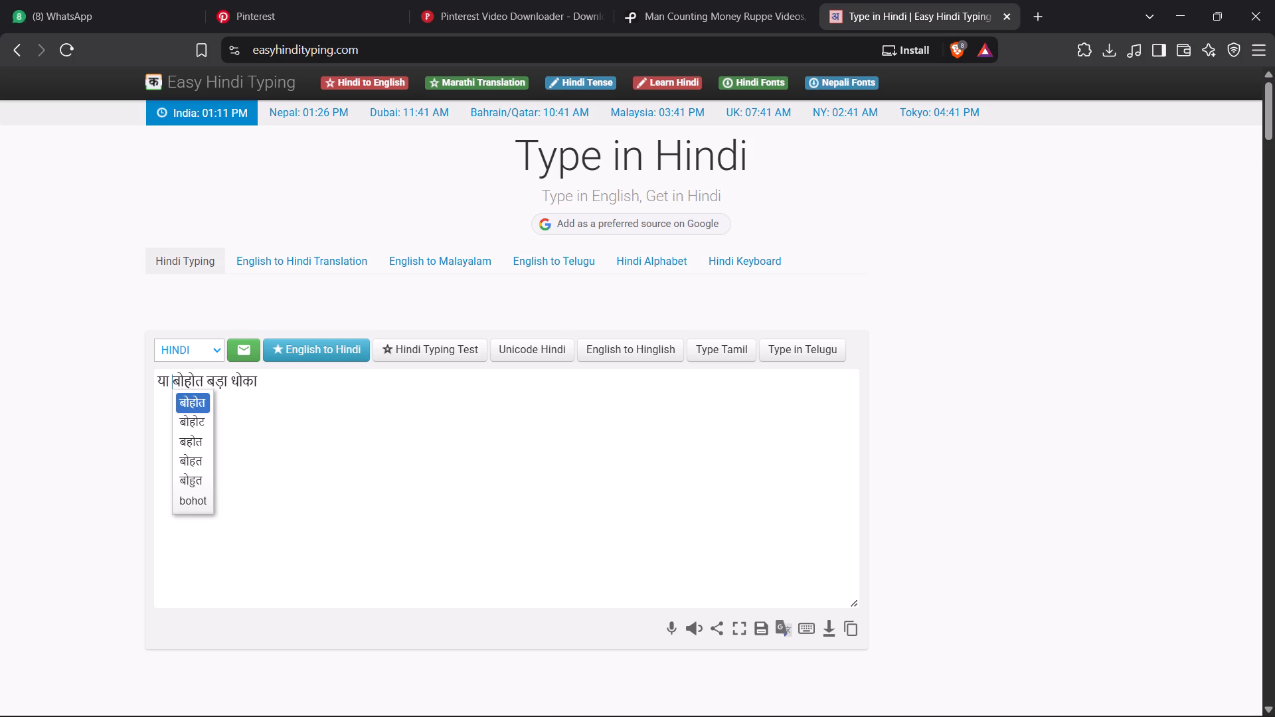
left_click(171, 382)
type("koi")
key("space")
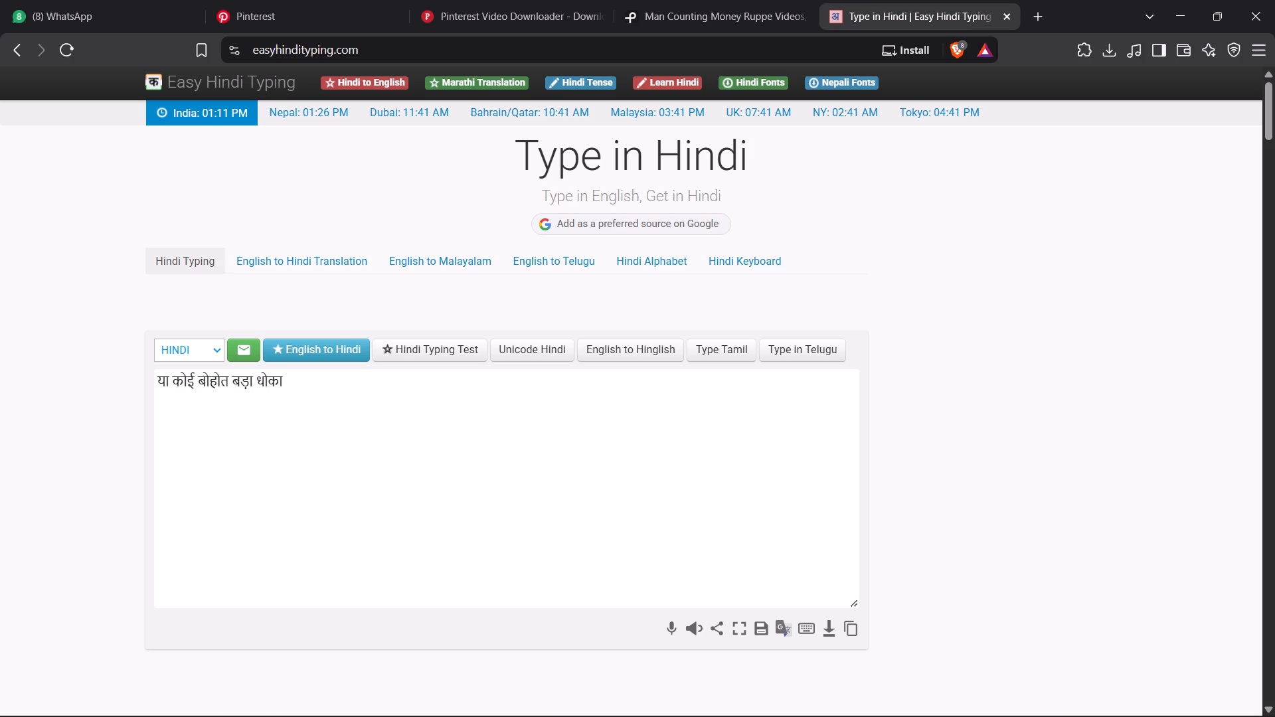
Copy या कोई बोहोत बड़ा धोका, return to CapCut and replace the text of the caption at 00:00:24:01 with it.
left_click_drag(289, 374, 153, 377)
right_click(206, 384)
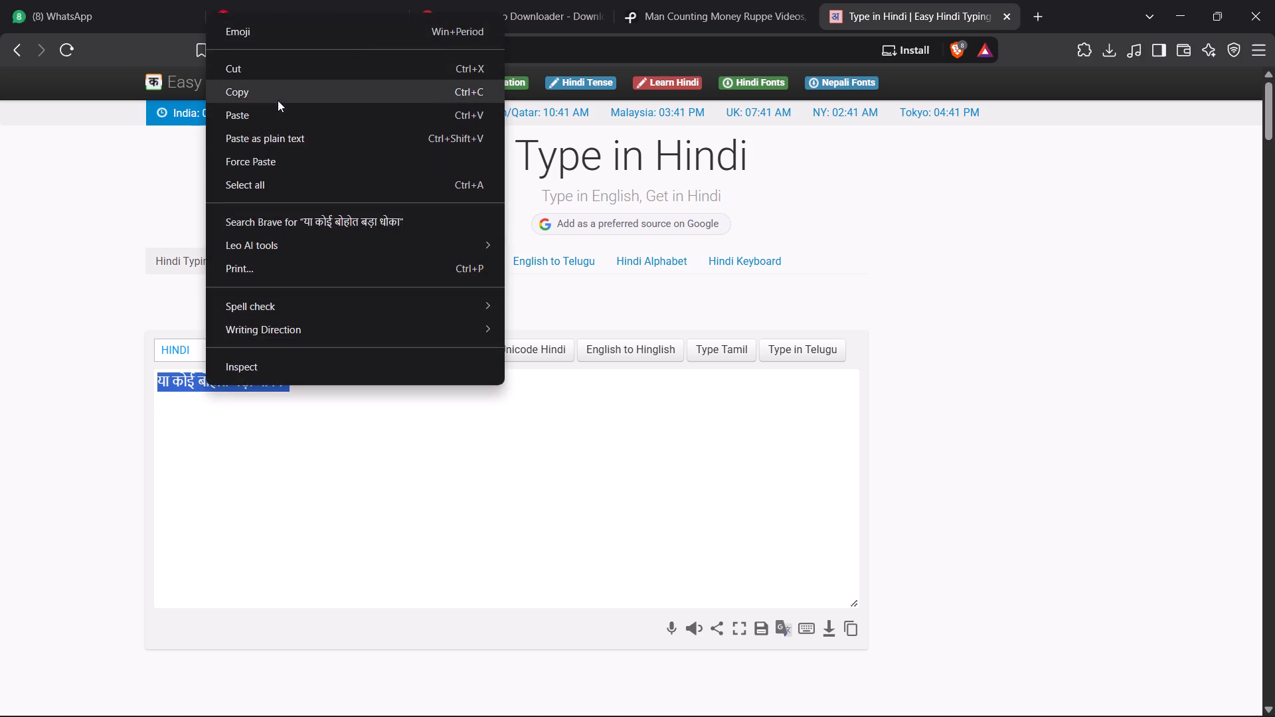
left_click(276, 90)
left_click(1180, 15)
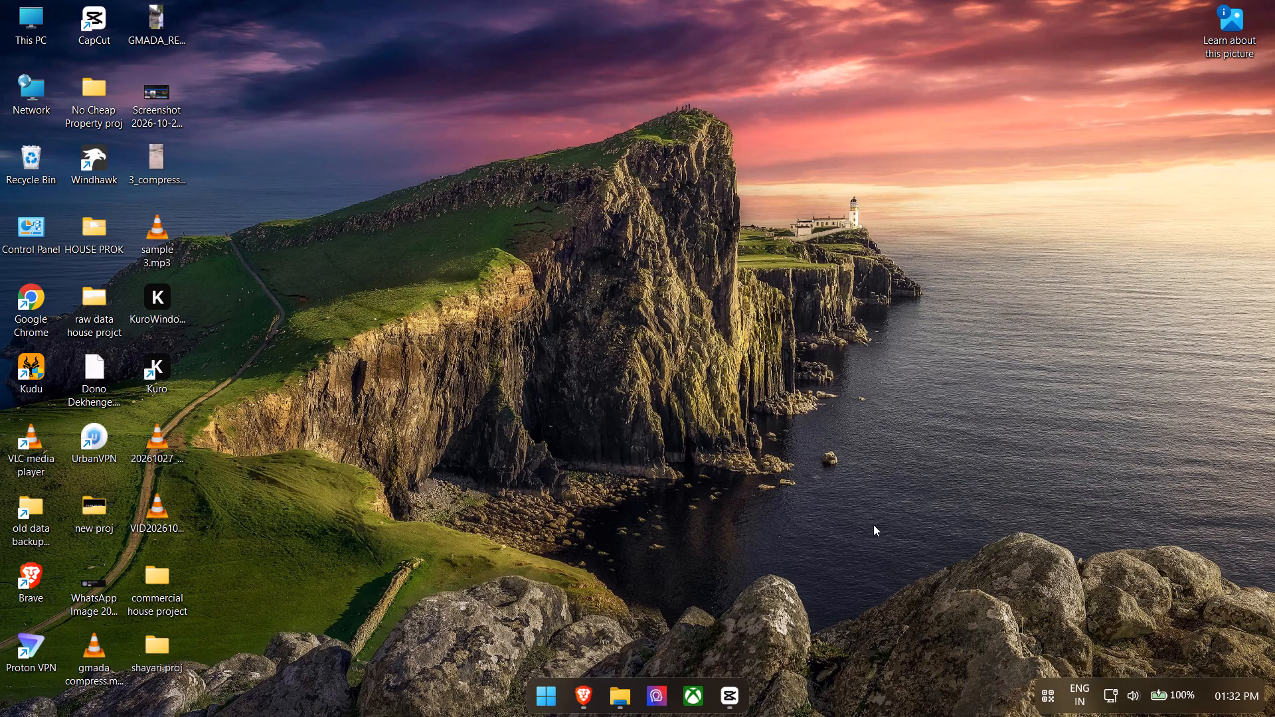
left_click(719, 698)
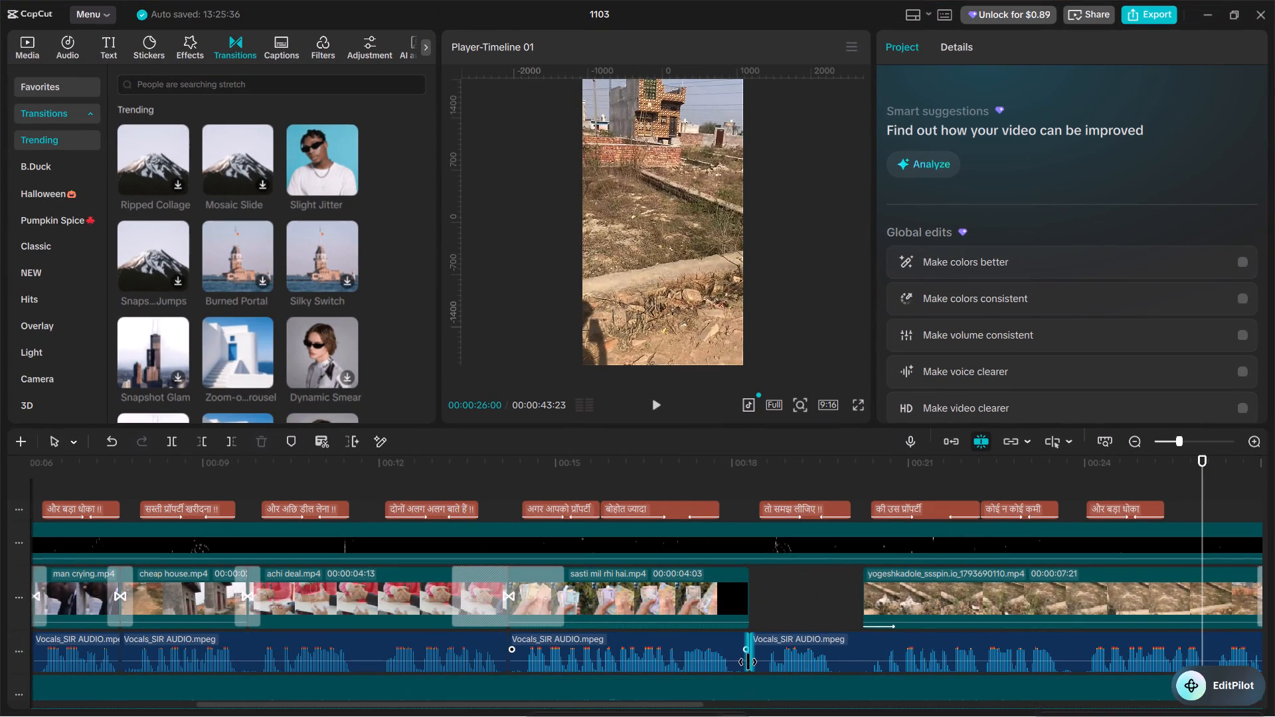
left_click(1097, 483)
left_click_drag(1097, 483, 1088, 487)
left_click(1104, 507)
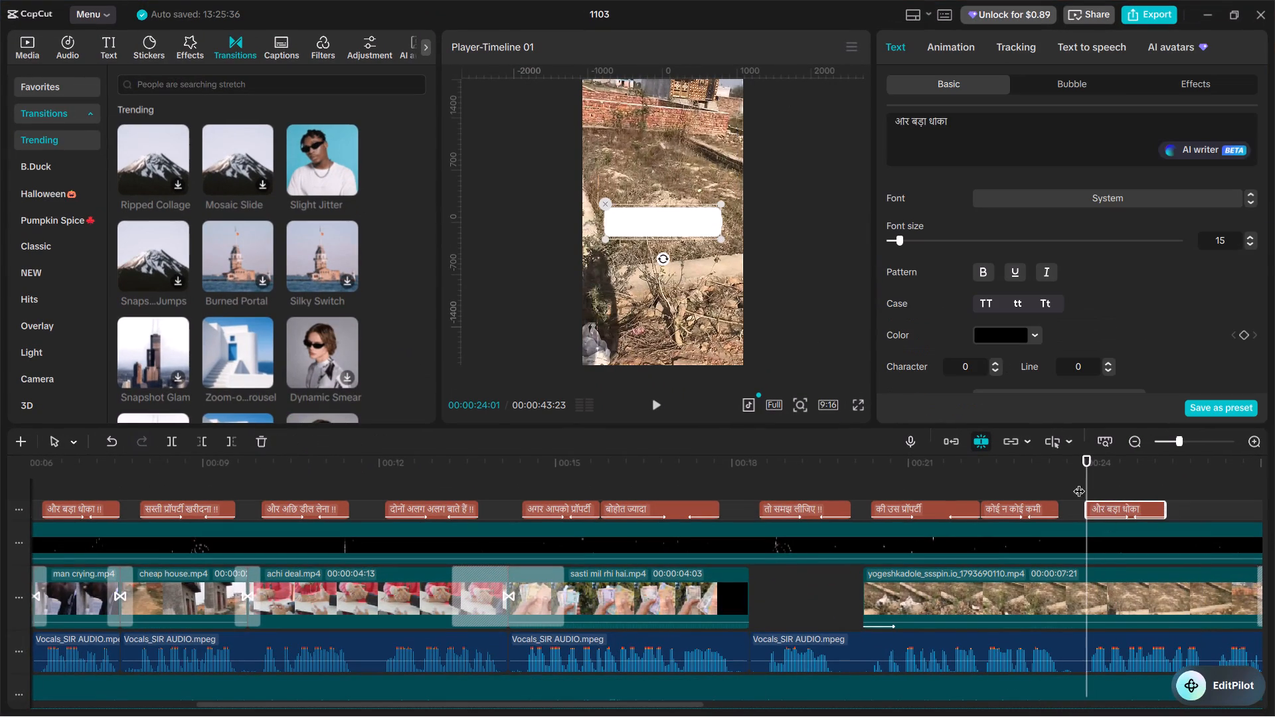
left_click_drag(956, 119, 879, 127)
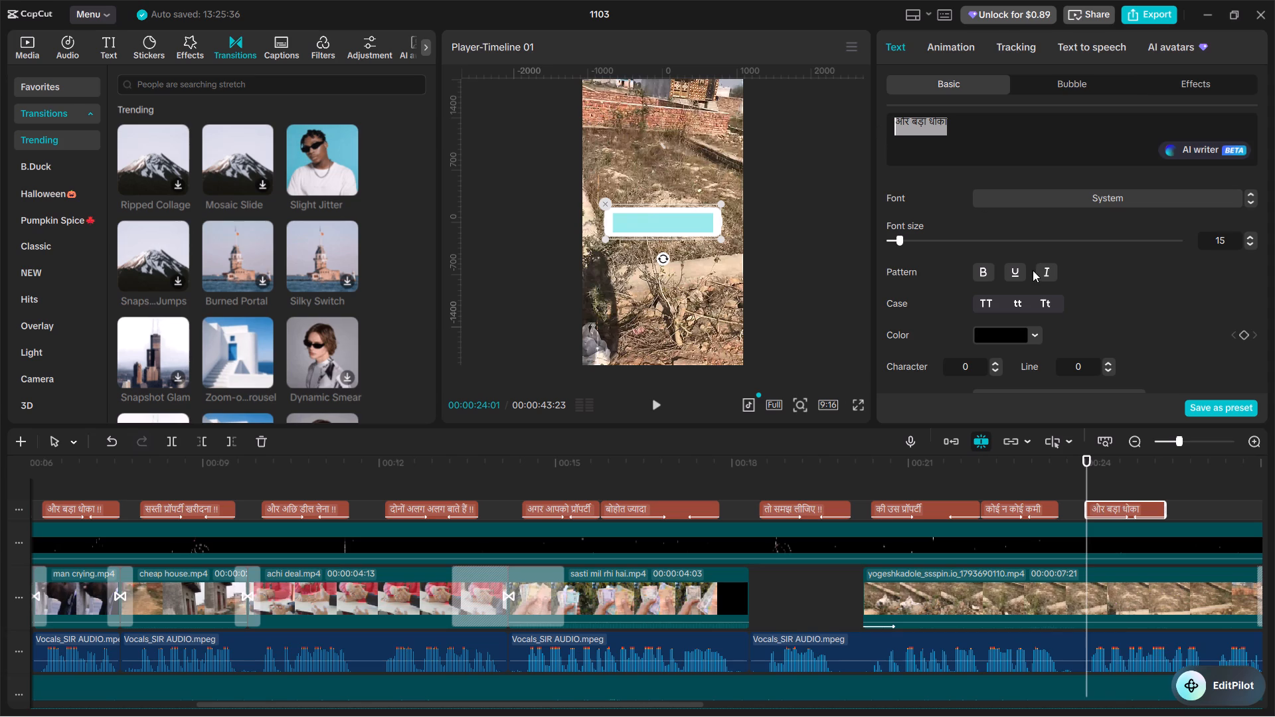
key("ctrl+v")
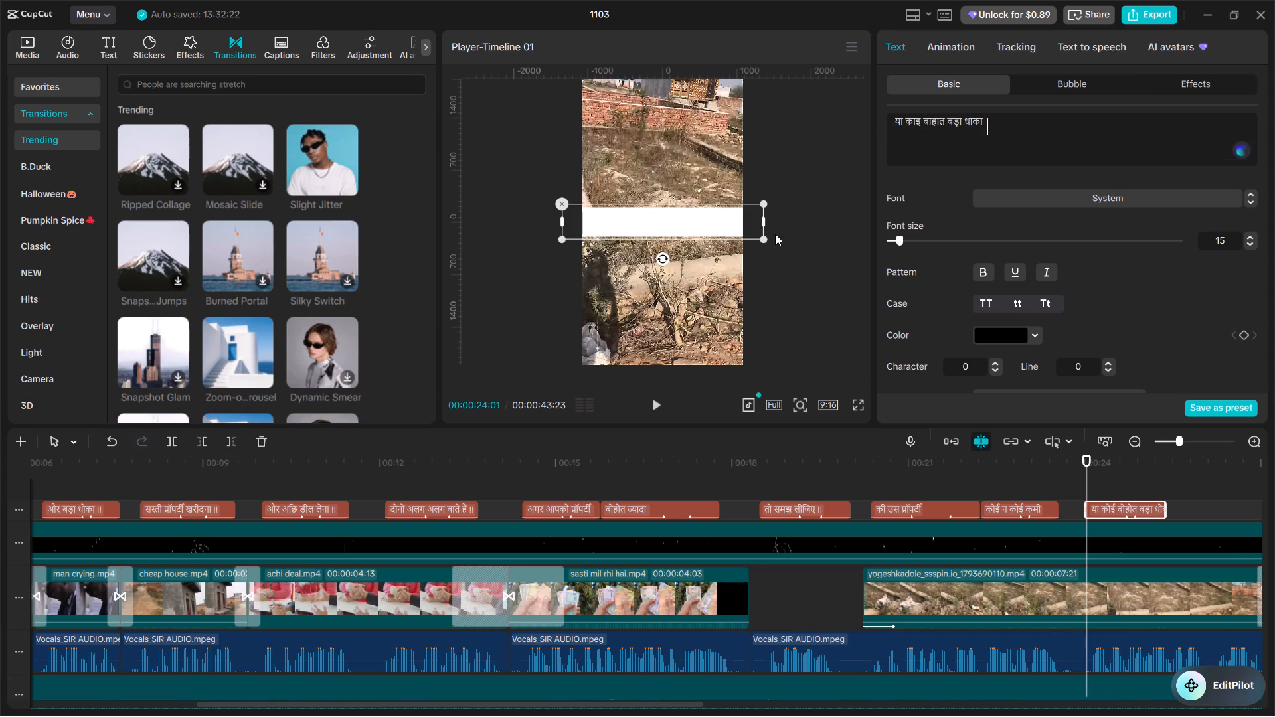
Scale down the या कोई बोहोत बड़ा धोका caption in the preview until it spans about the frame's width.
left_click_drag(764, 238, 737, 228)
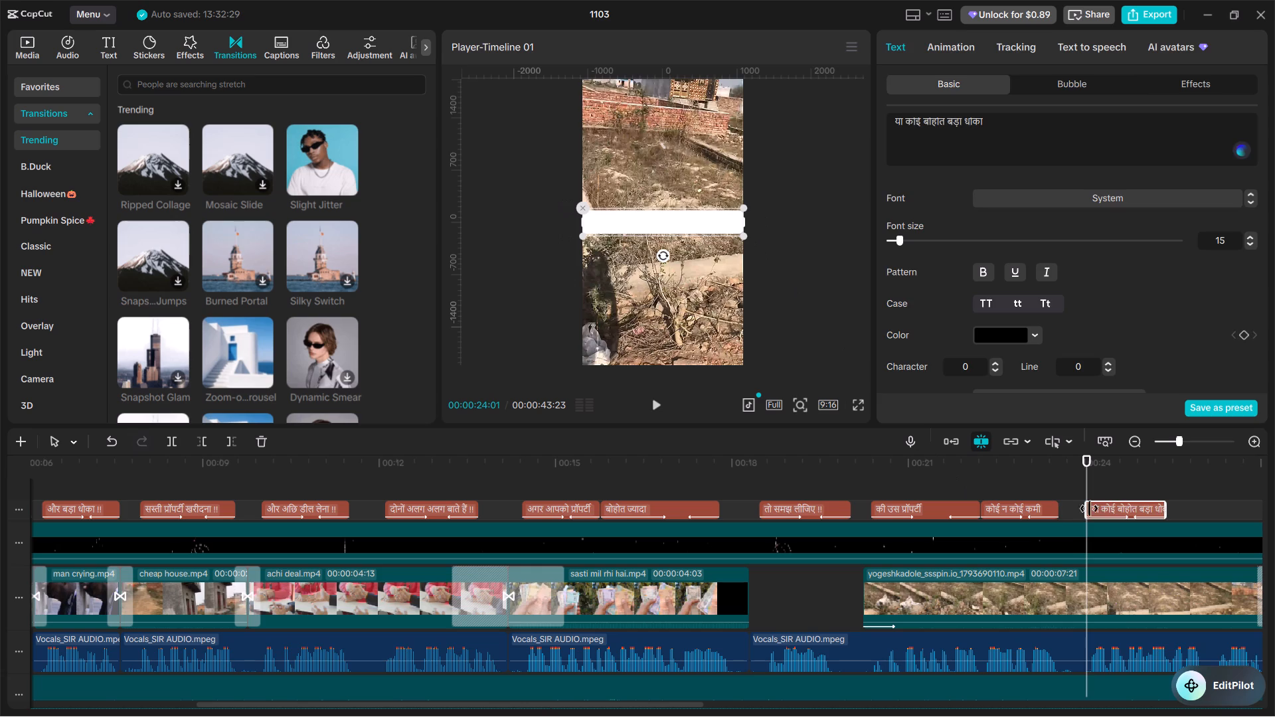
Play back the caption's vocal phrase and extend the end of the caption to about 00:00:26:02, where the phrase finishes.
left_click(1073, 495)
key("space")
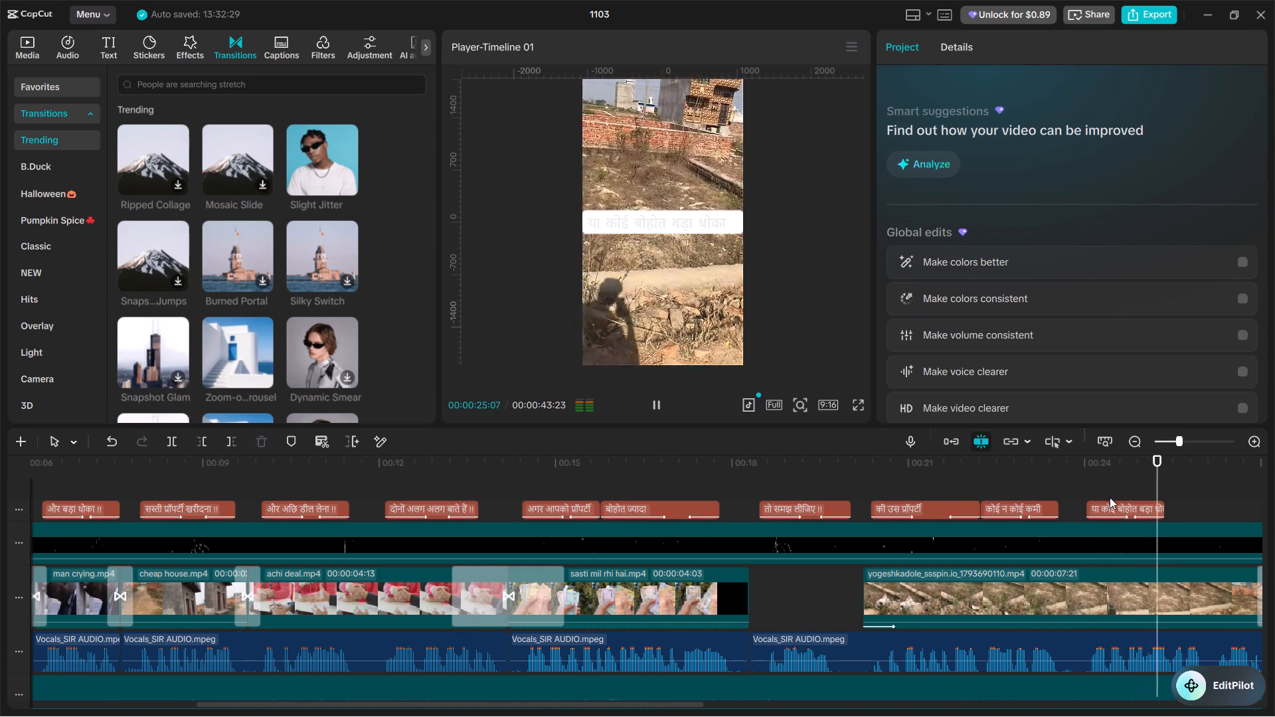
key("space")
key("space")
key("space")
key("space")
key("space")
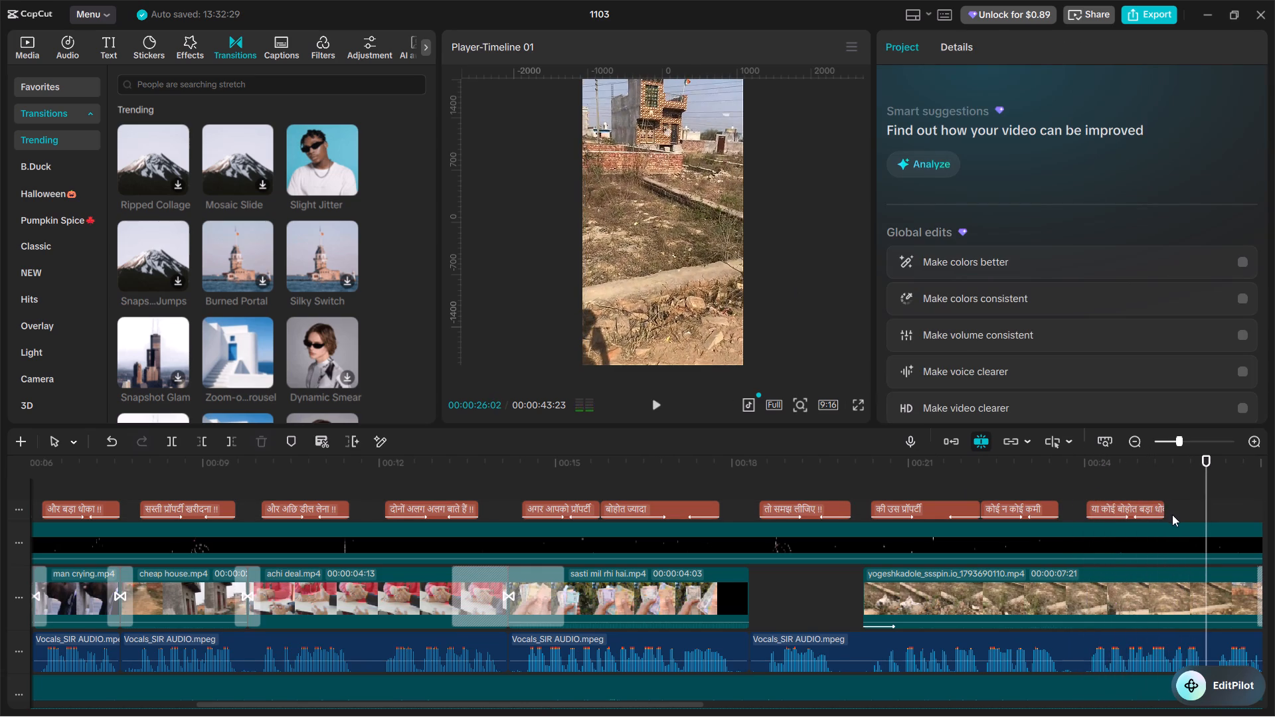
left_click_drag(1163, 507, 1200, 518)
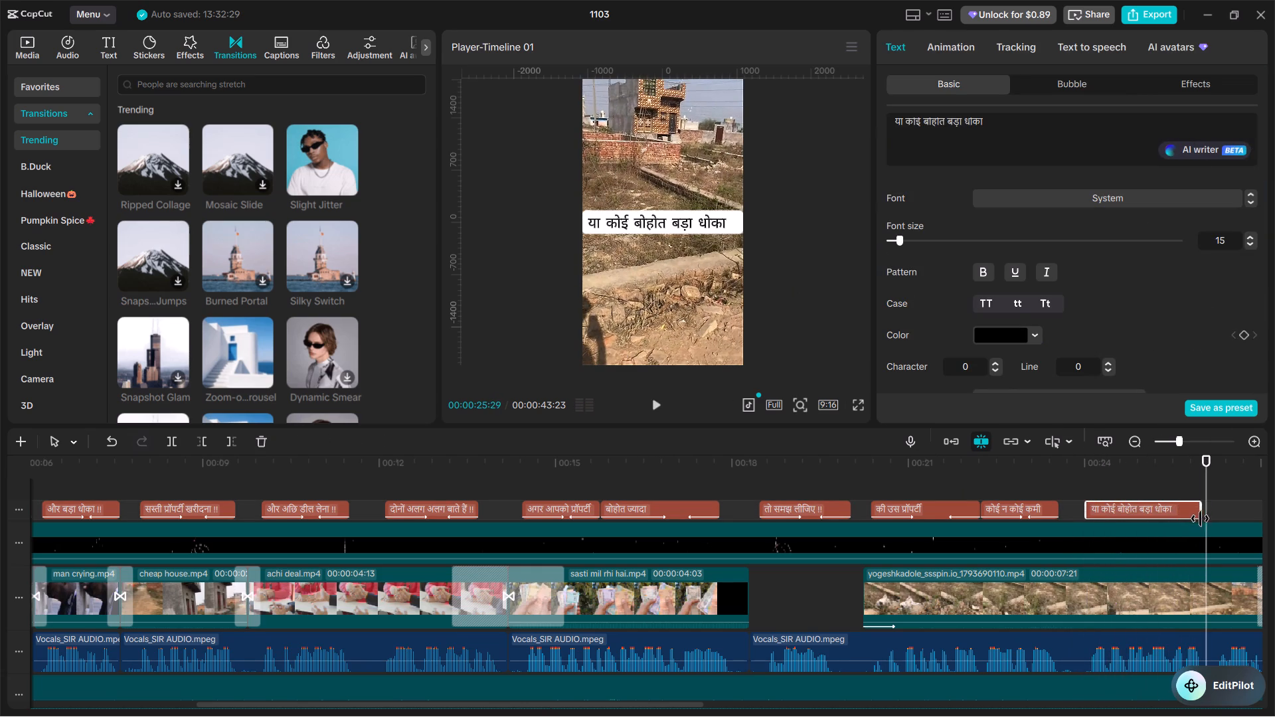
left_click_drag(1200, 518, 1201, 518)
Play back the extended या कोई बोहोत बड़ा धोका caption to check its timing against the vocals.
left_click(1066, 479)
key("space")
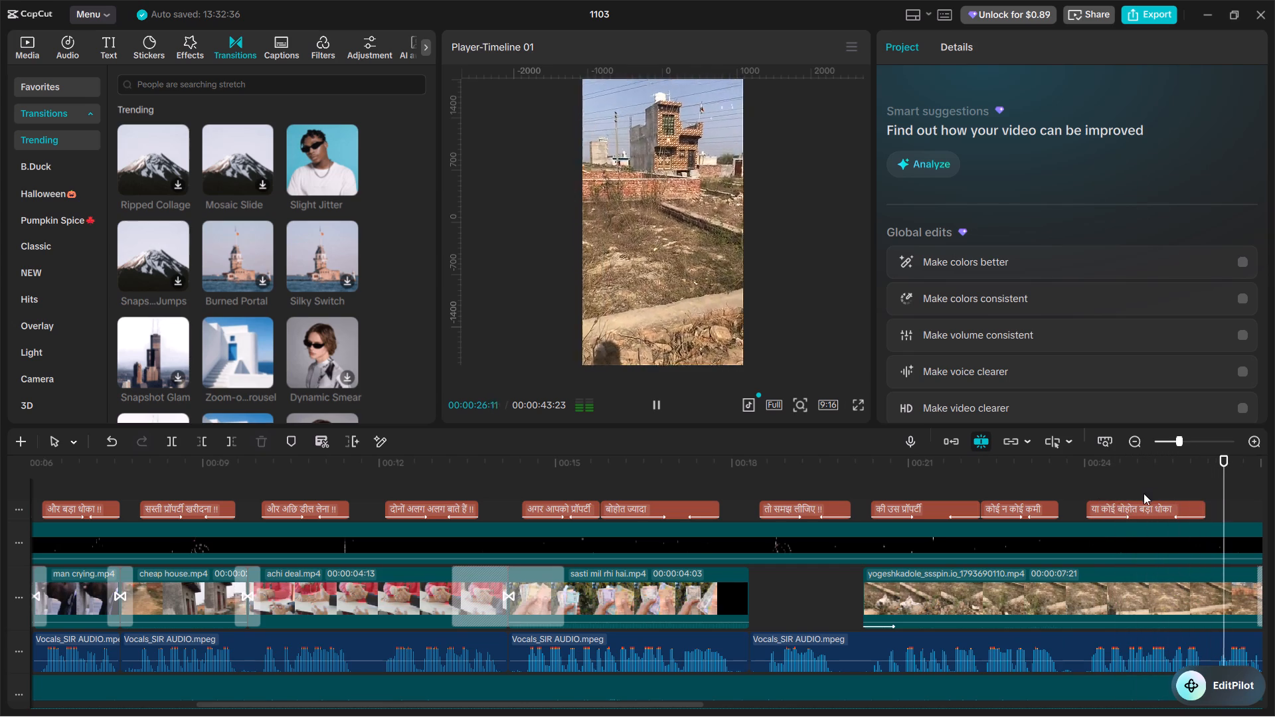
key("space")
Search the In animations for TYPEWRITTER and apply Type 2 to the या कोई बोहोत बड़ा धोका caption.
scroll(932, 527, "up", 3, "alt")
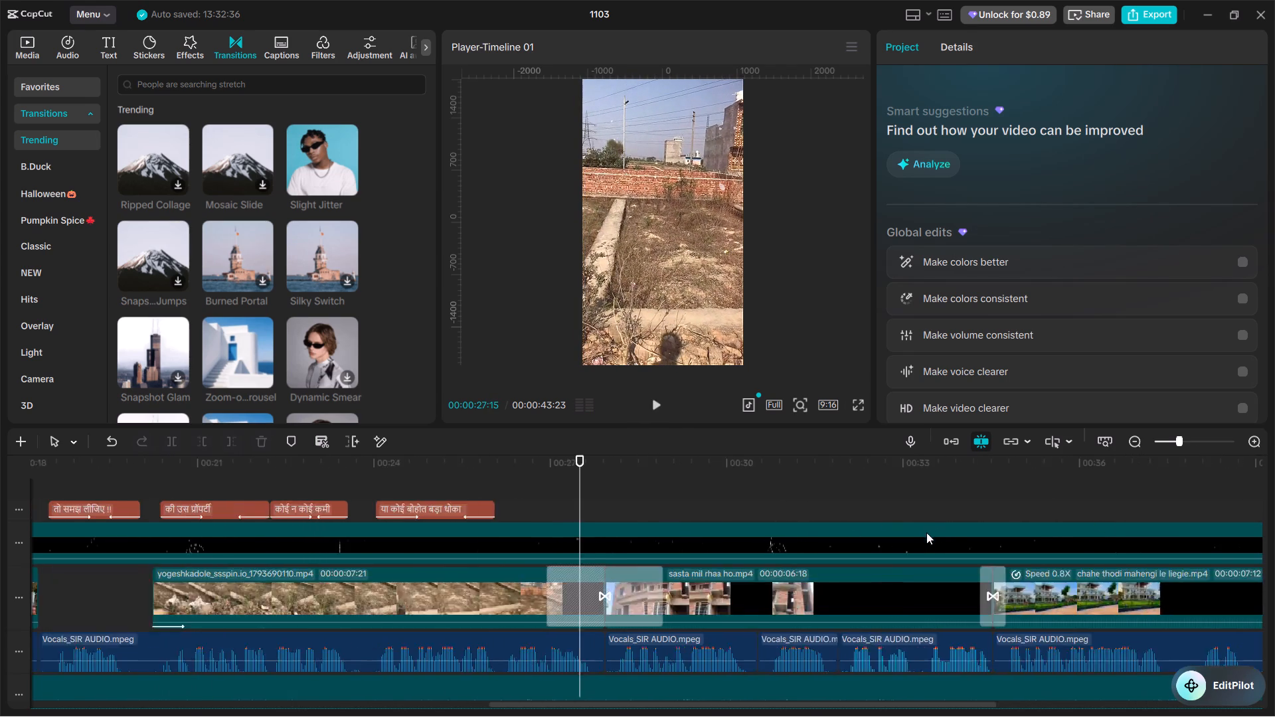
scroll(926, 532, "up", 3, "alt")
left_click(666, 514)
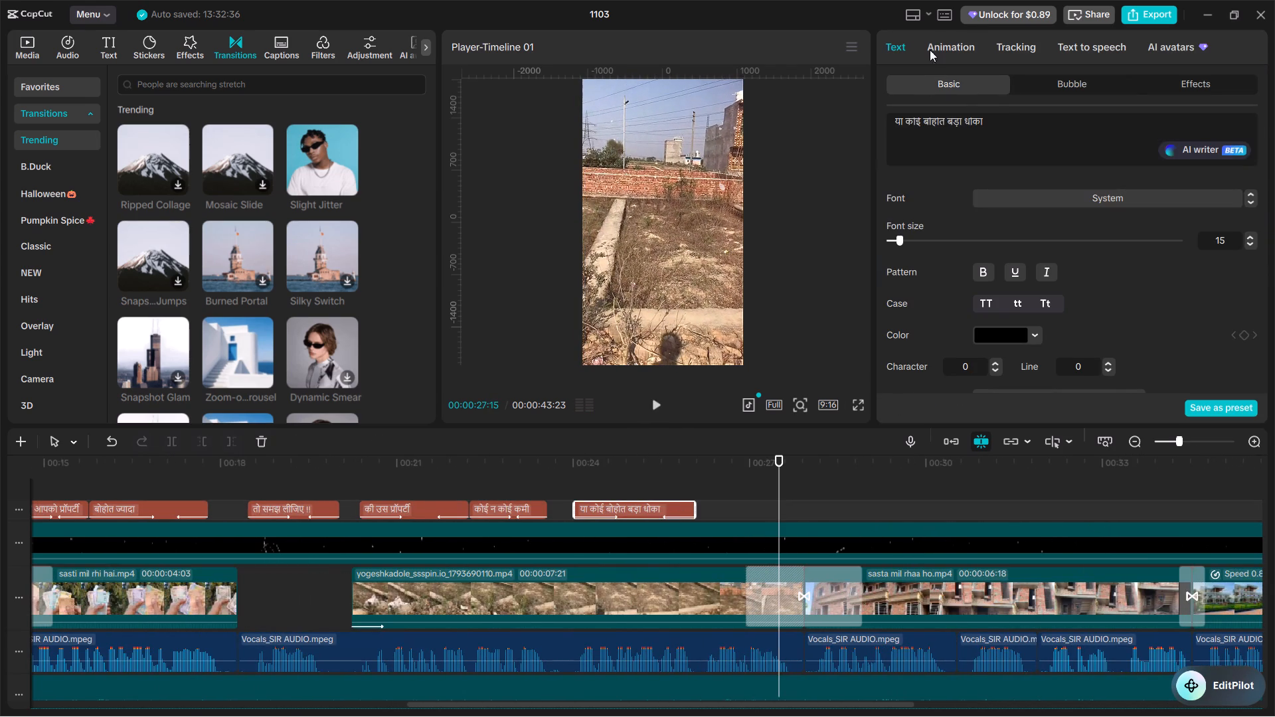
left_click(952, 37)
left_click(946, 118)
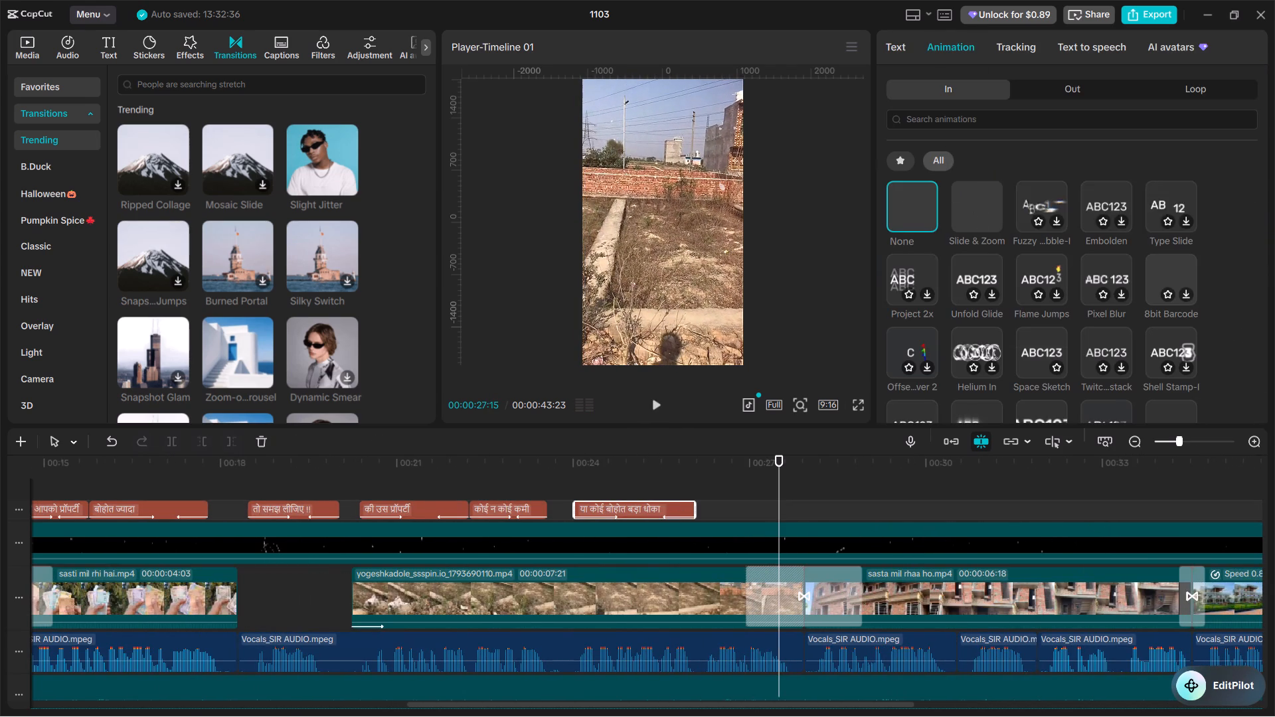
left_click(946, 159)
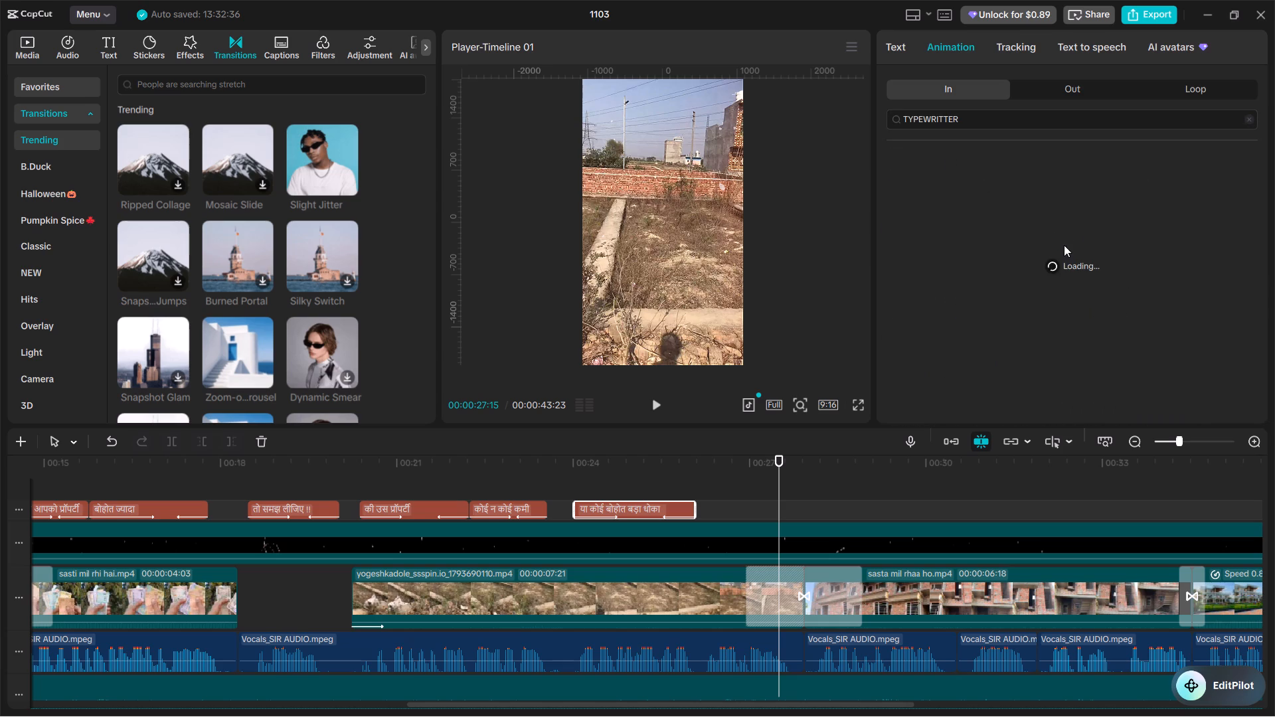
left_click(1028, 184)
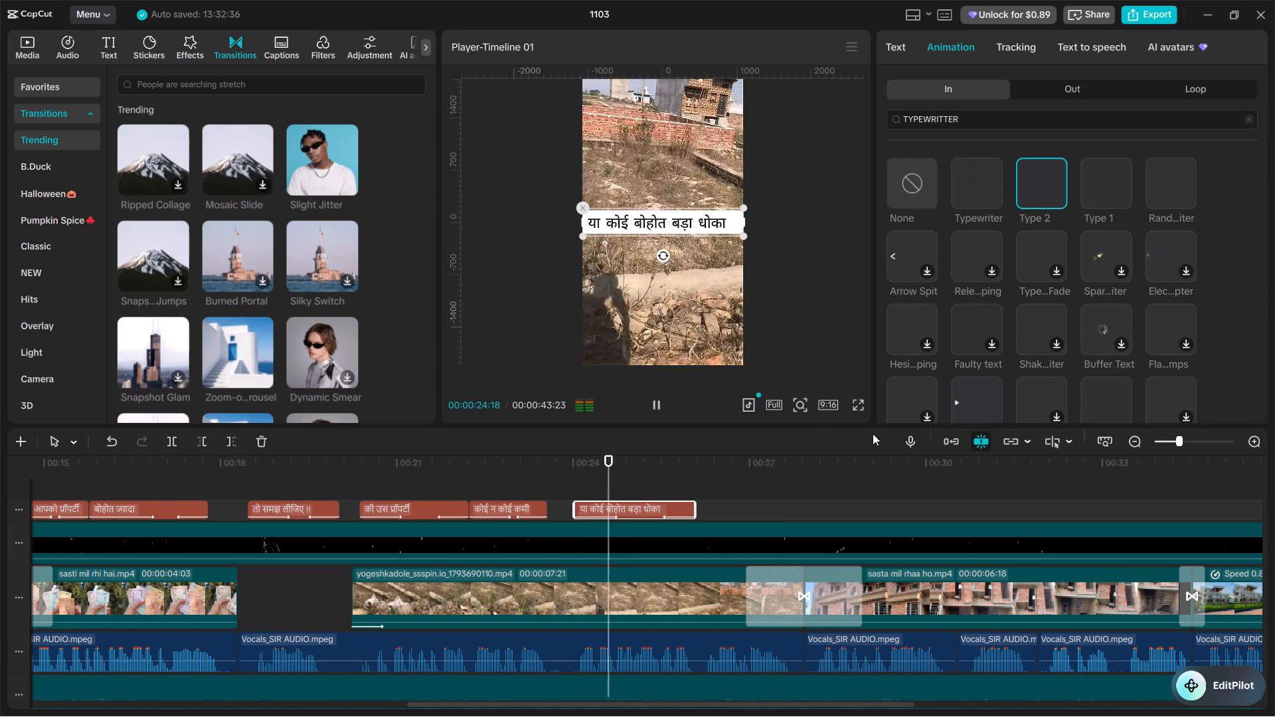
scroll(1066, 401, "down", 3)
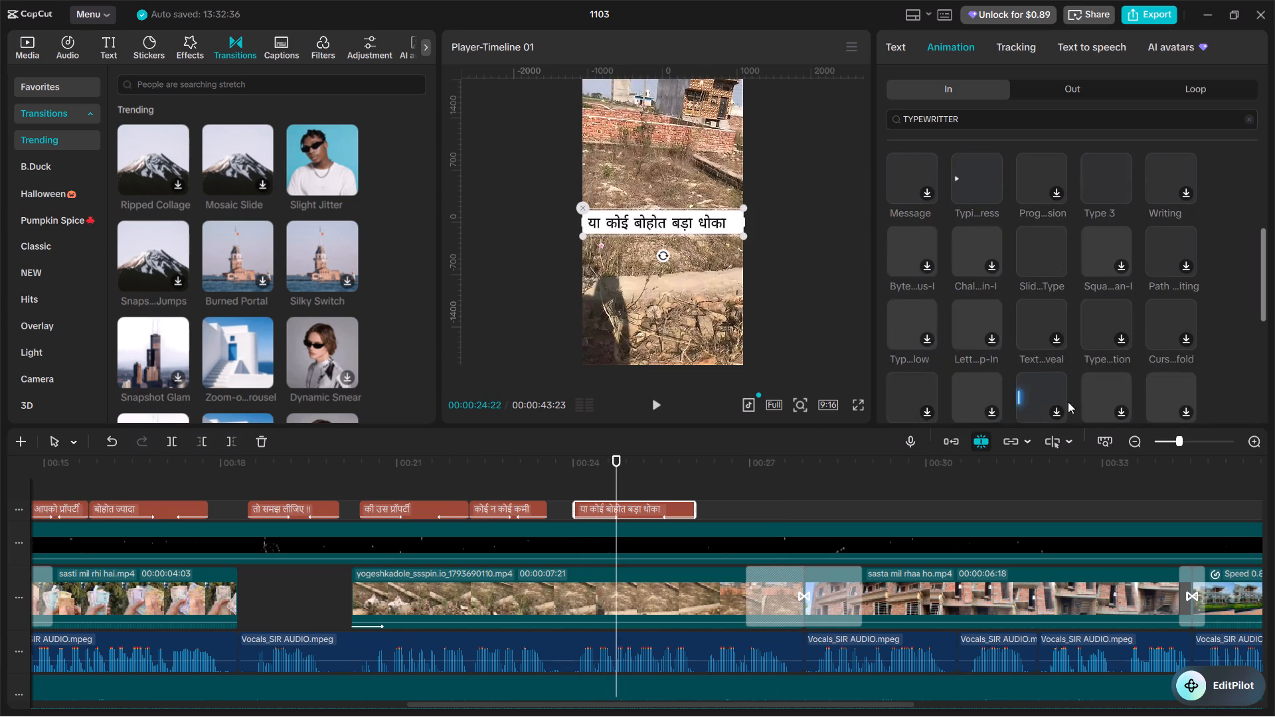
scroll(1048, 356, "down", 5)
scroll(1048, 360, "up", 15)
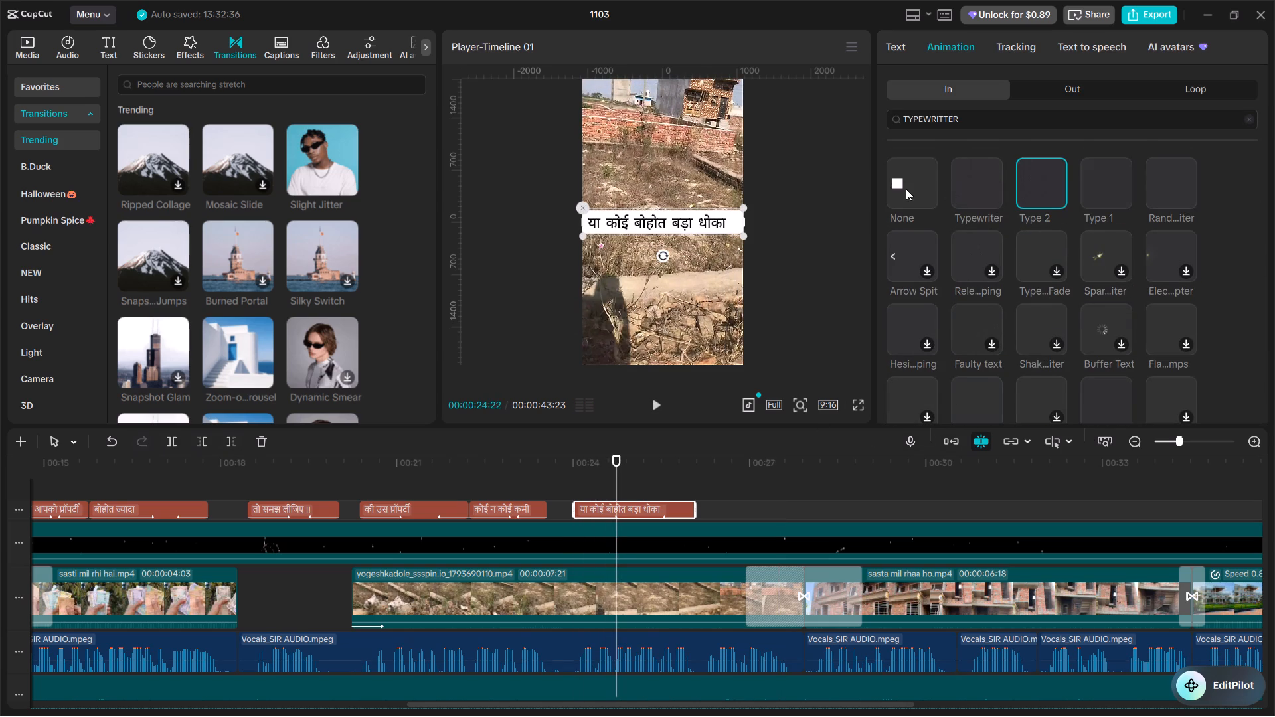
left_click(906, 189)
left_click(1033, 189)
Set the duration of the caption's In animation to 0.8 s.
double_click(984, 404)
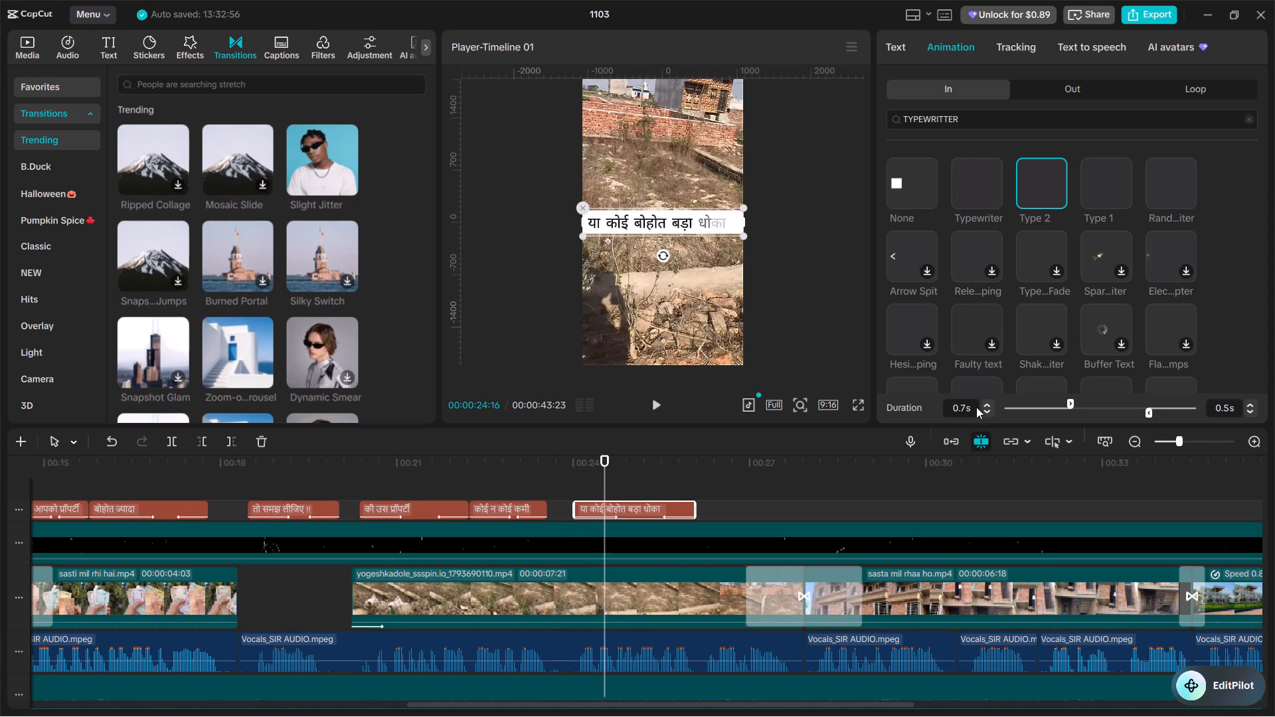
left_click(989, 404)
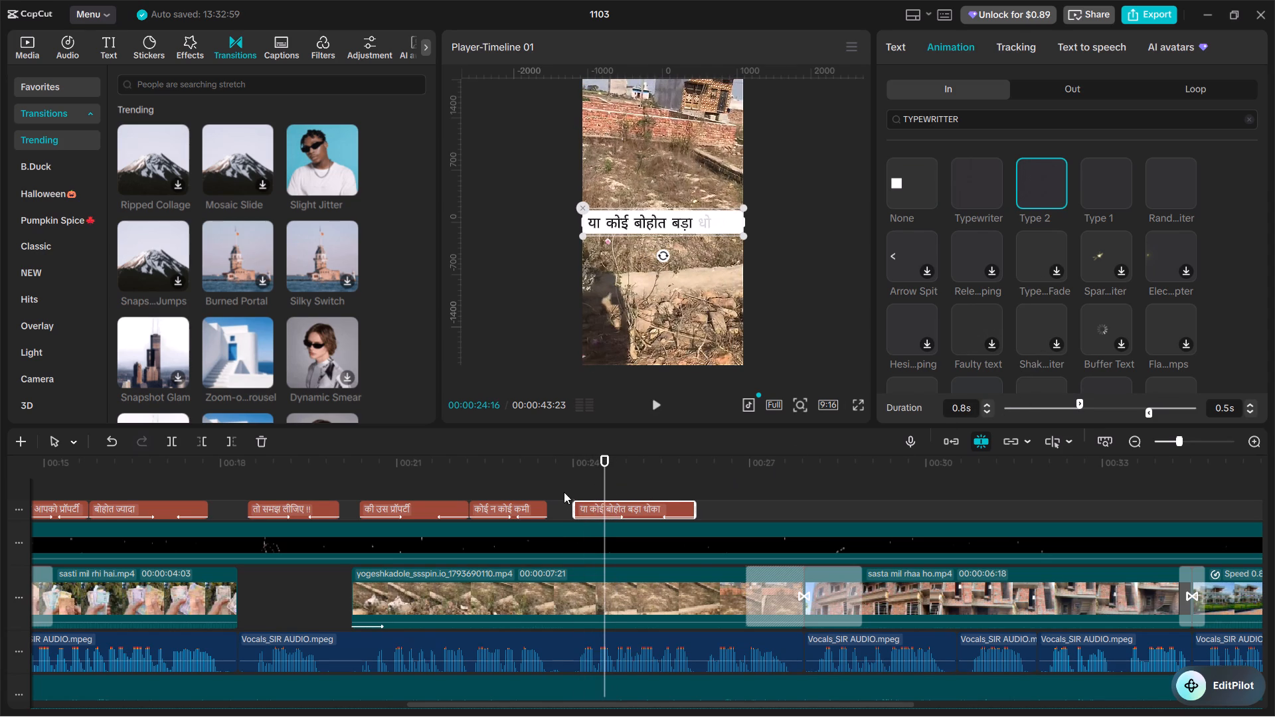
Move the playhead to 00:00:23:28, just before the या कोई बोहोत बड़ा धोका caption, to review its animation.
left_click(578, 482)
left_click(571, 485)
left_click(569, 491)
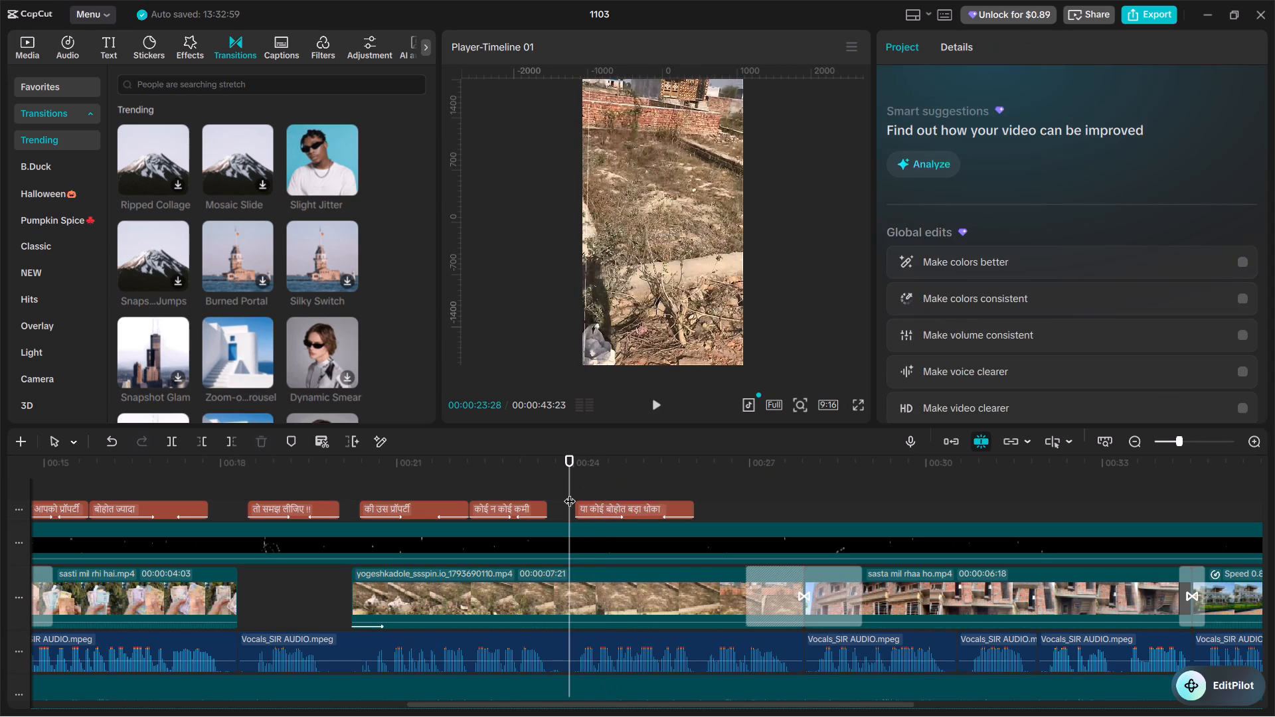
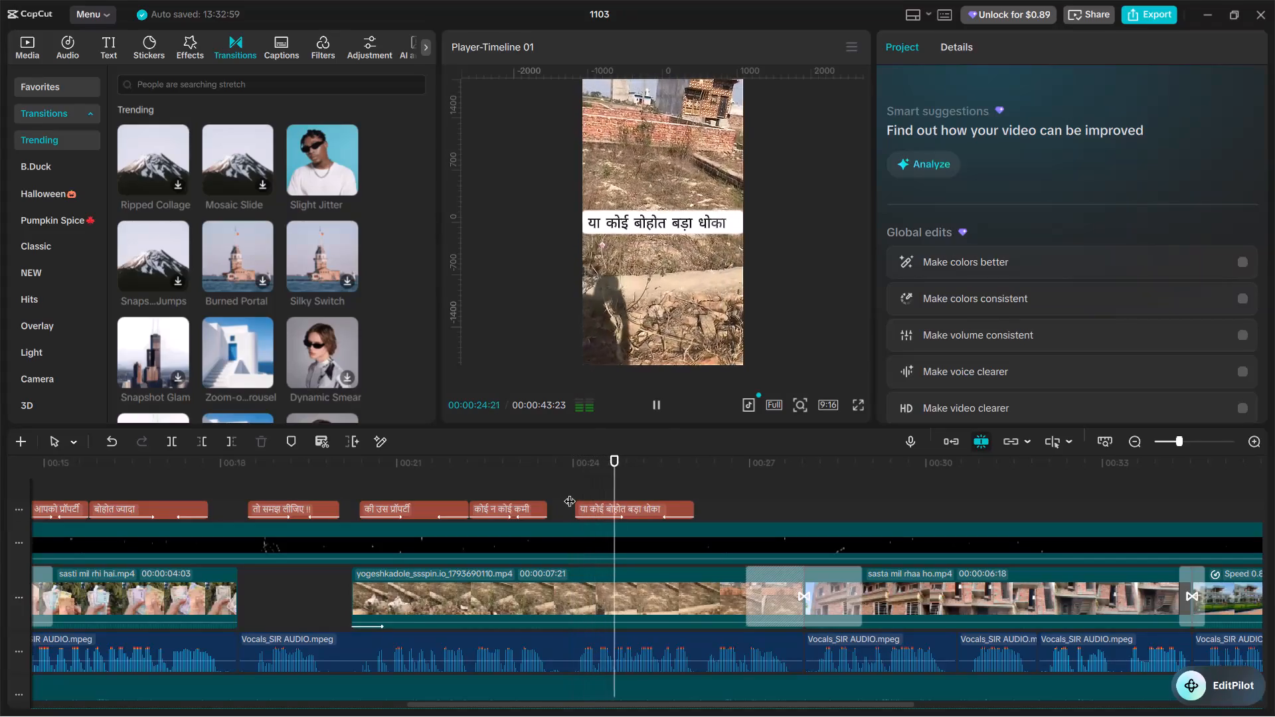
Add !! to the end of the या कोई बोहोत बड़ा धोका caption and set those marks to font size 10.
key("space")
left_click(632, 513)
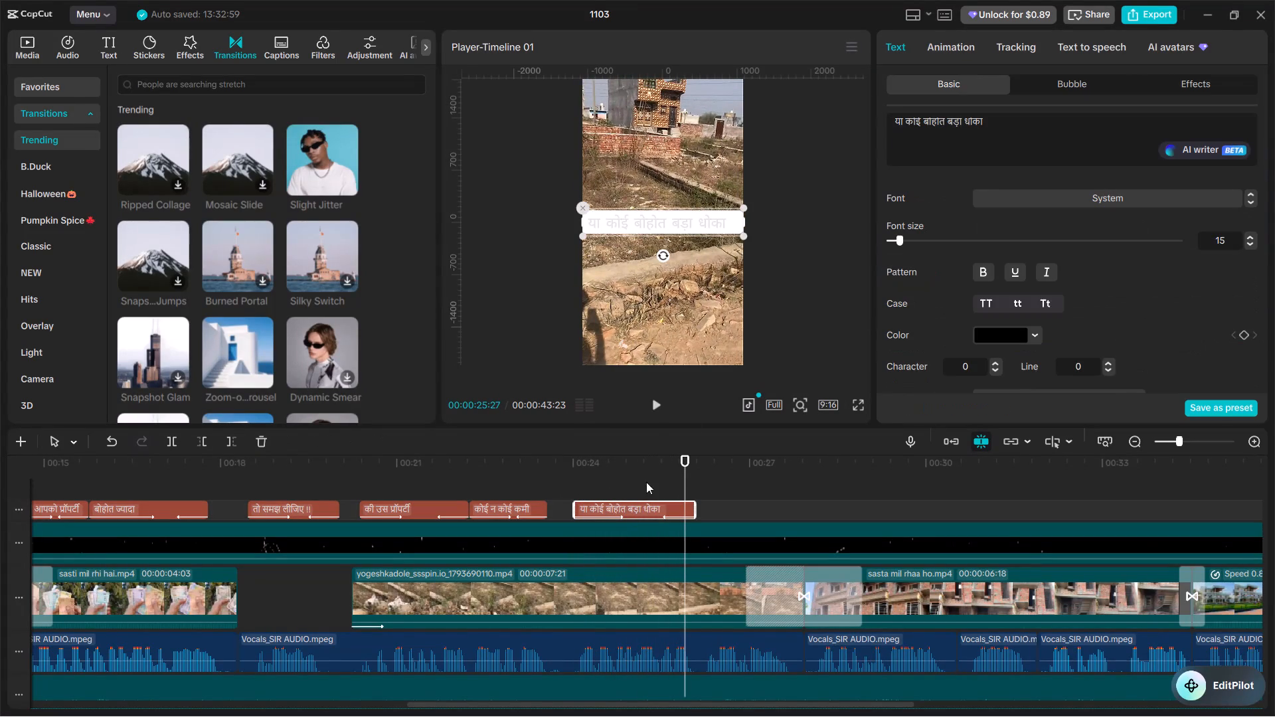
left_click(1004, 126)
key("BackSpace")
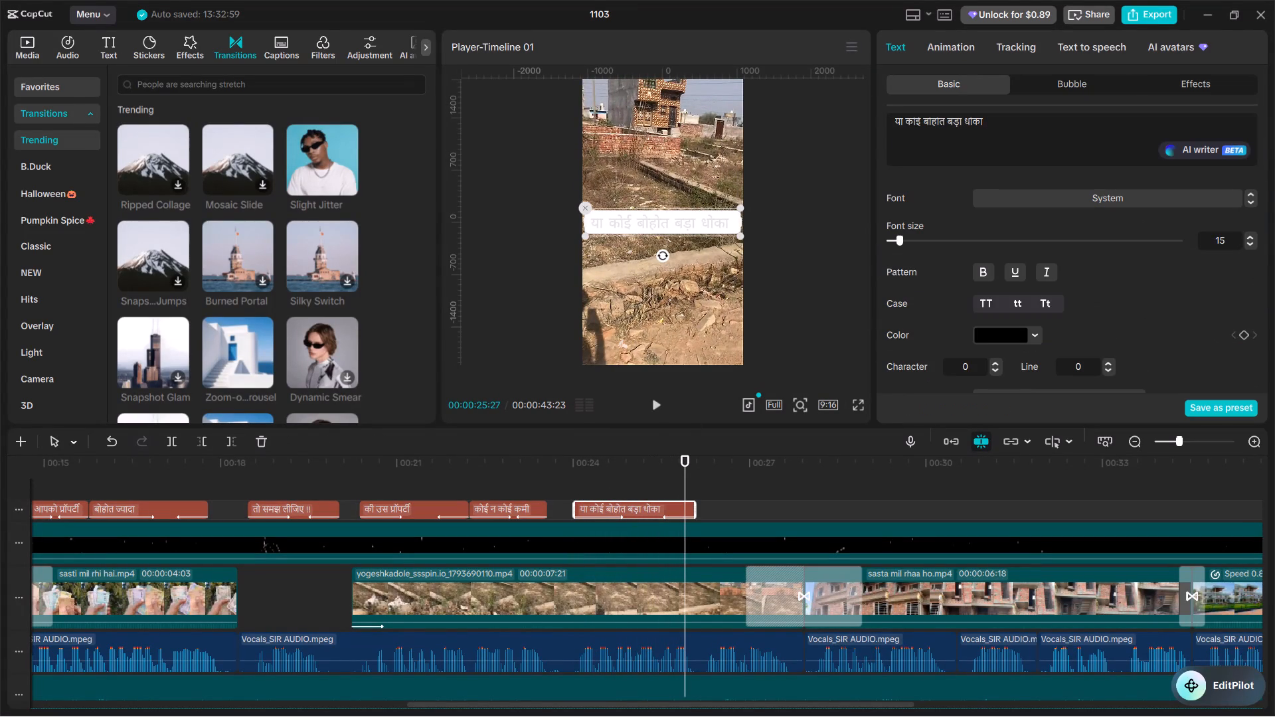
key("BackSpace")
key("space")
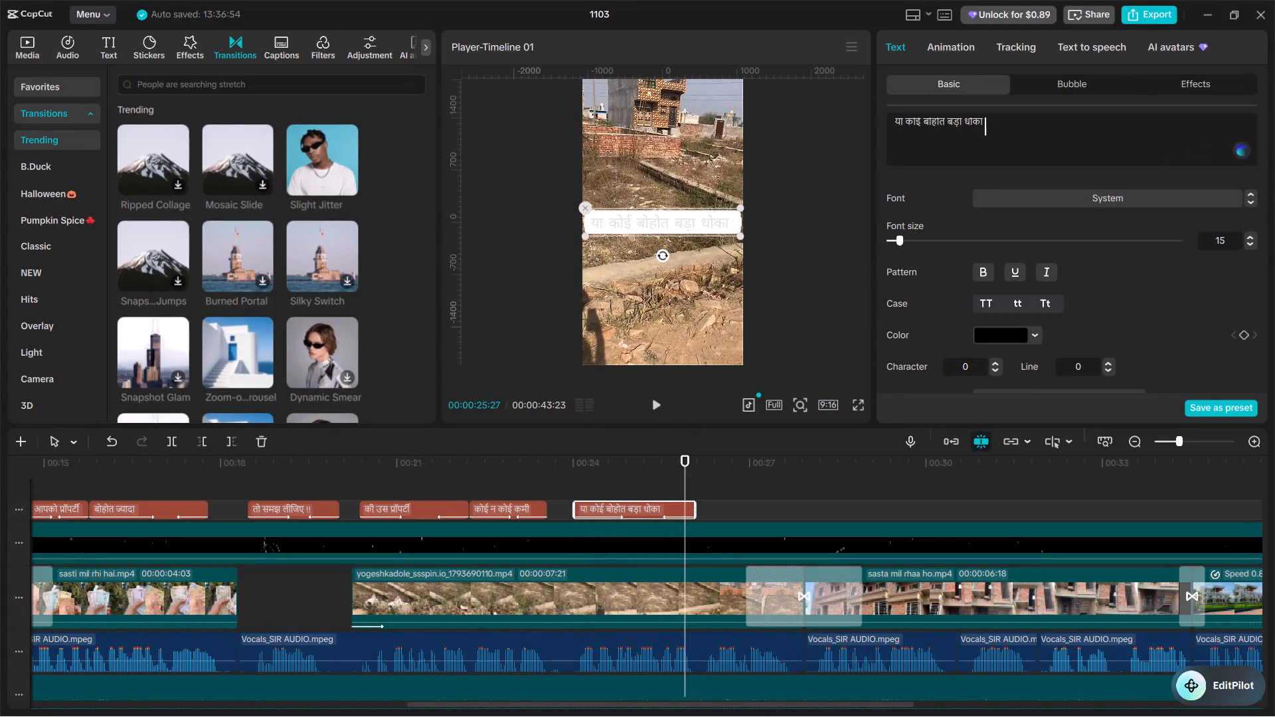
type("!!")
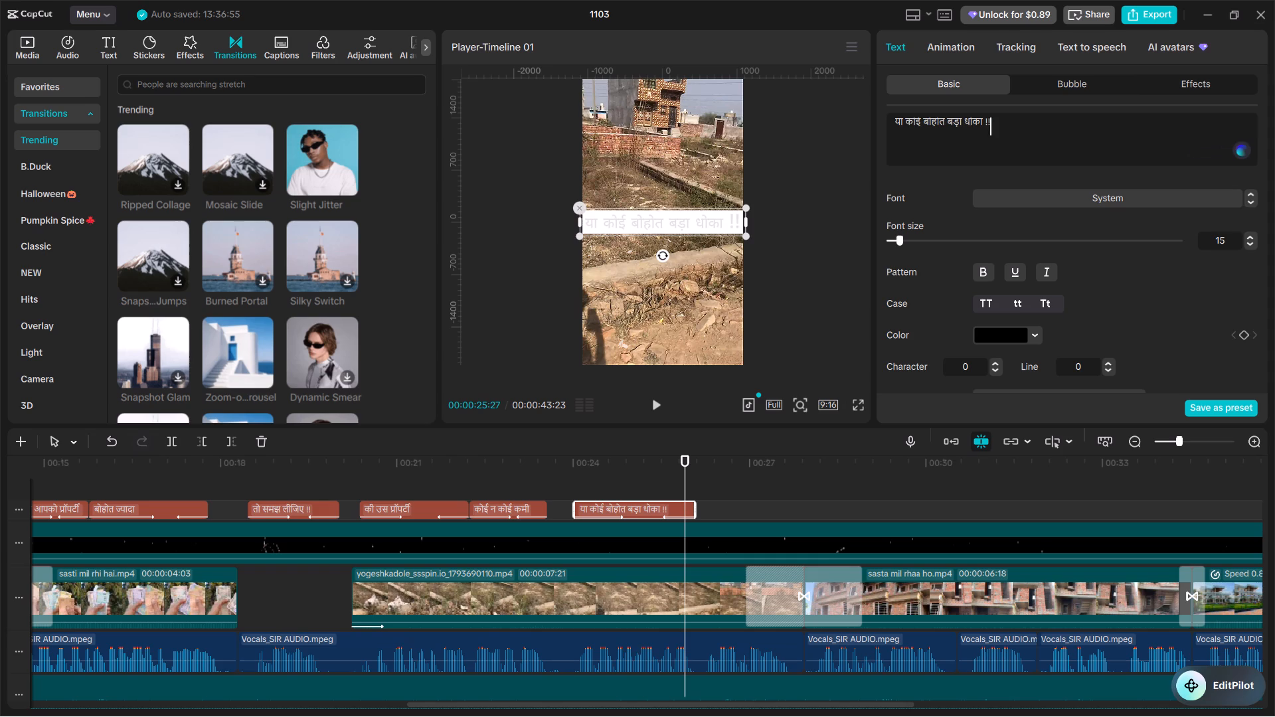
double_click(989, 119)
triple_click(1250, 244)
double_click(1250, 244)
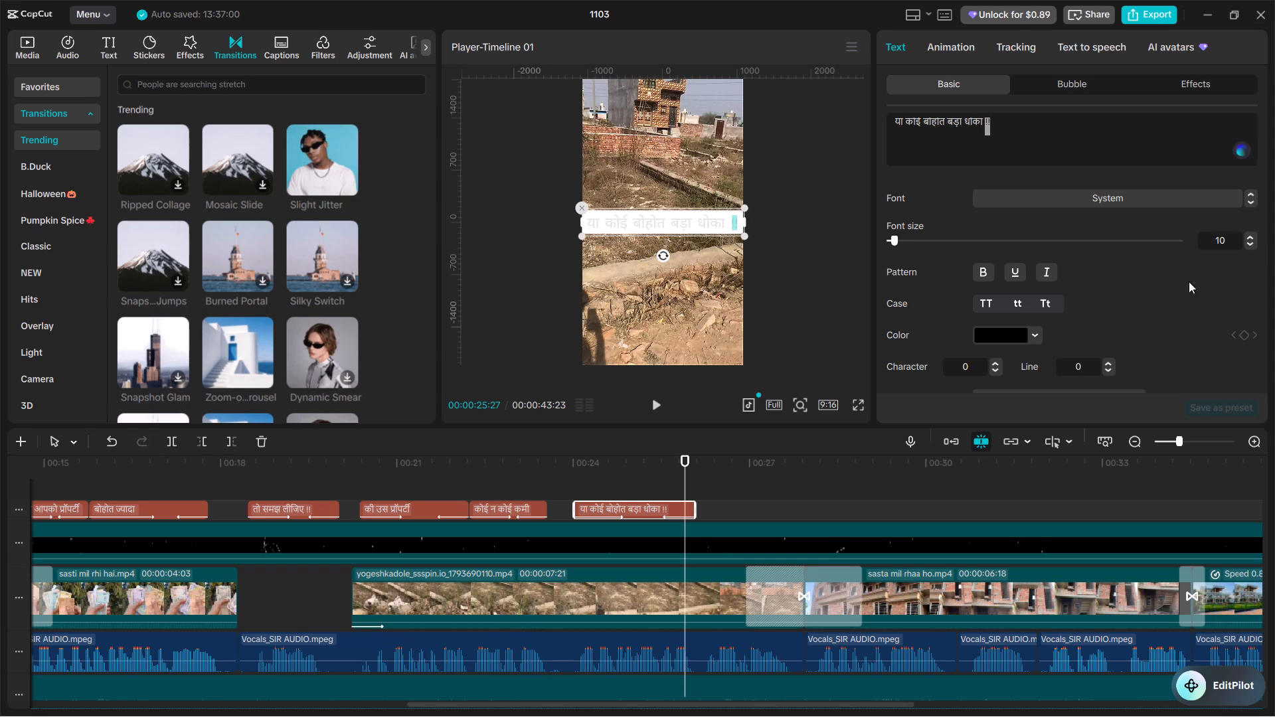
Play through the या कोई बोहोत बड़ा धोका !! caption and paste the copied ओर बड़ा धोका caption after it at 00:00:26:07.
left_click(618, 485)
left_click_drag(618, 485, 570, 493)
key("space")
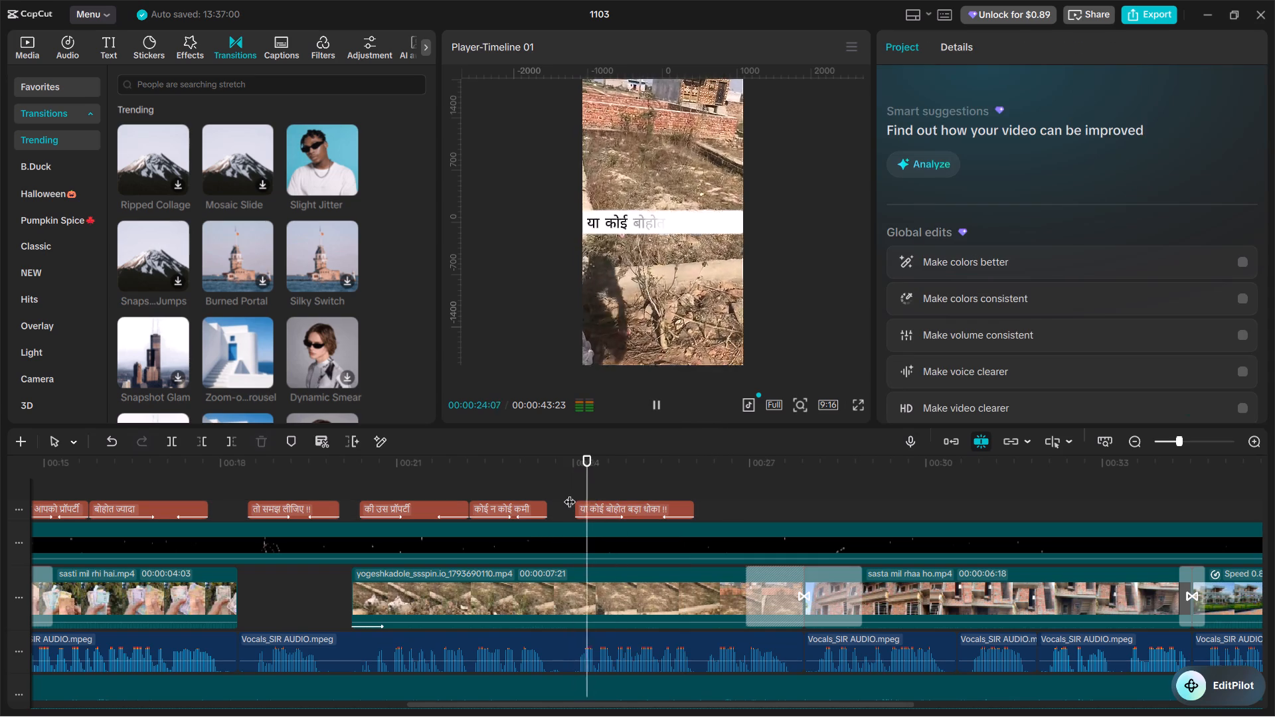
left_click(724, 481)
left_click_drag(722, 481, 705, 483)
key("ctrl+v")
Switch to the browser's Hindi typing page, convert "zarur chupa hua hai" to Hindi and copy it.
left_click(1203, 3)
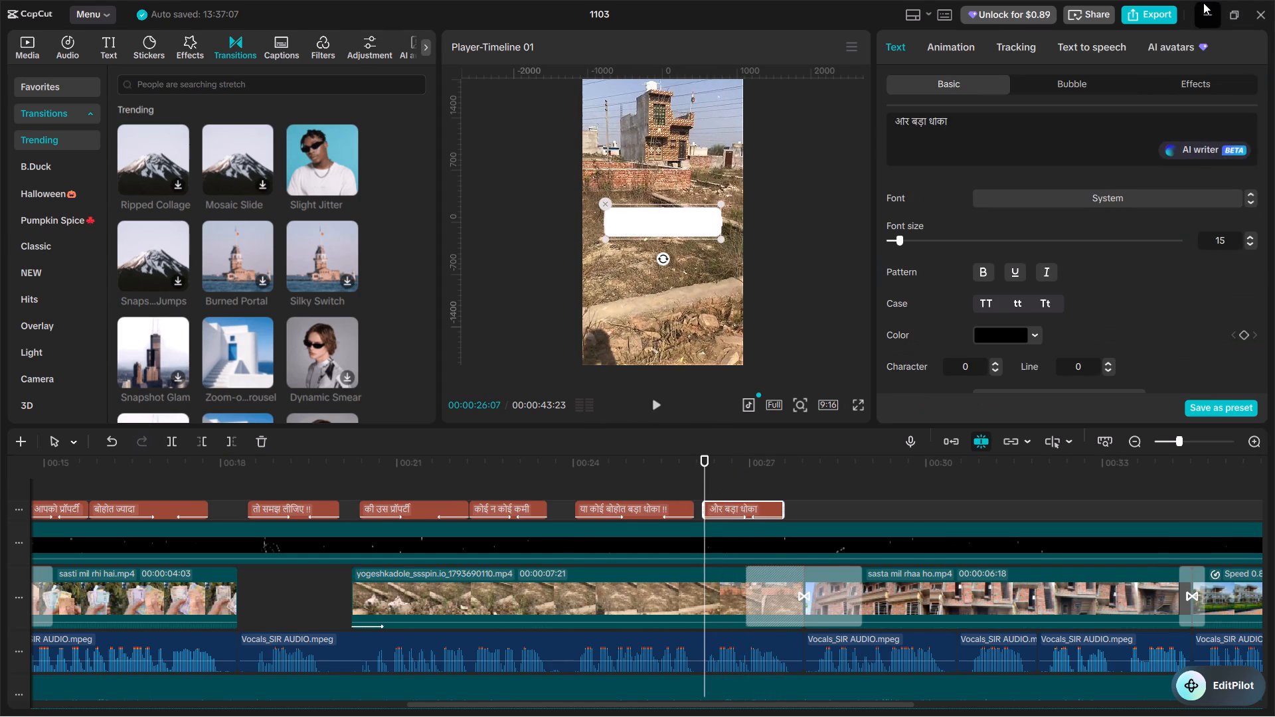
left_click(569, 688)
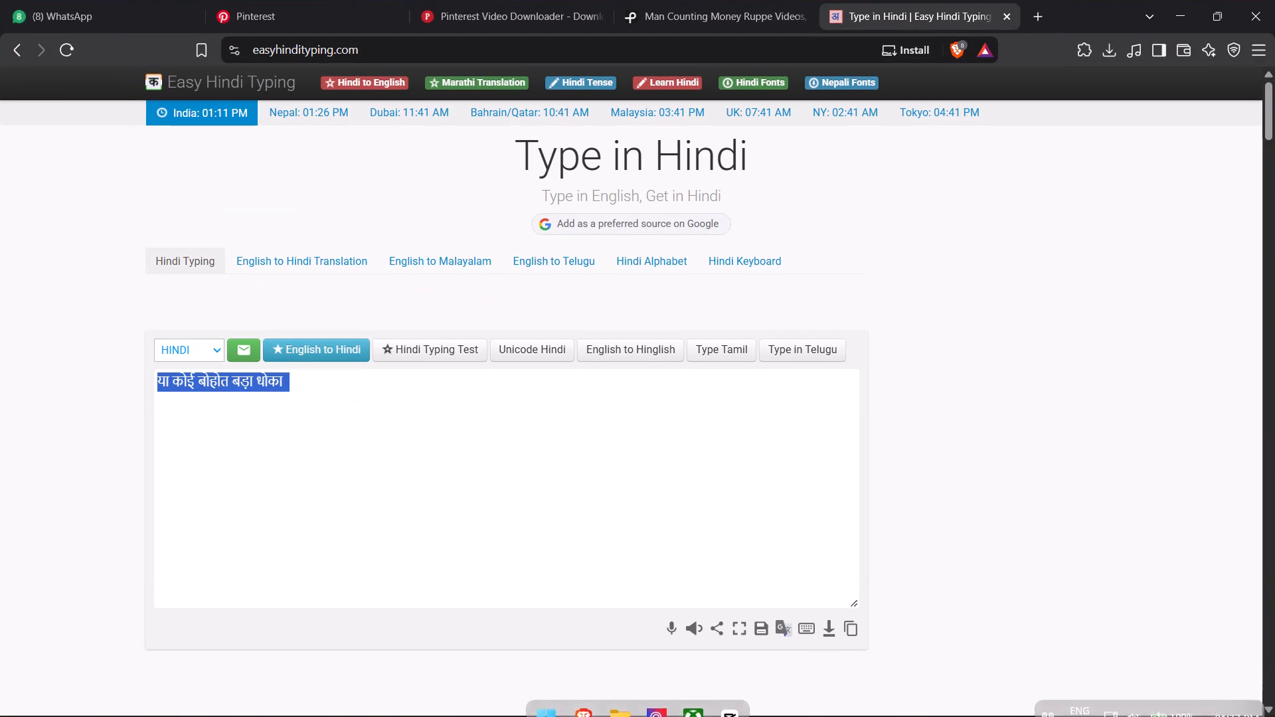
type("zarur")
key("space")
type("chupa hua hai")
key("space")
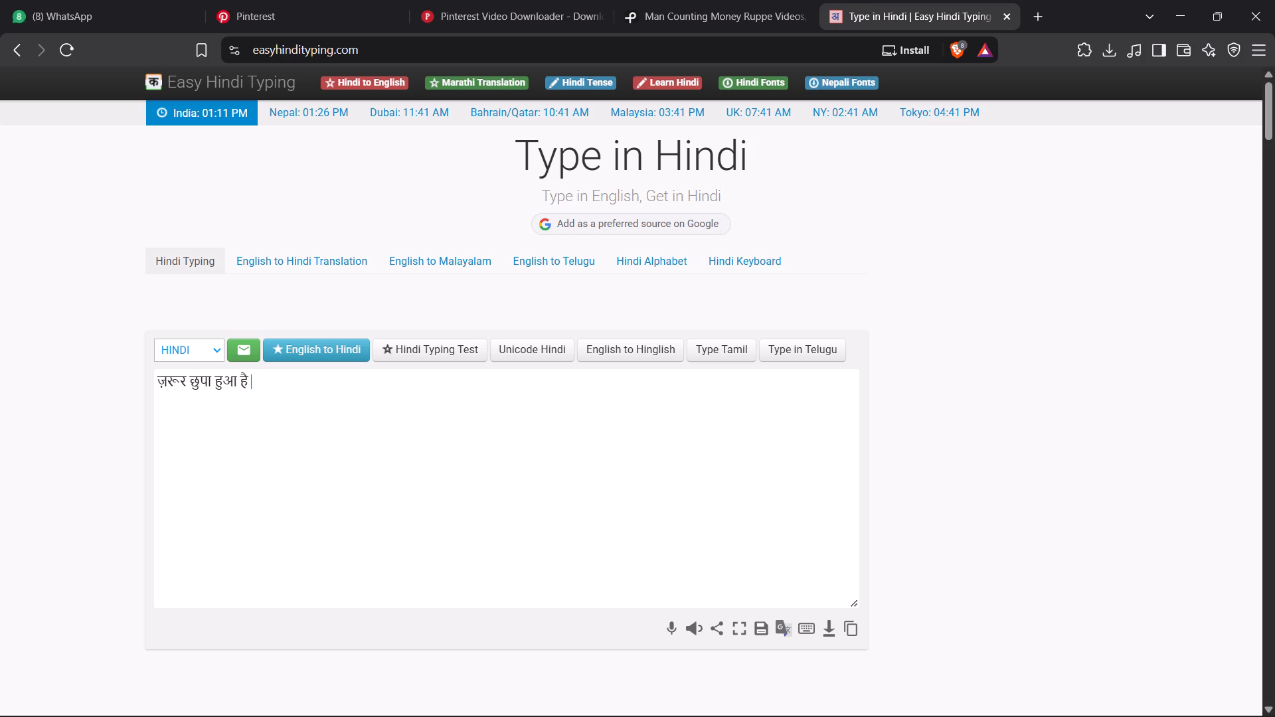
left_click_drag(272, 382, 123, 372)
right_click(190, 392)
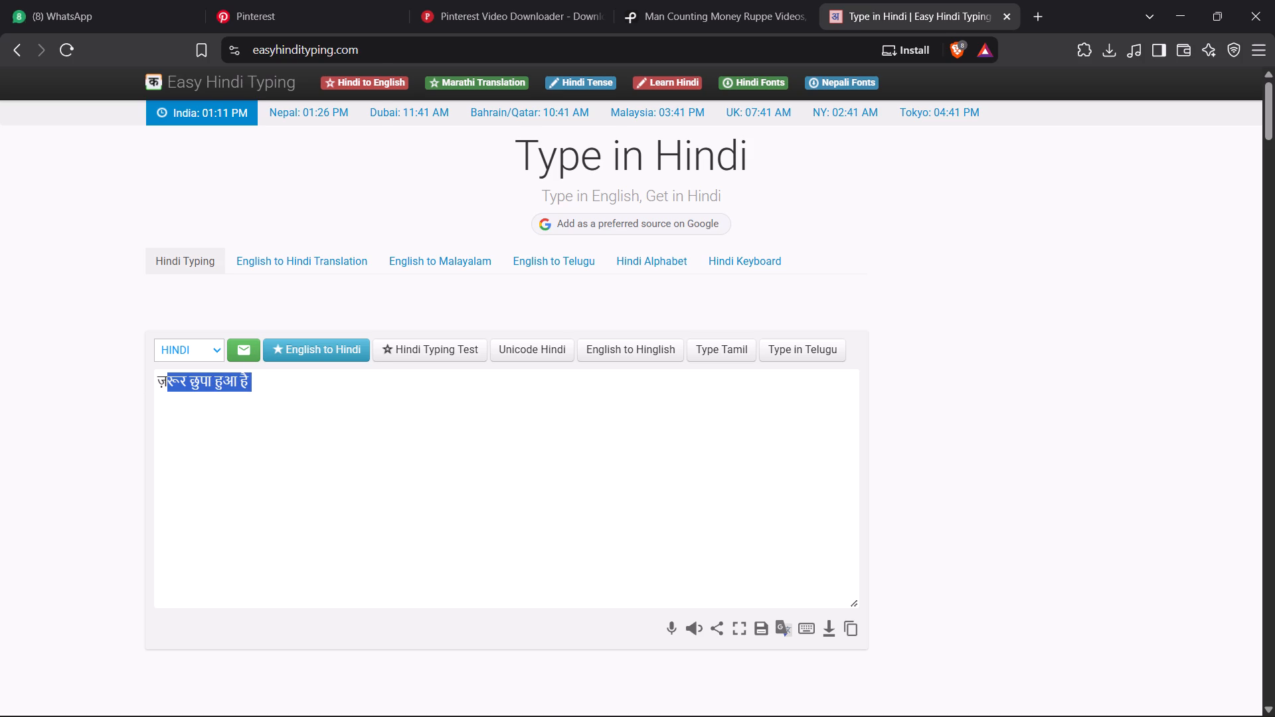
left_click(230, 166)
Back in CapCut, replace the pasted caption's text with ज़रूर छुपा हुआ है !! and set the !! to font size 10.
key("alt+Tab")
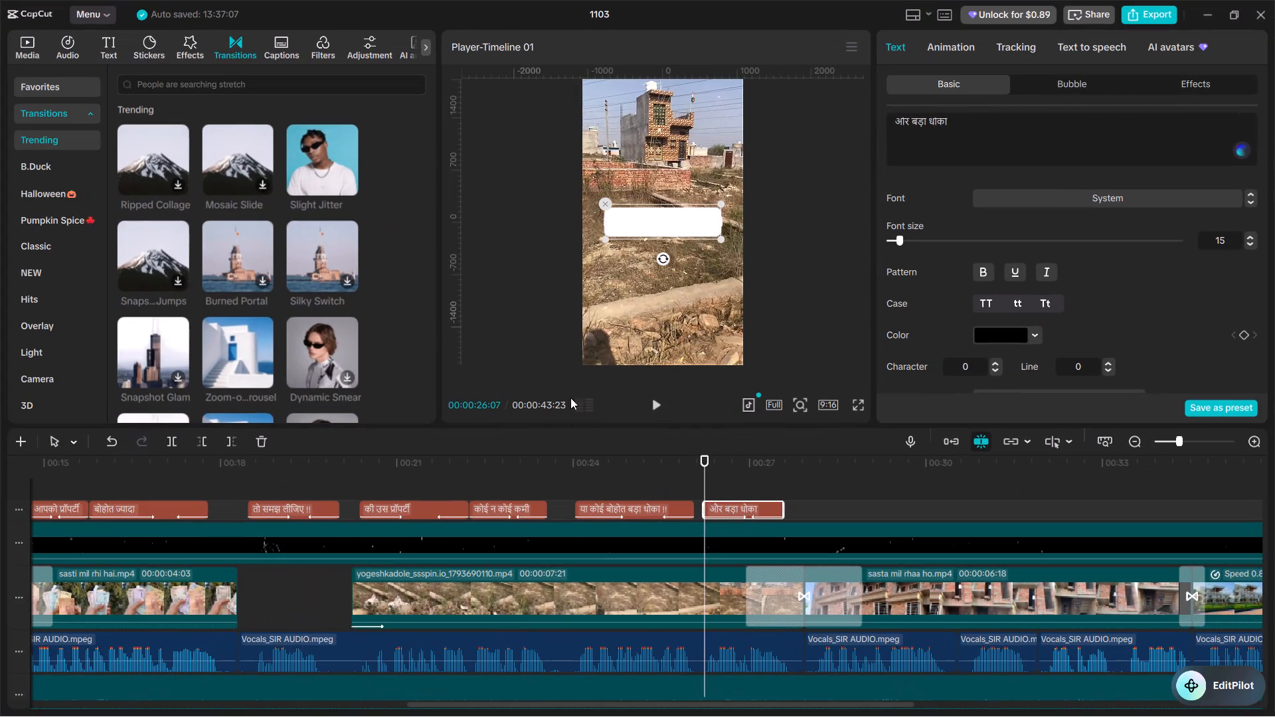
left_click(970, 119)
key("ctrl+a")
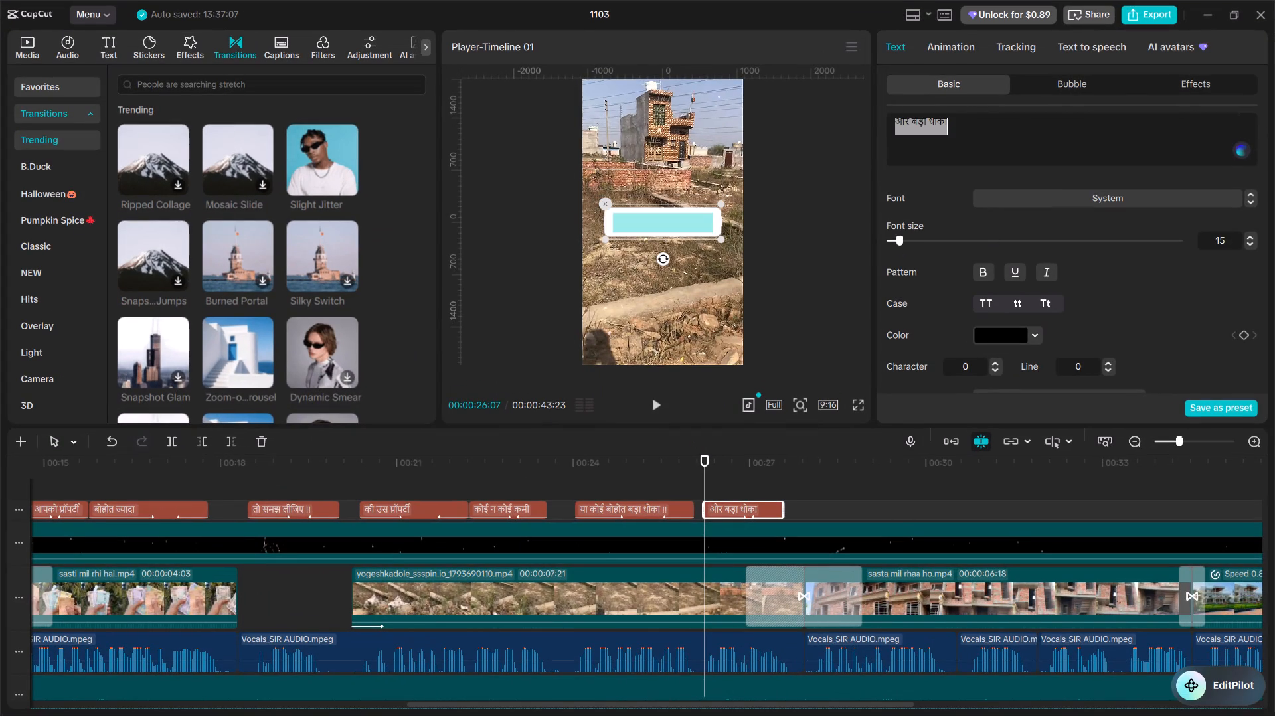
key("ctrl+v")
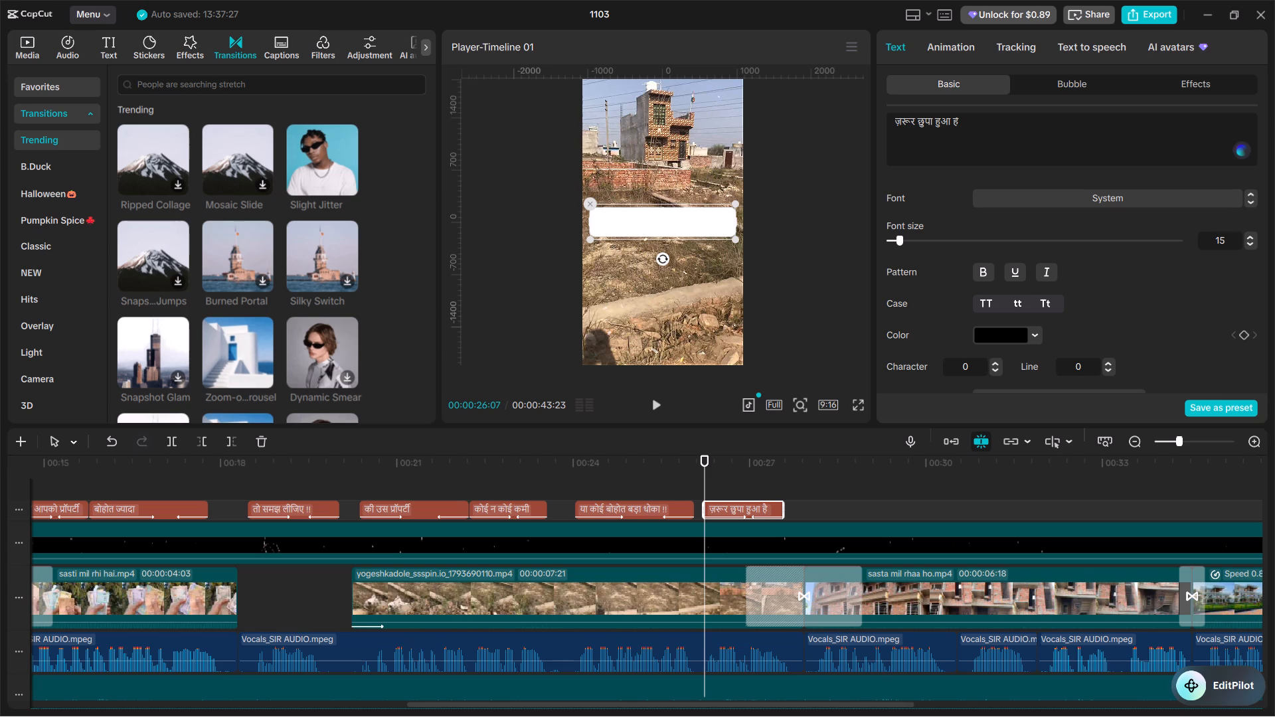
type("!!")
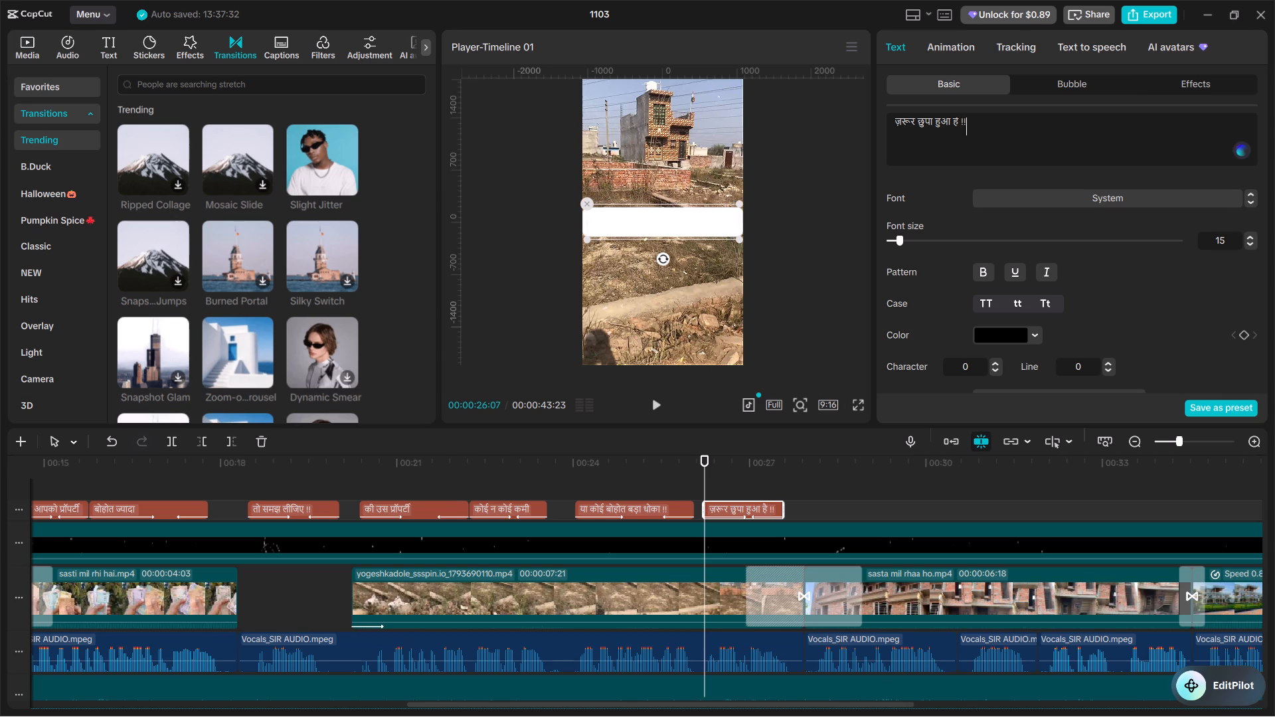
double_click(964, 121)
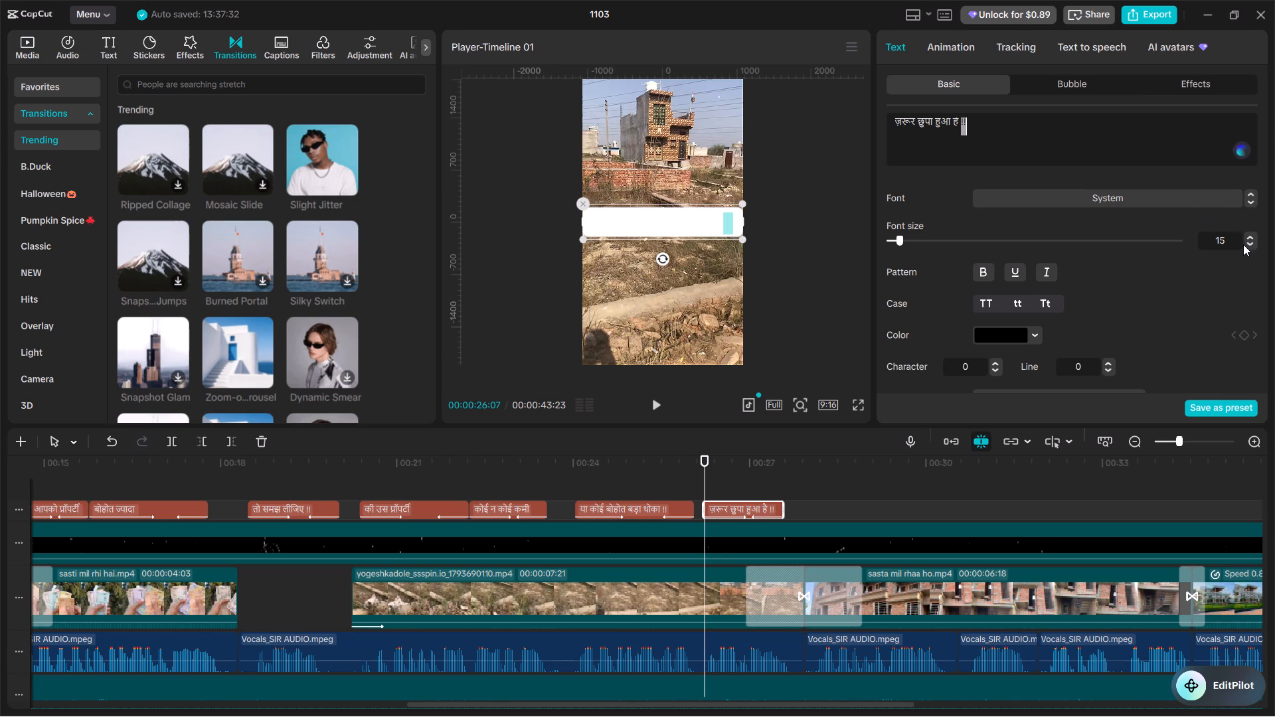
triple_click(1252, 242)
double_click(1252, 242)
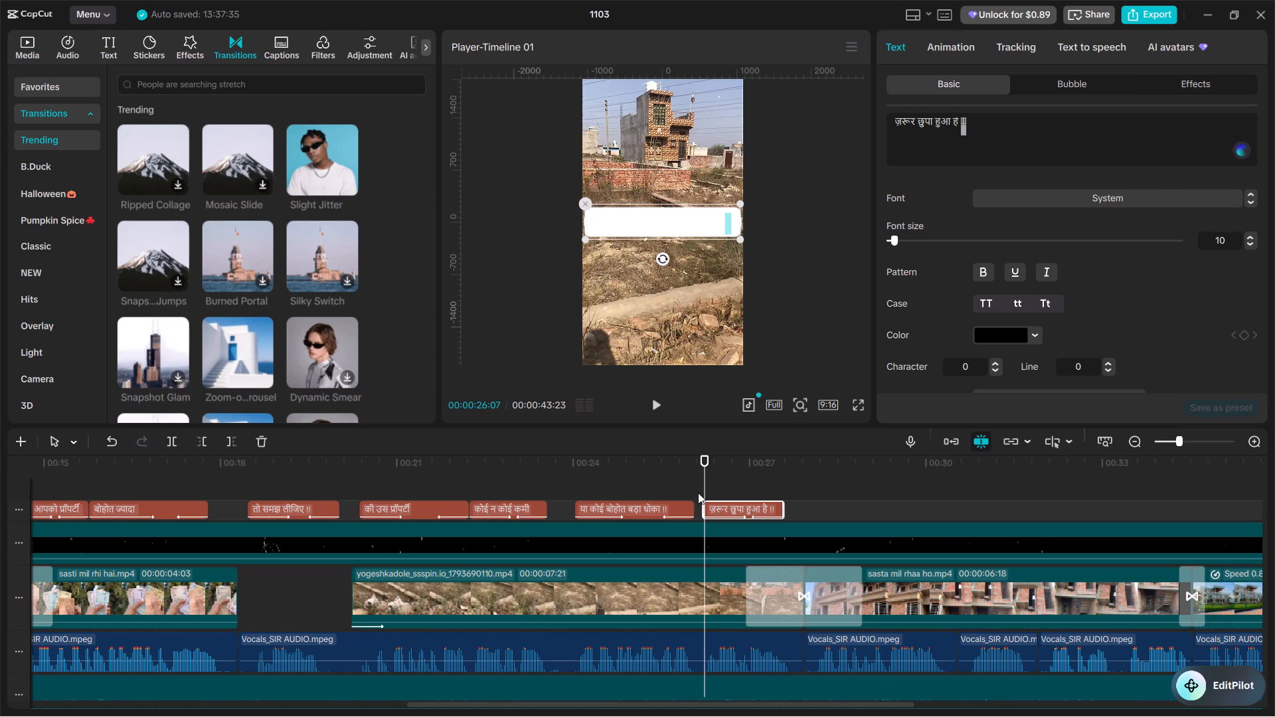
Play back the ज़रूर छुपा हुआ है !! caption against the vocals and extend its end to about 00:00:27:20.
left_click(699, 489)
key("space")
key("space")
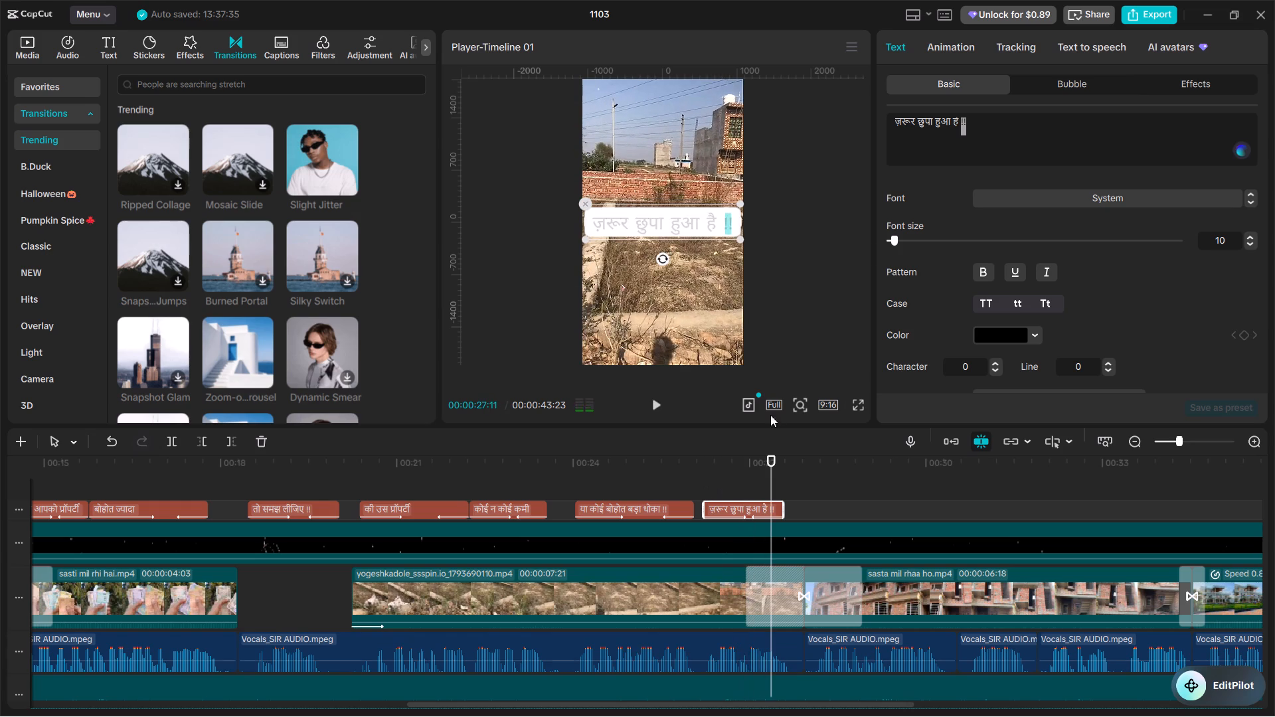
left_click(995, 110)
left_click(983, 143)
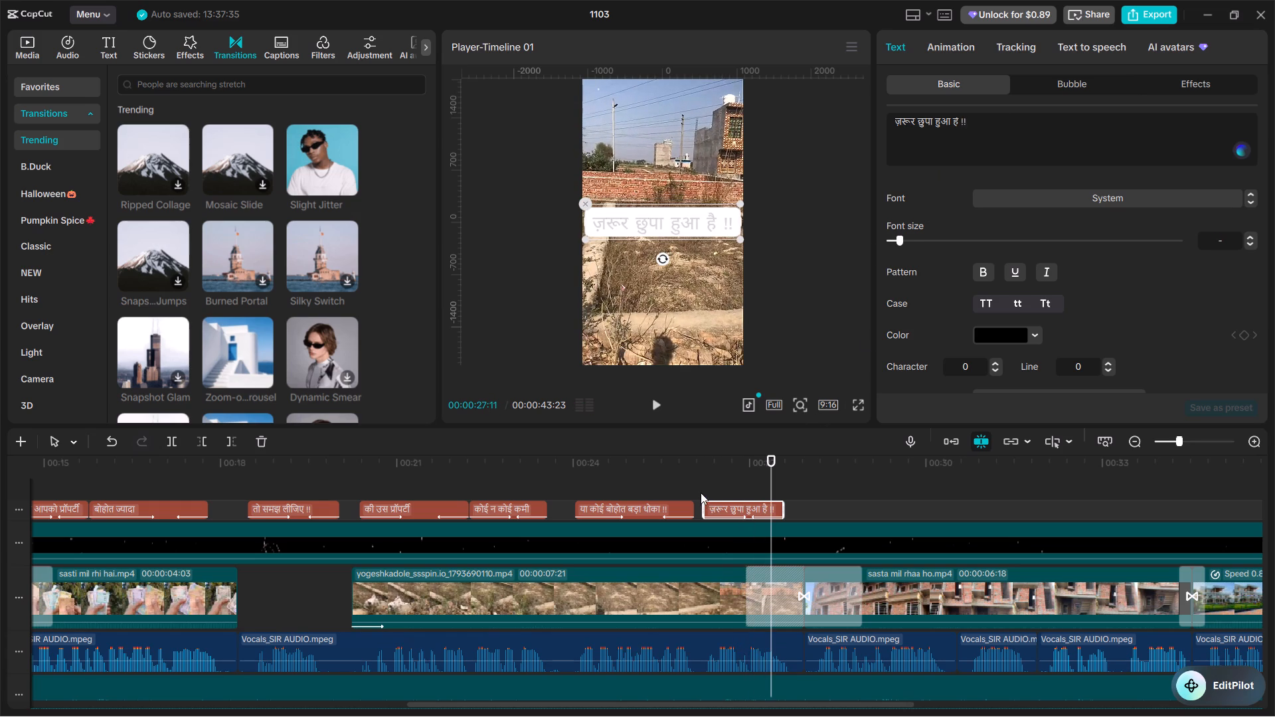
left_click(701, 492)
key("space")
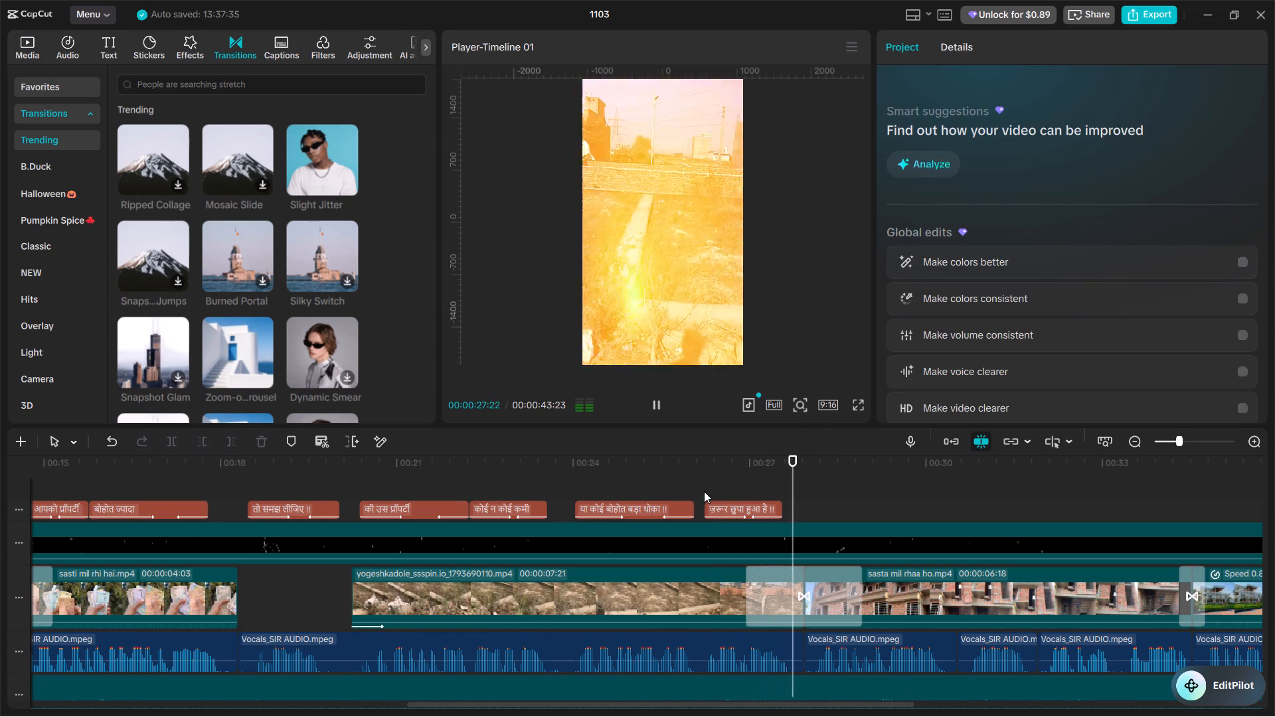
key("space")
left_click_drag(780, 507, 787, 509)
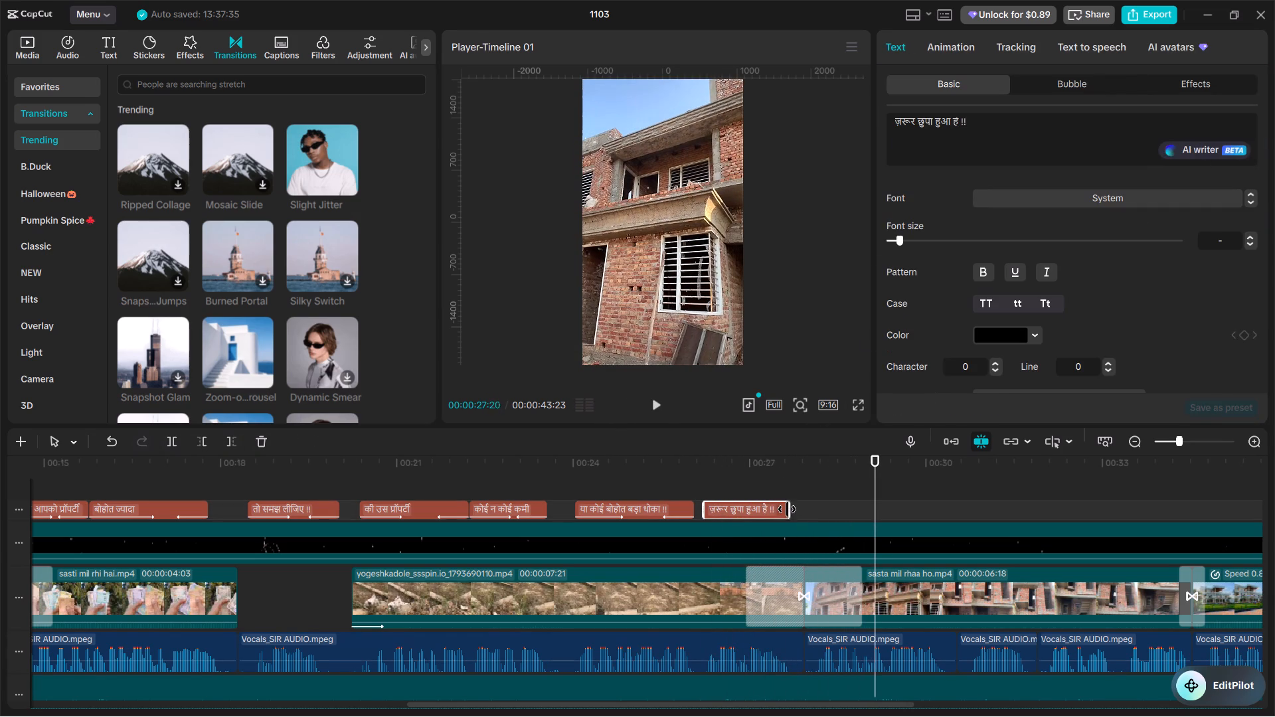
left_click_drag(787, 509, 789, 511)
Replay the section from the ज़रूर छुपा हुआ है !! caption to hear the following vocal line, and leave the playhead at 00:00:28:03.
left_click(697, 482)
key("space")
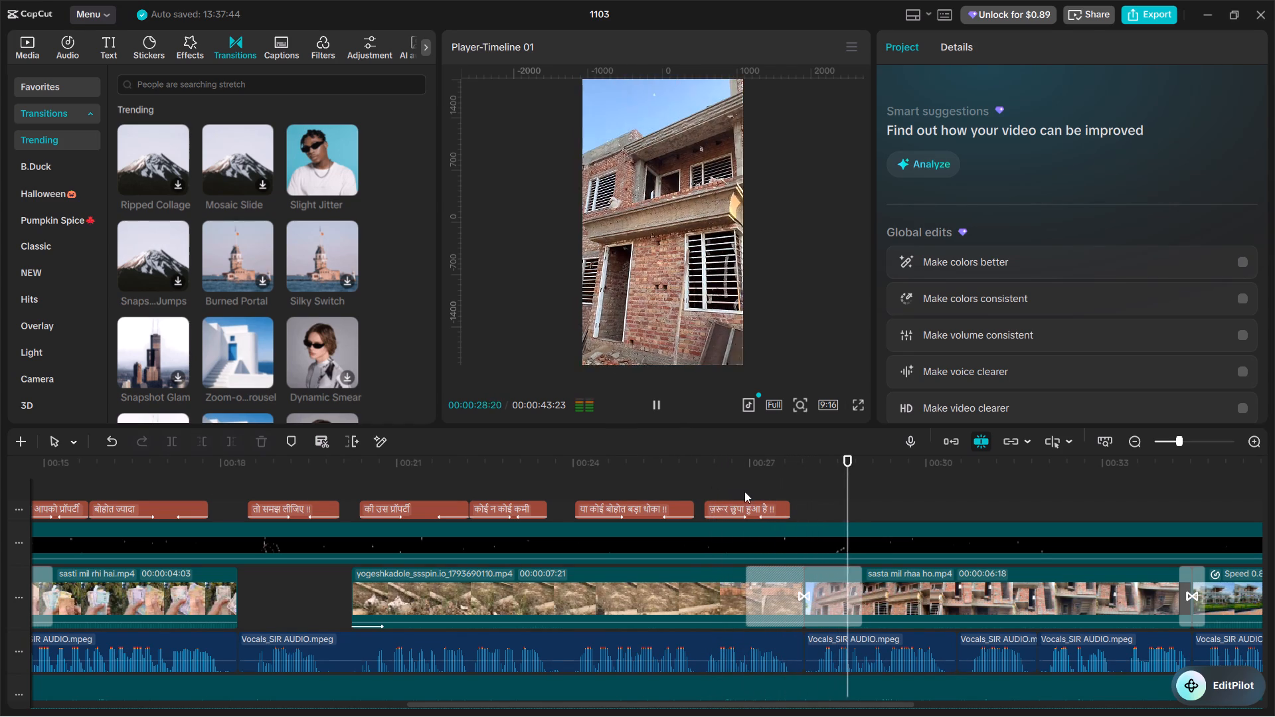
double_click(817, 493)
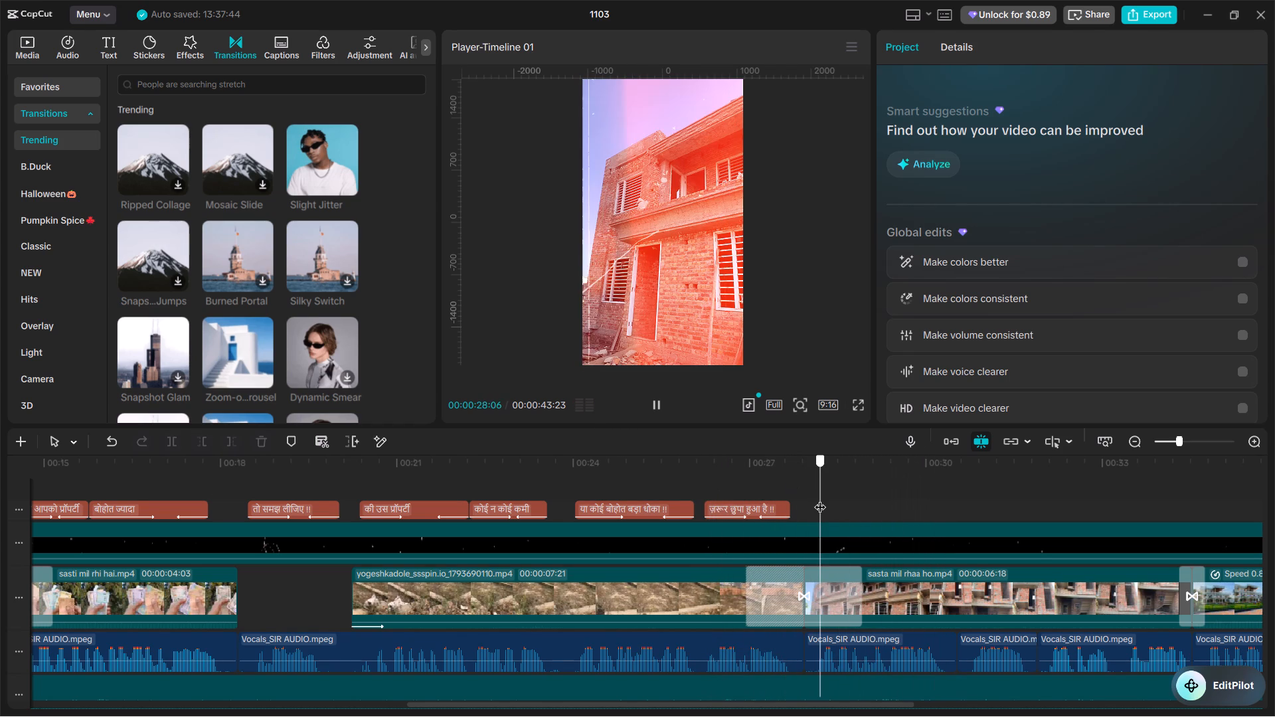
key("space")
key("space")
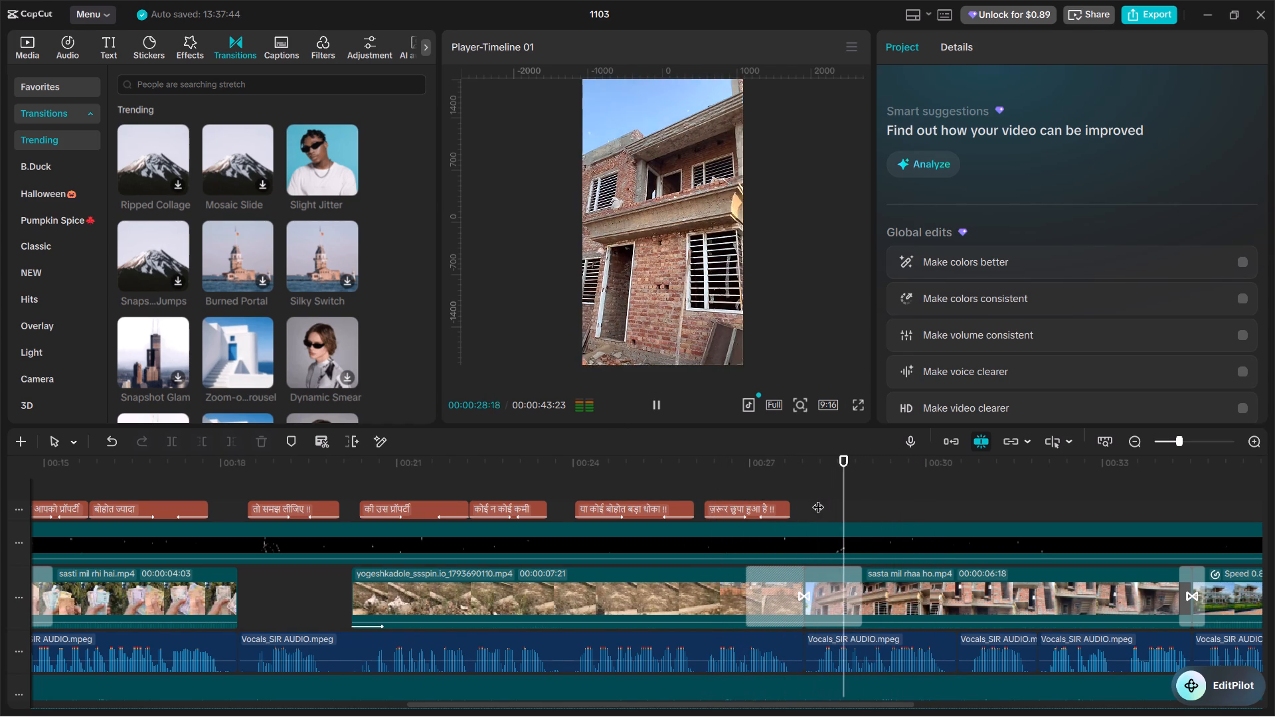
left_click(818, 499)
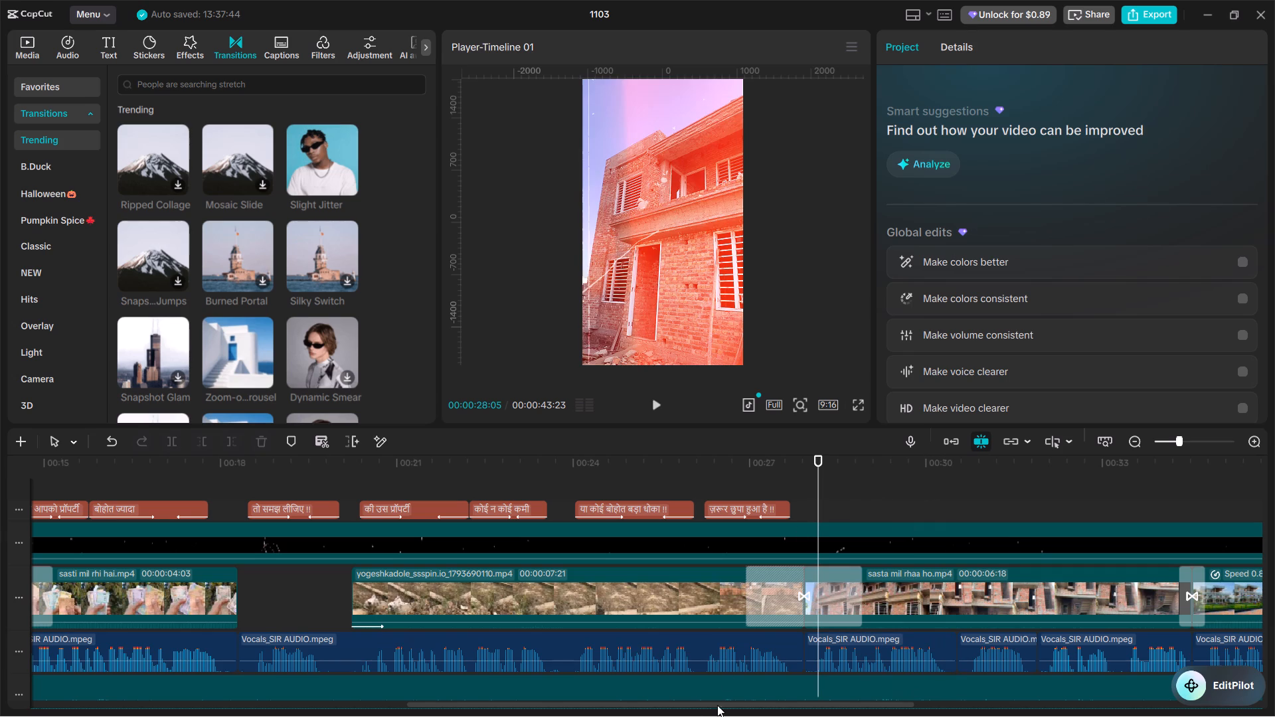
key("space")
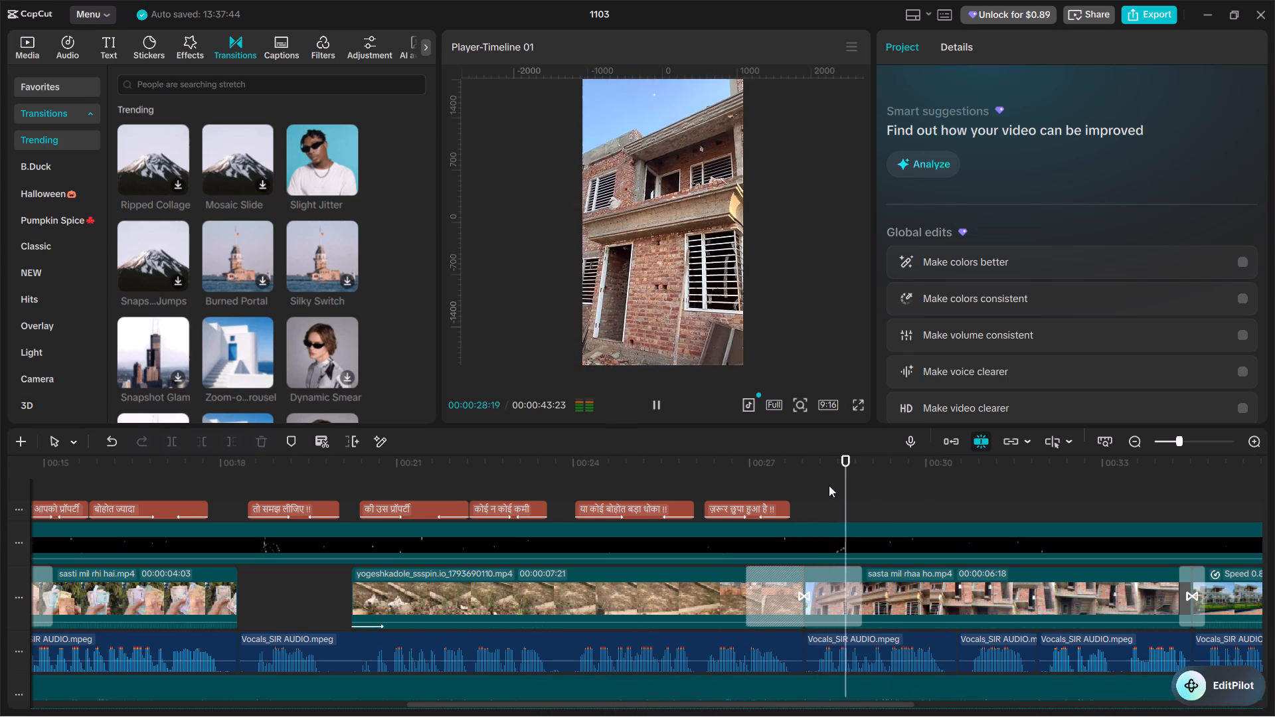
left_click(833, 486)
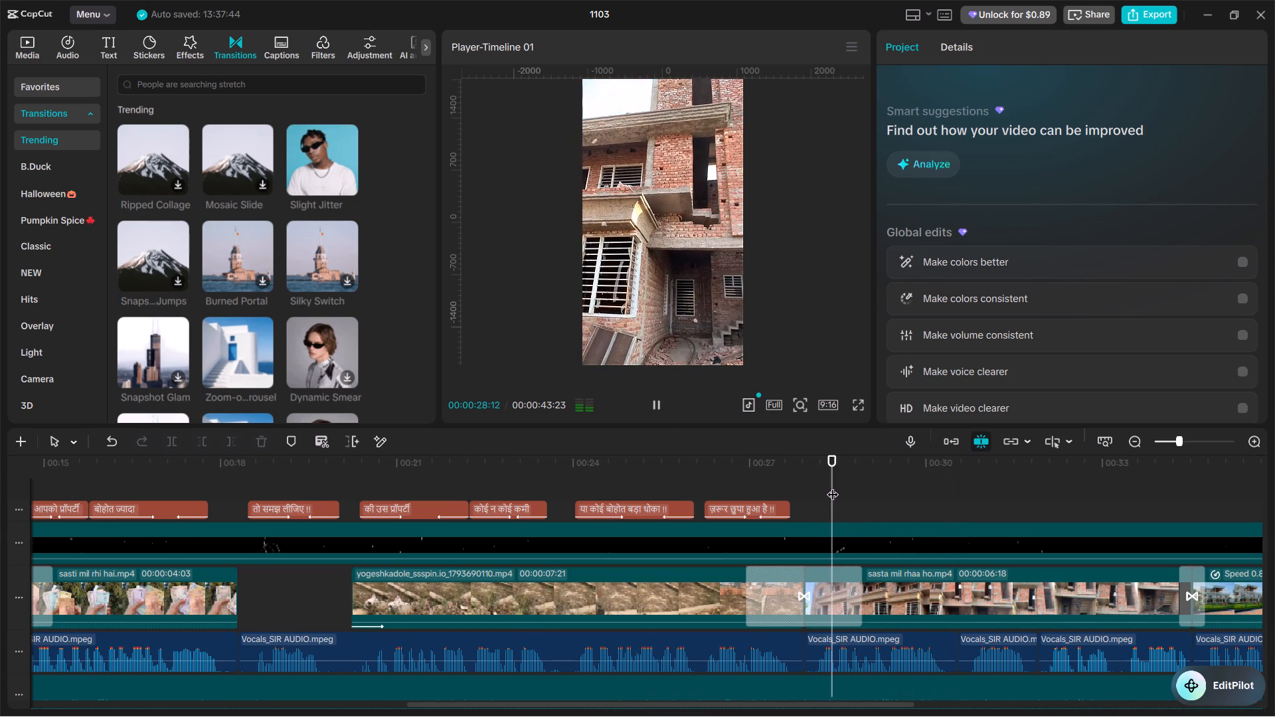
left_click_drag(833, 486, 813, 475)
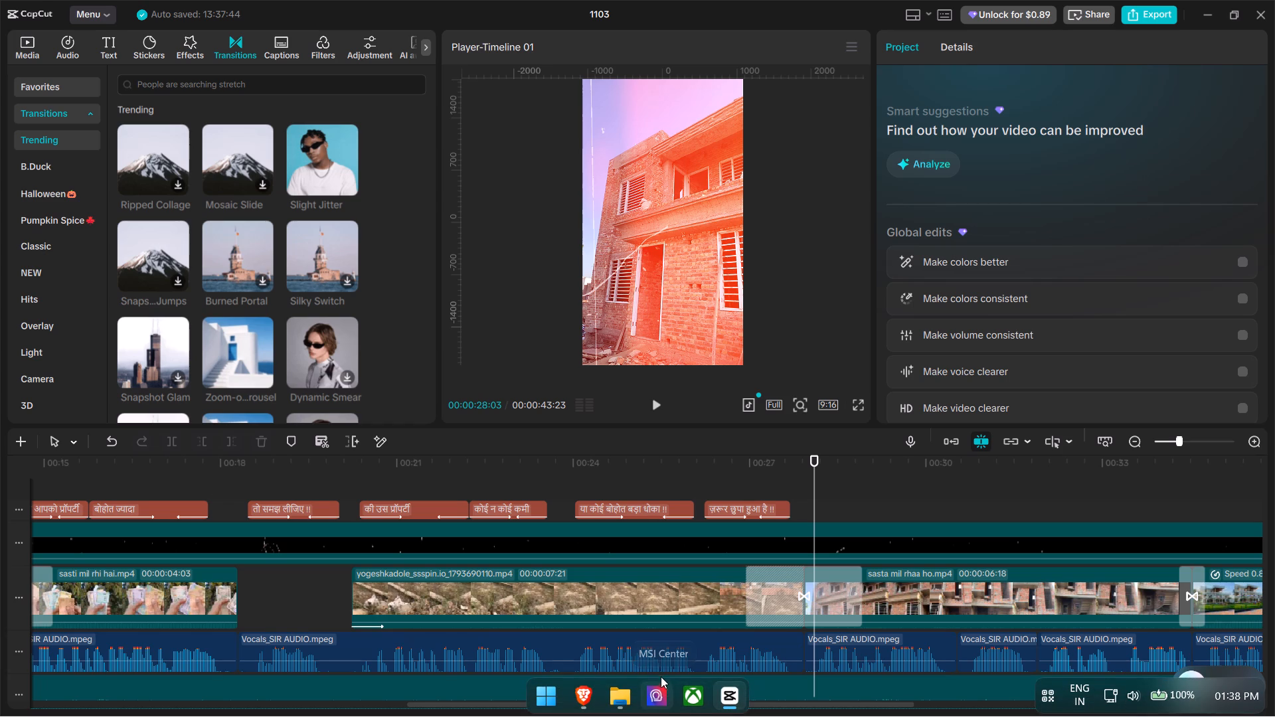
In the browser's Hindi typing page, convert "jo property sasti mil rhi hai" to Hindi, copy it and return to CapCut.
key("alt+Tab")
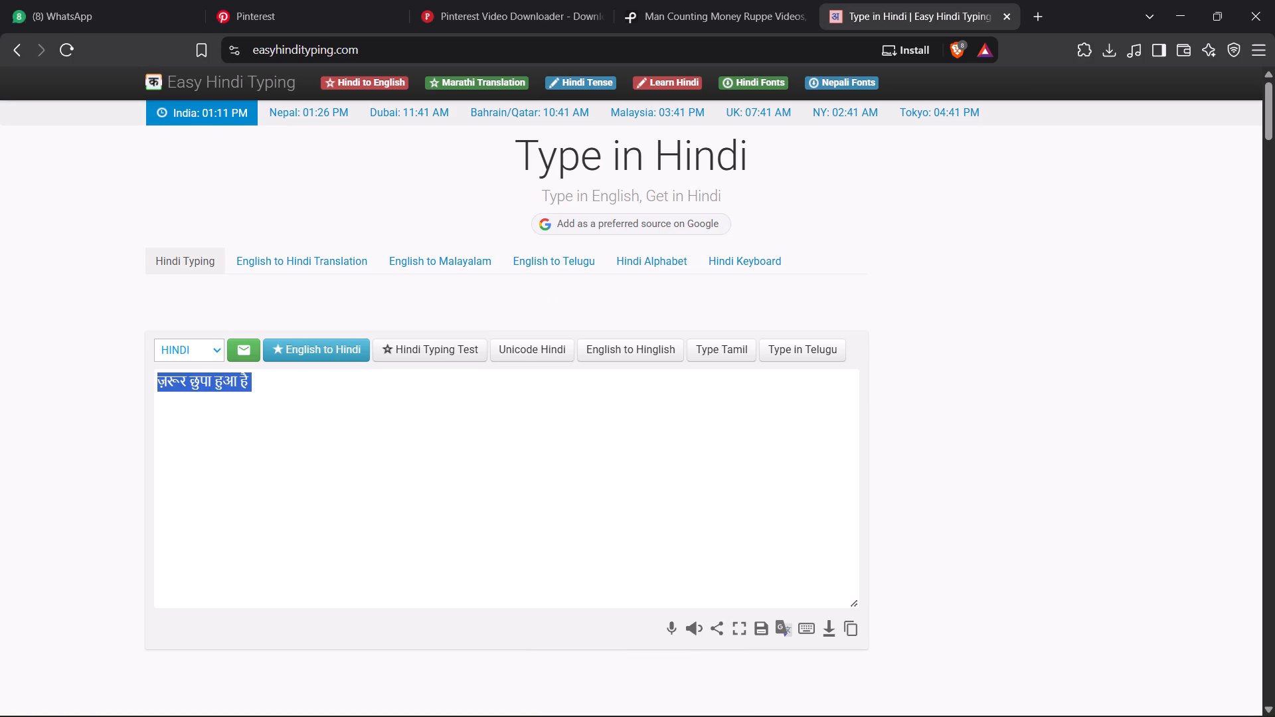
type("jo property sasti mil rhi hai")
key("space")
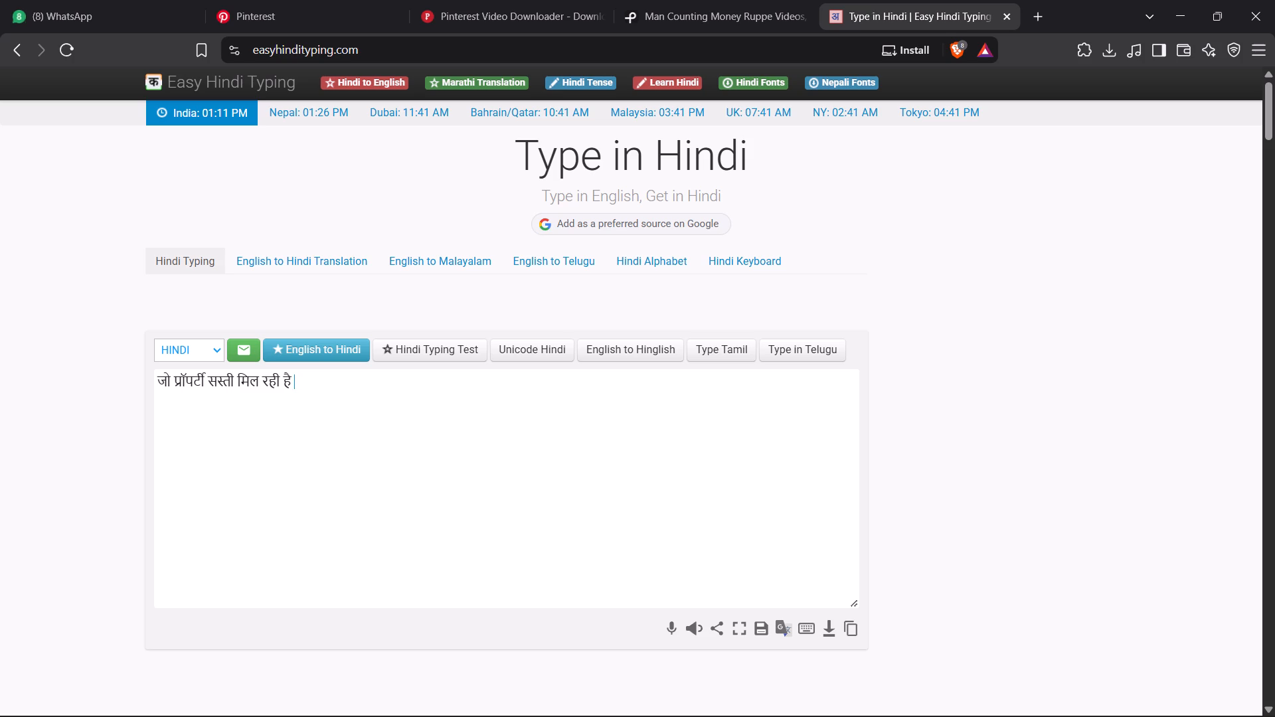
key("BackSpace")
key("Return")
left_click_drag(297, 382, 147, 370)
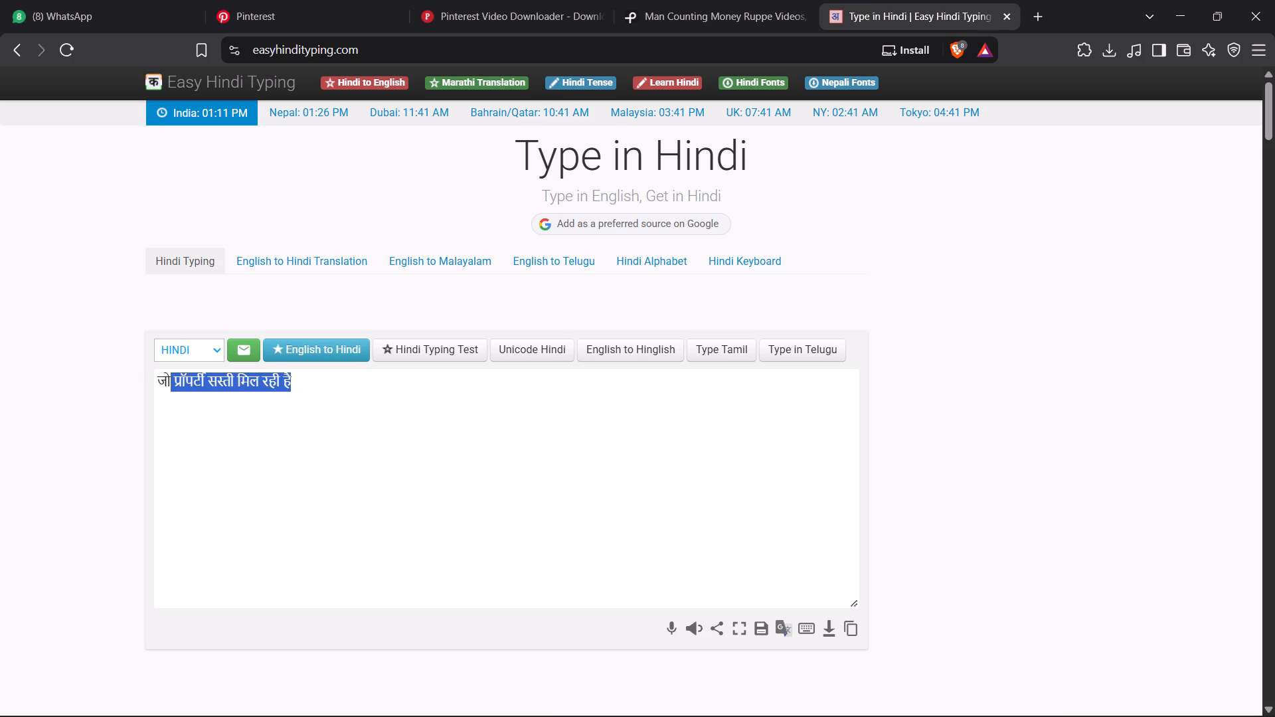
right_click(236, 383)
left_click(284, 100)
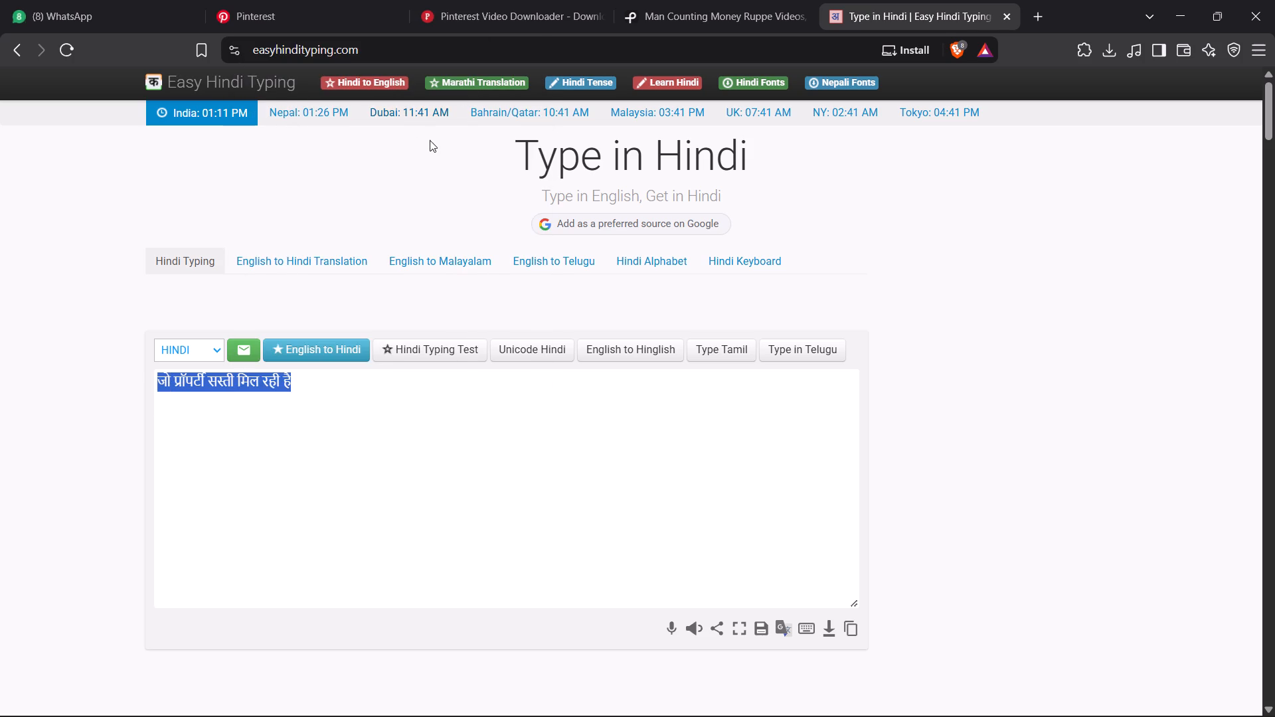
key("alt+Tab")
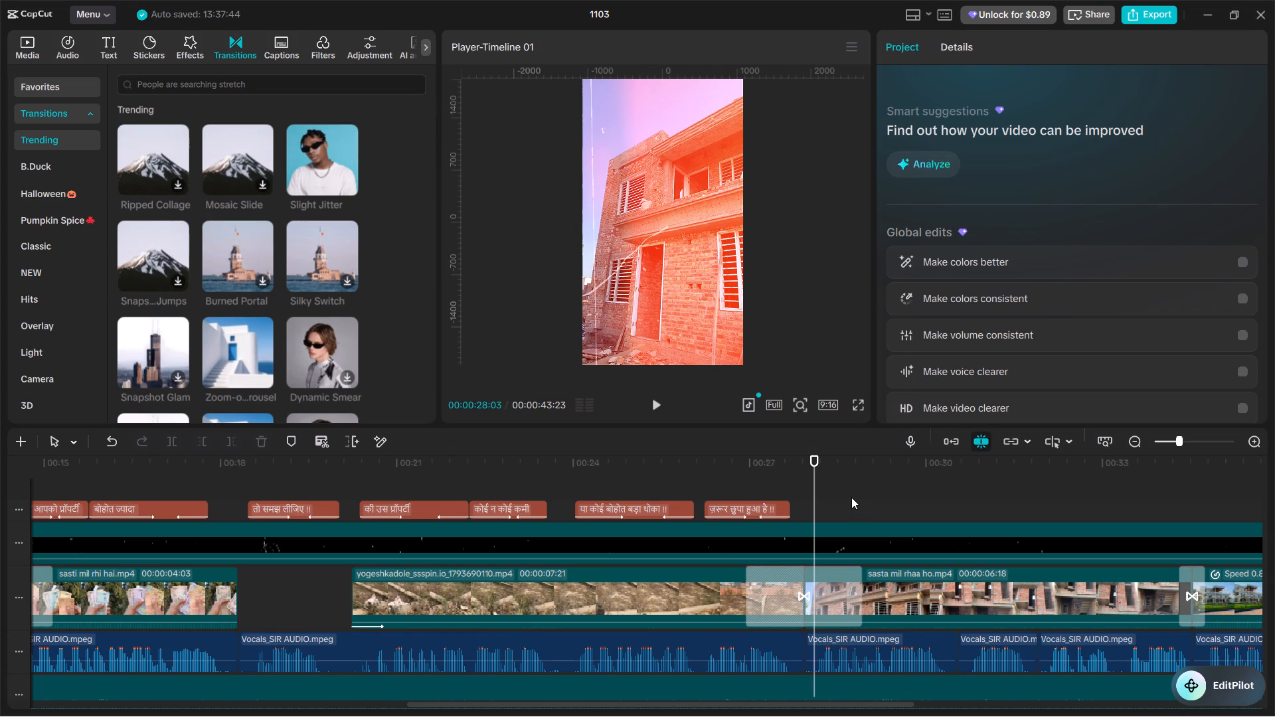
Paste the caption at 00:00:28:03, replace its text with जो प्रॉपर्टी सस्ती मिल रही है !! and set the !! to font size 10.
key("ctrl+v")
left_click(963, 120)
key("ctrl+v")
key("ctrl+a")
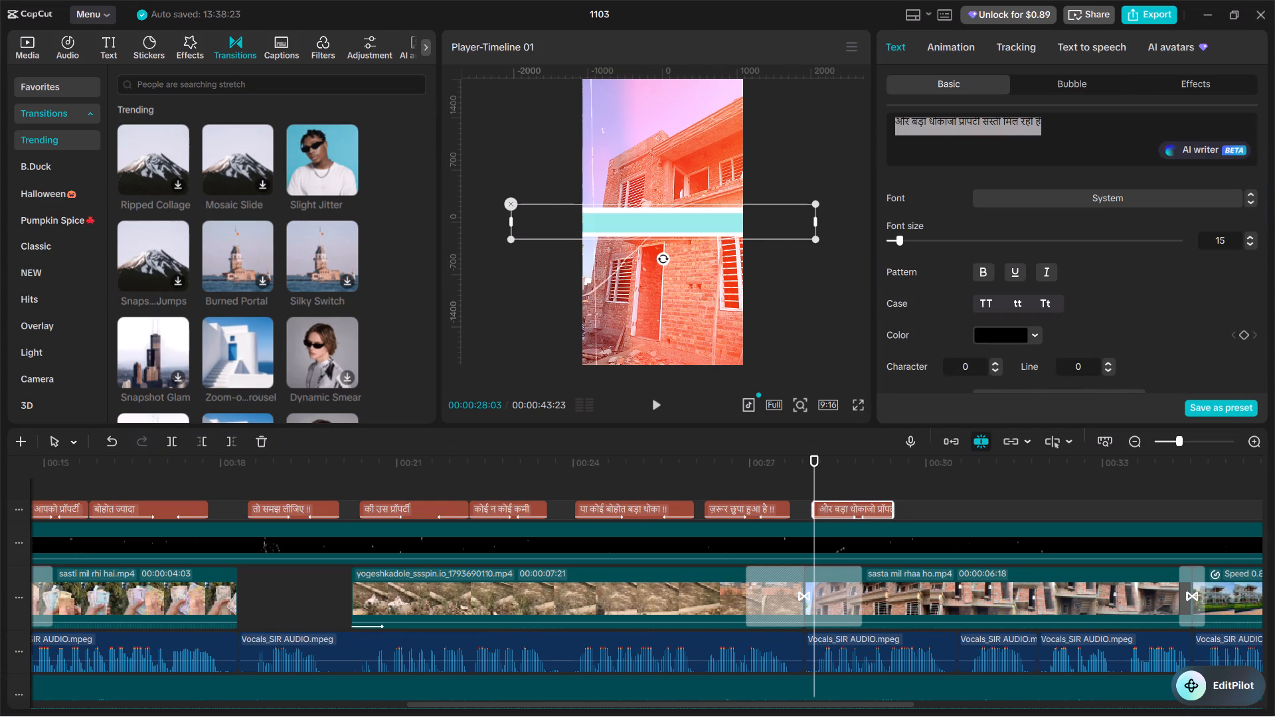
key("ctrl+v")
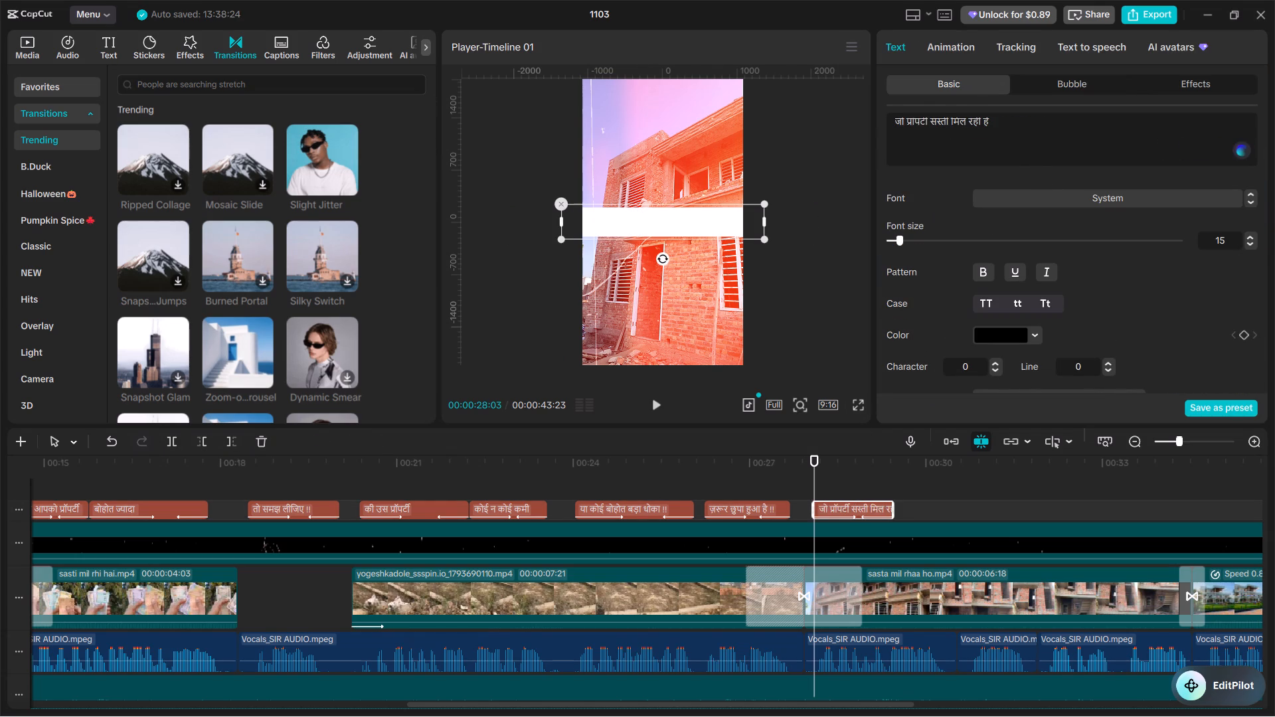
key("space")
type("!!")
double_click(991, 119)
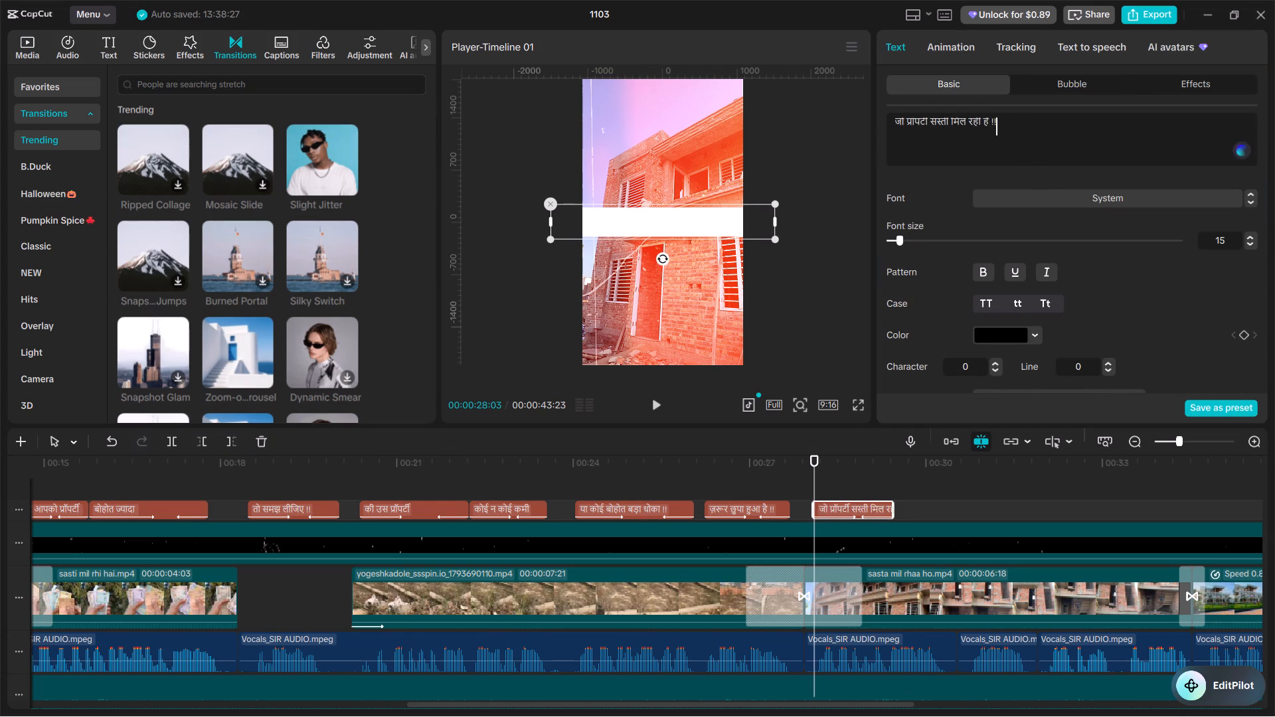
double_click(1251, 239)
triple_click(1251, 244)
triple_click(1250, 244)
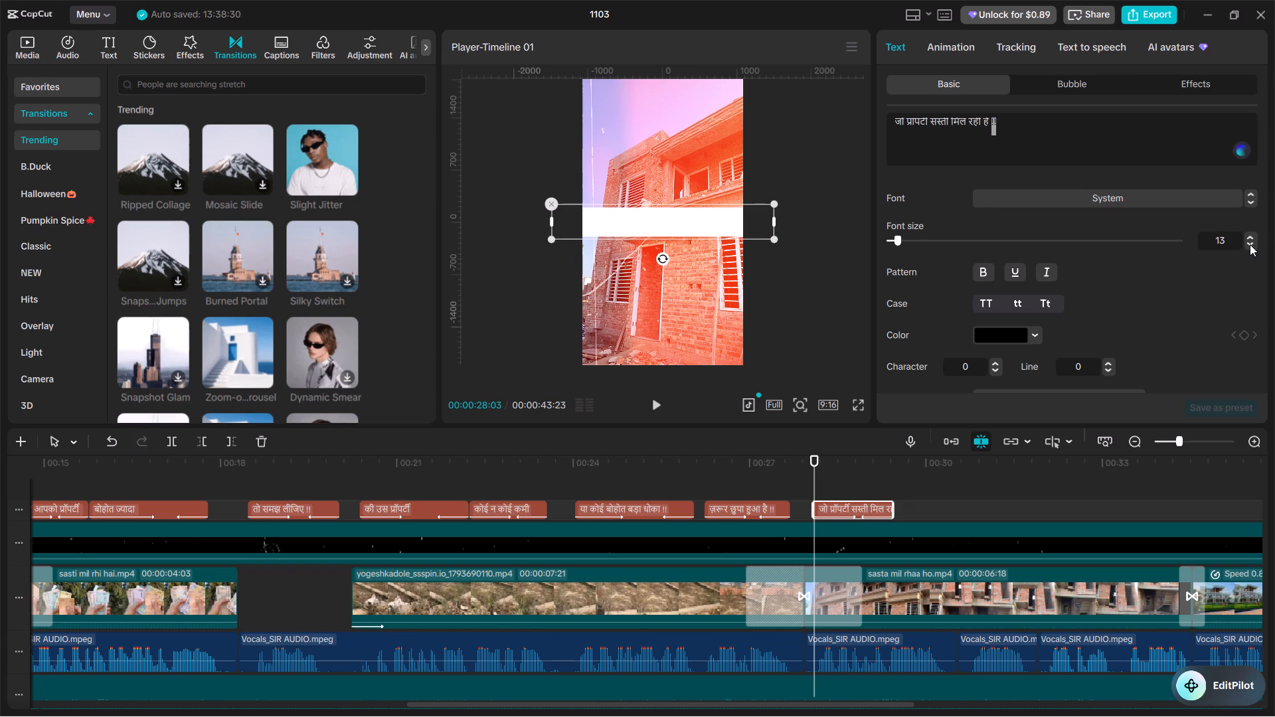
left_click(1250, 244)
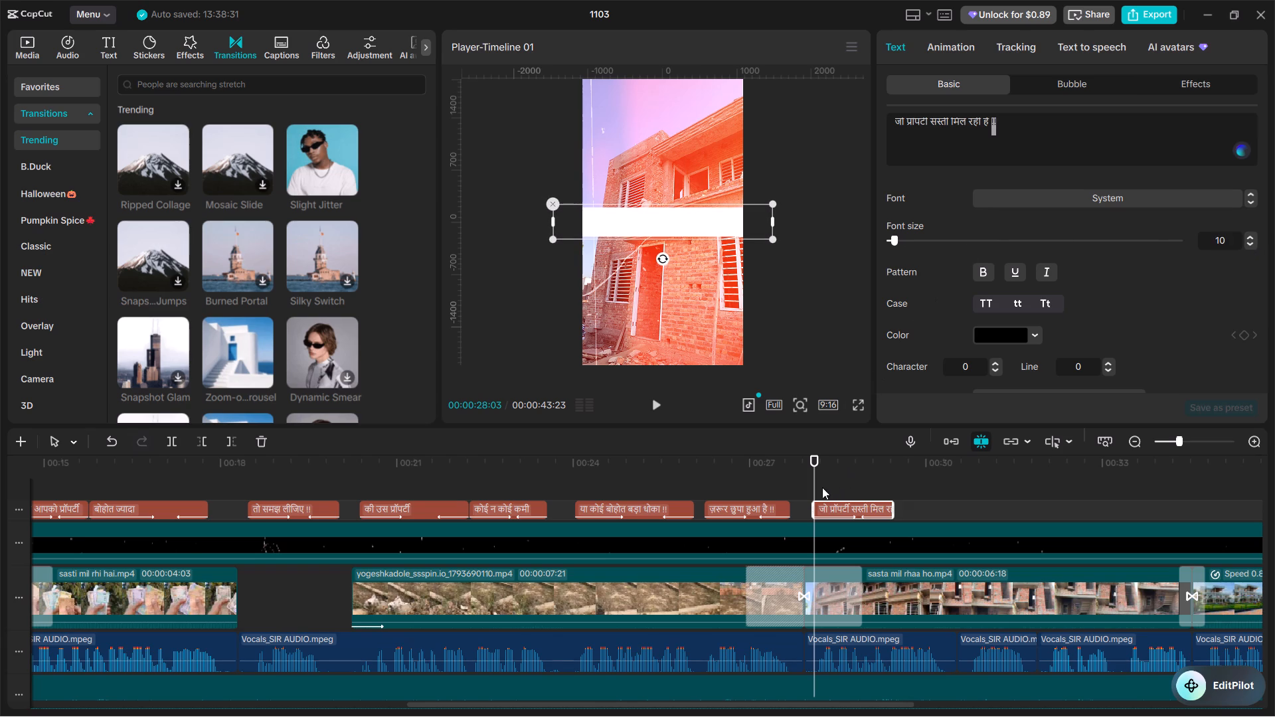
Play back the जो प्रॉपर्टी सस्ती मिल रही है !! caption against the vocals and extend its end to just past 00:00:30:05.
left_click(804, 490)
key("space")
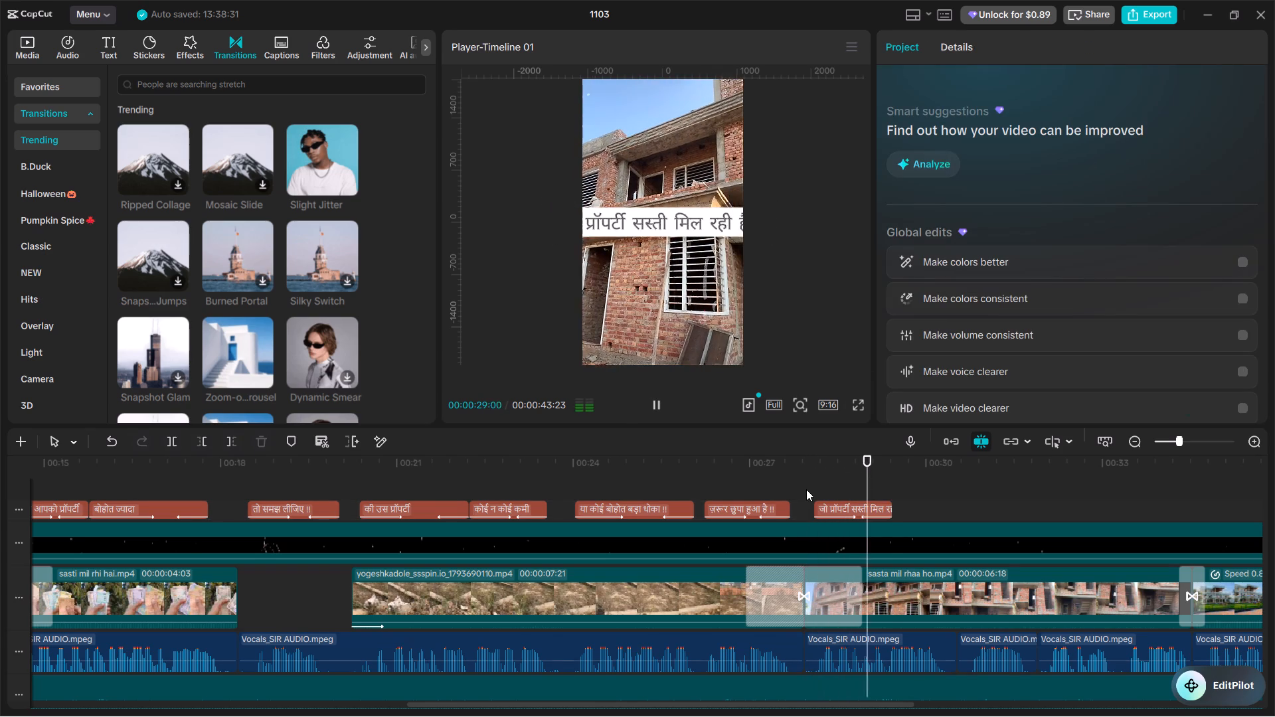
key("space")
key("space")
key("space")
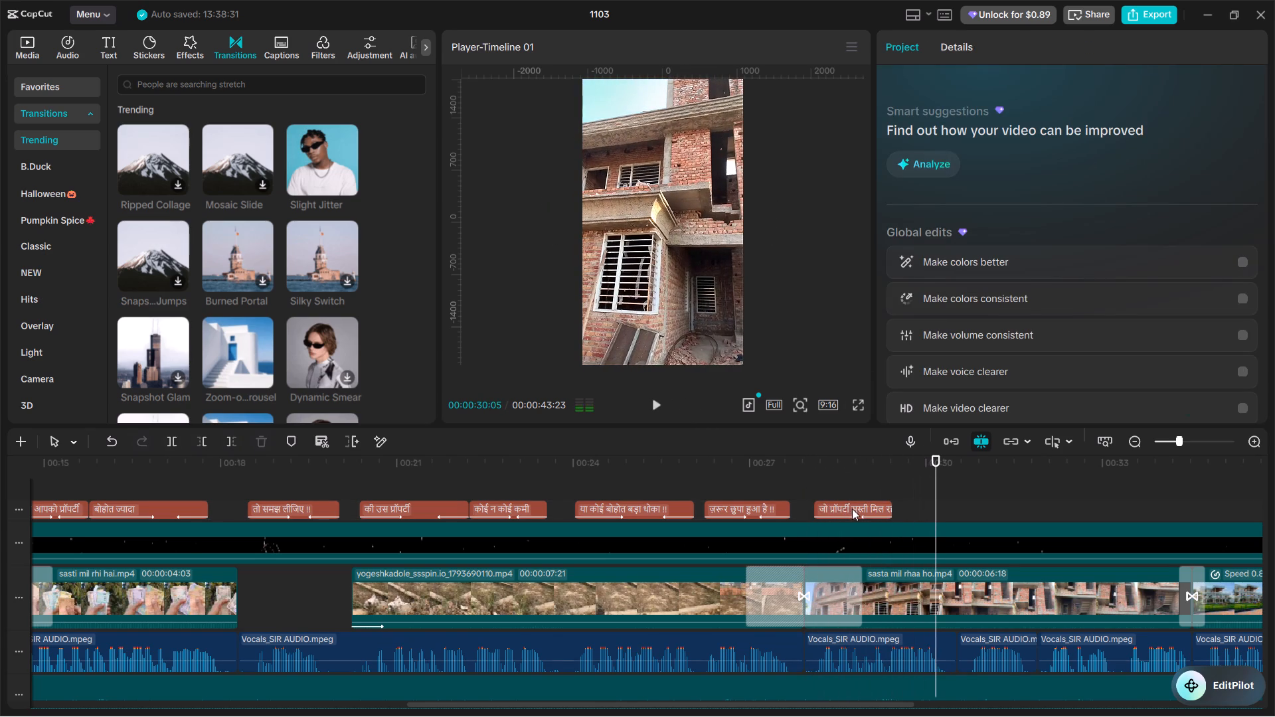
left_click(887, 508)
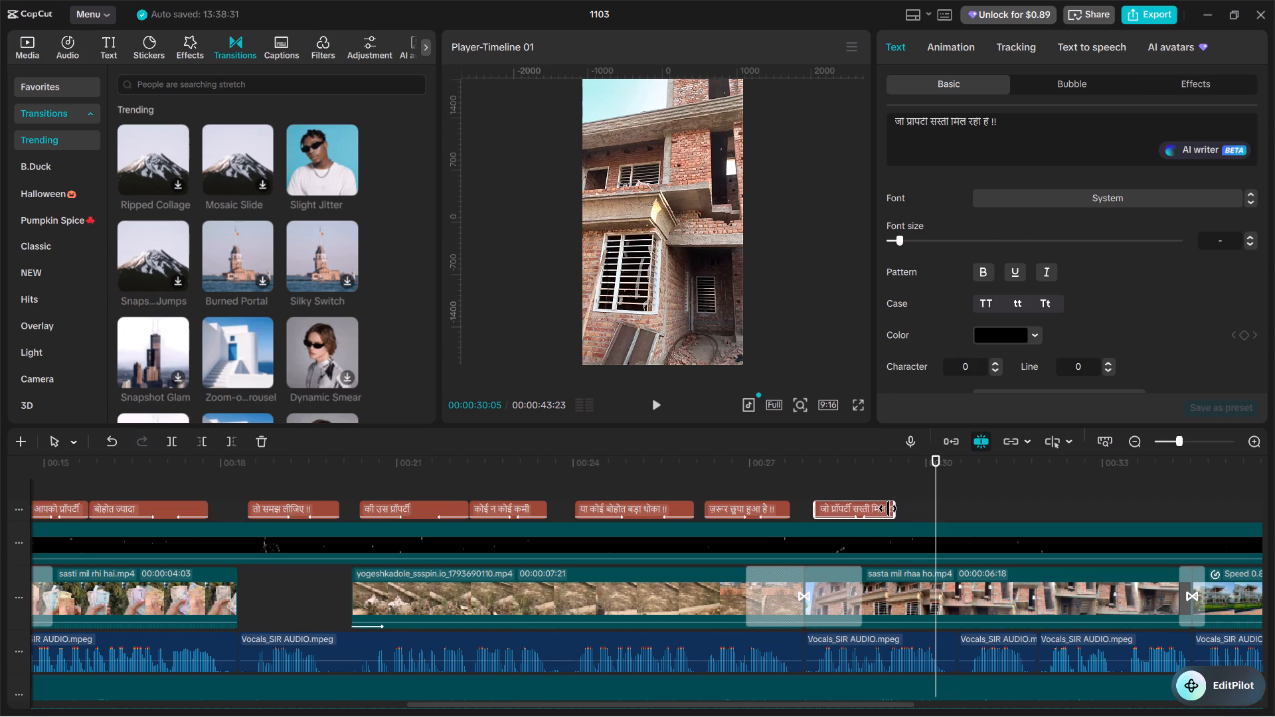
left_click_drag(894, 504, 927, 511)
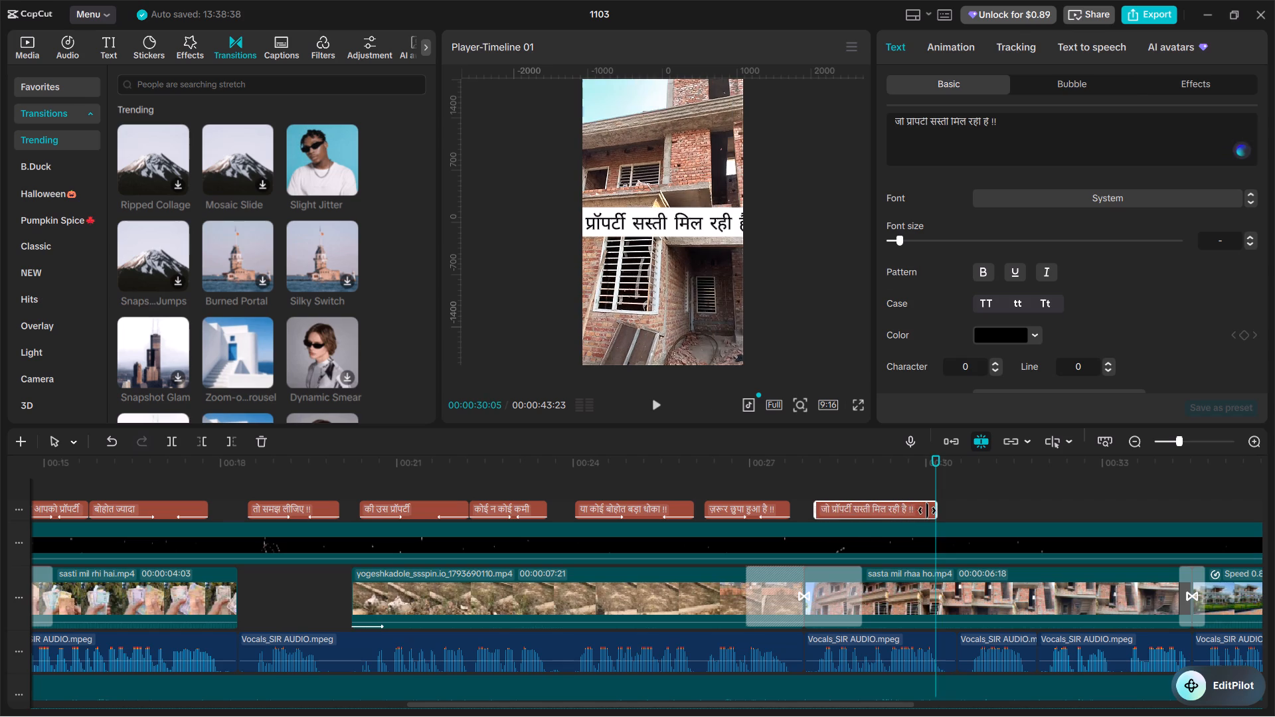
left_click_drag(927, 511, 938, 516)
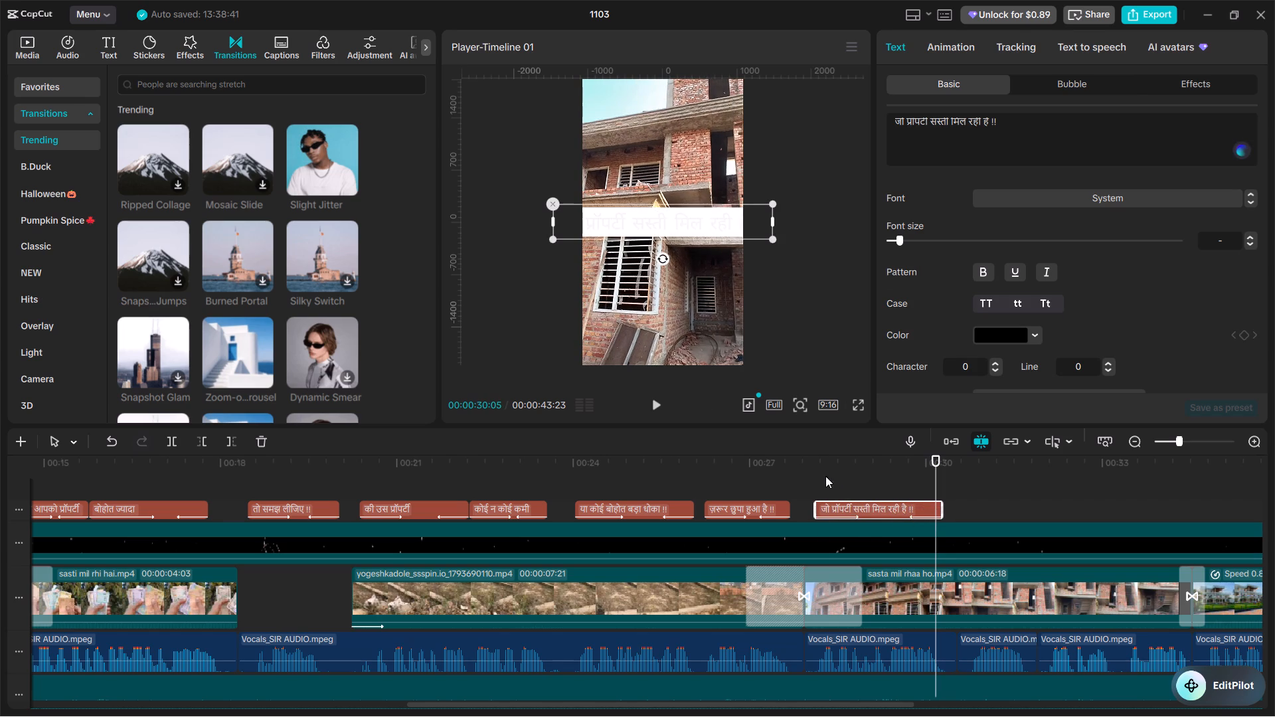
Scale down the जो प्रॉपर्टी सस्ती मिल रही है !! caption to fit the video frame's width and replay it.
left_click(823, 476)
left_click_drag(823, 477, 815, 474)
left_click(840, 503)
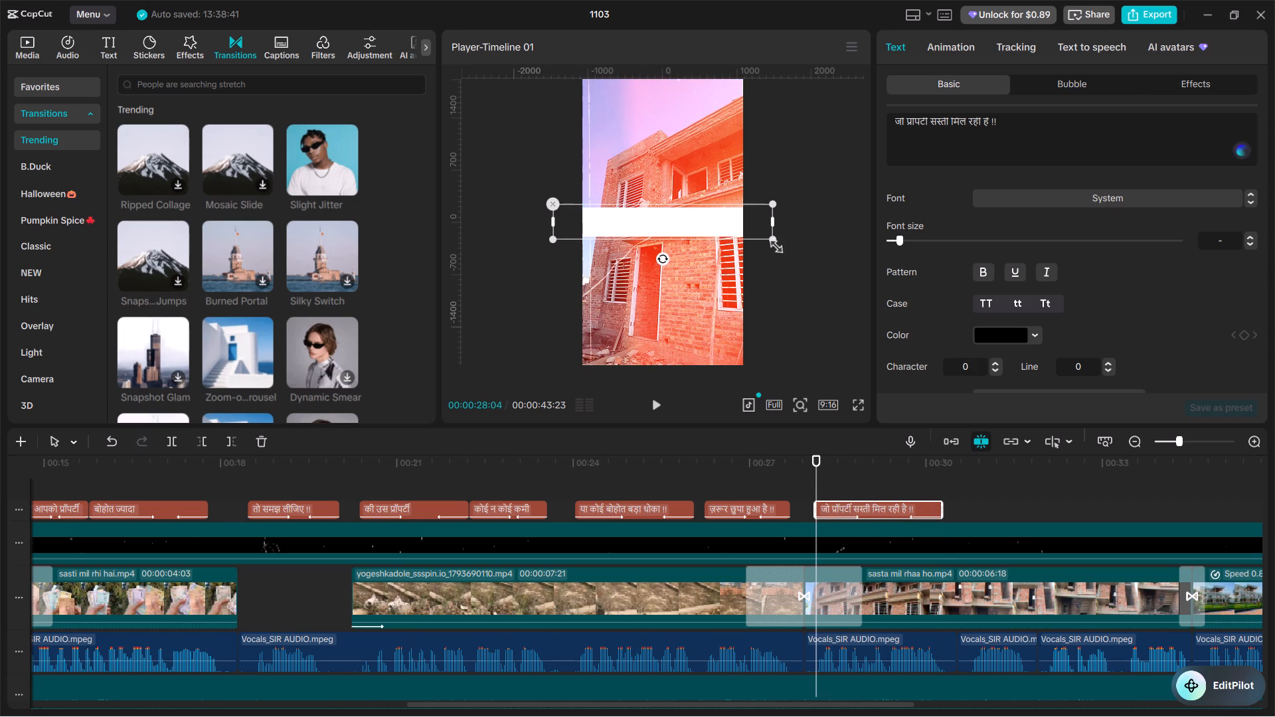
left_click_drag(772, 244, 736, 221)
left_click(811, 488)
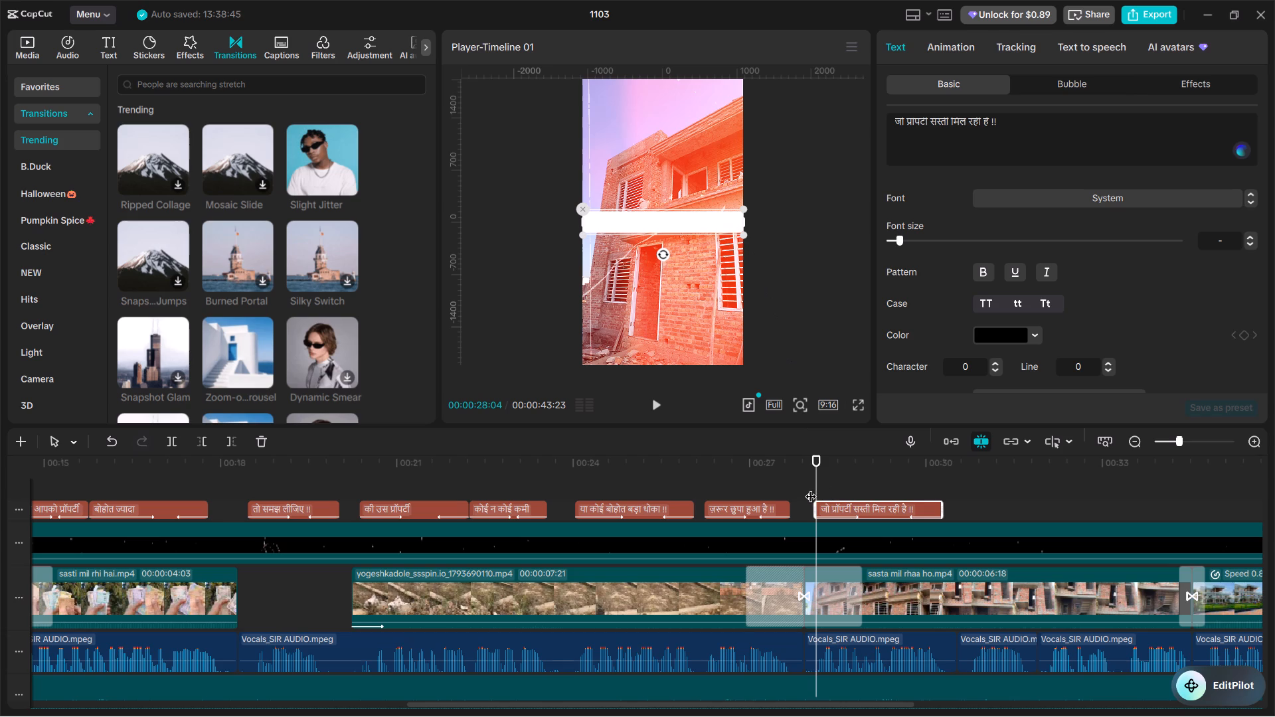
left_click(811, 488)
key("space")
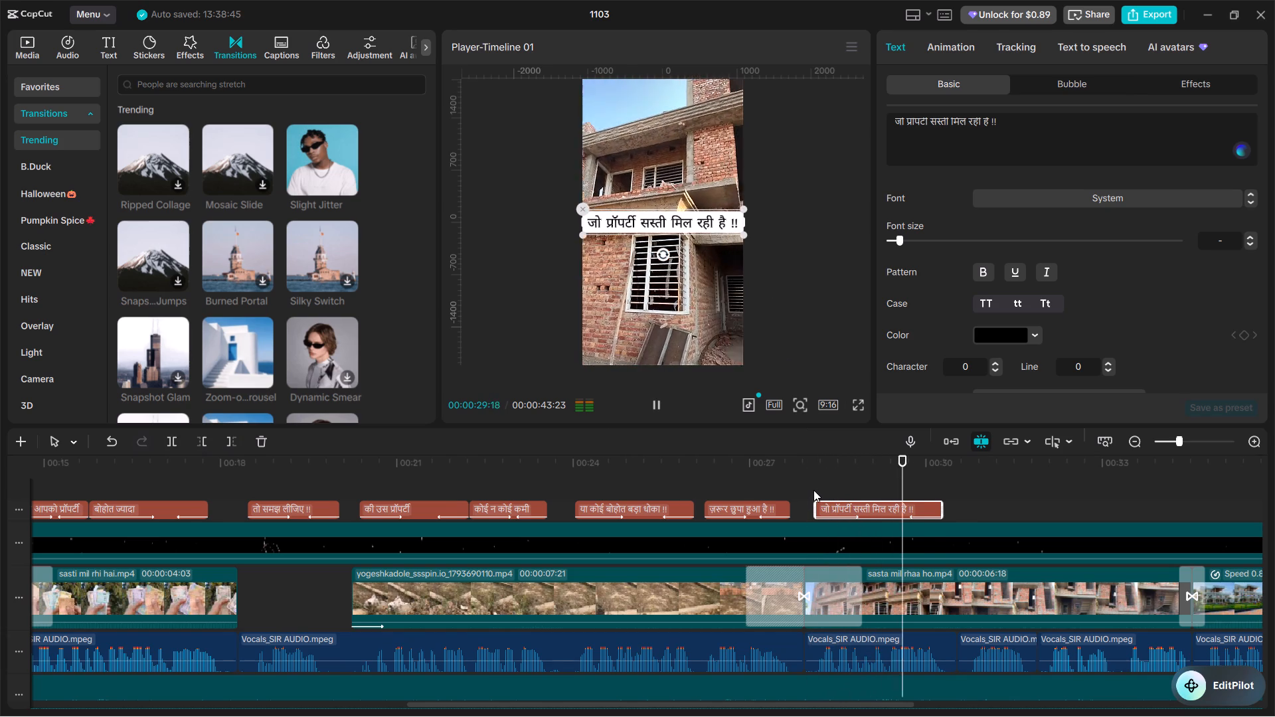
left_click(808, 494)
key("space")
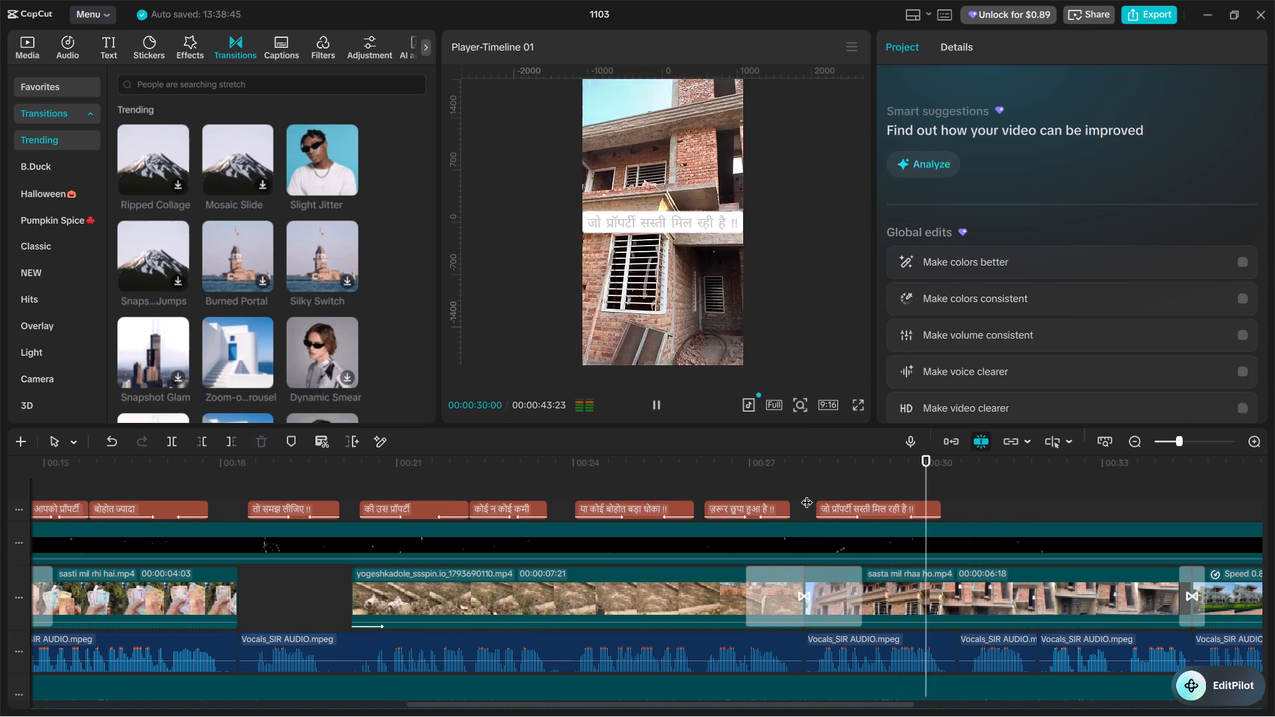
Paste another copy of the और बड़ा धोका caption at 00:00:30:22 and play the vocal line beneath it.
left_click(951, 483)
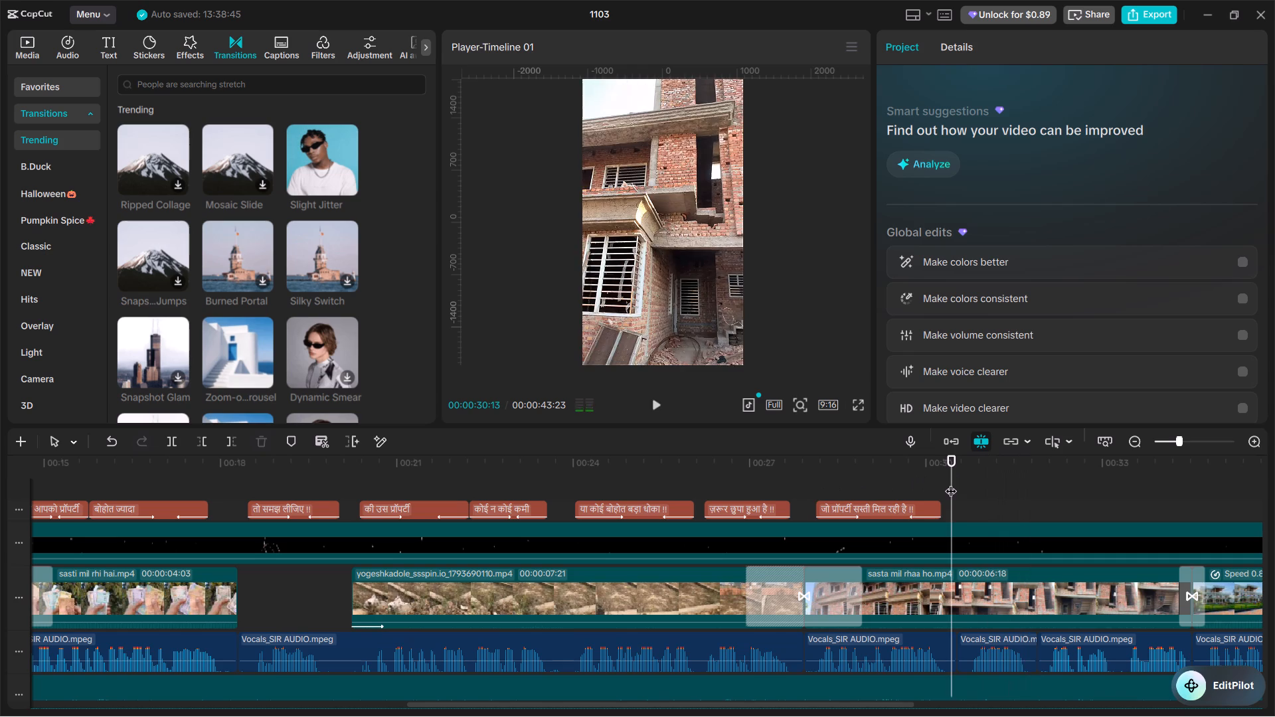
left_click_drag(951, 483, 969, 503)
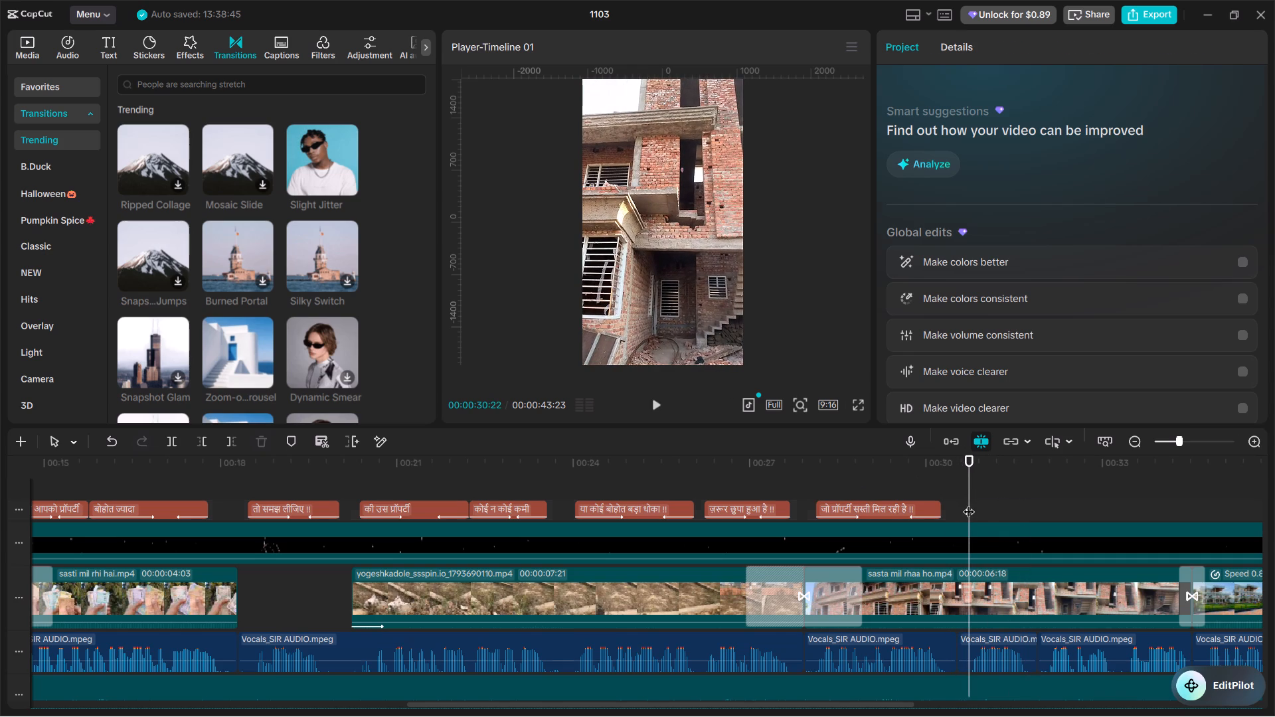
key("ctrl+v")
key("alt+Tab")
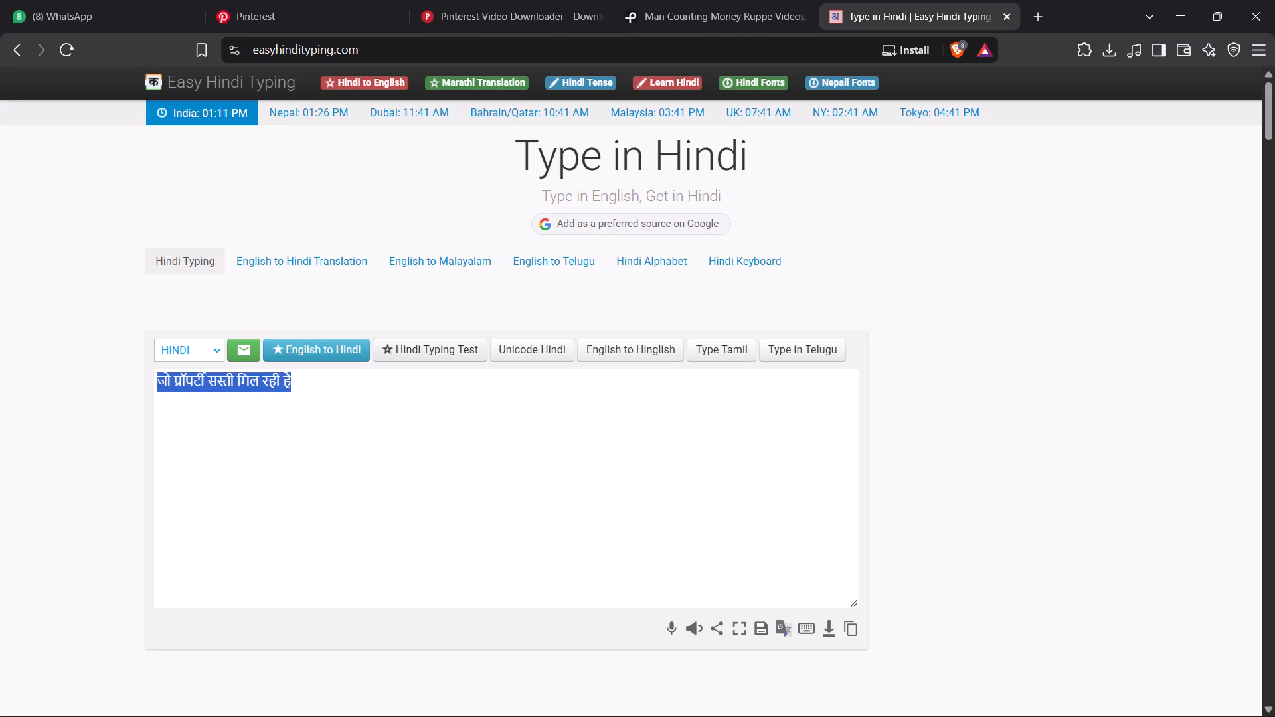
key("alt+Tab")
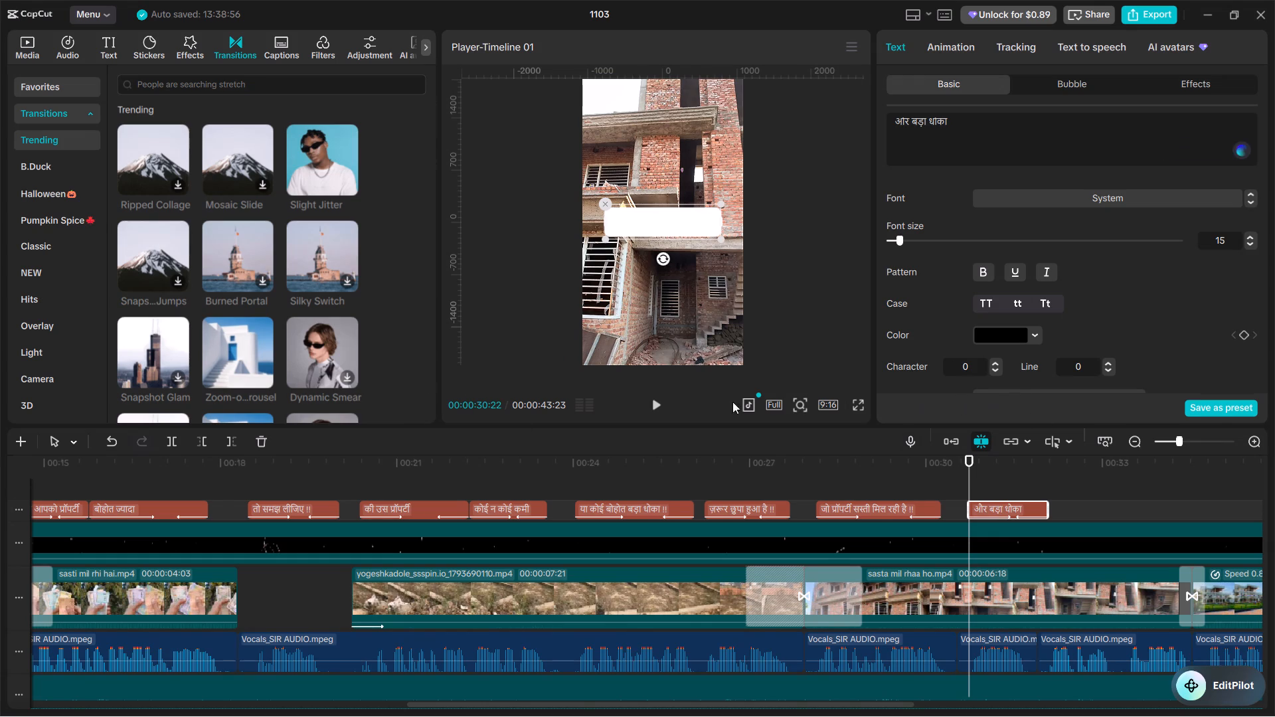
left_click(659, 406)
left_click(659, 406)
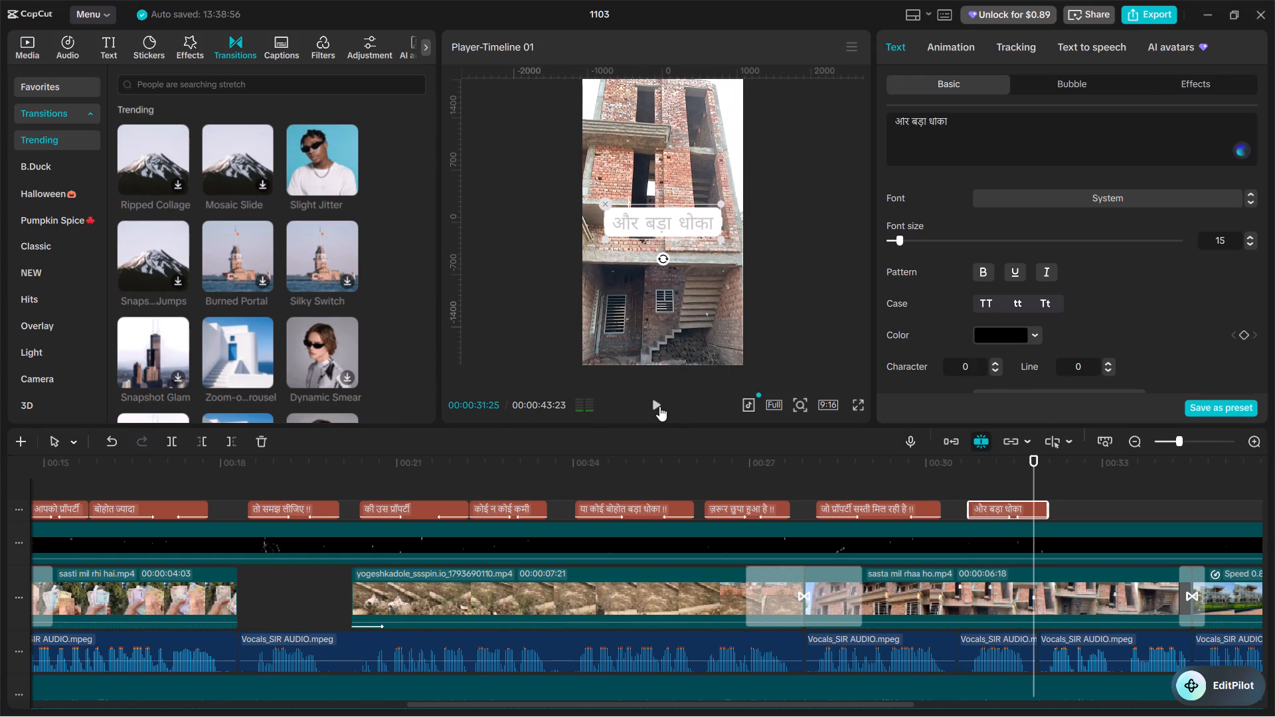
In the browser's Hindi typing page, convert "zaruri nhi" to Hindi, copy it and return to CapCut.
key("alt+Tab")
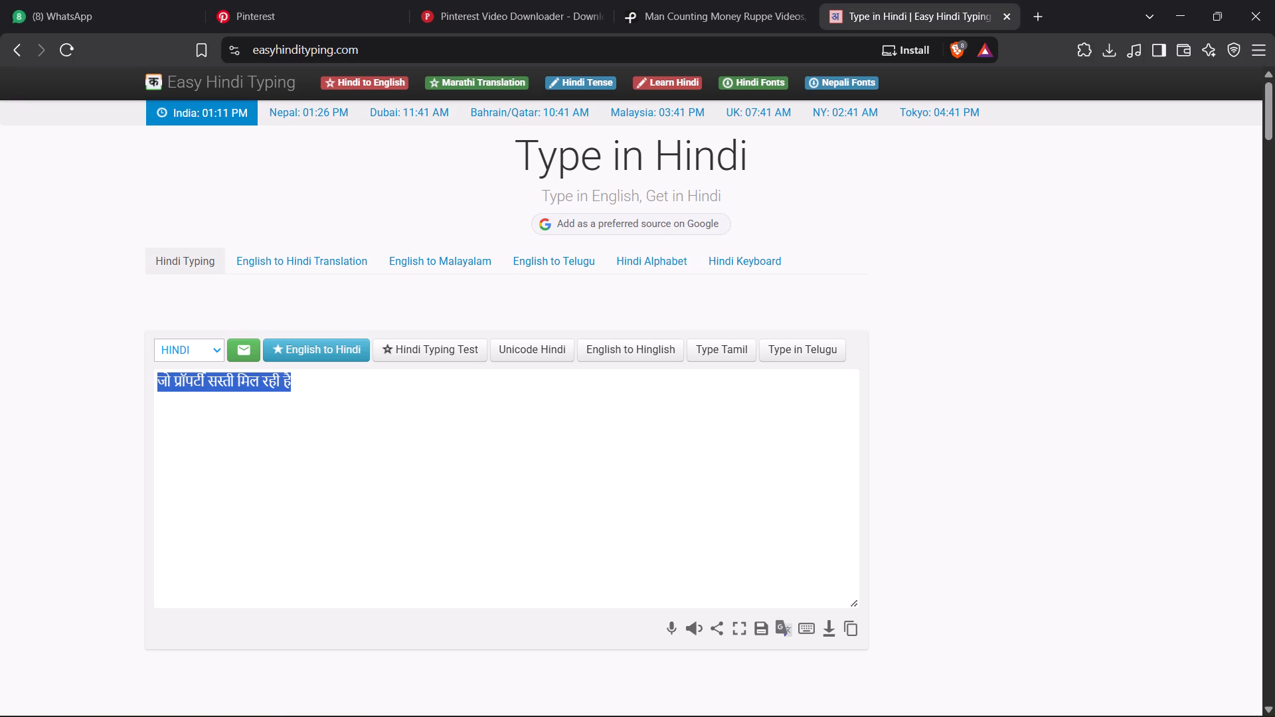
type("zaruri")
key("space")
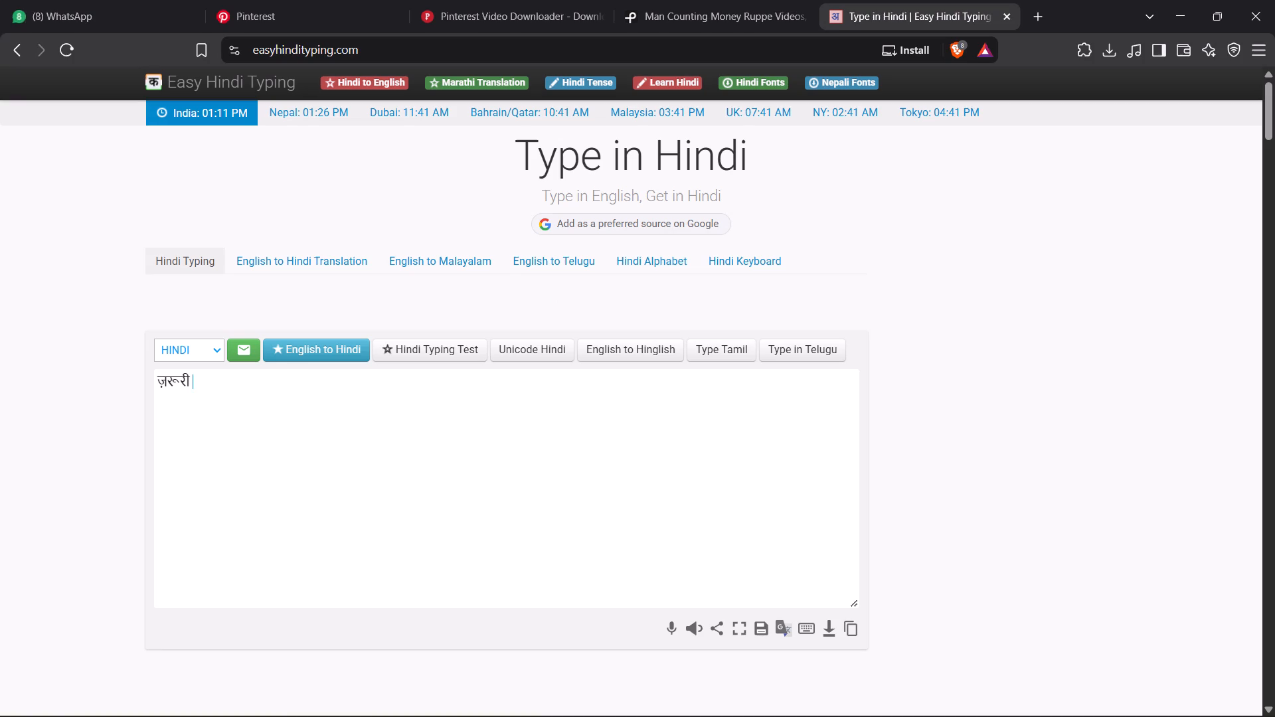
type("nhi")
key("Return")
left_click_drag(211, 384, 161, 372)
right_click(179, 383)
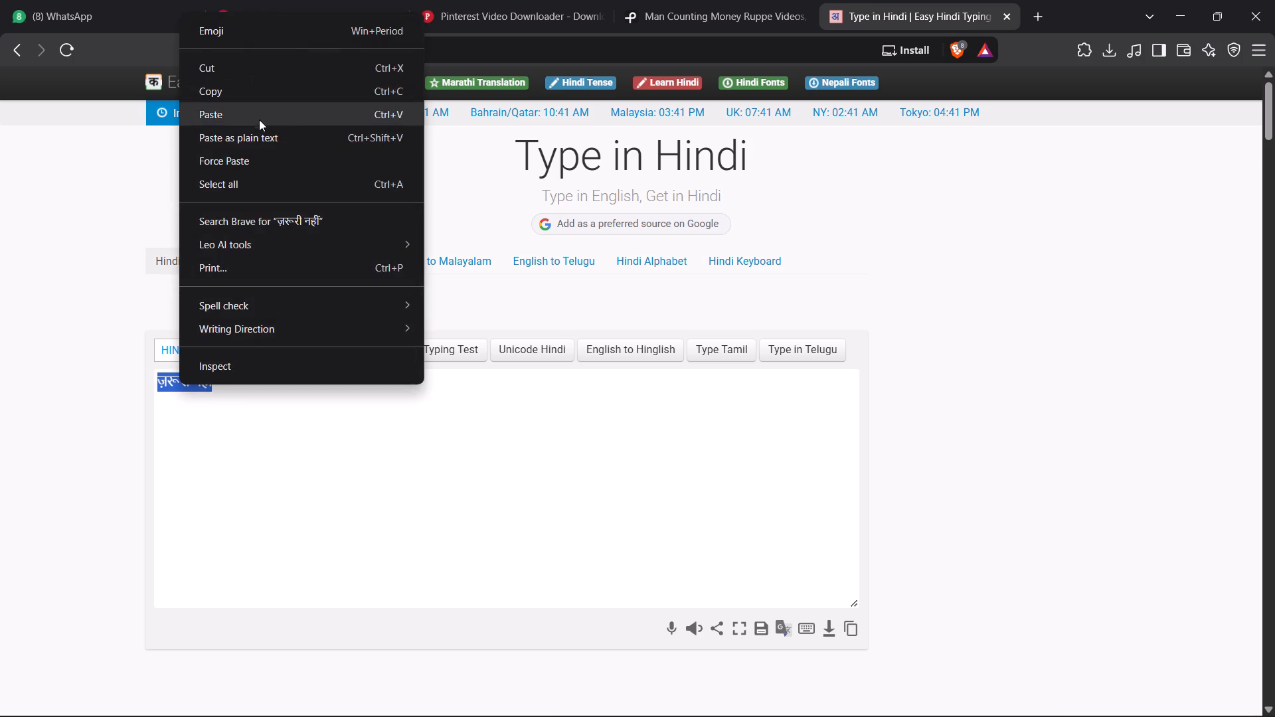
left_click(260, 98)
key("alt+Tab")
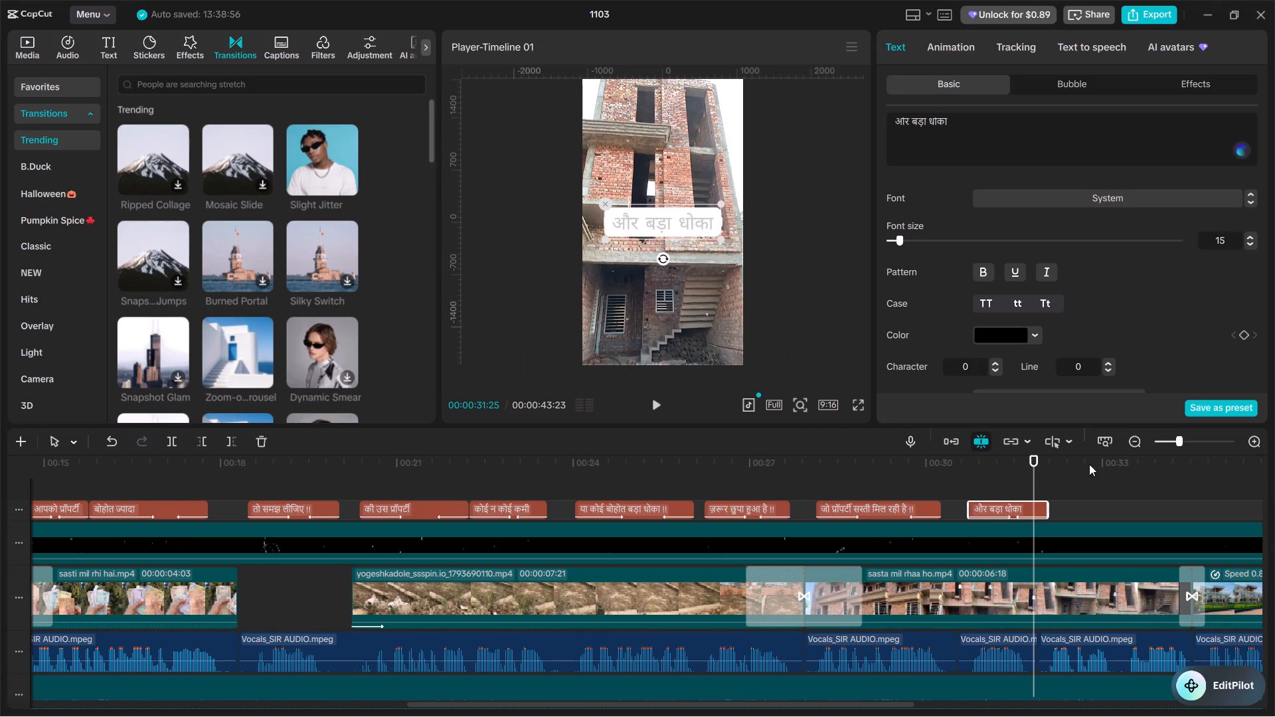
Replace the pasted caption's text with ज़रूरी नहीं !! and set the !! to font size 10.
left_click(953, 133)
key("ctrl+a")
key("ctrl+v")
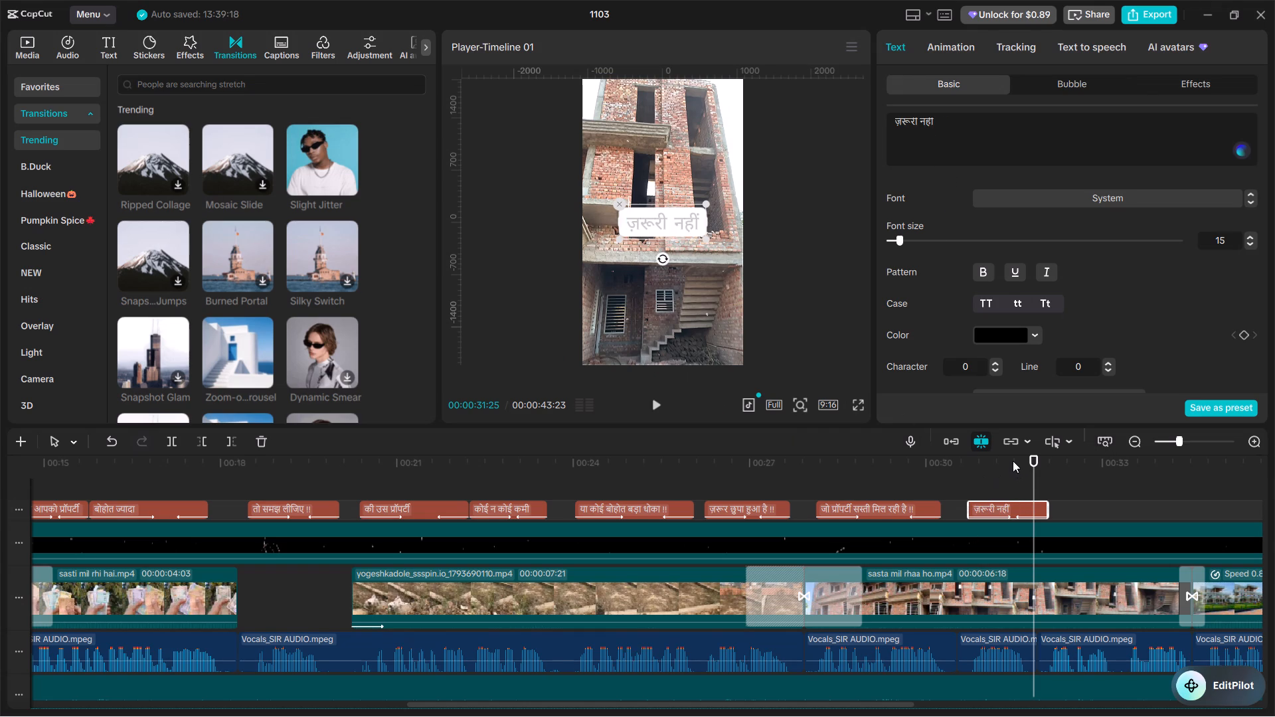
key("space")
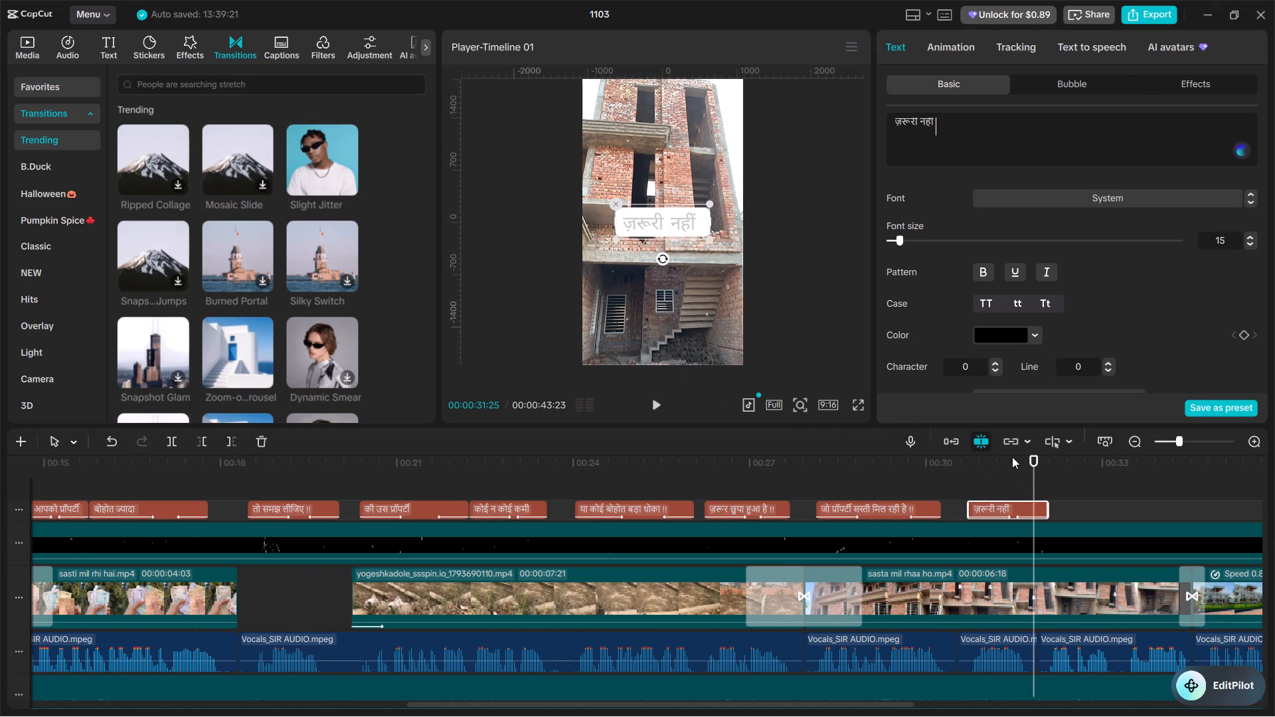
type("!!")
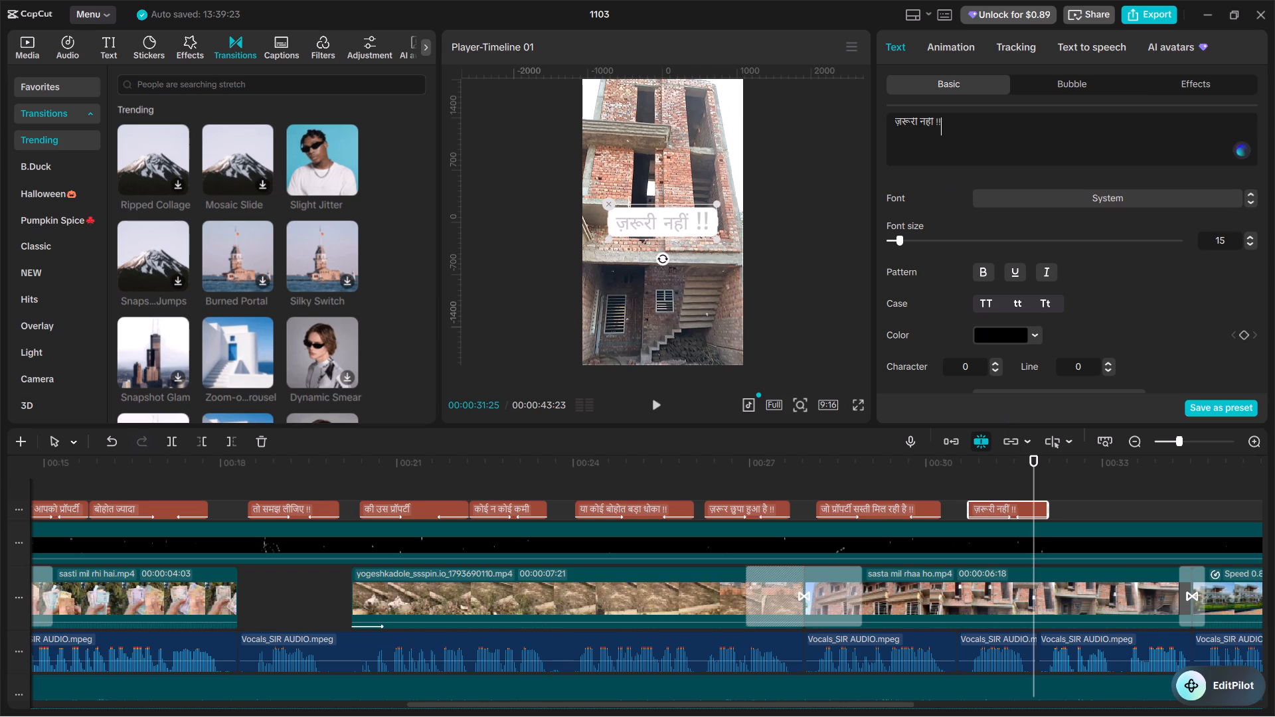
double_click(936, 121)
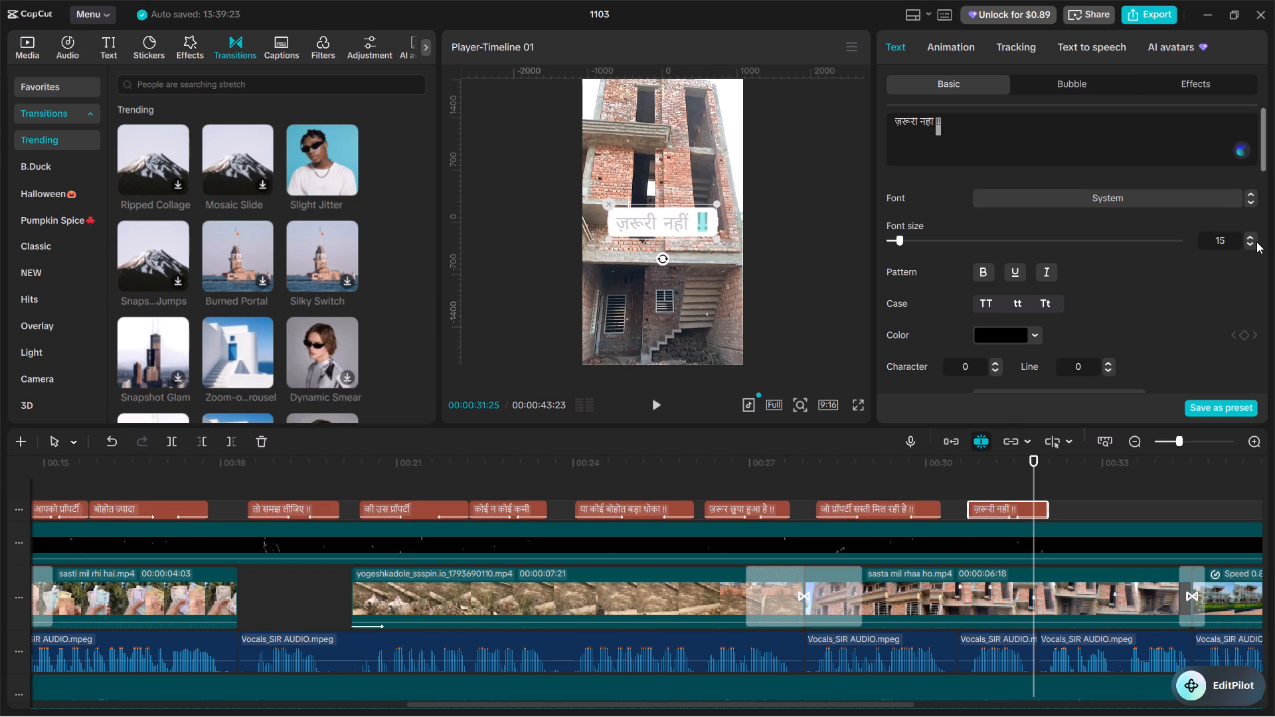
triple_click(1253, 244)
double_click(1252, 244)
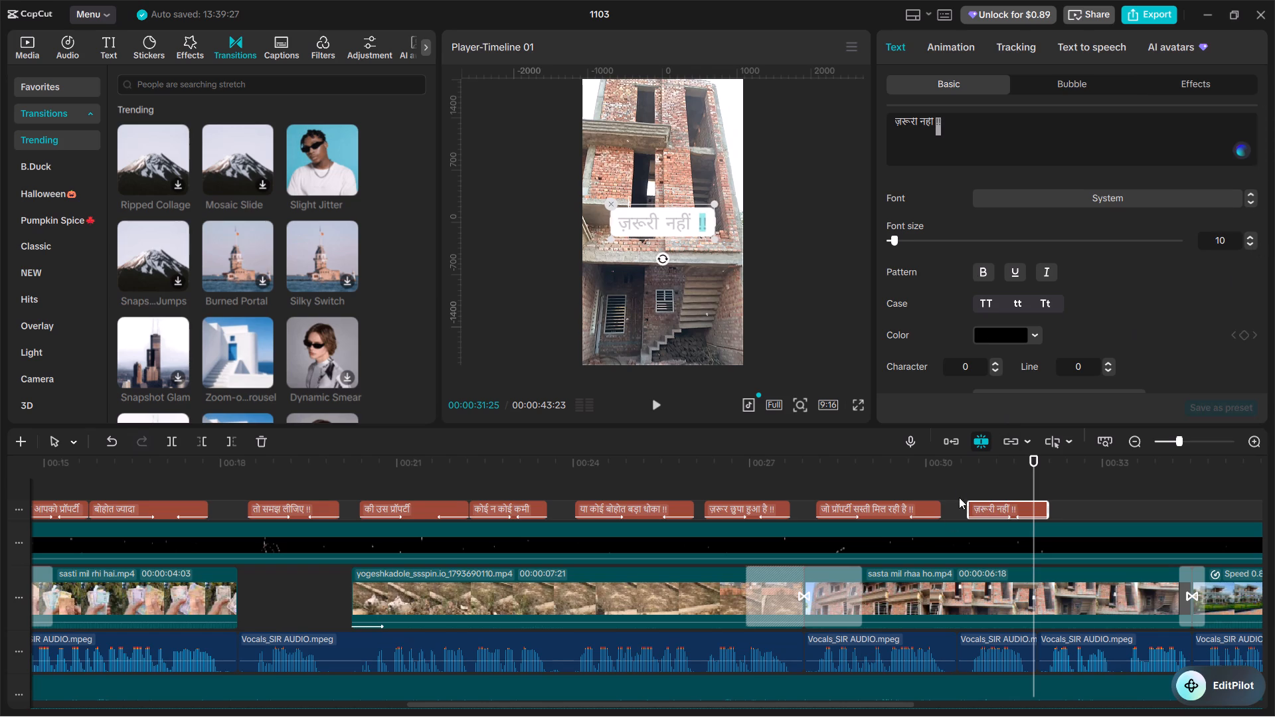
Play back the ज़रूरी नहीं !! caption against the vocals, trim its end to 00:00:31:27 and replay it.
left_click(958, 487)
key("space")
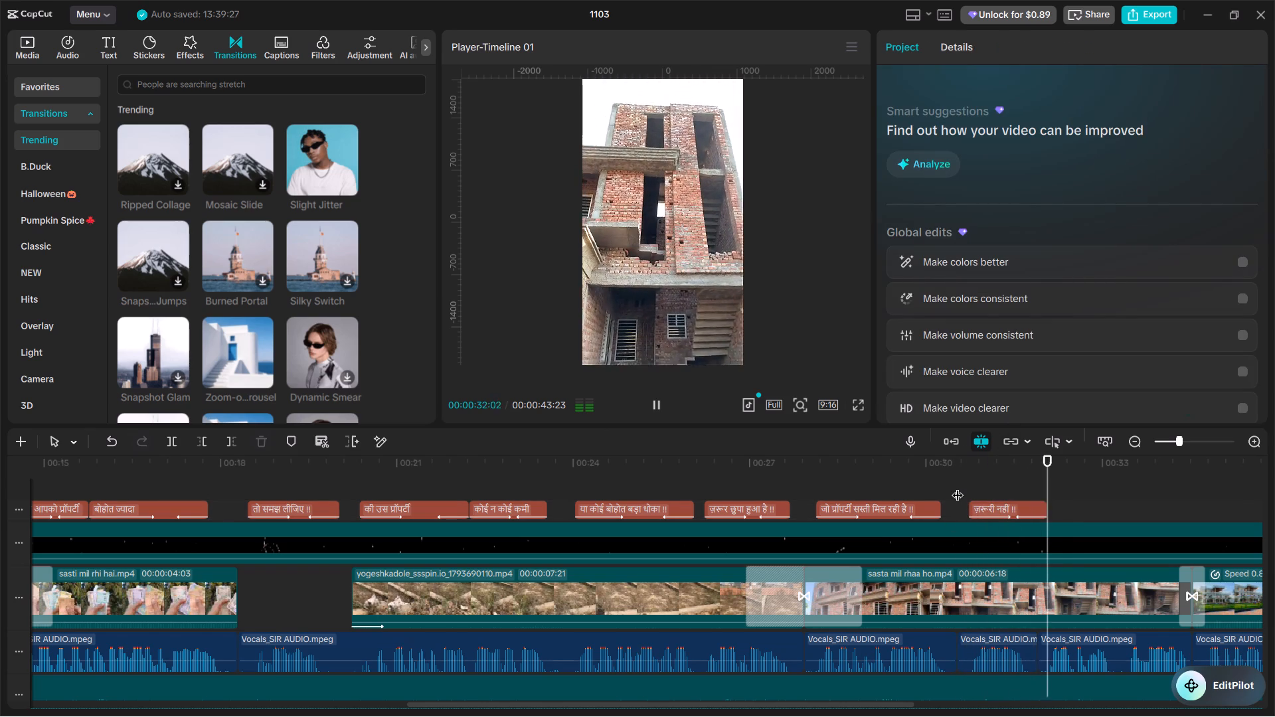
key("space")
double_click(1035, 487)
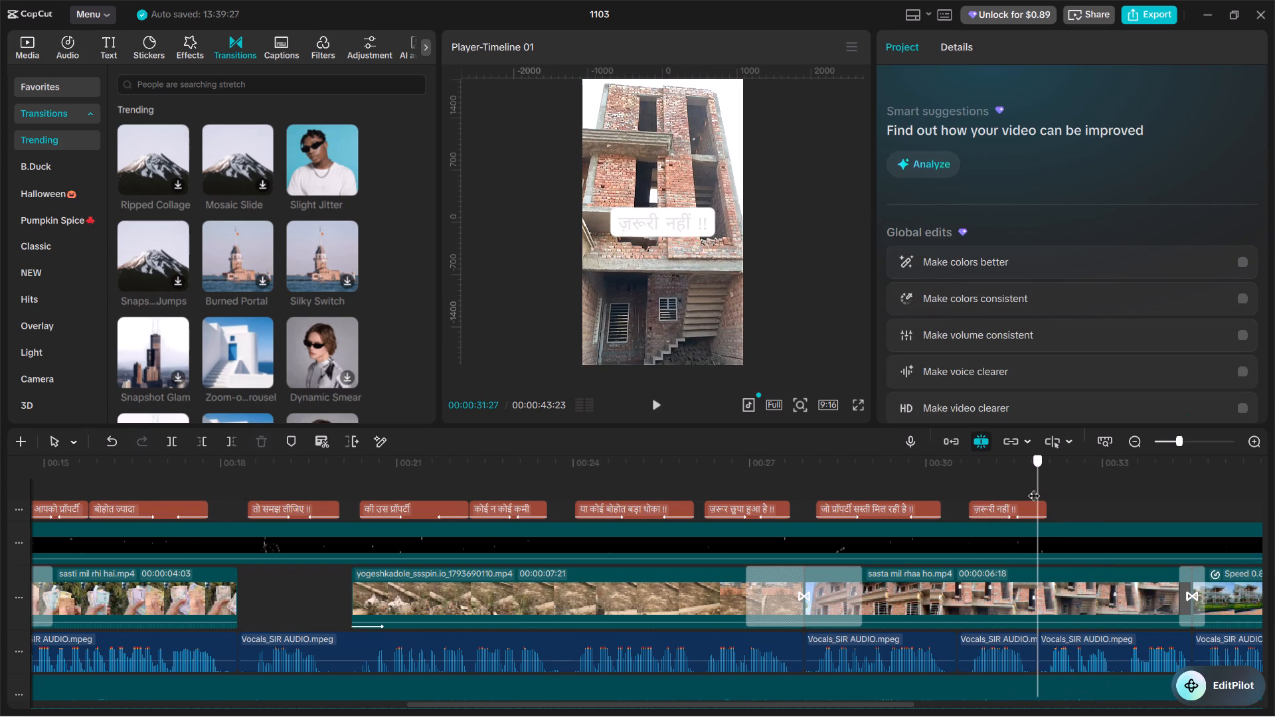
left_click_drag(1047, 503, 1040, 503)
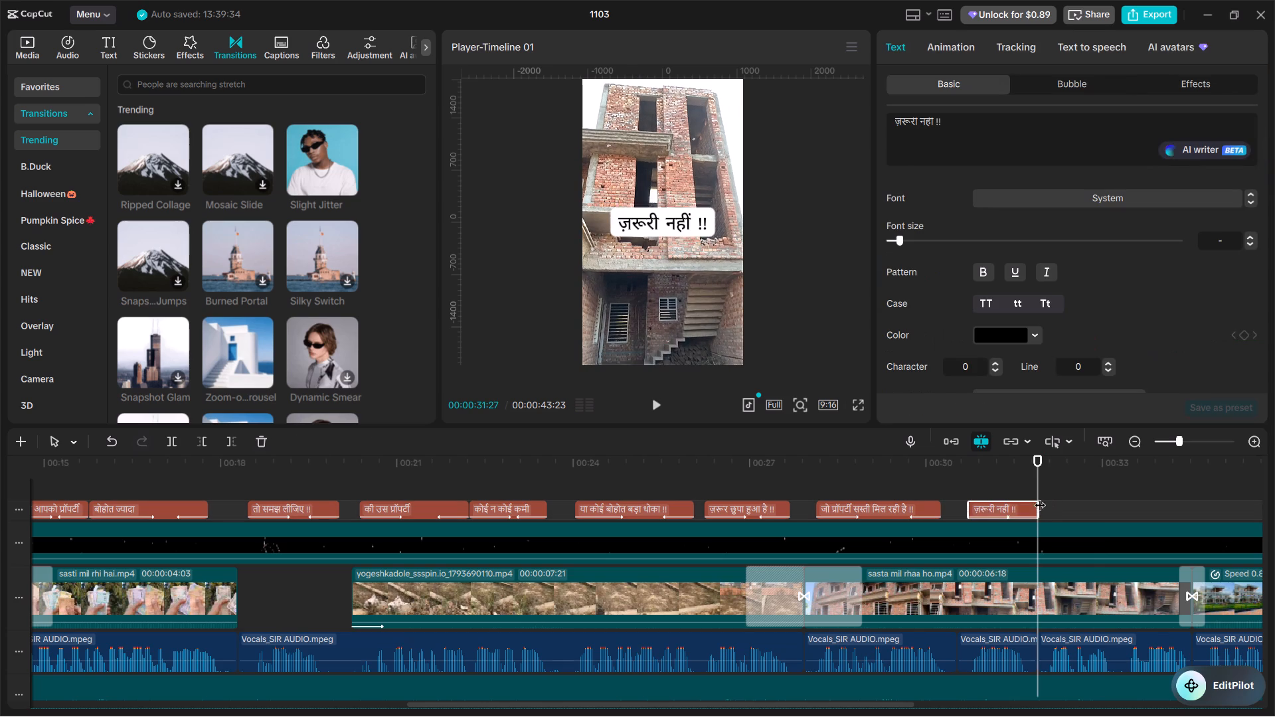
left_click(1012, 482)
key("space")
left_click(972, 482)
key("space")
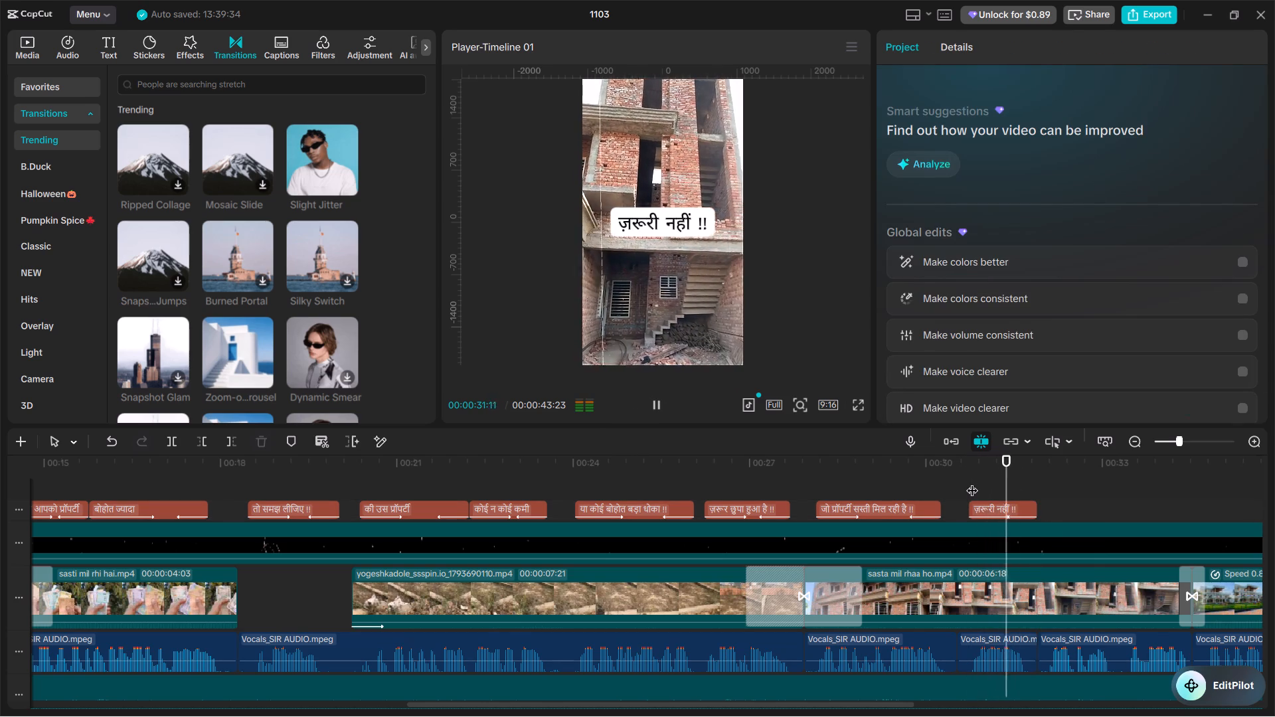
Play the vocal line after ज़रूरी नहीं !! and paste another copy of the और बड़ा धोका caption at 00:00:32:02.
left_click(1043, 480)
left_click_drag(1043, 480, 1051, 490)
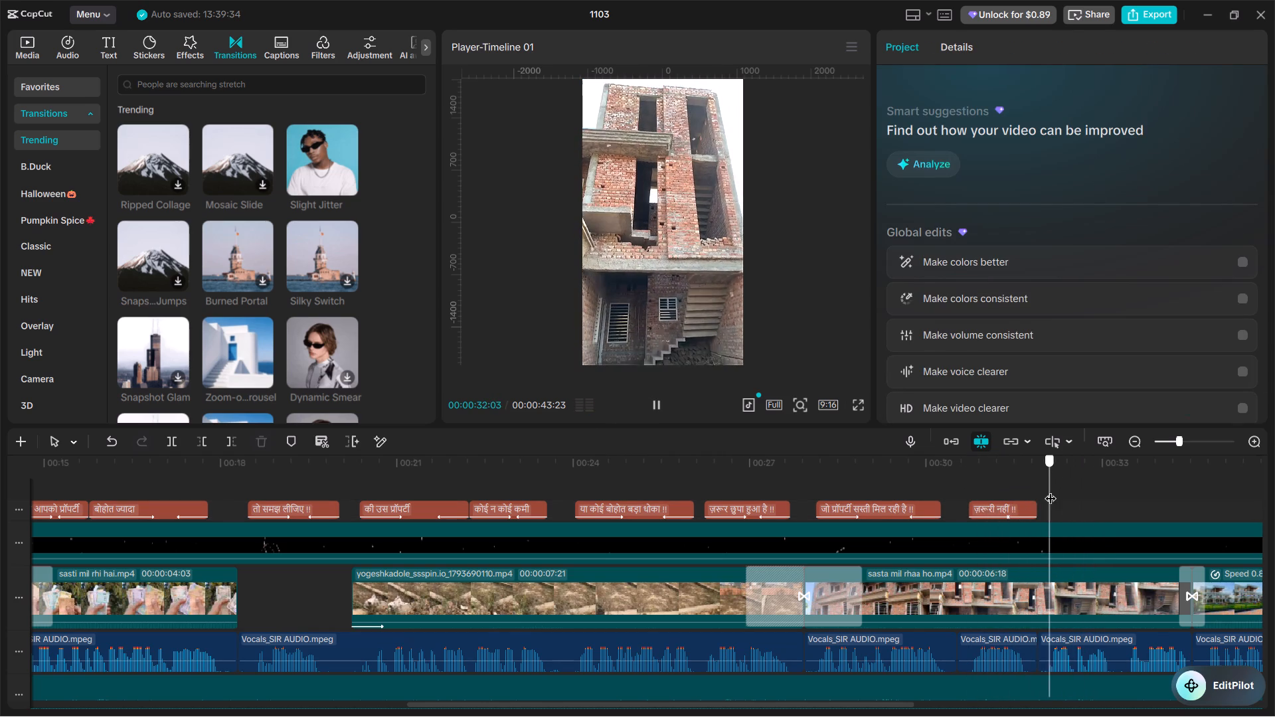
left_click_drag(1051, 490, 1047, 489)
key("space")
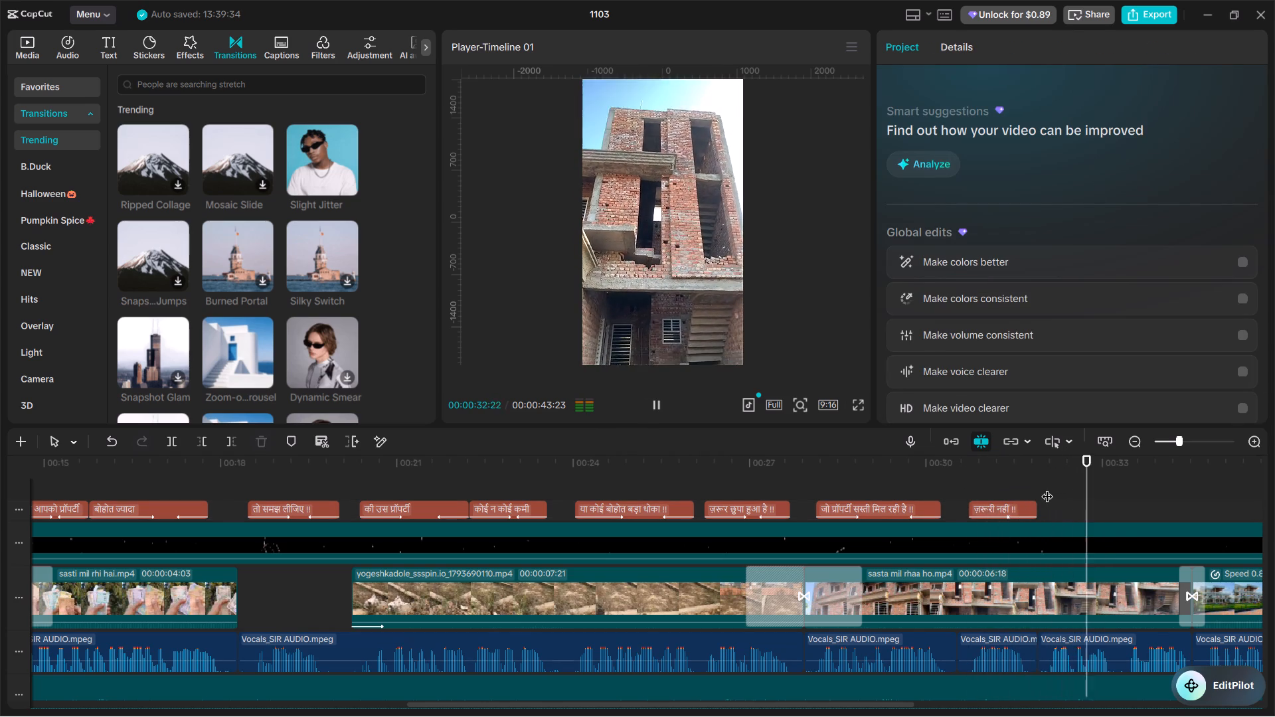
double_click(1047, 488)
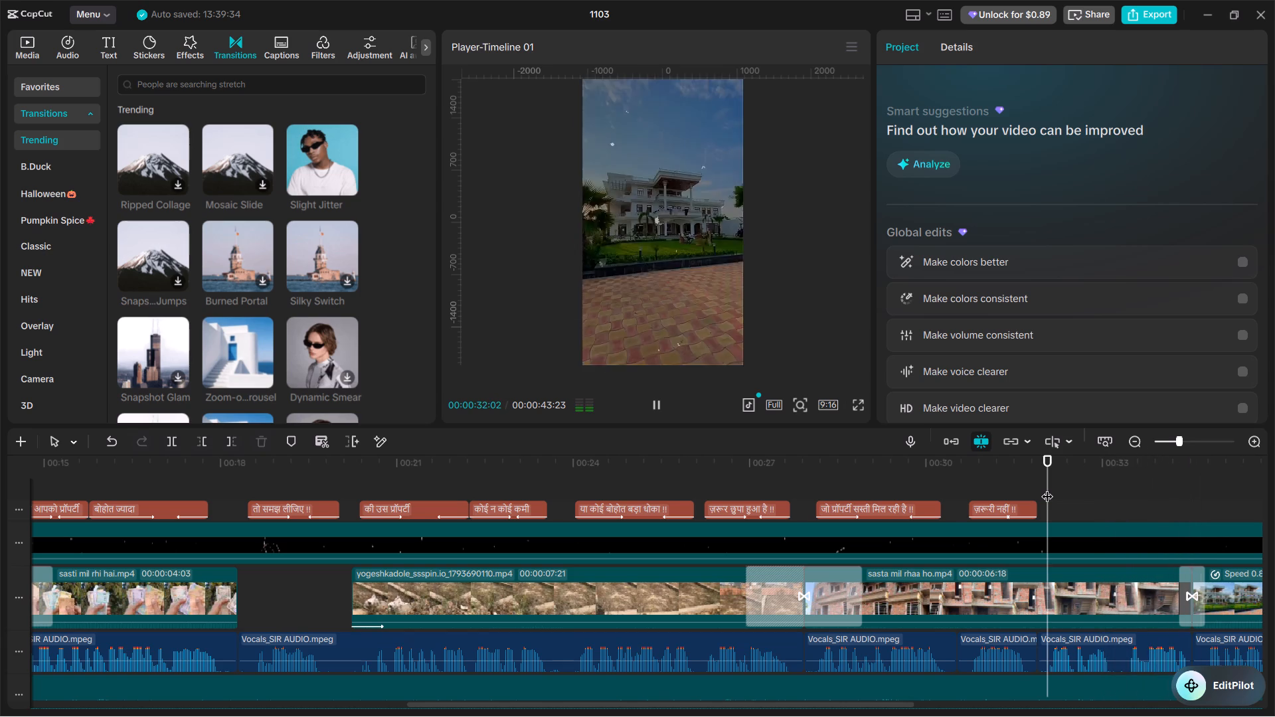
key("ctrl+c")
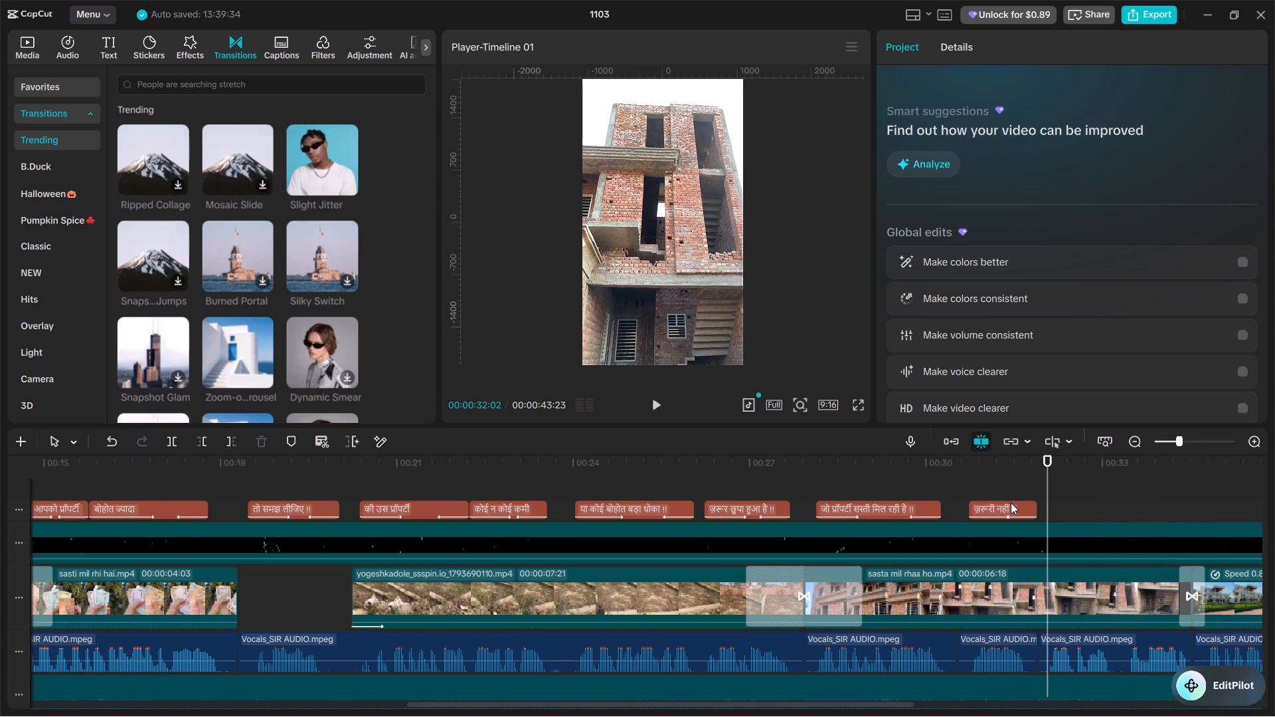
key("ctrl+v")
In the browser's Hindi typing page, convert "ki vehe" to Hindi, choosing the alternative spelling वेहे for the second word.
key("alt+Tab")
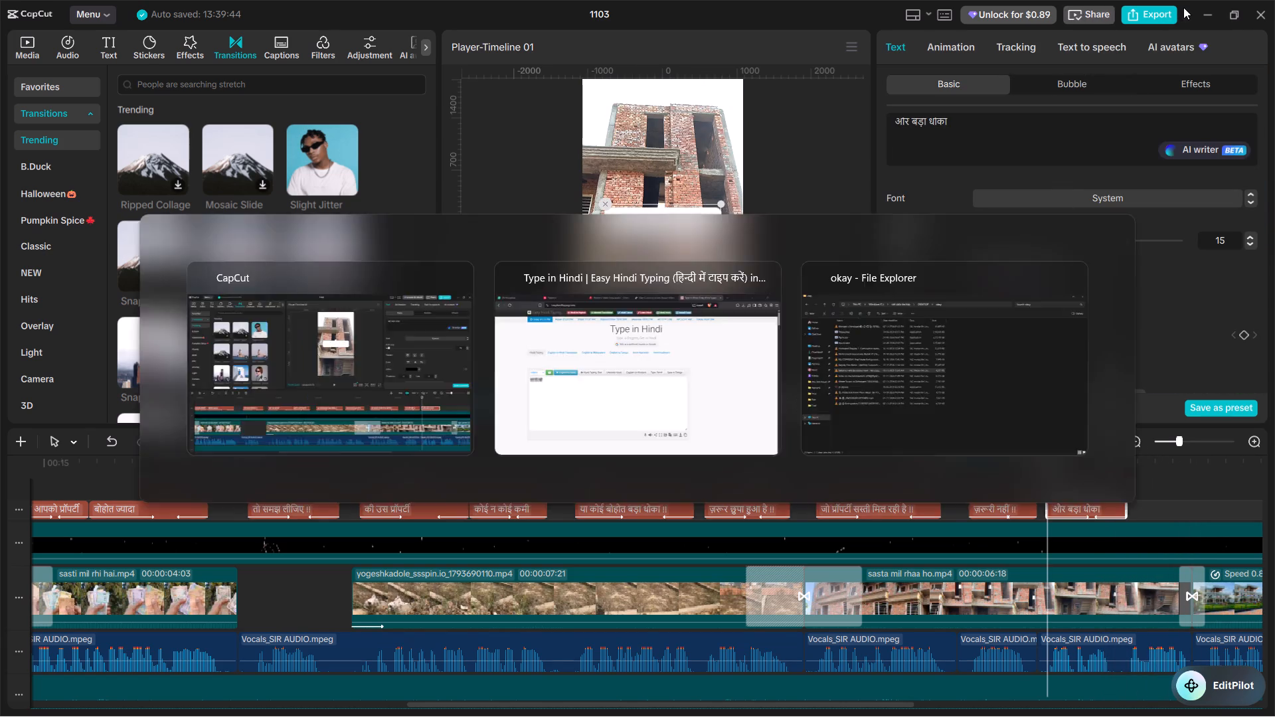
type("ki")
key("space")
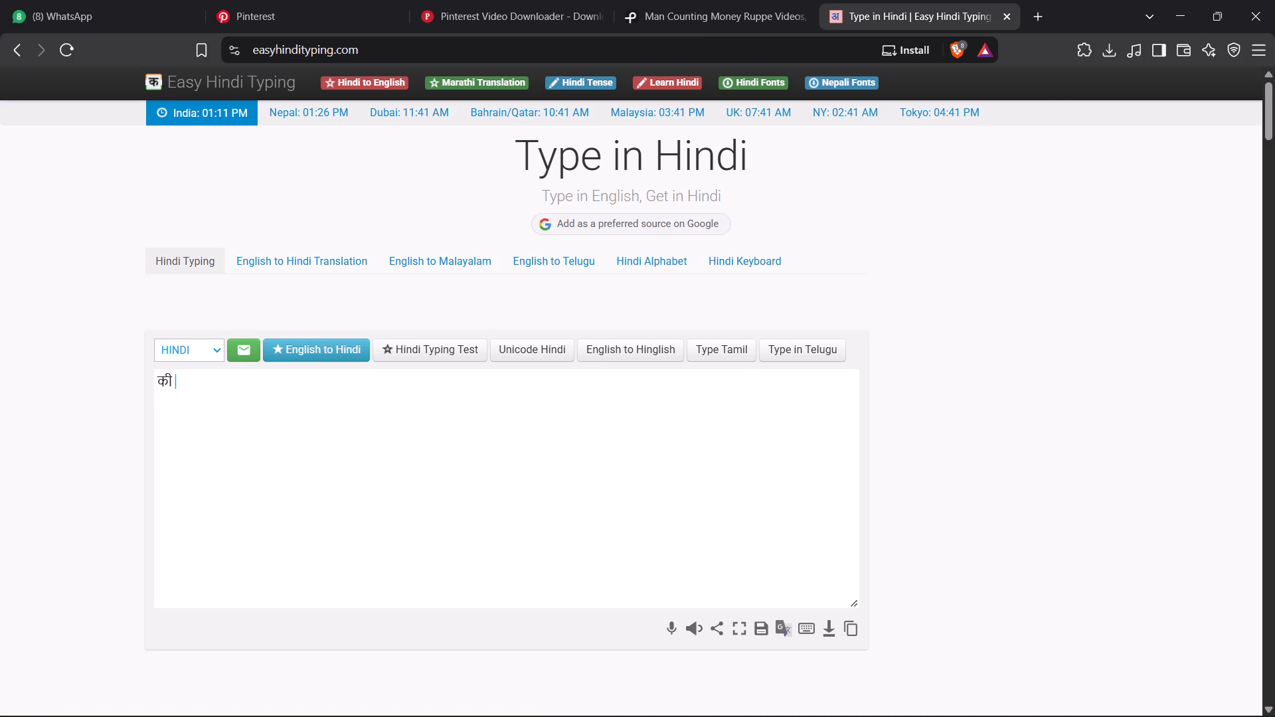
type("vehe")
key("space")
key("BackSpace")
key("BackSpace")
key("BackSpace")
key("BackSpace")
key("BackSpace")
key("BackSpace")
type("ehe")
key("space")
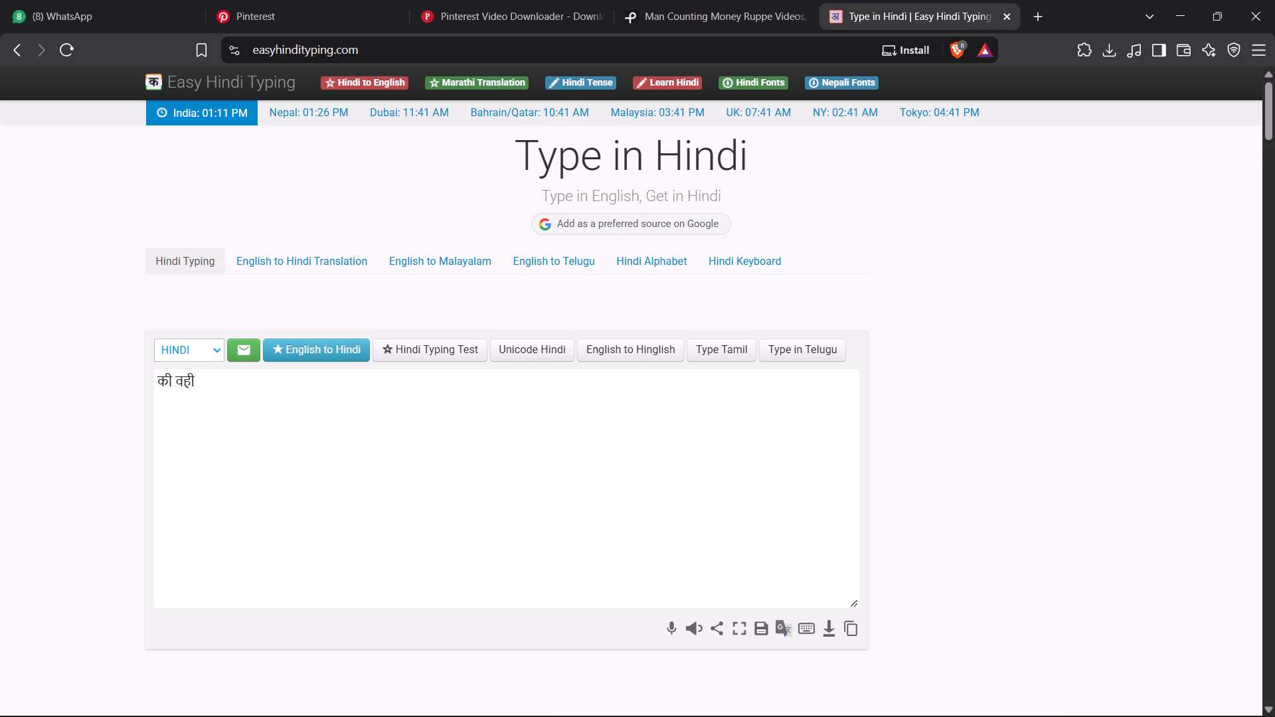
left_click(189, 385)
left_click(202, 414)
Add "achi" to complete the Hindi phrase की वेहे अछि, copy it and return to CapCut.
key("space")
type("achi o")
key("BackSpace")
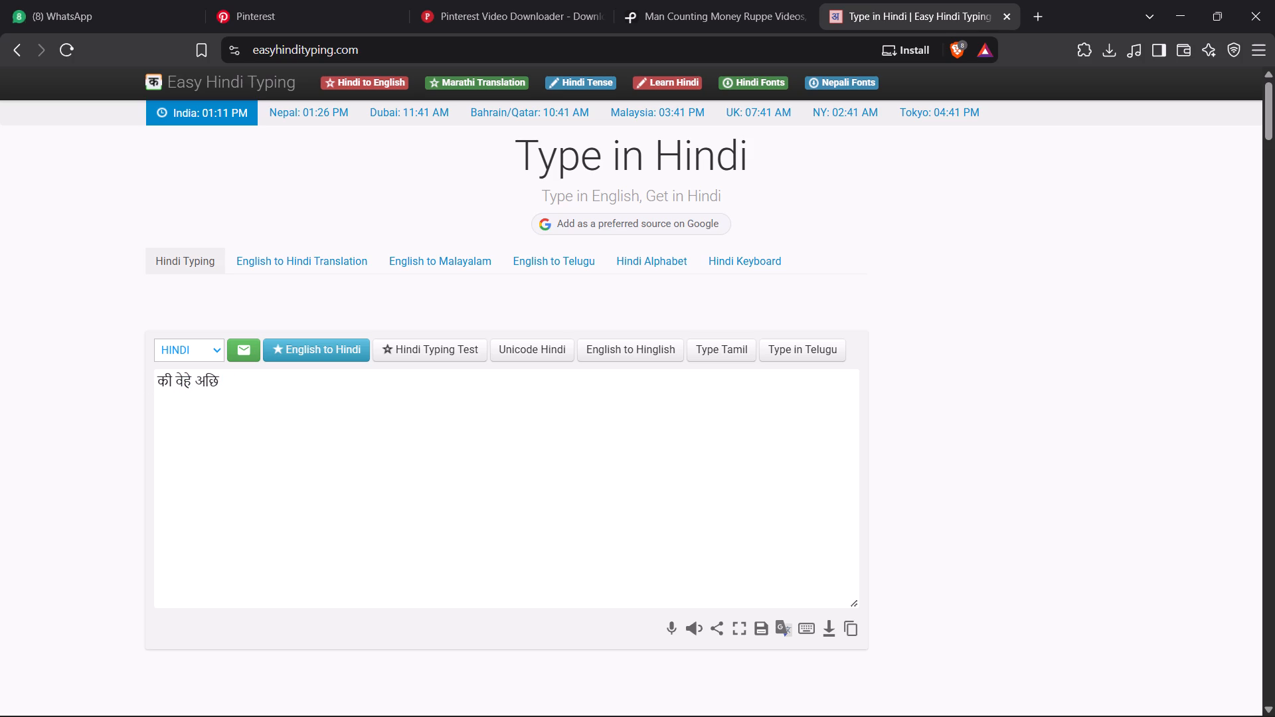
left_click_drag(221, 383, 148, 372)
right_click(210, 384)
left_click(311, 88)
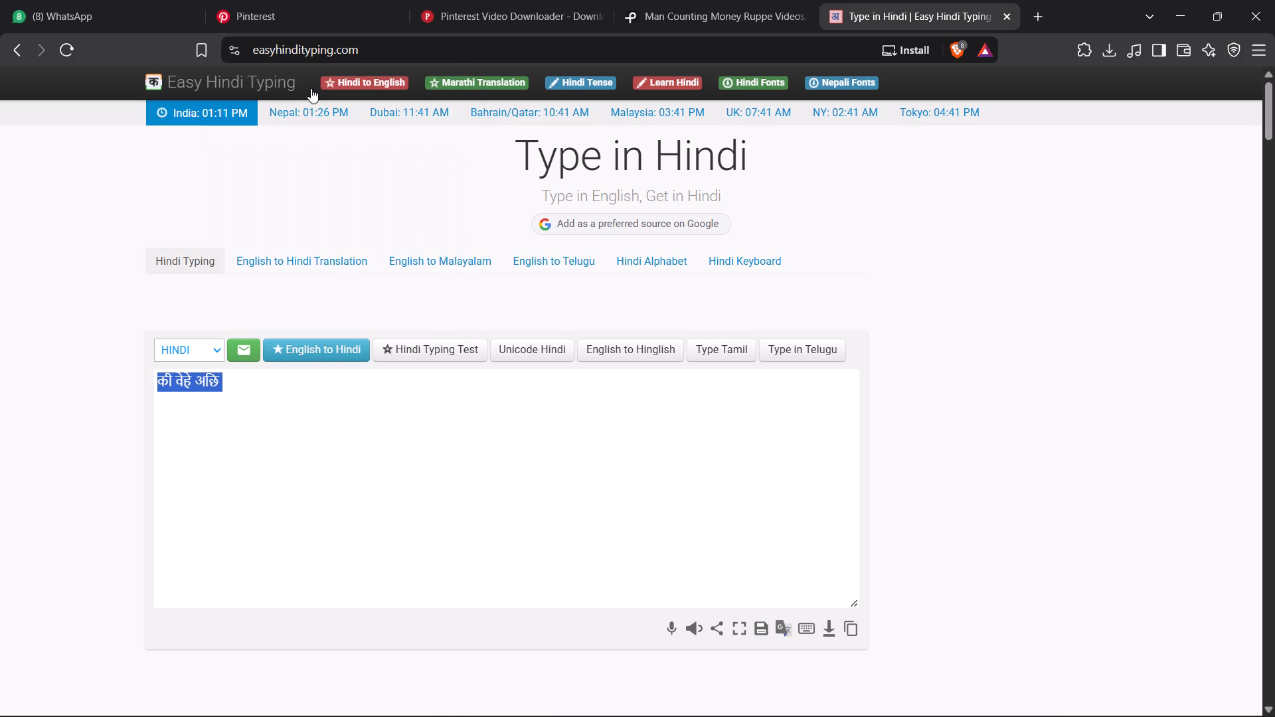
key("alt+Tab")
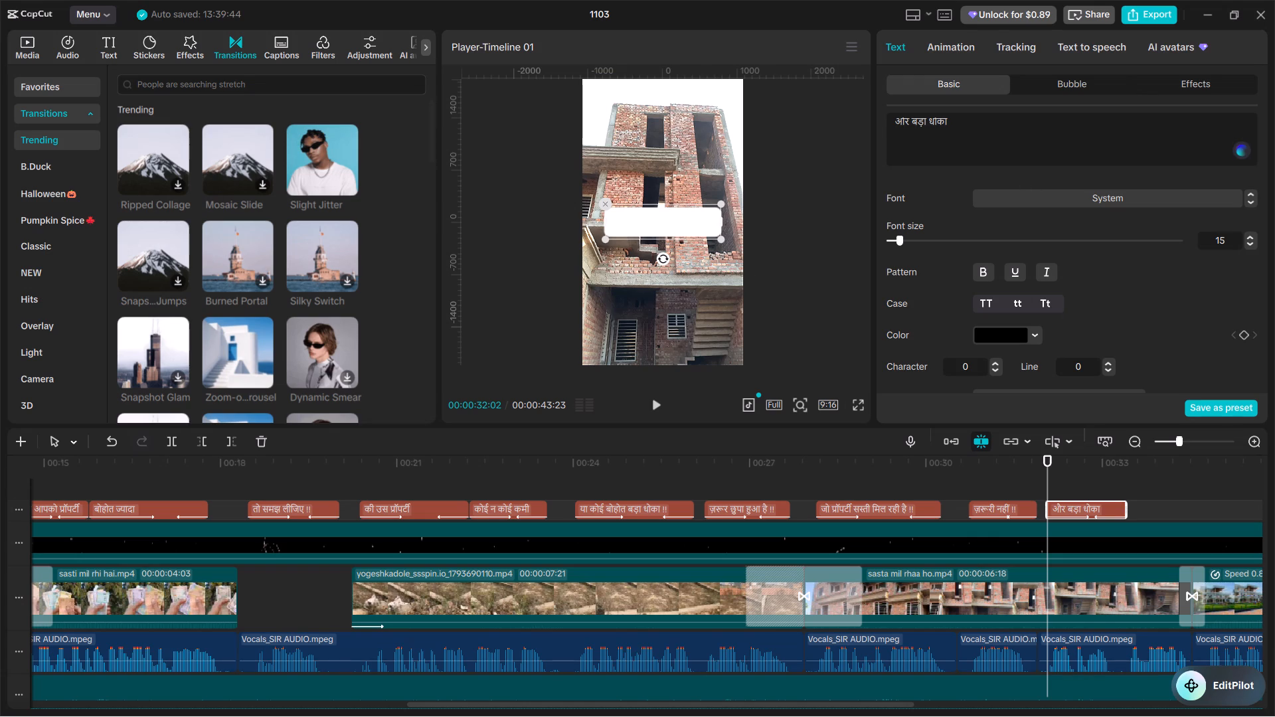
Replace the pasted caption's text with की वेहे अछि !! and set the !! to font size 10.
left_click_drag(948, 125, 901, 118)
key("ctrl+v")
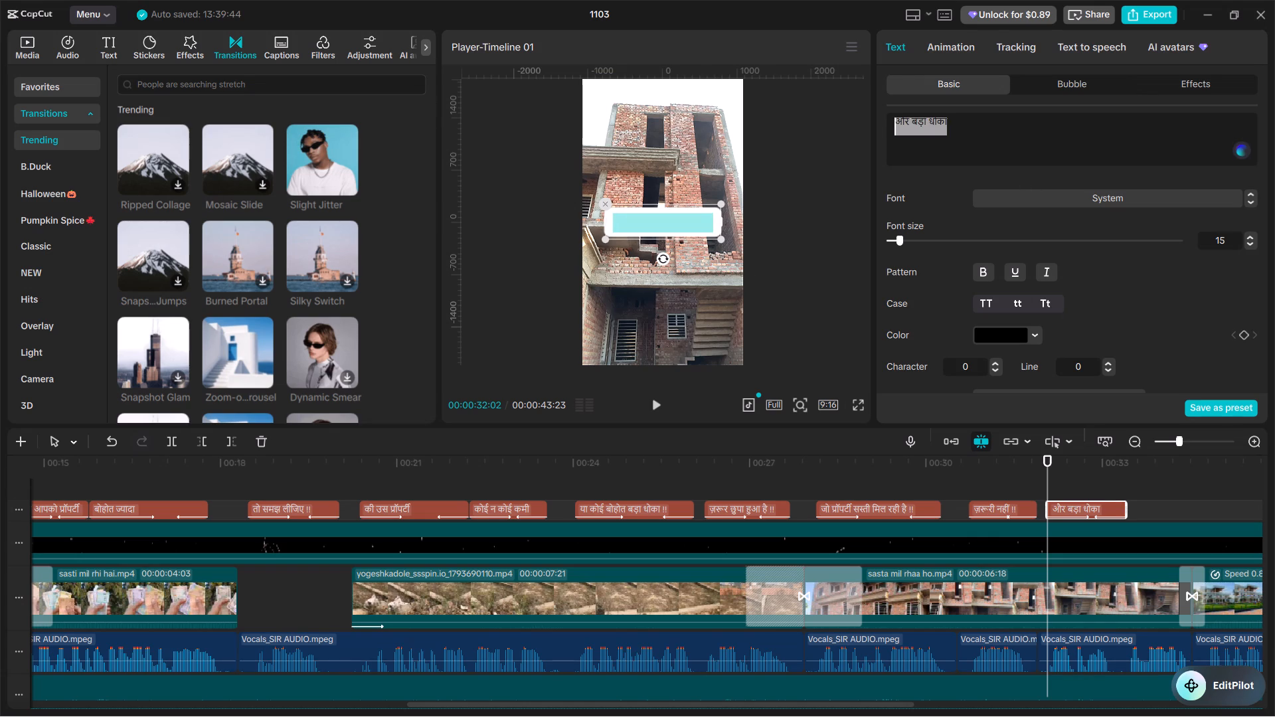
type("!!")
double_click(945, 119)
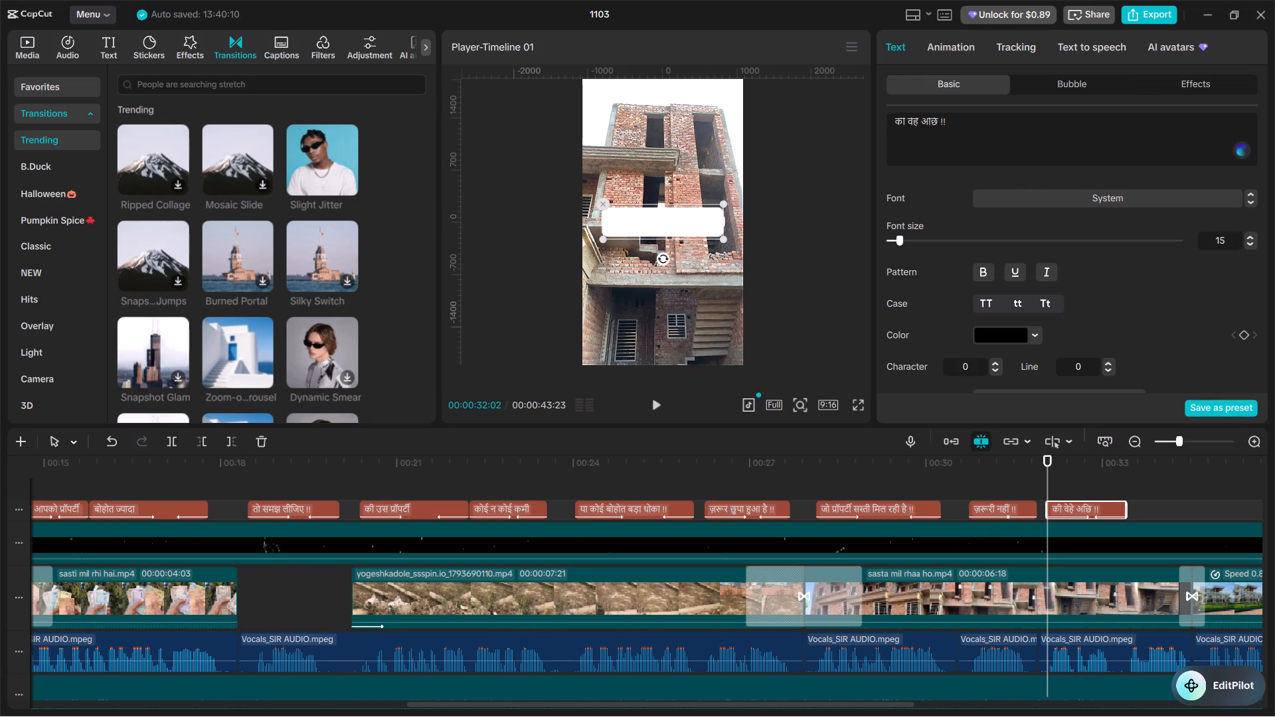
double_click(942, 121)
triple_click(1252, 242)
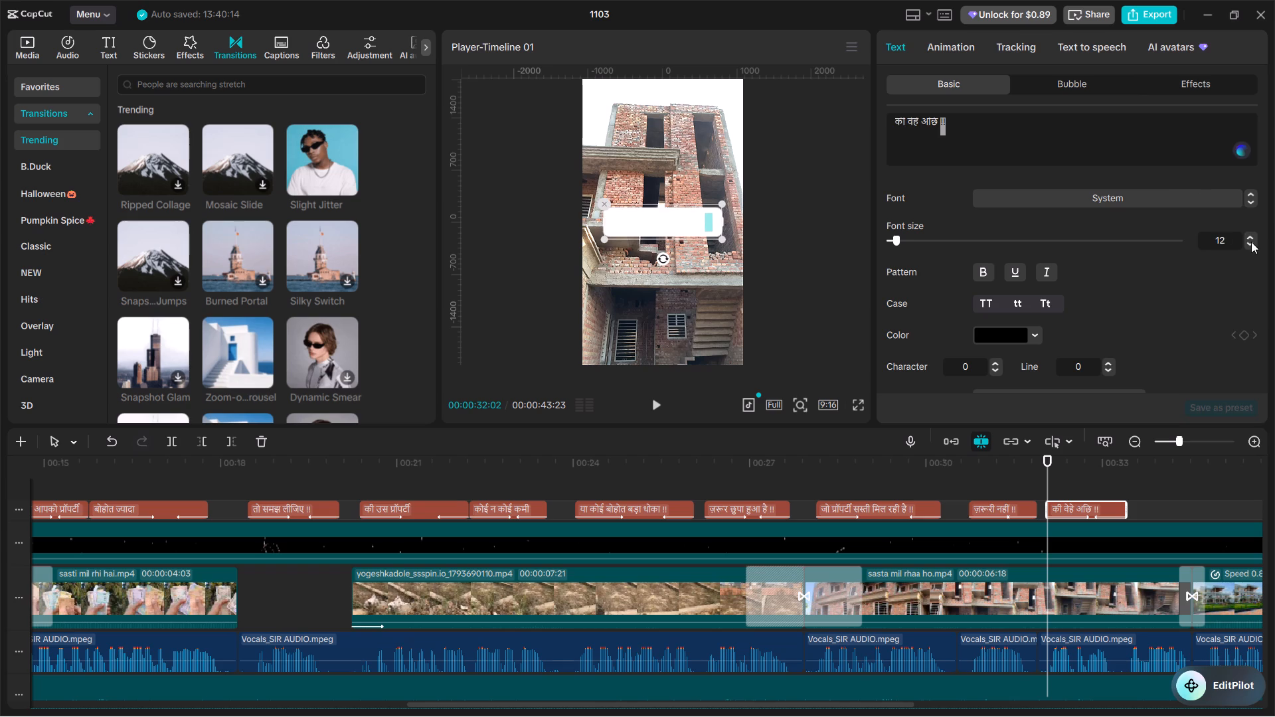
double_click(1251, 242)
Play the की वेहे अछि !! caption against the vocals and paste another और बड़ा धोका caption after it at 00:00:33:12.
left_click(1033, 482)
key("space")
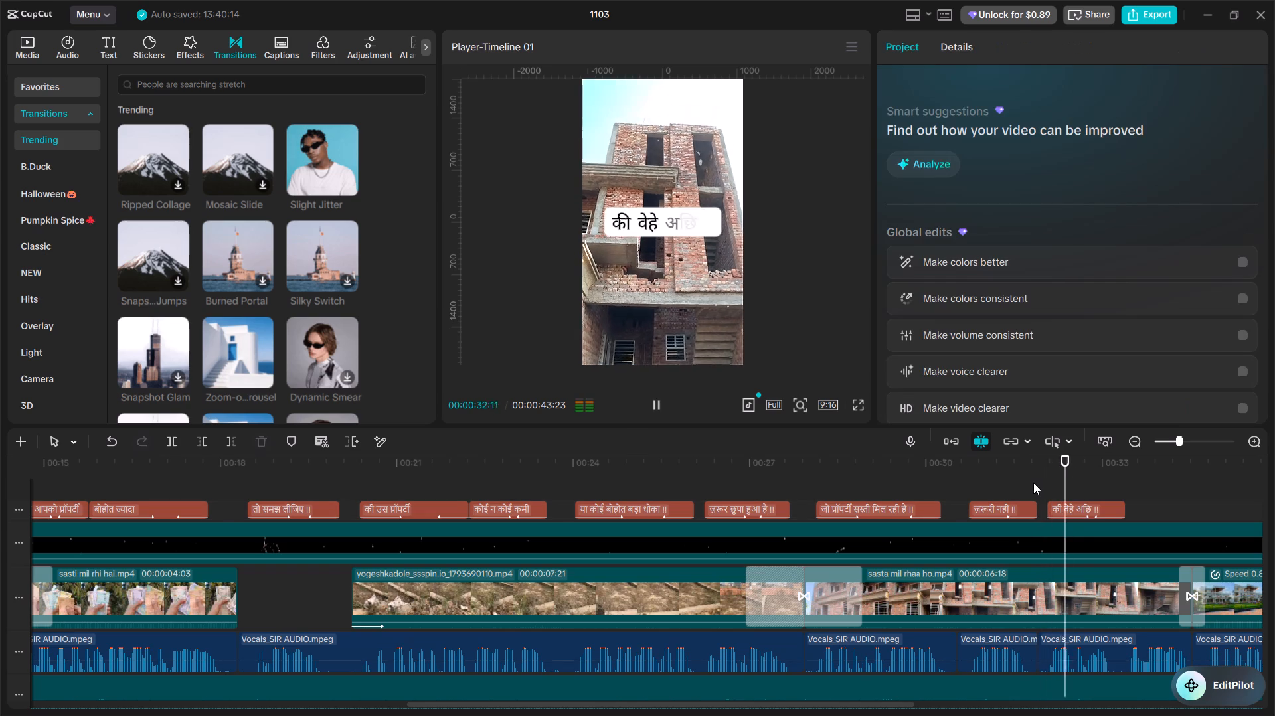
key("space")
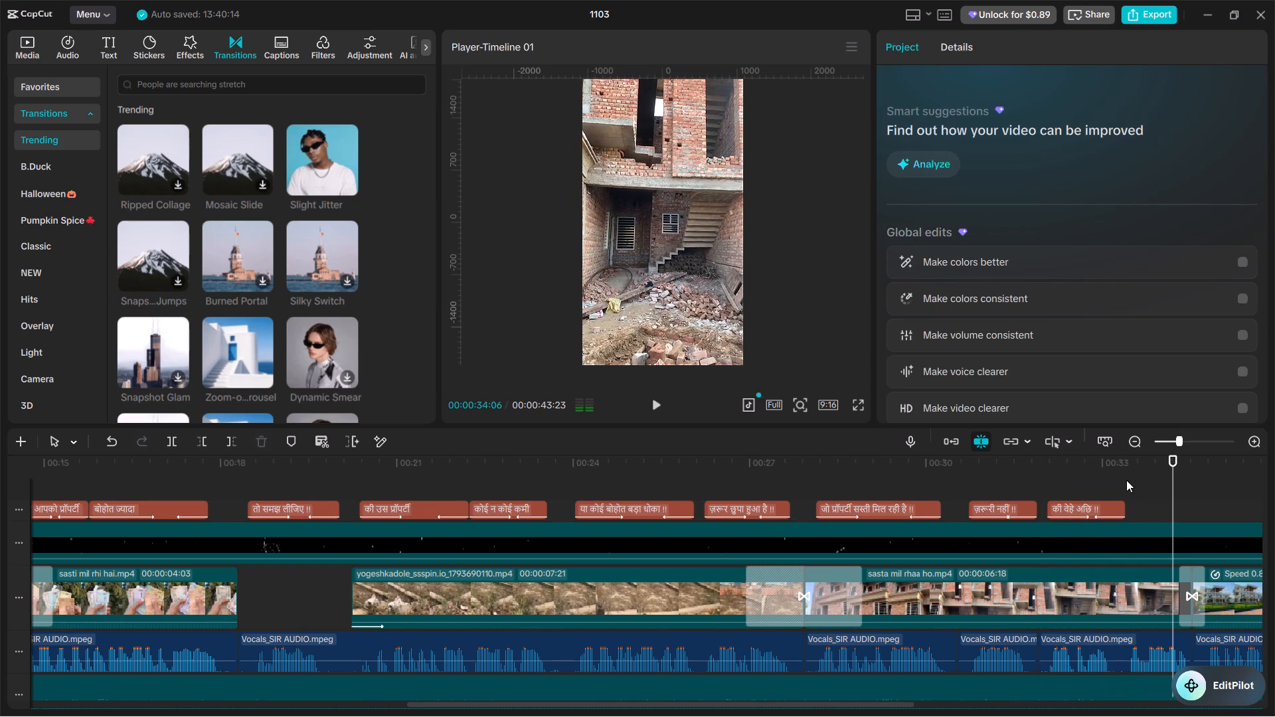
double_click(1127, 480)
key("ctrl+v")
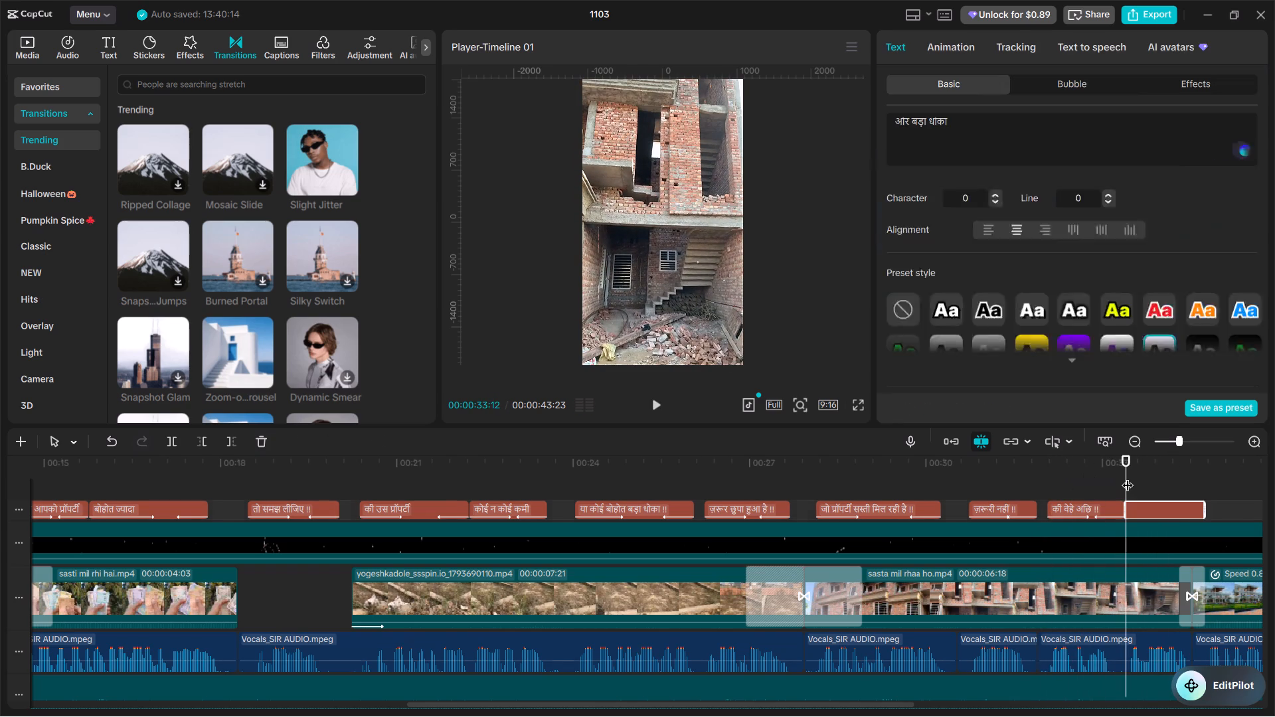
In the browser's Hindi typing page, convert "or sahi bhi ho" to Hindi, copy it and return to CapCut.
key("alt+Tab")
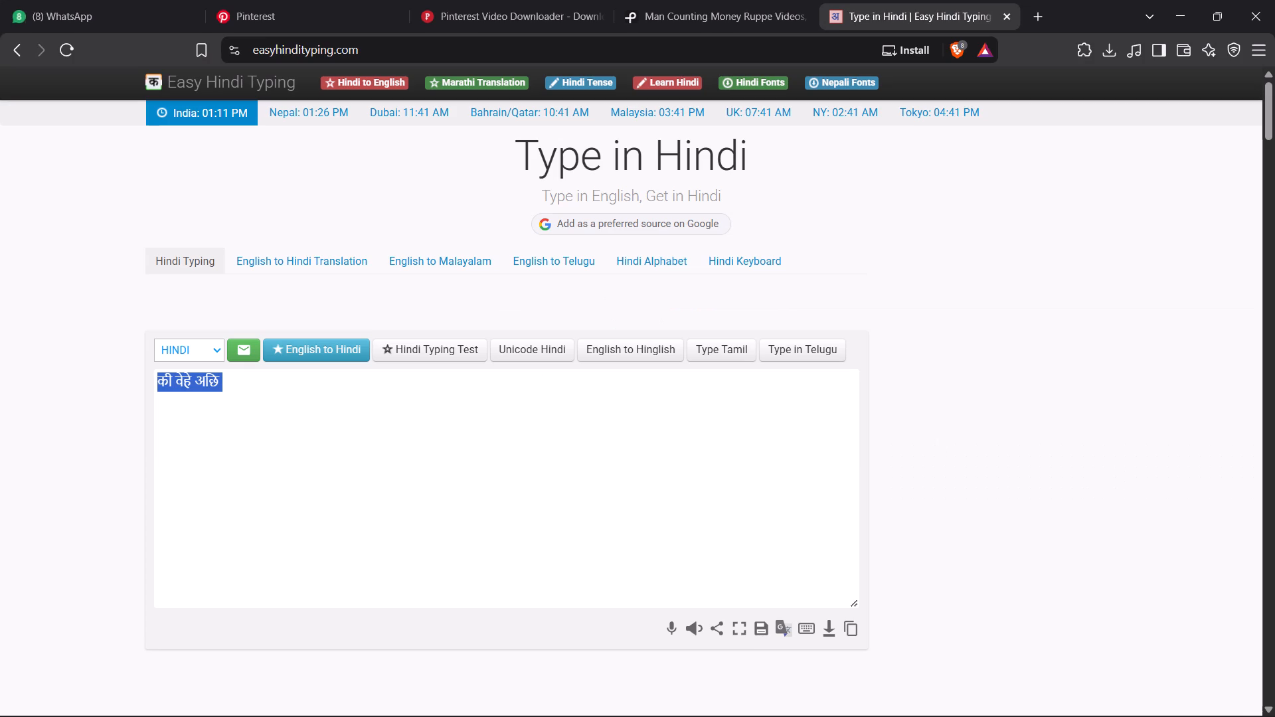
type("or sahi bhi ho")
key("space")
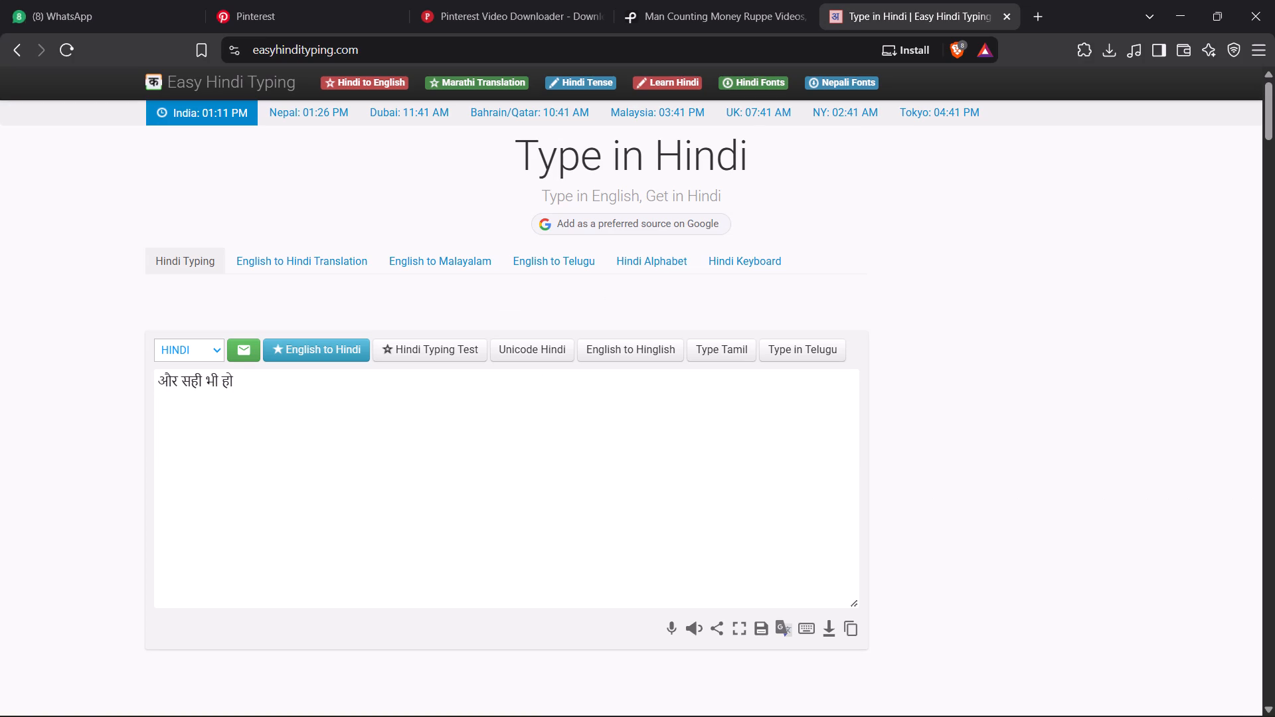
left_click_drag(248, 383, 145, 382)
right_click(170, 380)
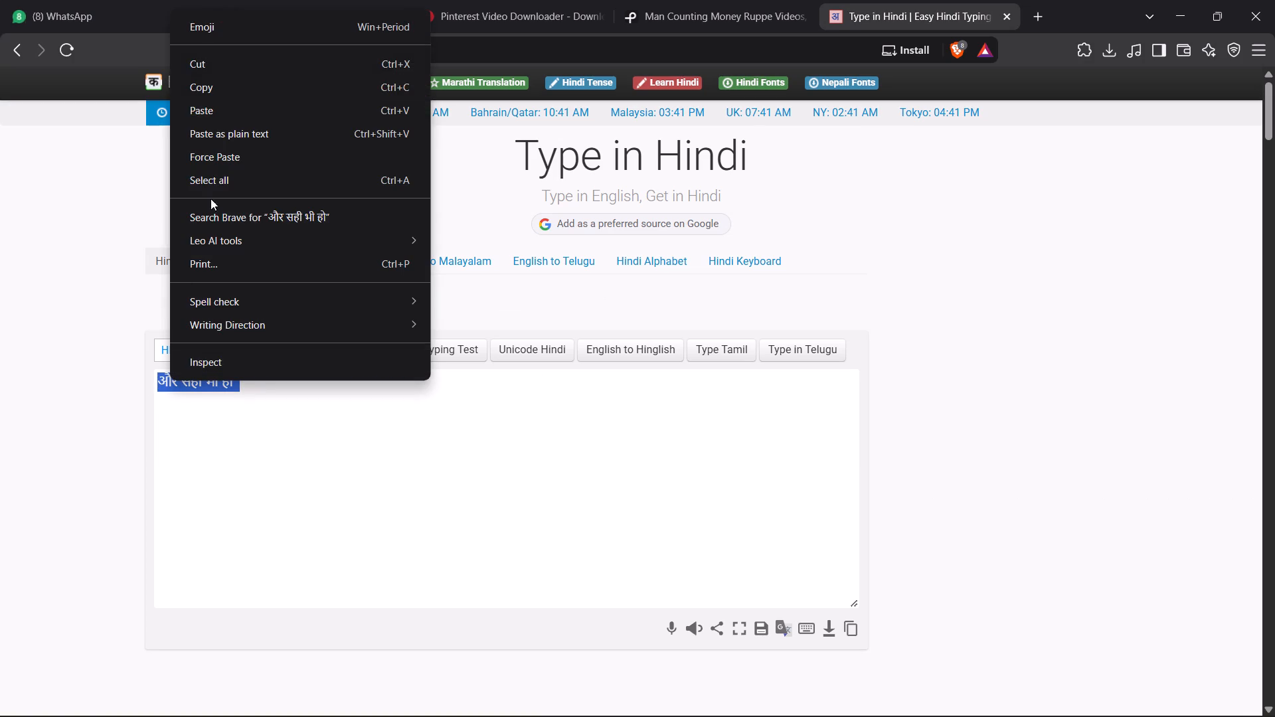
left_click(227, 96)
key("alt+Tab")
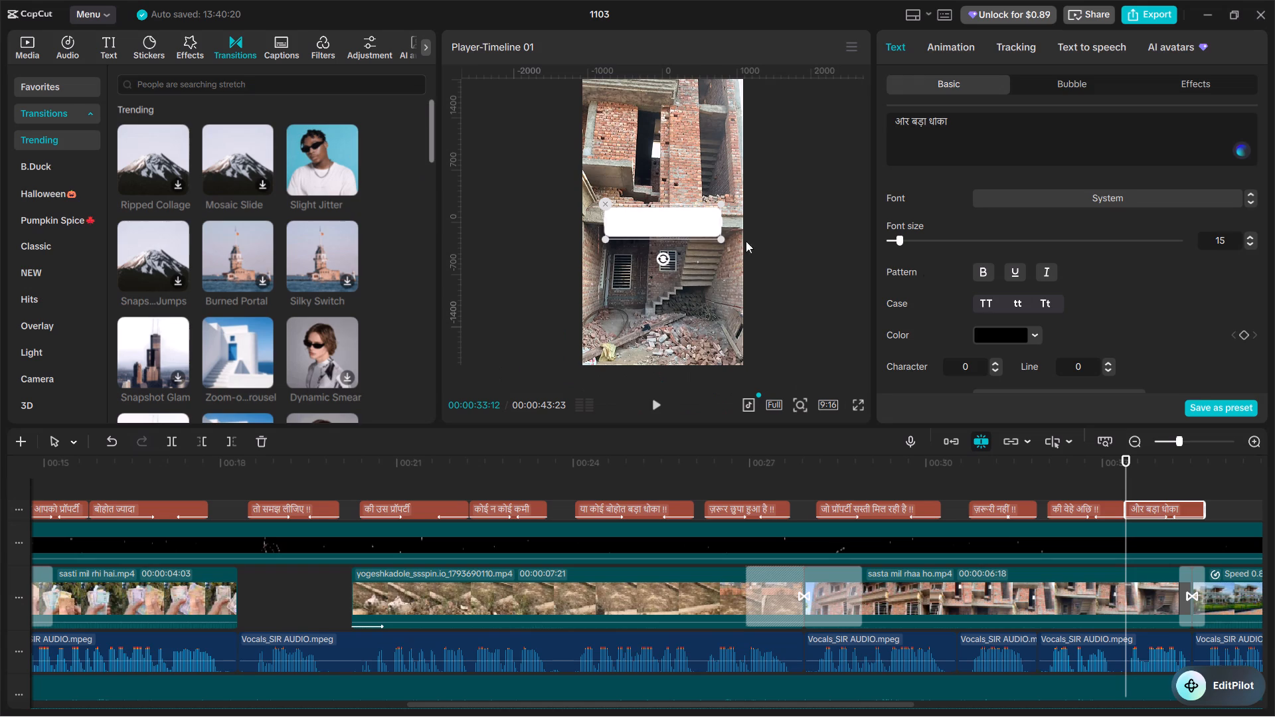
Replace the caption text at 00:00:33:12 with और सही भी हो.
left_click(959, 125)
key("ctrl+a")
key("ctrl+v")
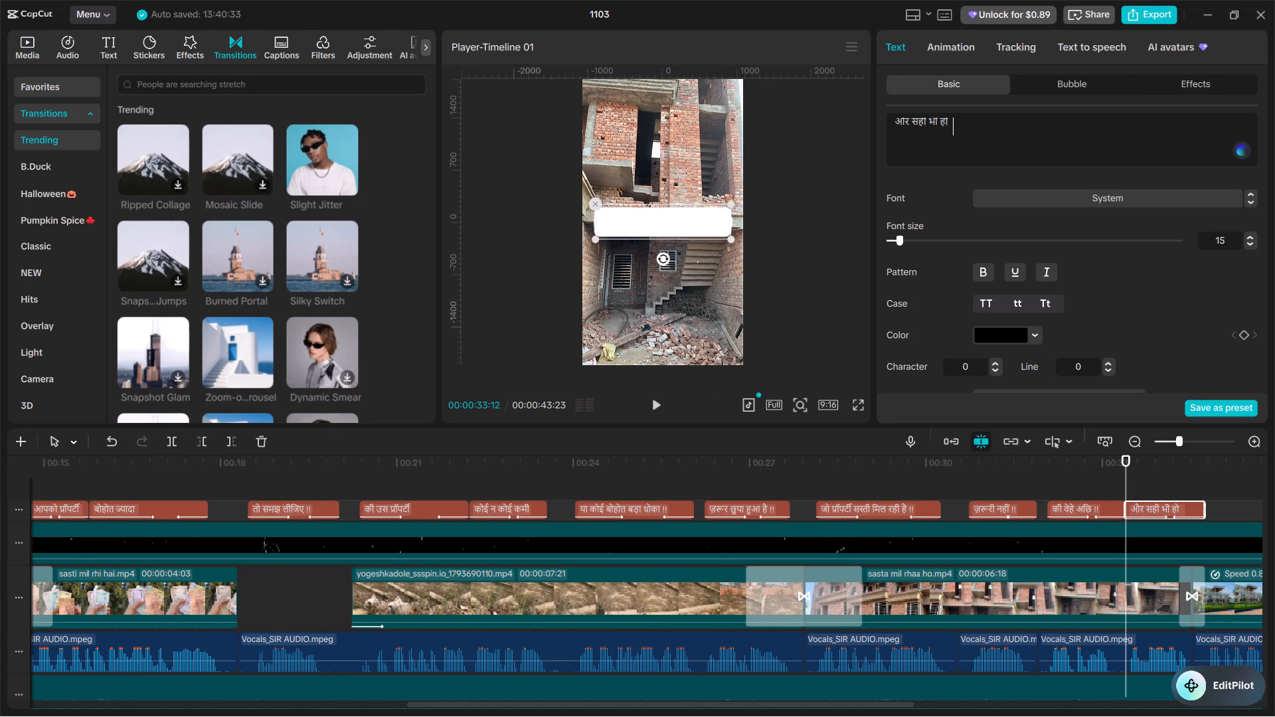
Play back the और सही भी हो caption from just before its start to check its timing against the vocals.
left_click(1112, 484)
key("space")
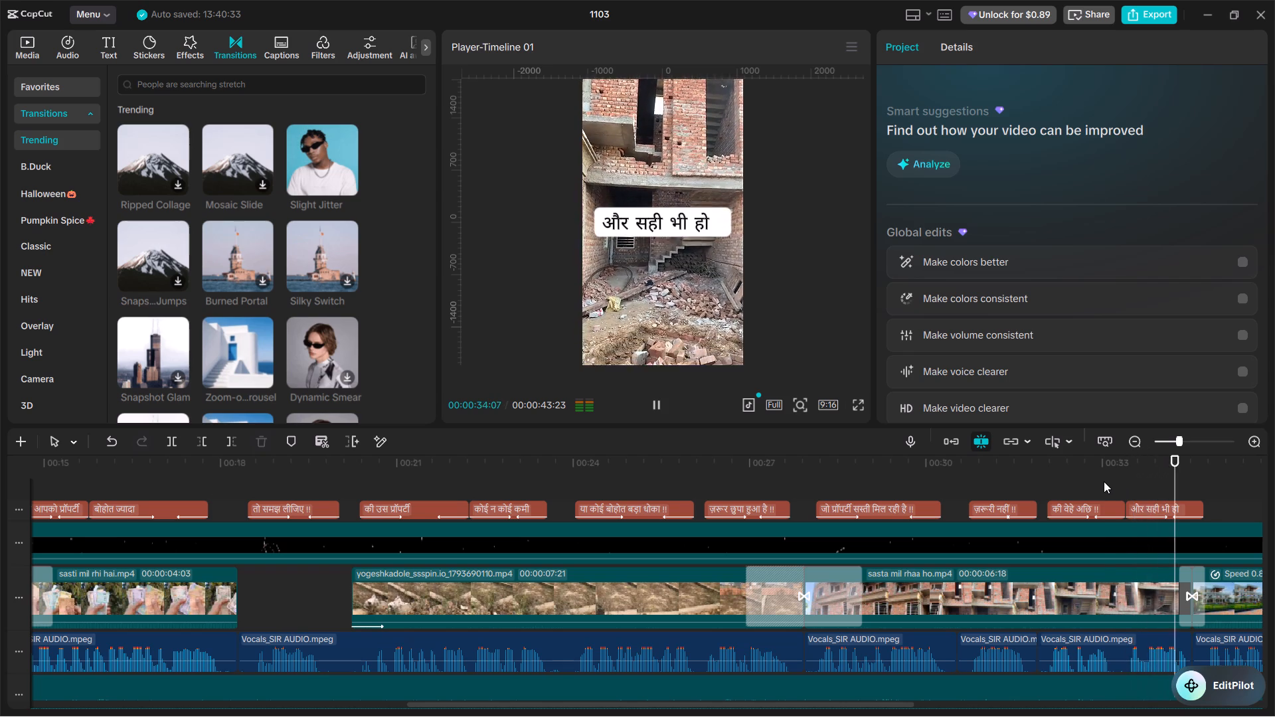
left_click(1104, 481)
key("space")
key("space")
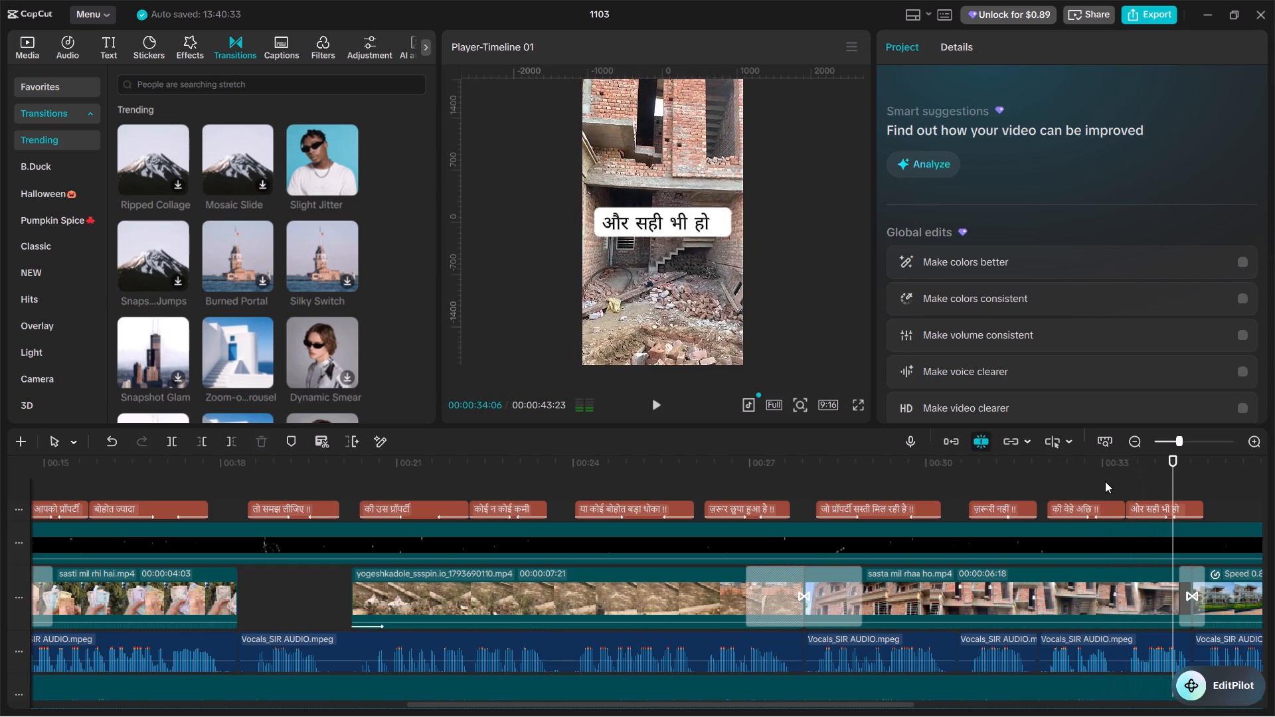
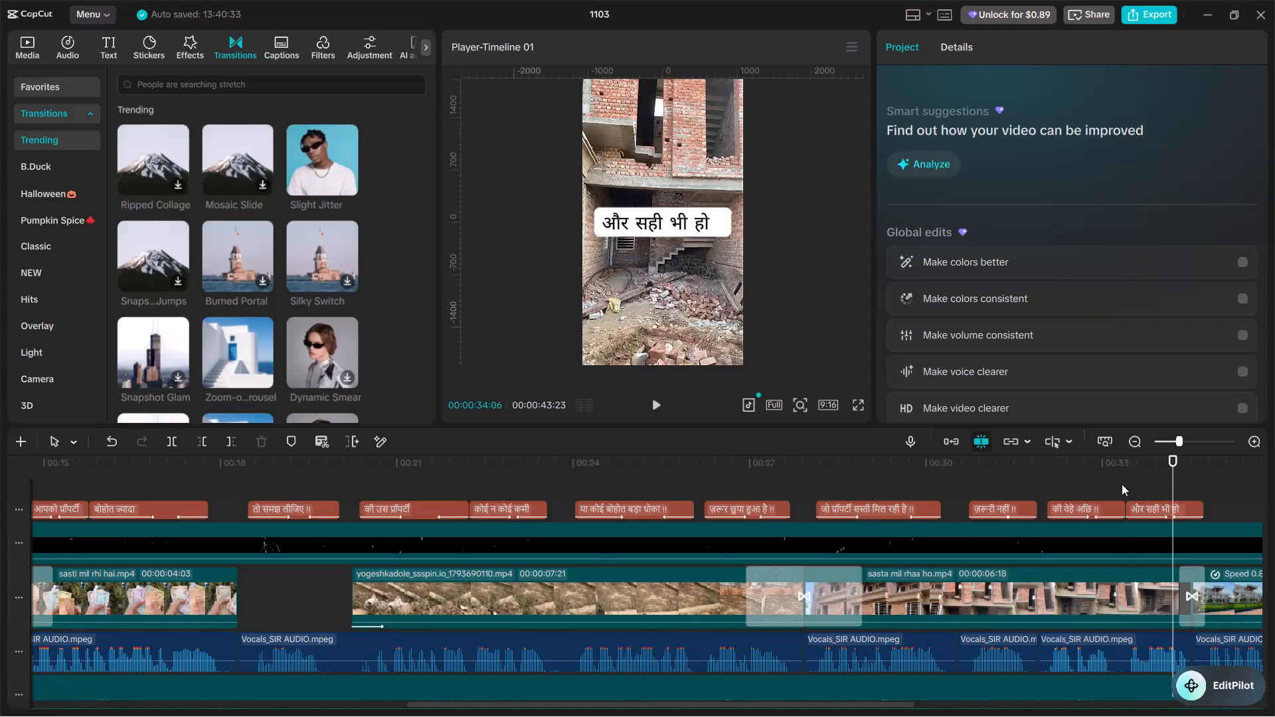
Trim the end of the "और सही भी हो" caption to about 00:00:34:16 and play it back against the voice-over.
left_click(1121, 484)
left_click(1090, 483)
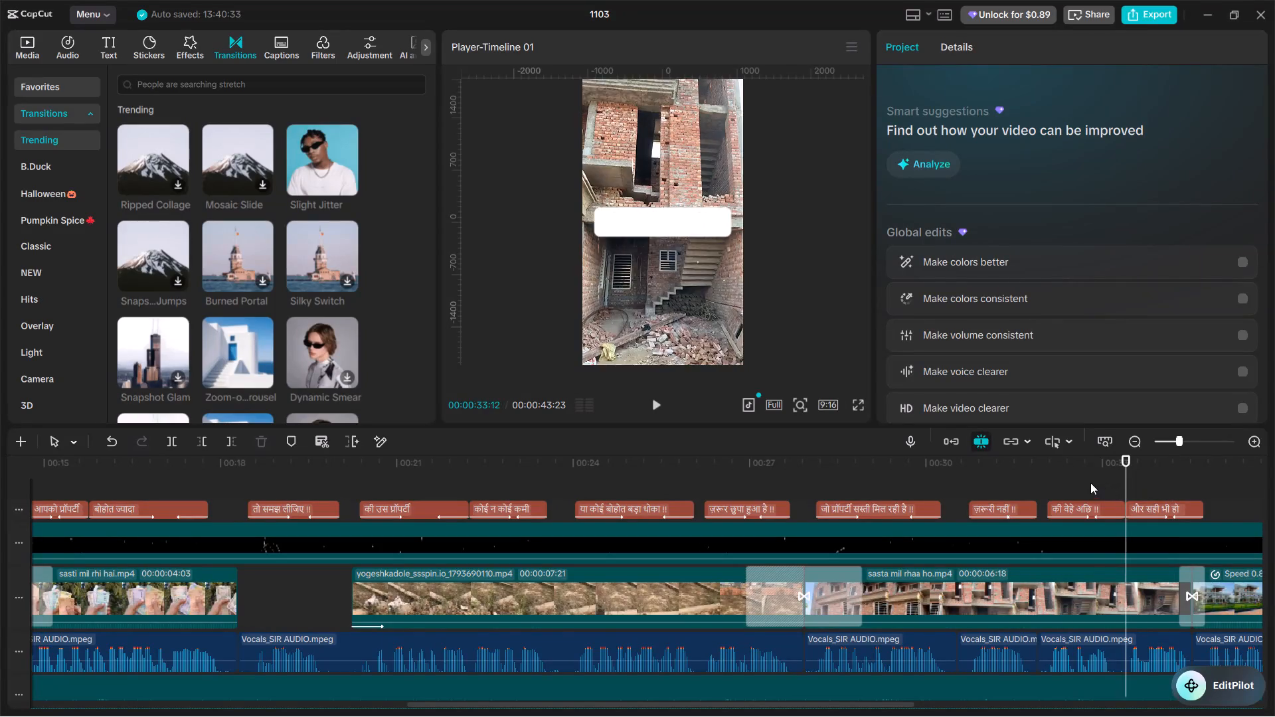
key("space")
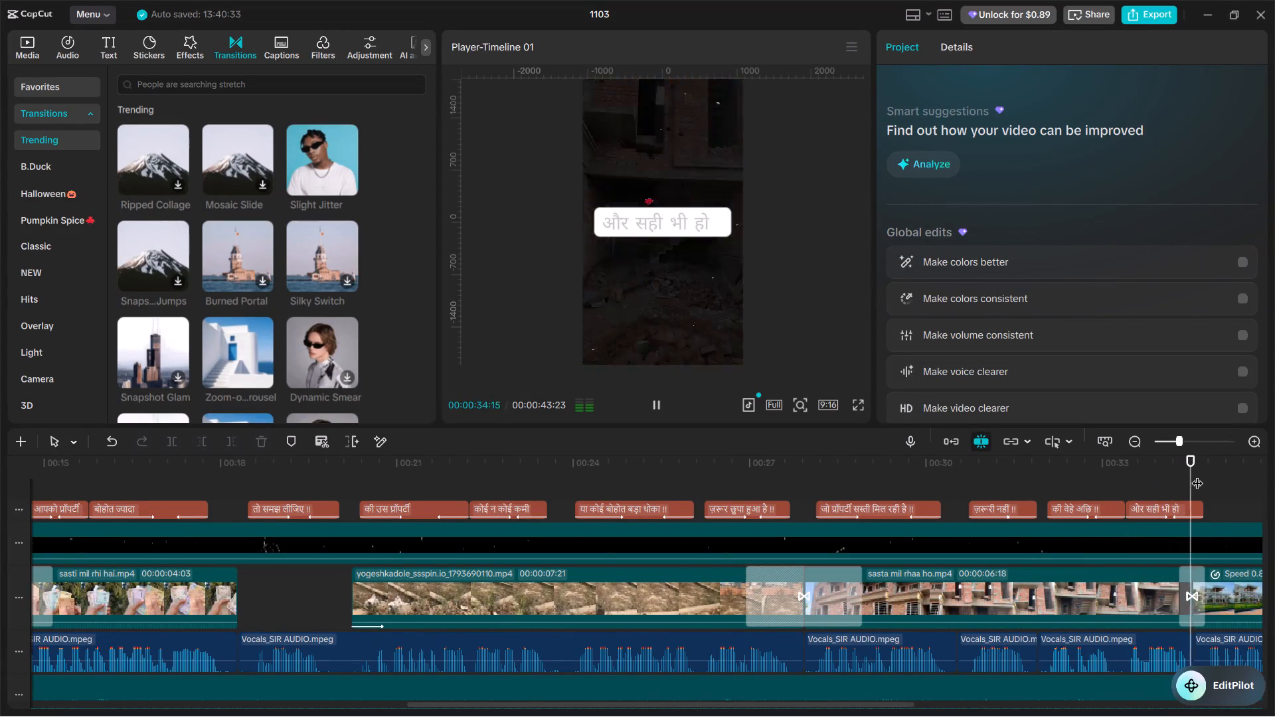
key("space")
double_click(1188, 479)
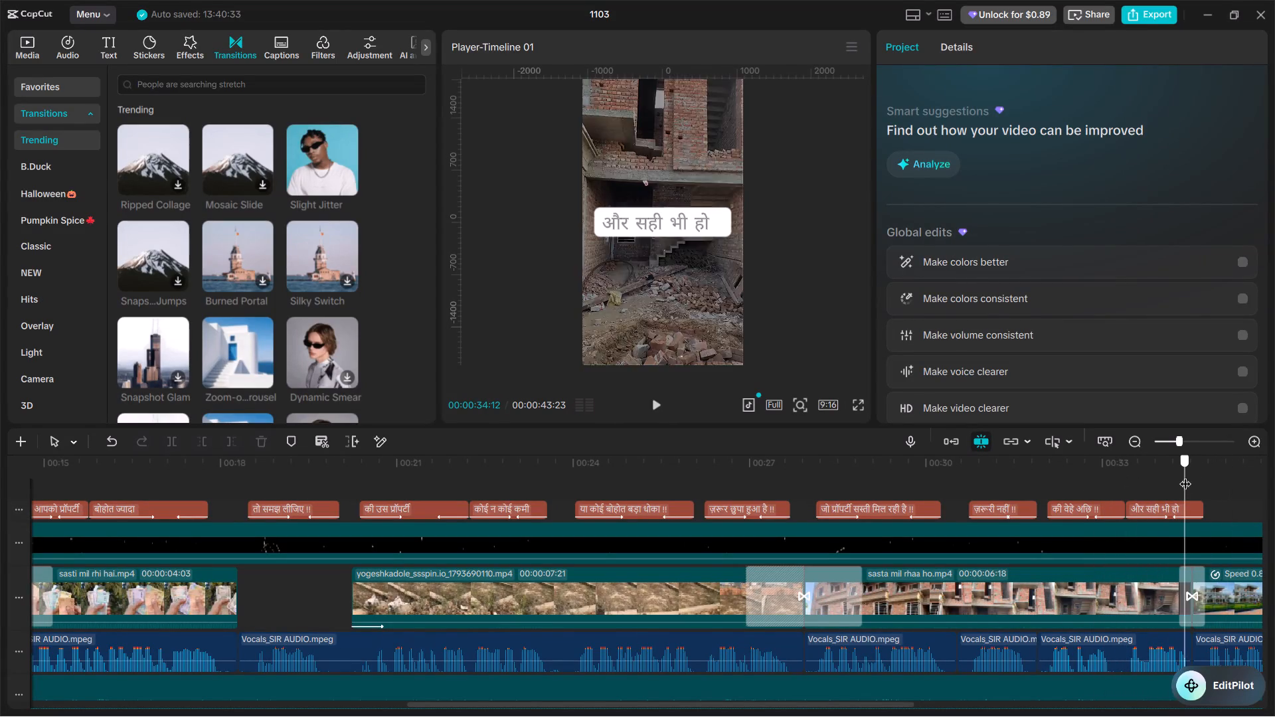
left_click(1188, 484)
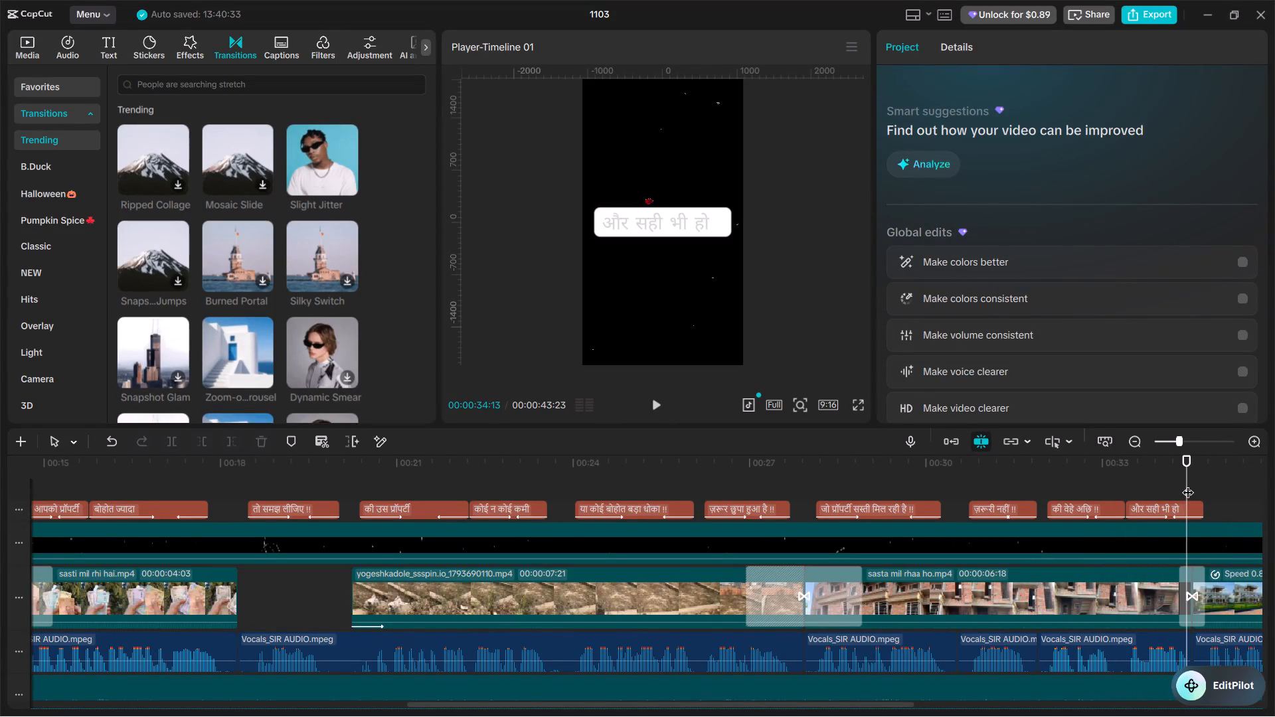
left_click_drag(1201, 504, 1190, 503)
left_click(1174, 491)
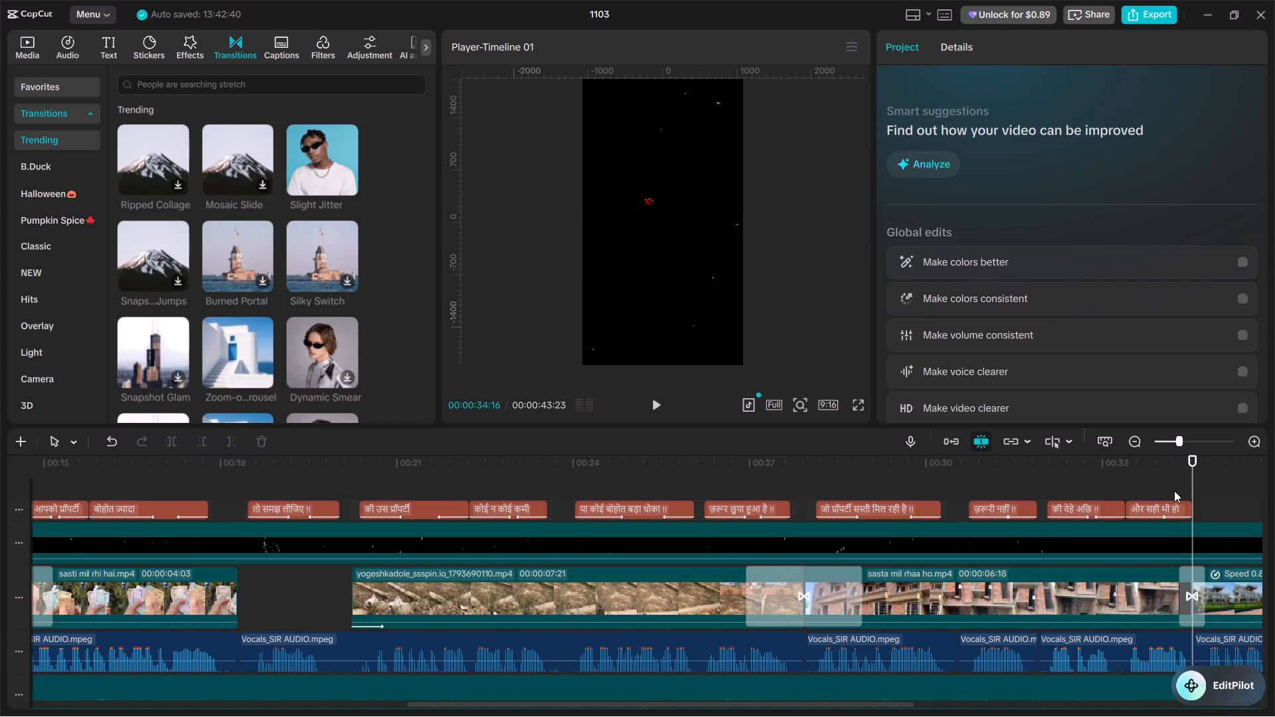
left_click(1146, 487)
key("space")
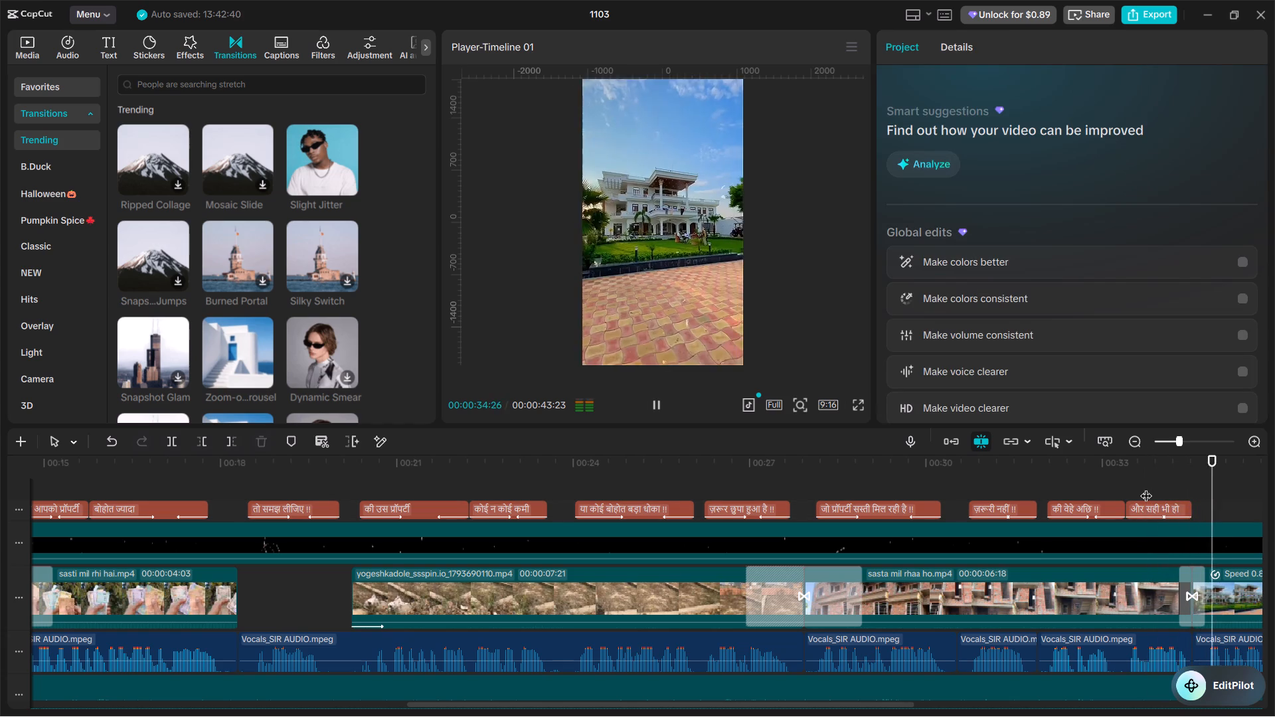
left_click(1146, 487)
left_click(1137, 483)
key("space")
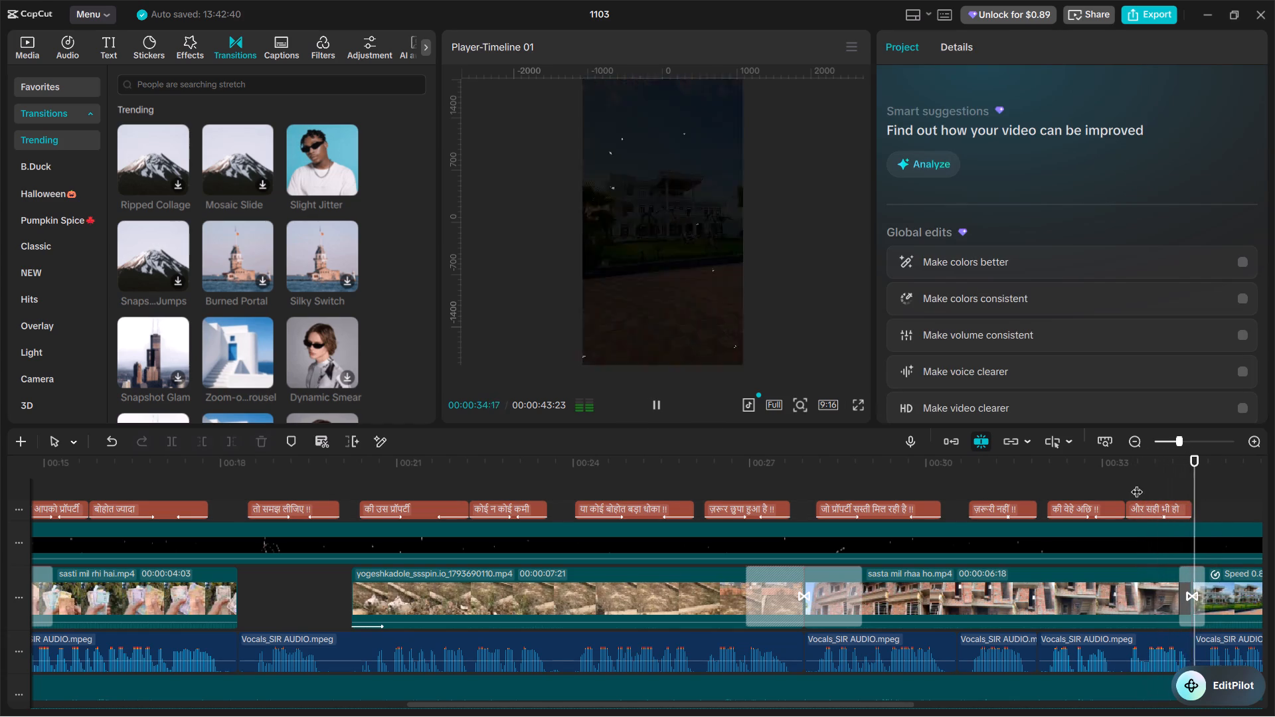
key("space")
Append " !!" to the text of the "और सही भी हो" caption.
left_click(1152, 508)
left_click(1098, 505)
left_click(1165, 505)
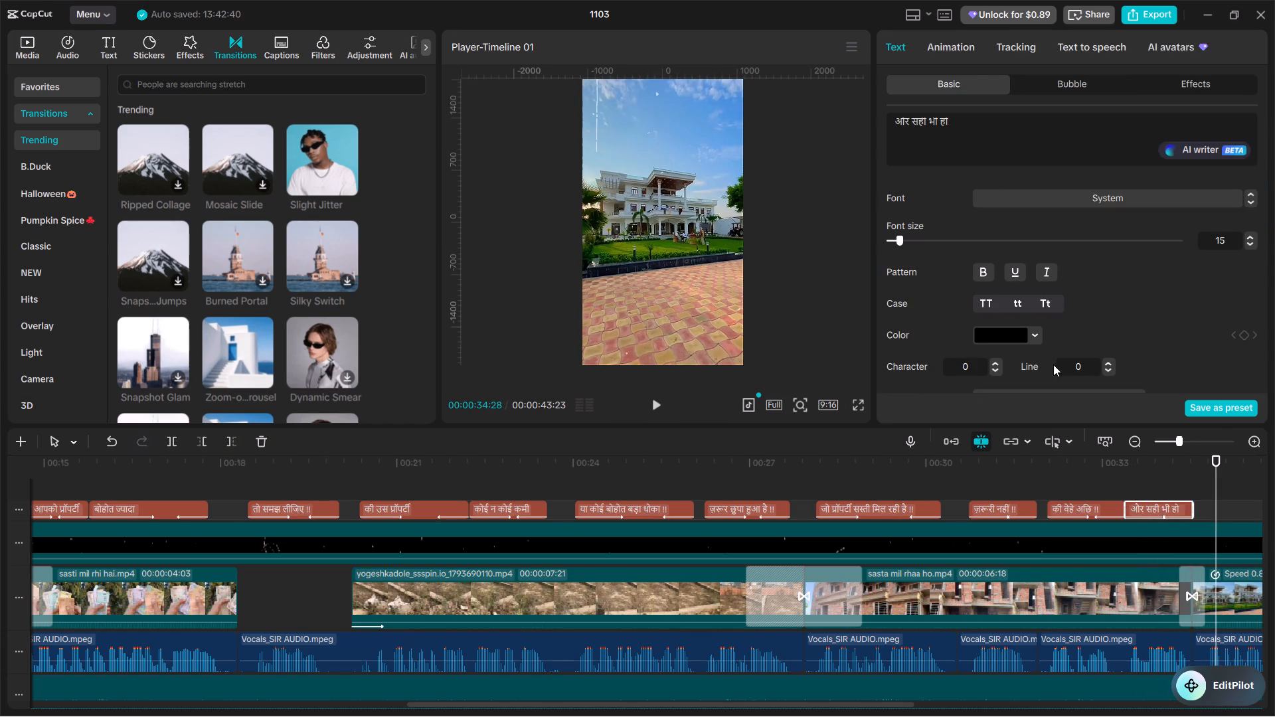
left_click(974, 114)
left_click(970, 125)
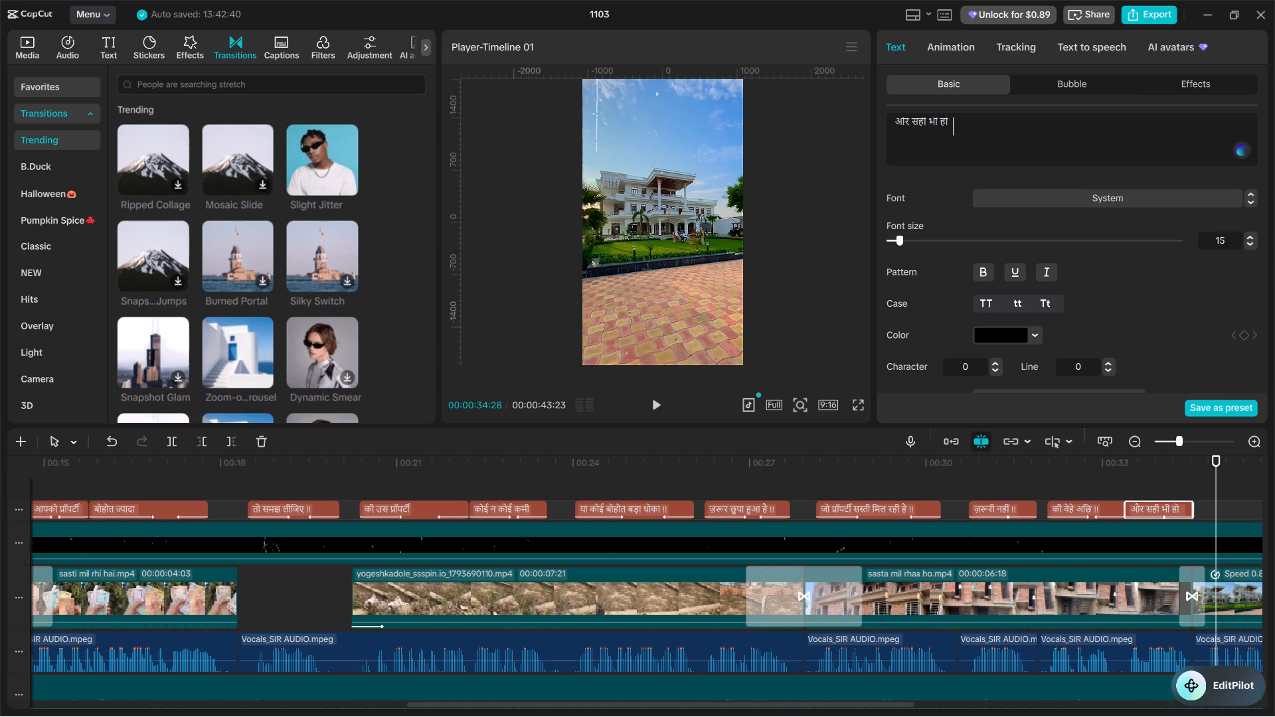
key("BackSpace")
key("BackSpace")
key("space")
type("!!")
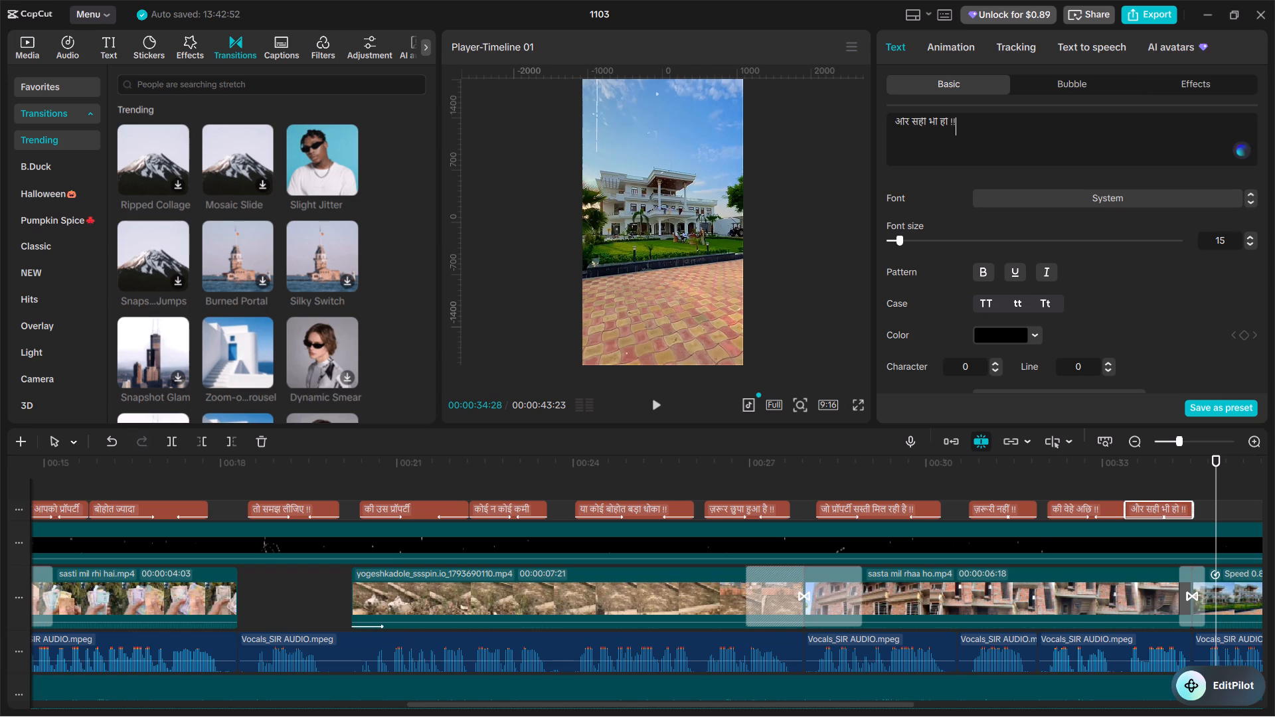
Set the font size of only the "!!" in this caption to 10.
double_click(952, 123)
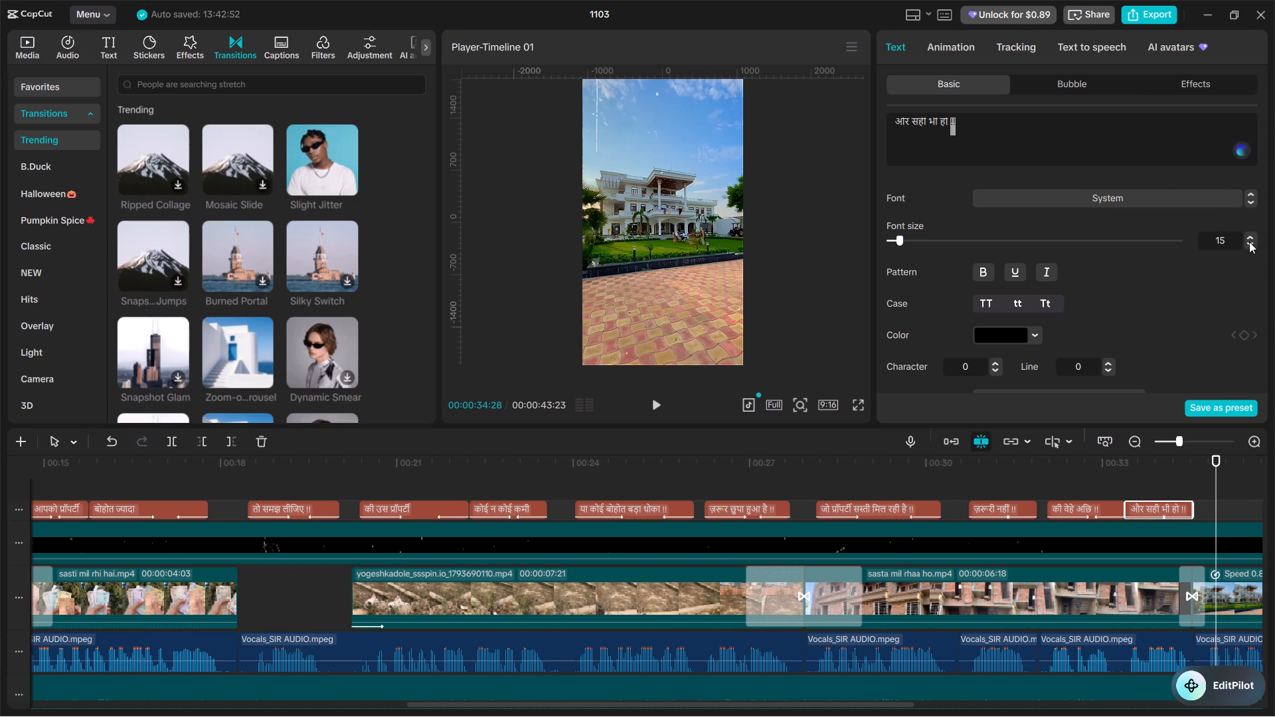
triple_click(1249, 242)
left_click(1249, 242)
left_click(1249, 242)
Play the section to find where the following phrase starts and paste the copied caption at 00:00:34:23.
left_click(1124, 477)
key("space")
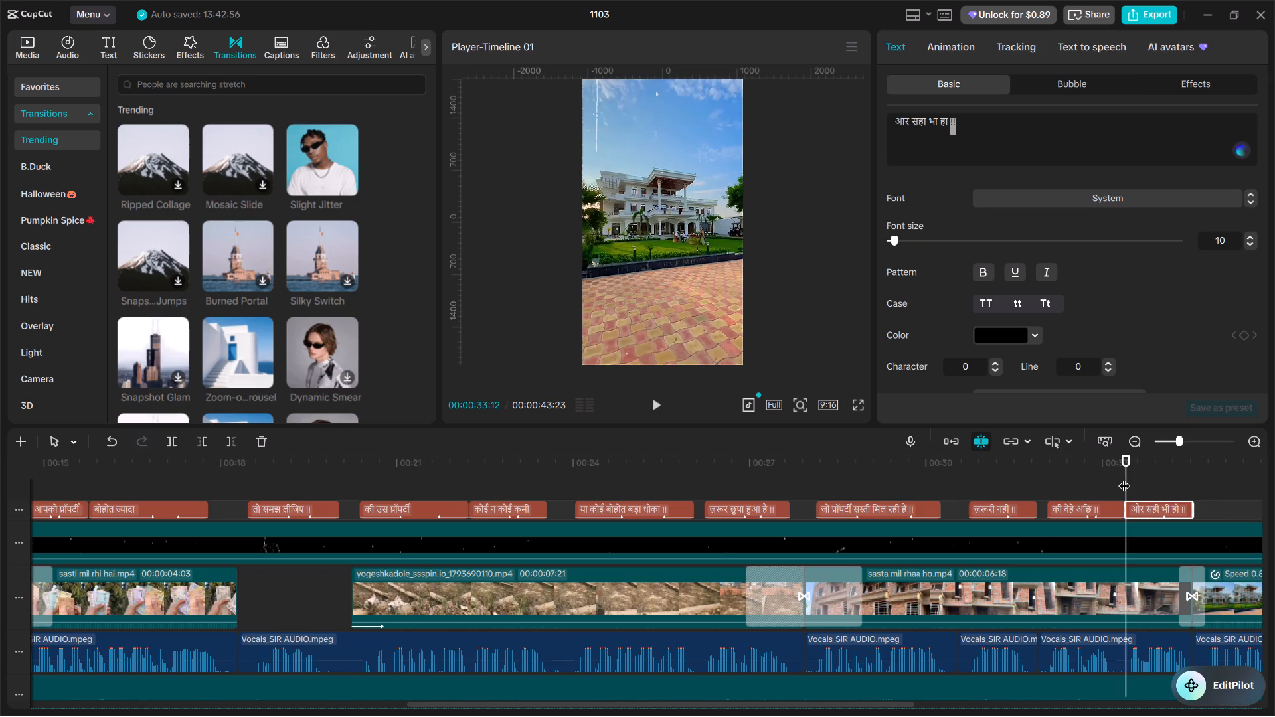
left_click(1115, 479)
key("space")
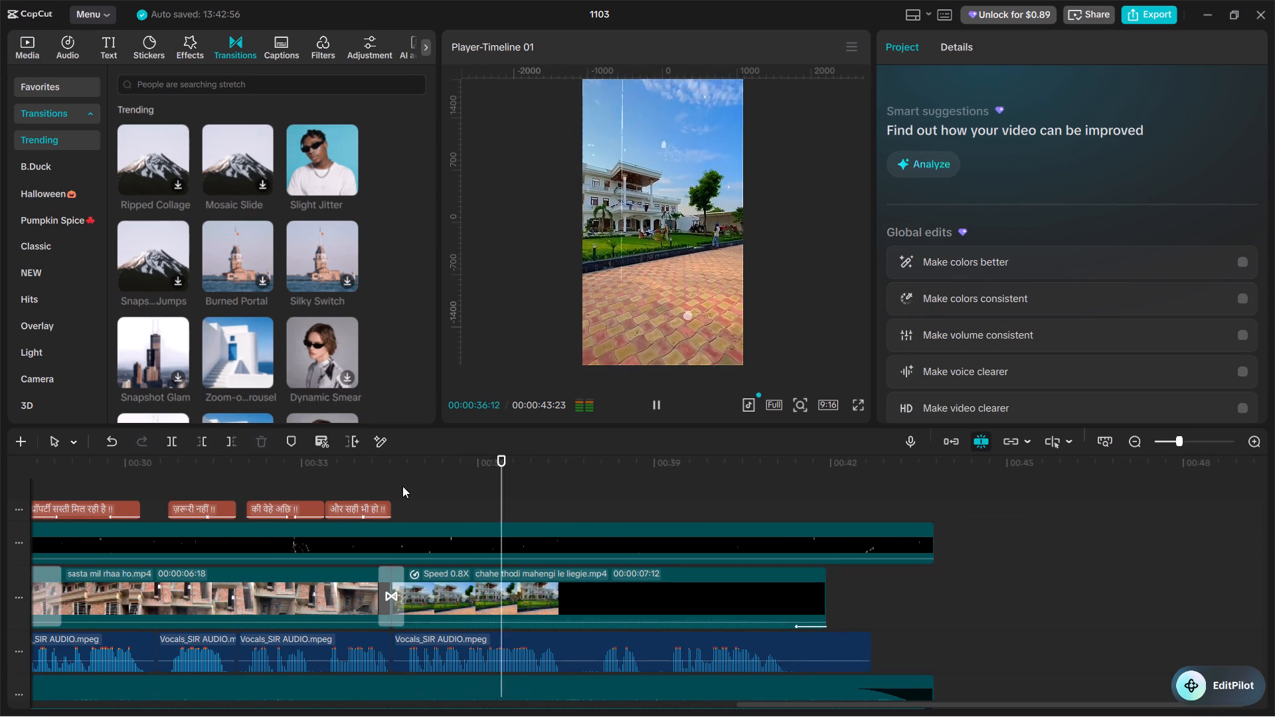
left_click(398, 477)
left_click_drag(398, 477, 407, 480)
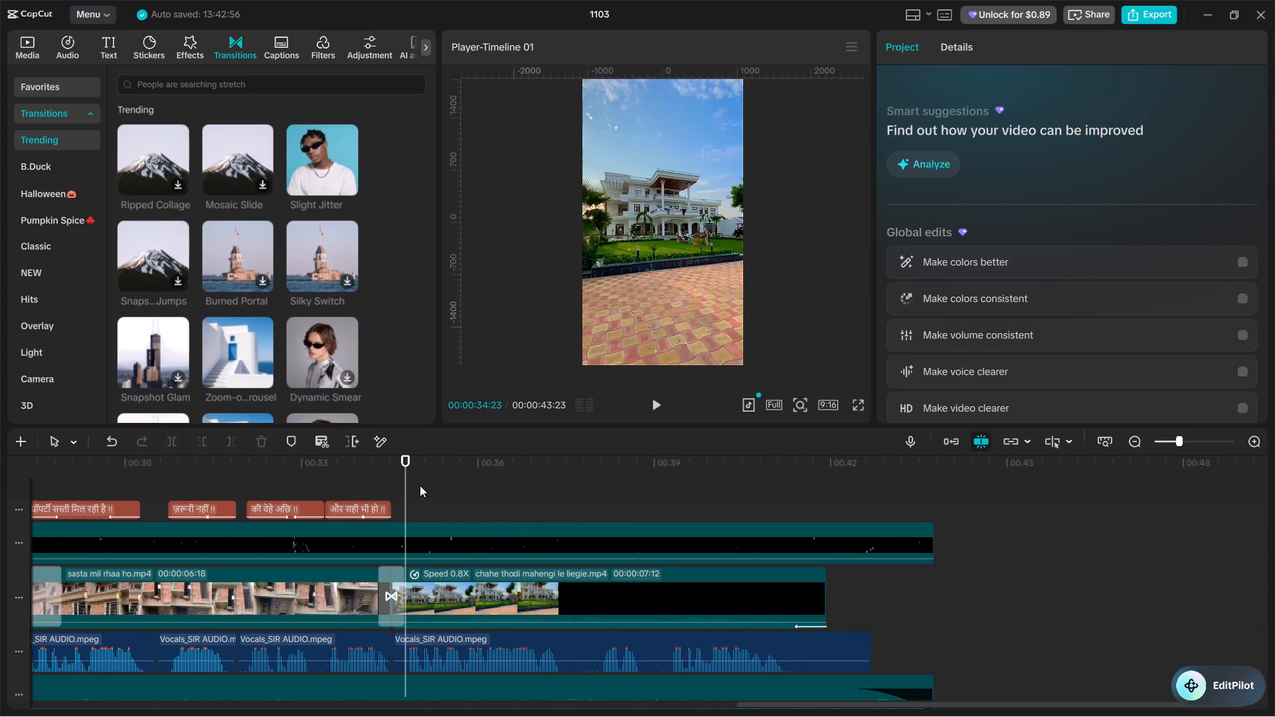
key("ctrl+v")
Switch to the Easy Hindi Typing page in Brave and replace its text with "property chahe thodisi" transliterated into Hindi.
key("alt+Tab")
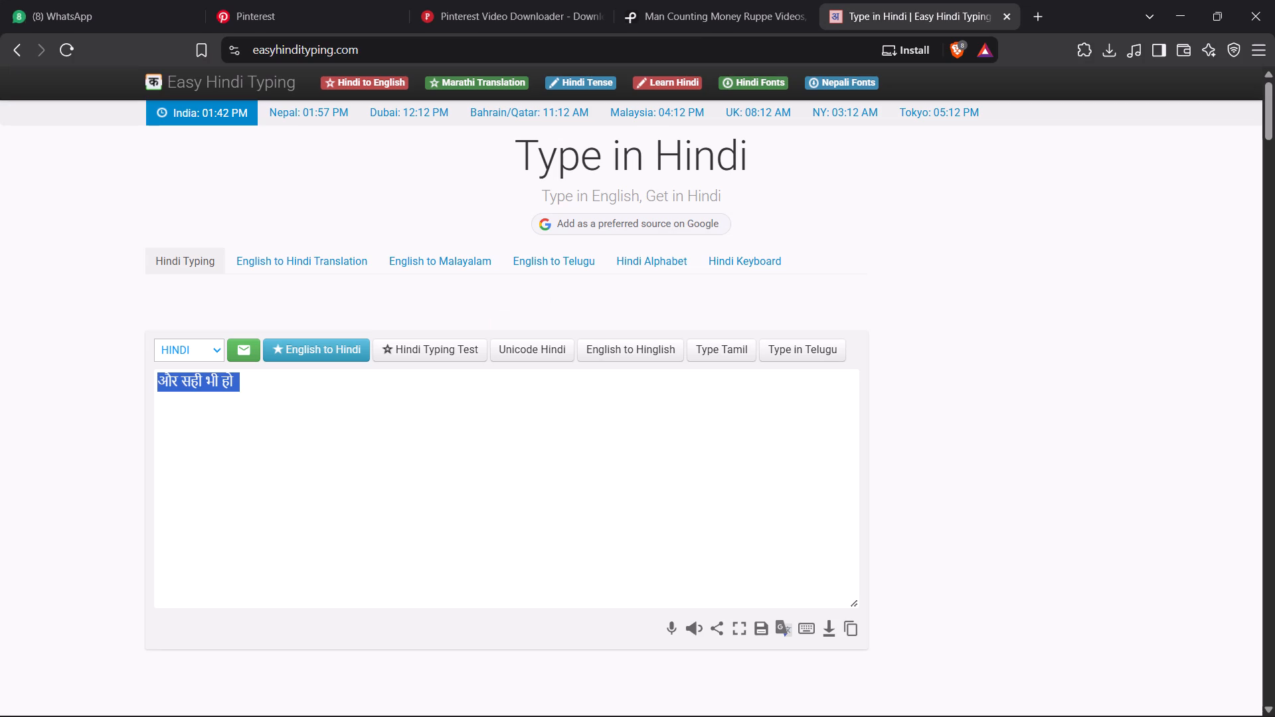
type("property")
key("space")
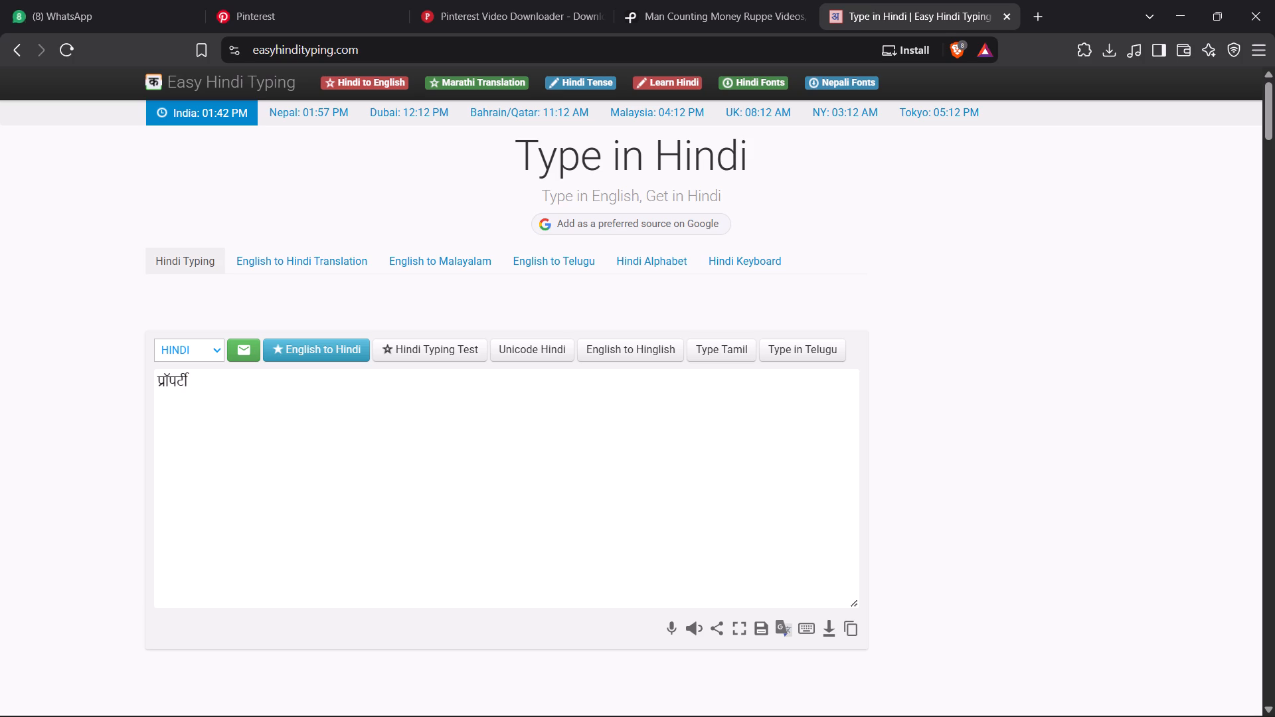
type("chahe")
key("space")
type("thodini")
key("BackSpace")
key("BackSpace")
type("si")
key("space")
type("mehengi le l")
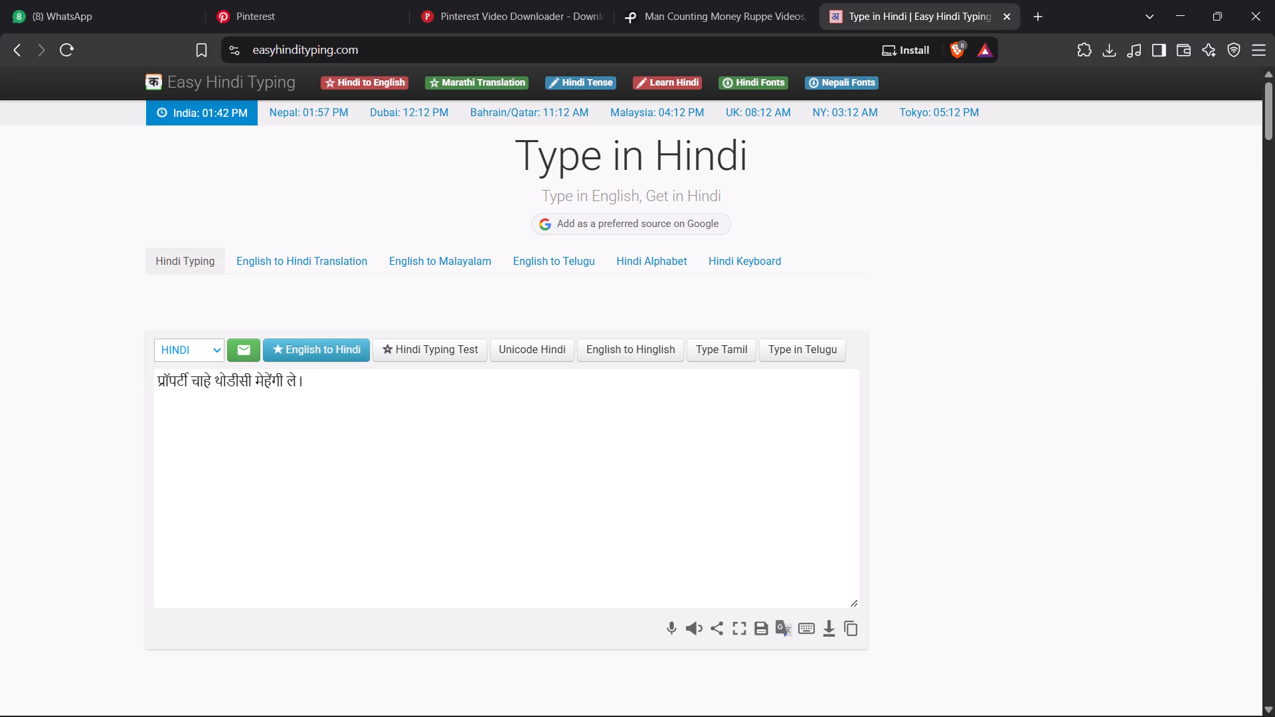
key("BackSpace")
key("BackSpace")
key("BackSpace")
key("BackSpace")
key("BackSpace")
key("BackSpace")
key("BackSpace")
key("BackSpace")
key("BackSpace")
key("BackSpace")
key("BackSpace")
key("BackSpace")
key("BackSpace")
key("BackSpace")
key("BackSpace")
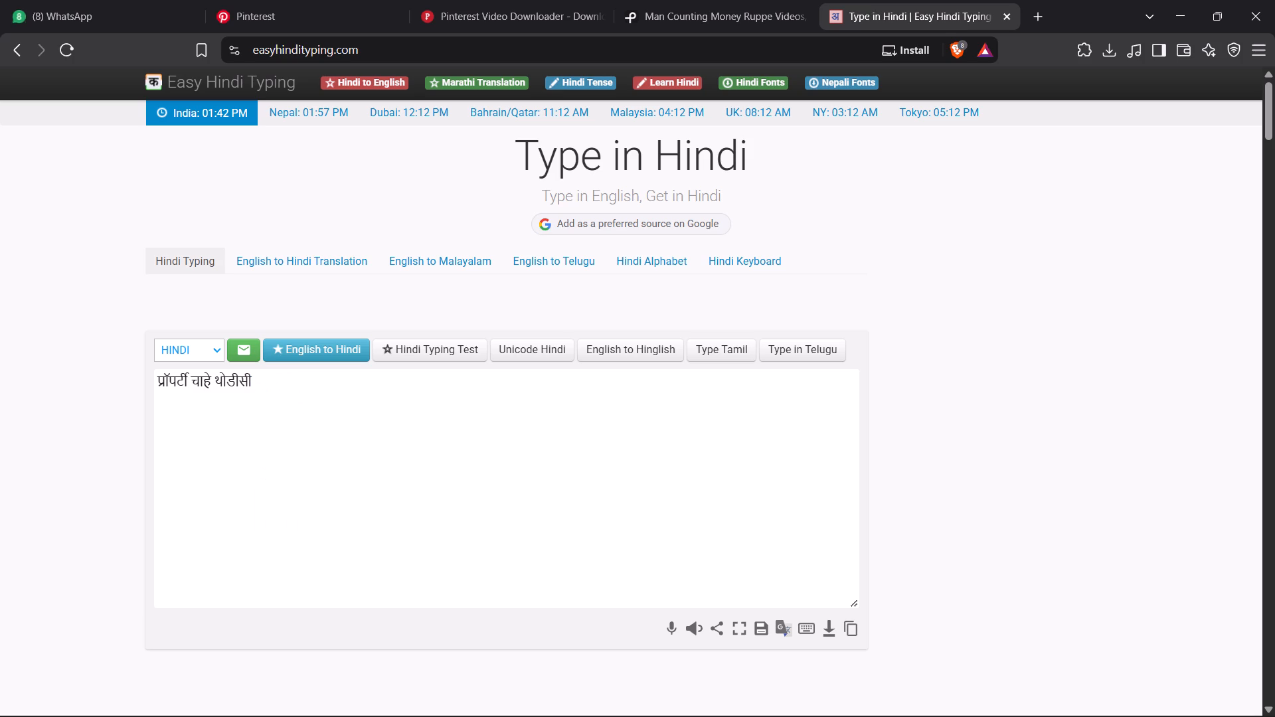
Copy "प्रॉपर्टी चाहे थोडीसी" from the Hindi typing page and replace the newly pasted caption's text with it in CapCut.
left_click_drag(279, 377, 139, 379)
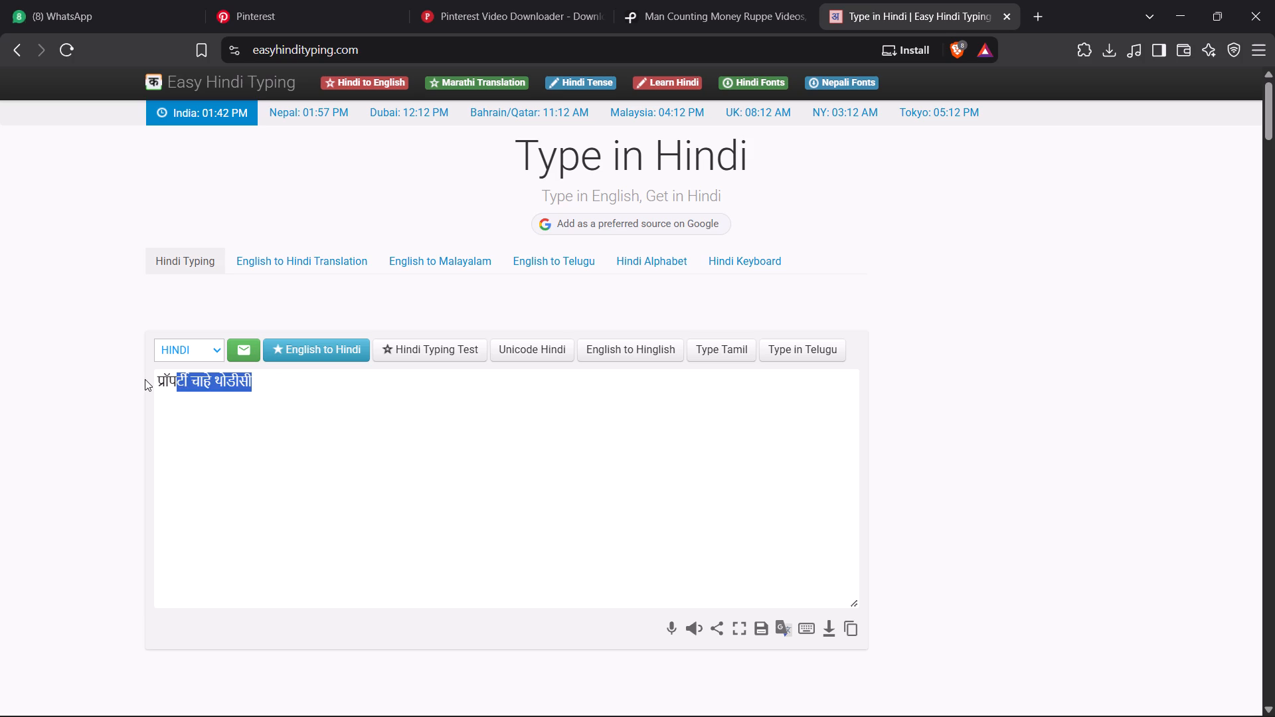
key("ctrl+v")
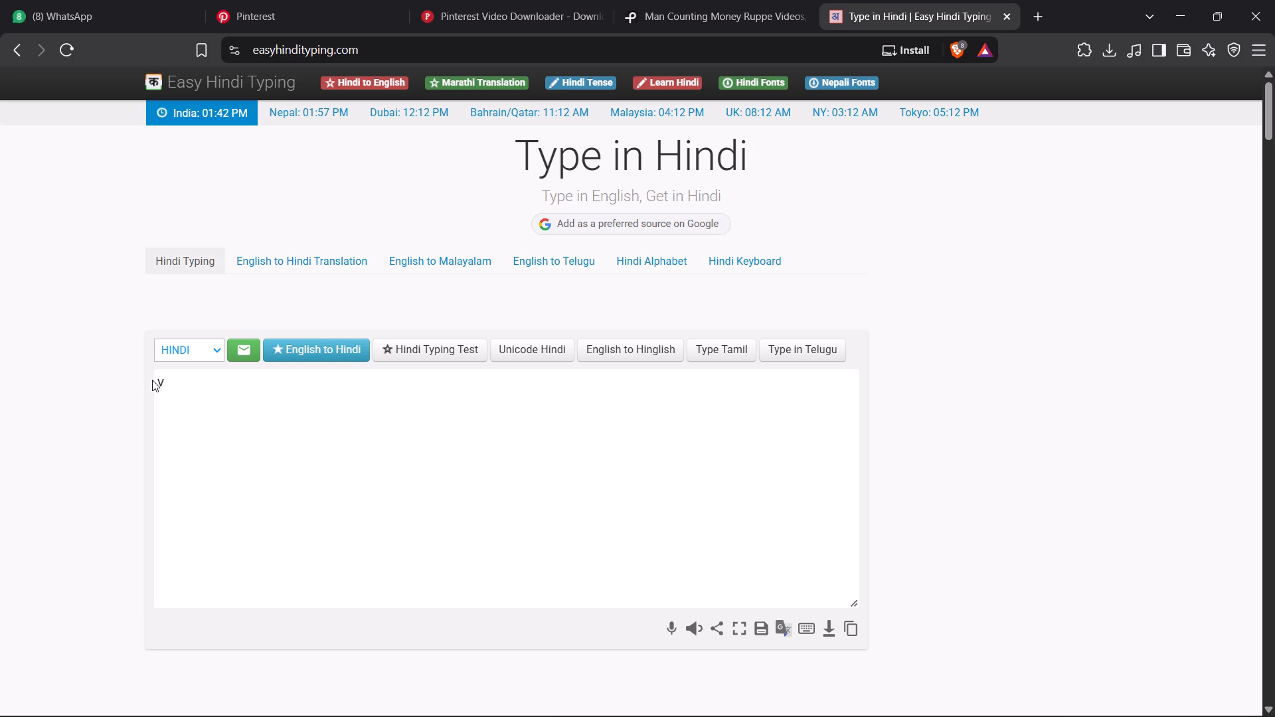
key("ctrl+z")
right_click(199, 386)
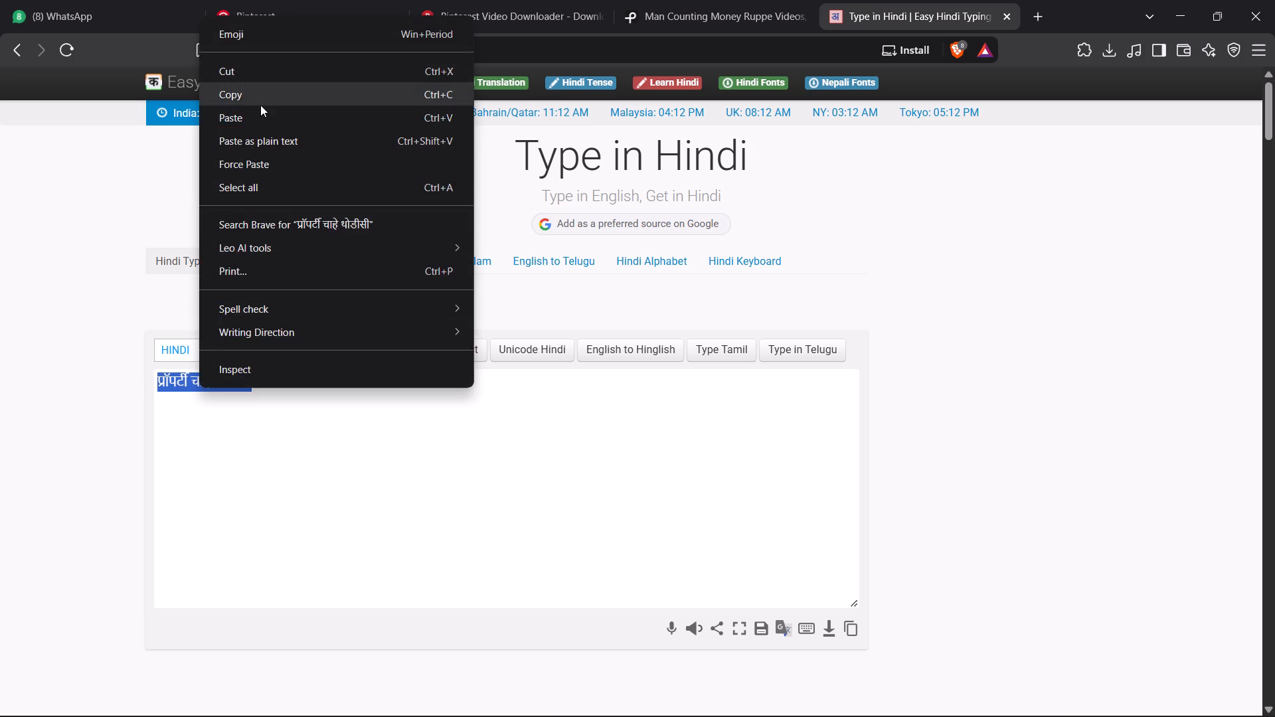
left_click(260, 104)
left_click(1174, 15)
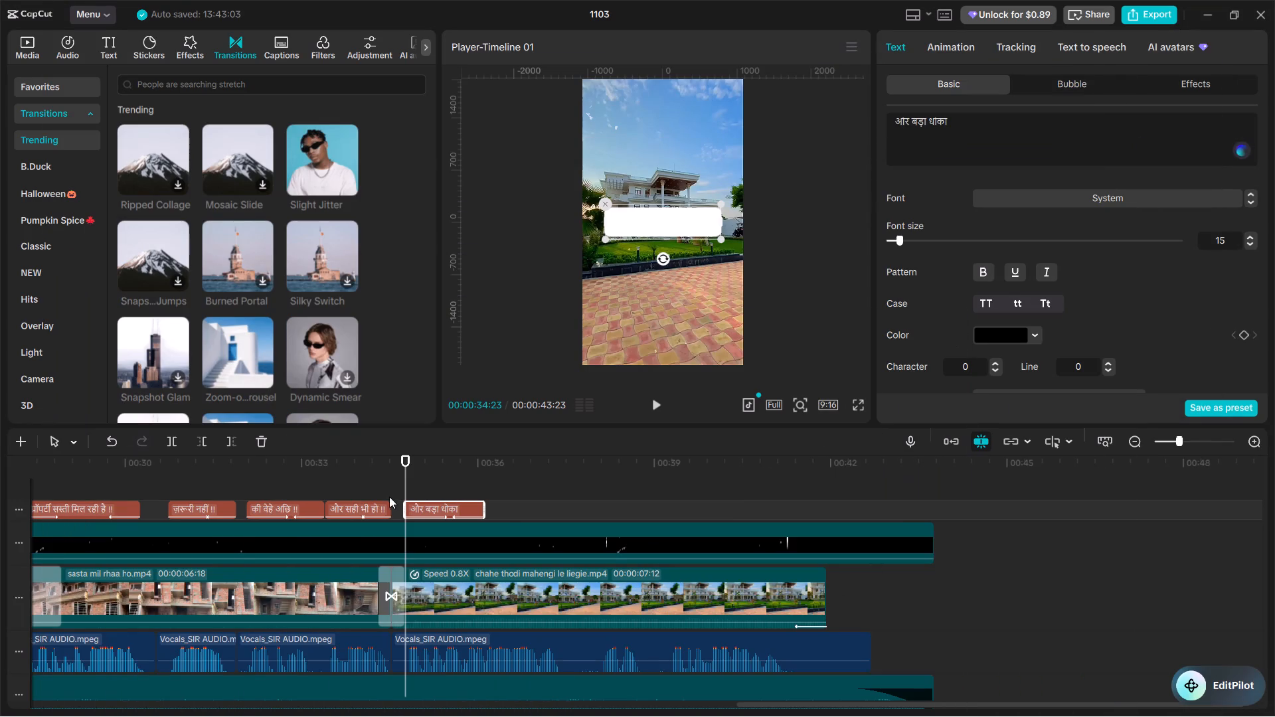
left_click_drag(969, 129, 898, 127)
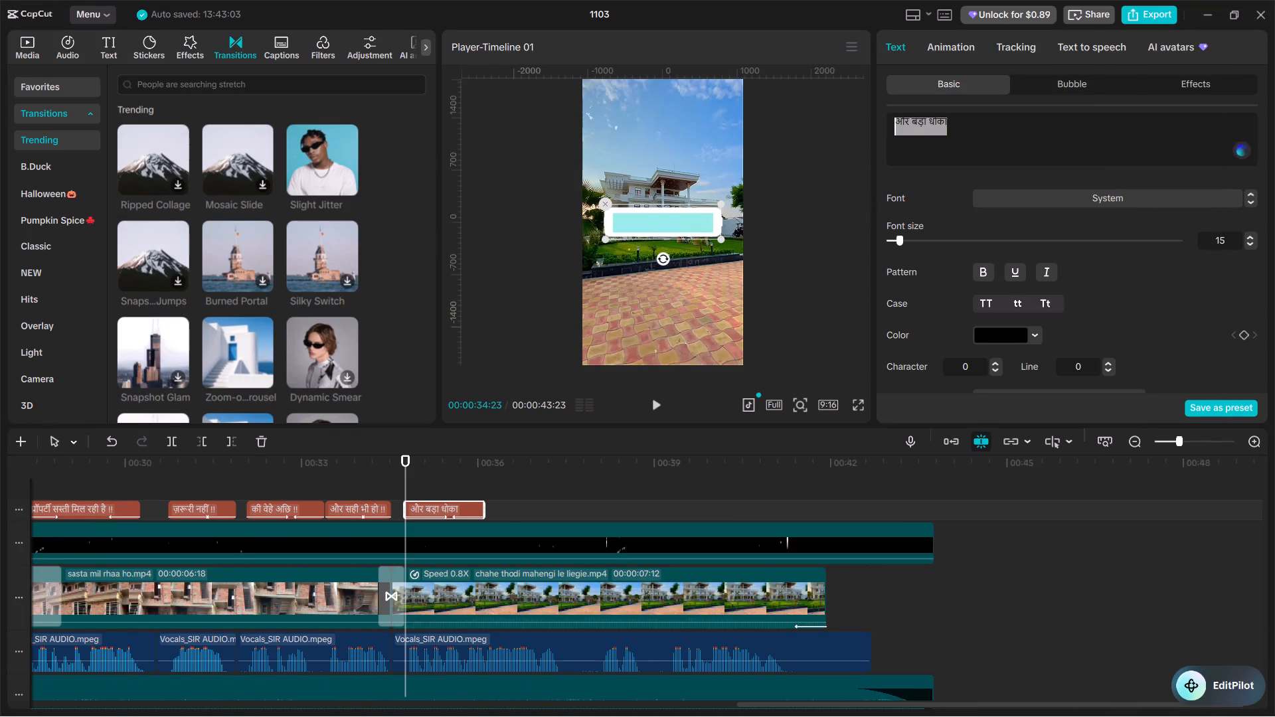
key("ctrl+v")
Play the "प्रॉपर्टी चाहे थोडीसी" caption against the voice-over and trim its end to about 00:00:35:24.
left_click(394, 485)
key("space")
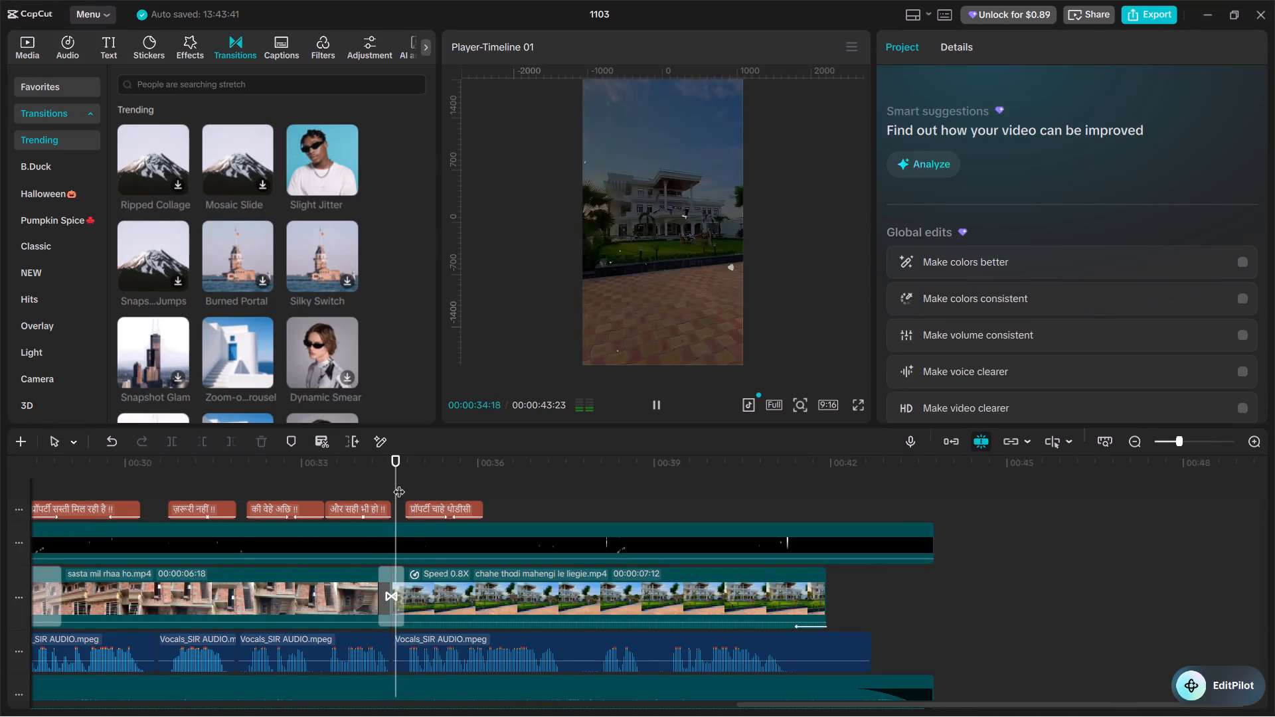
key("space")
key("space")
key("space")
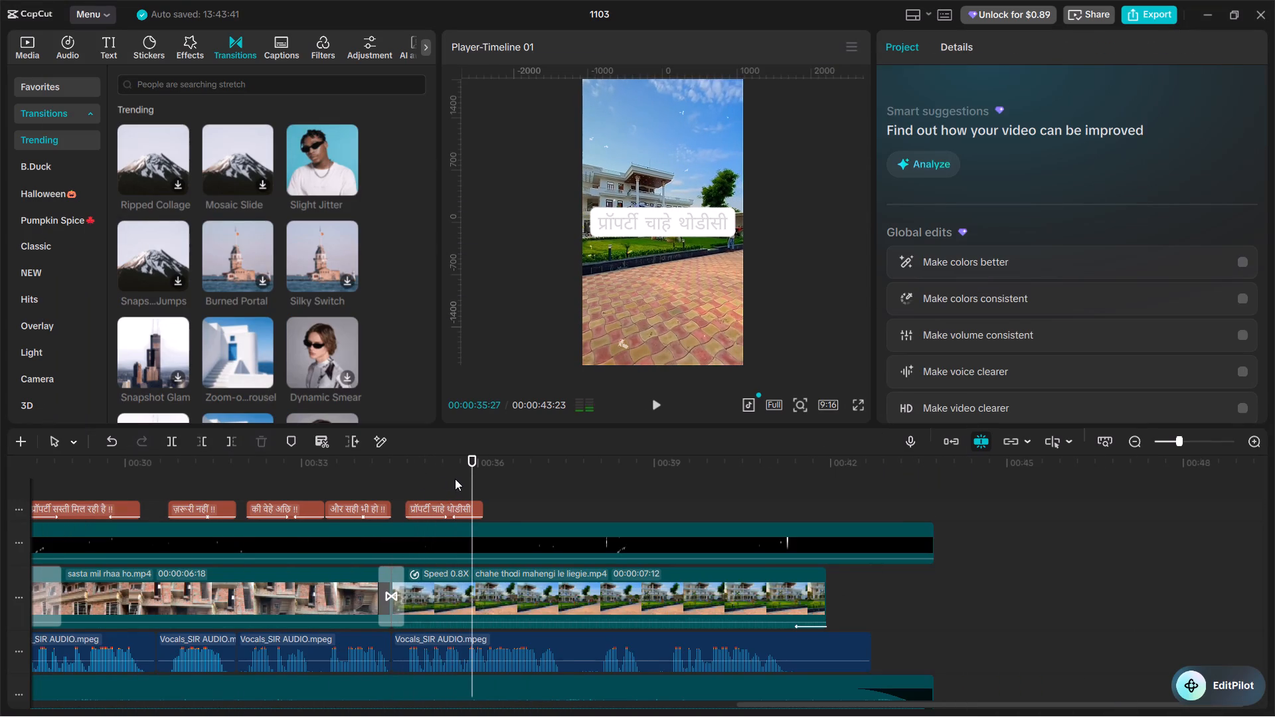
double_click(462, 480)
key("space")
double_click(467, 483)
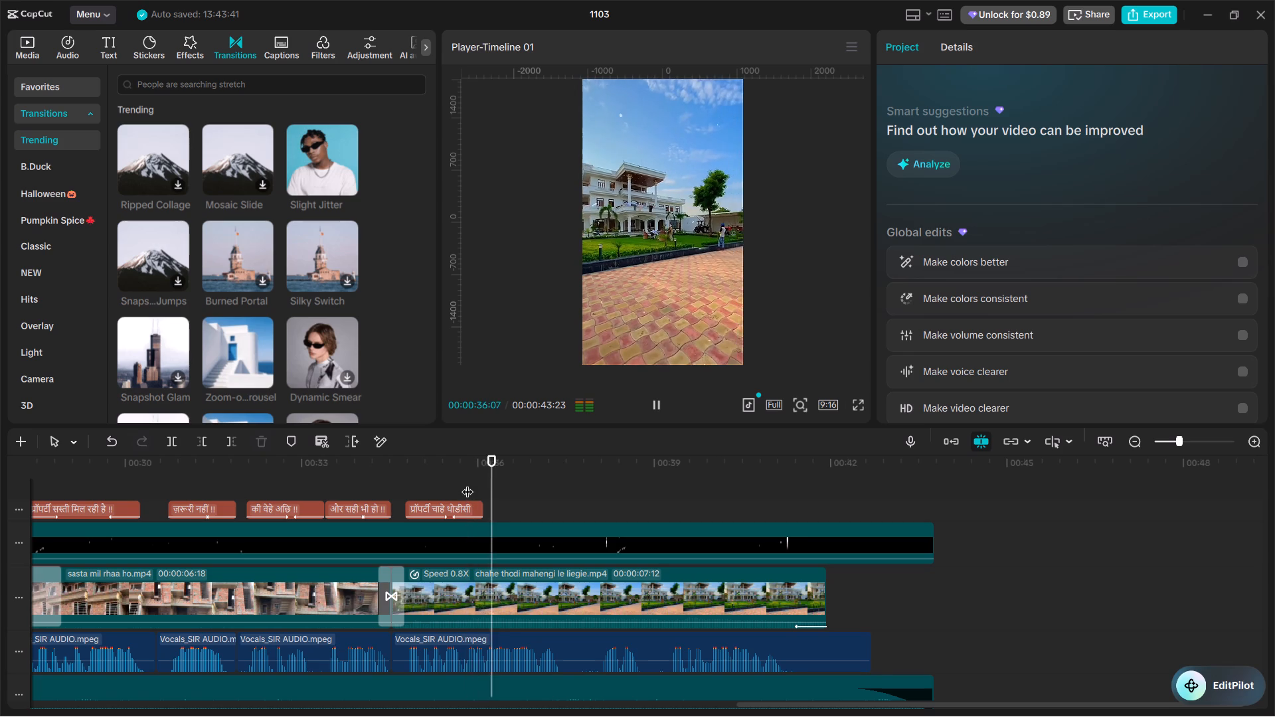
left_click_drag(483, 503, 472, 499)
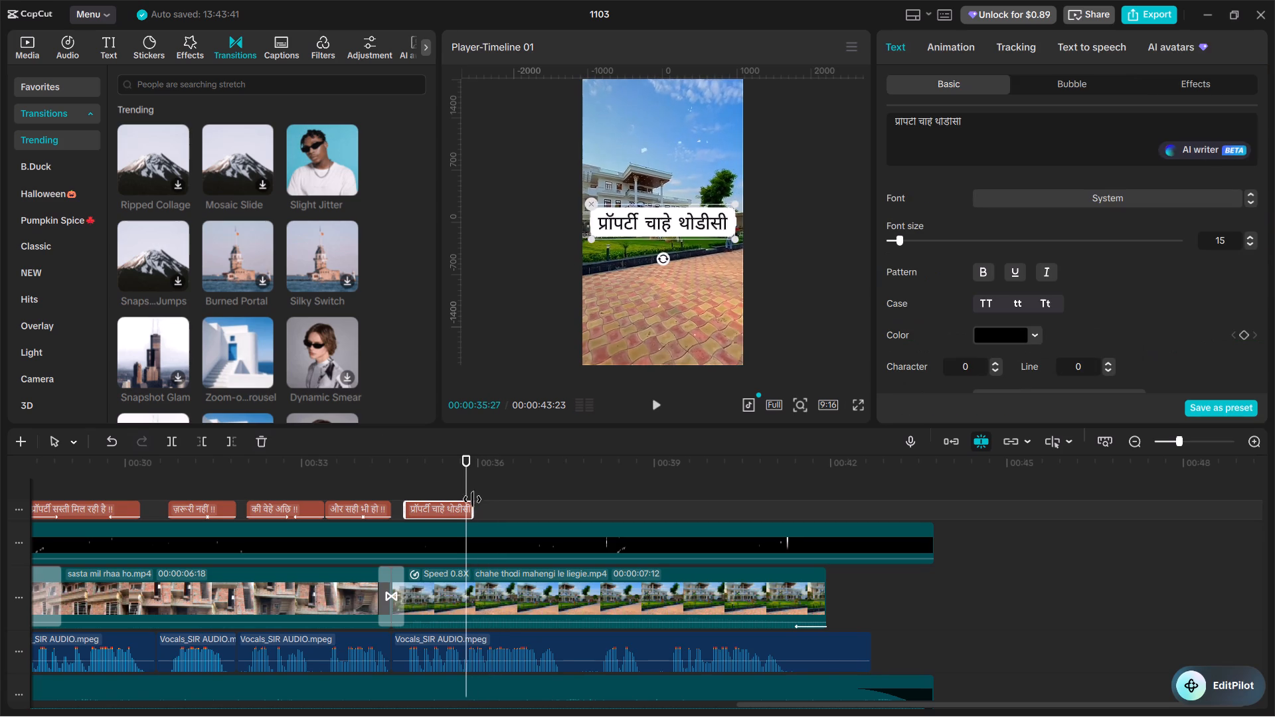
left_click_drag(472, 499, 465, 499)
Paste another copy of the copied caption at 00:00:35:24, directly after the "प्रॉपर्टी चाहे थोडीसी" caption.
key("ctrl+v")
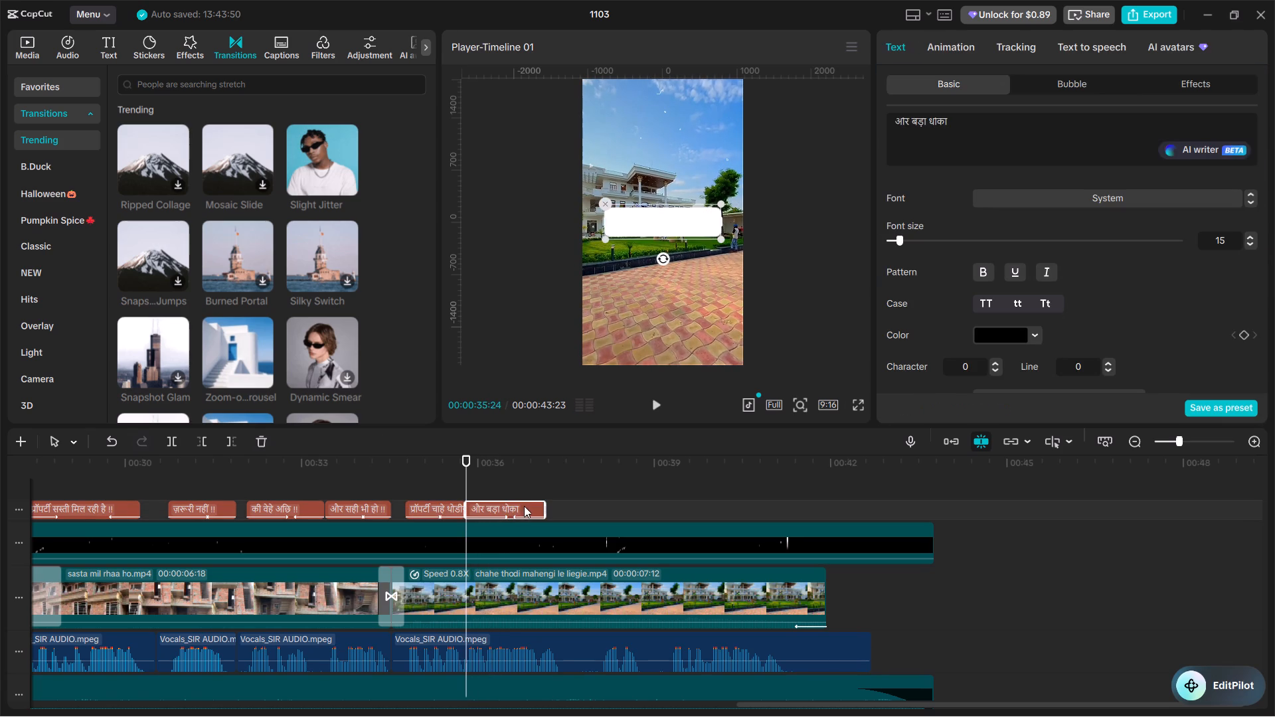
Switch to the Easy Hindi Typing page in Brave and replace its text with "थोडीसी मेहेंगी ले लीजिए", transliterated from English letters.
key("alt+Tab")
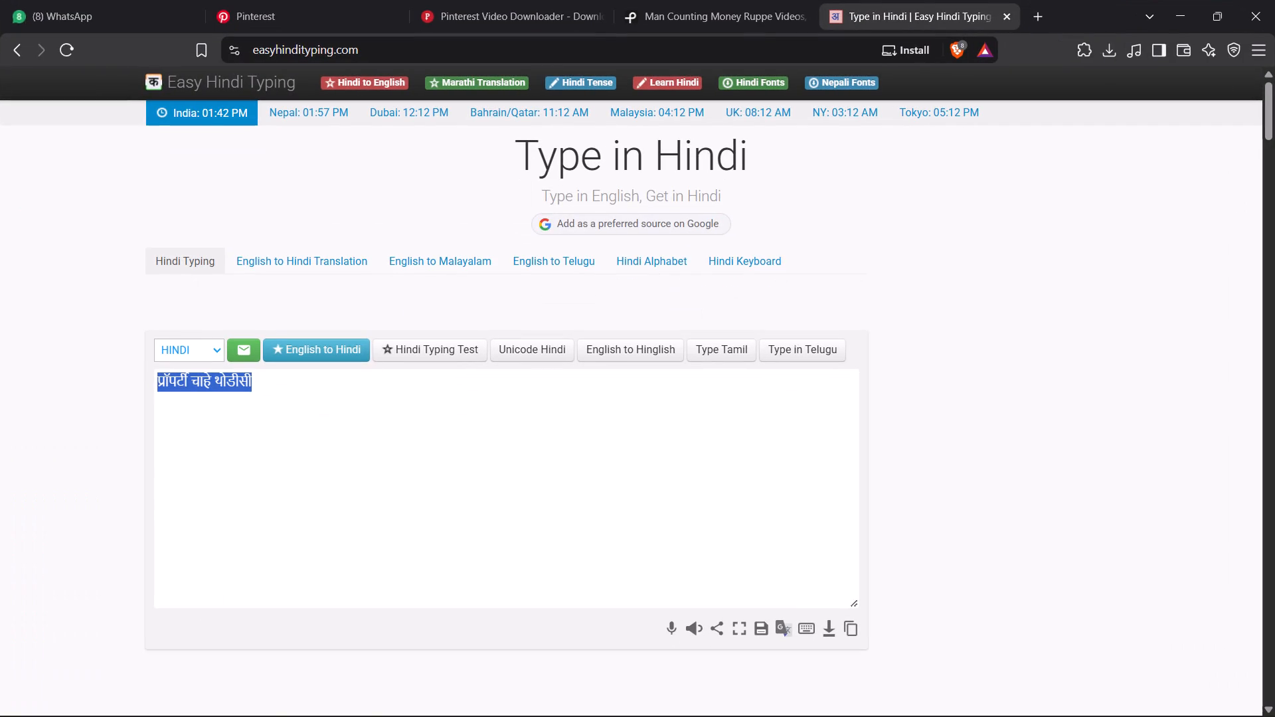
type("thodin")
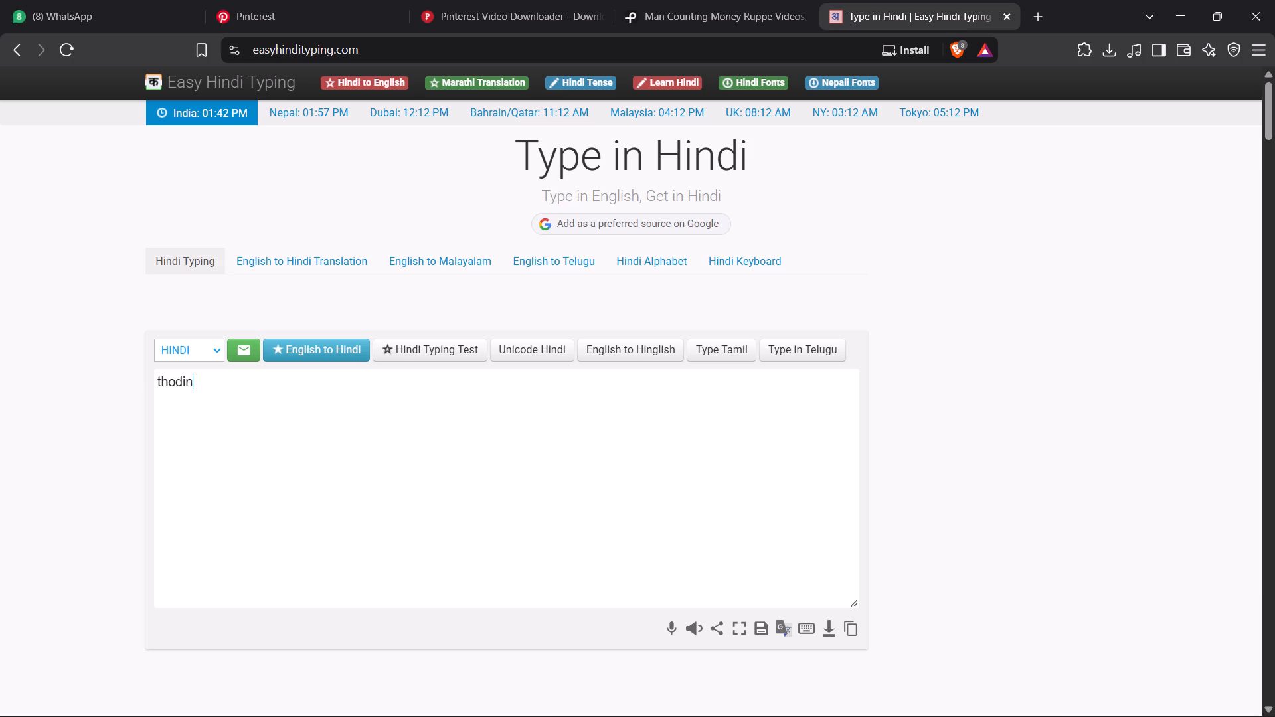
key("BackSpace")
type("si")
key("space")
type("mehengi le li")
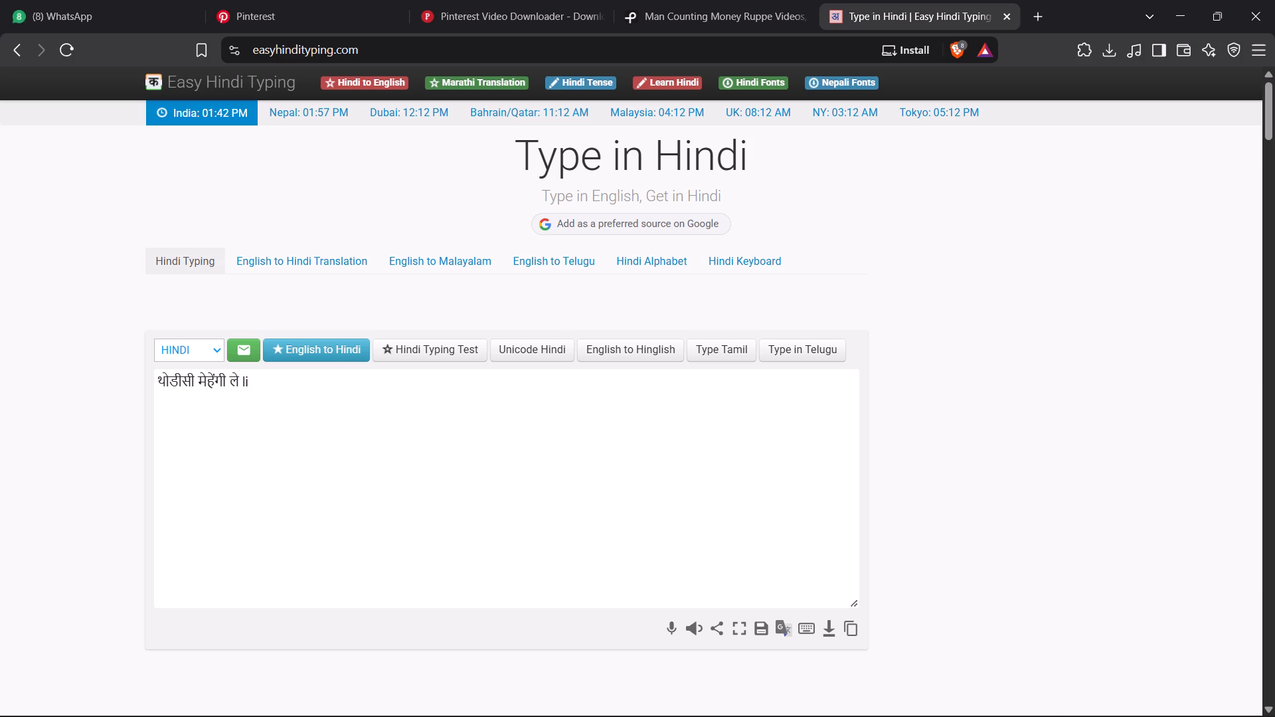
type("gie")
key("Return")
Copy "थोडीसी मेहेंगी ले लीजिए" and replace the text of the last pasted caption with it in CapCut.
left_click_drag(310, 382, 151, 364)
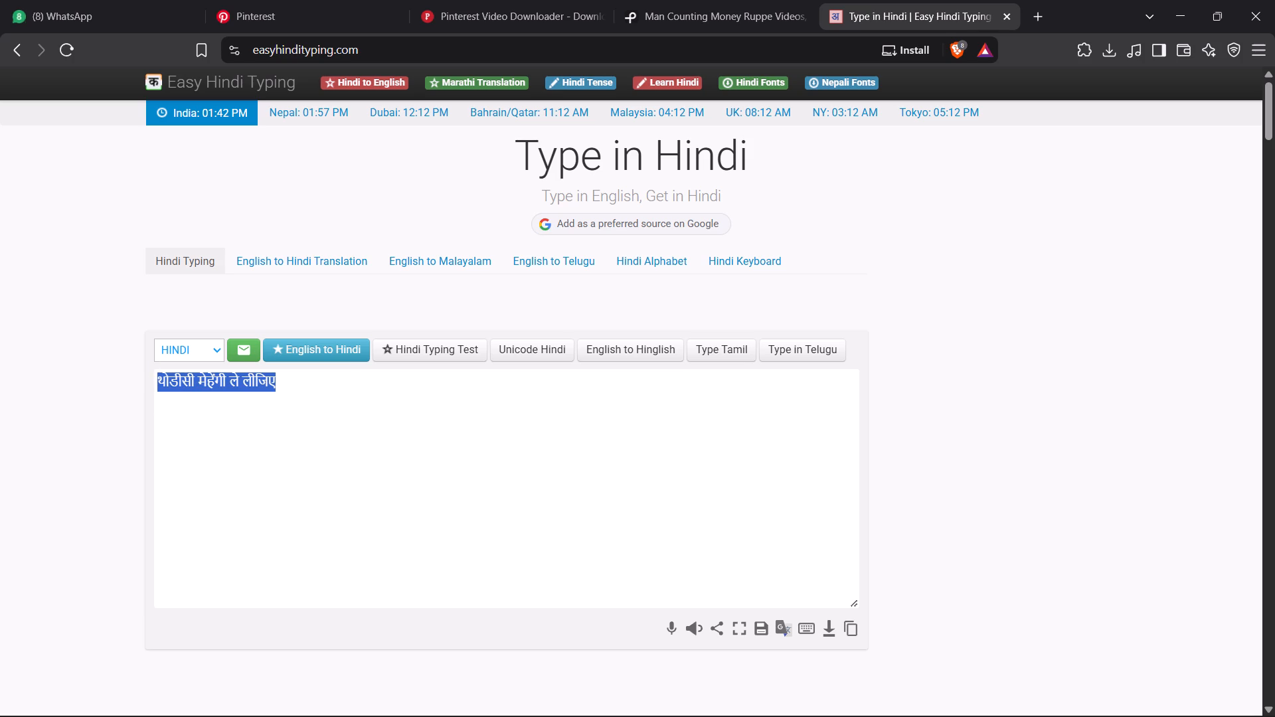
right_click(222, 388)
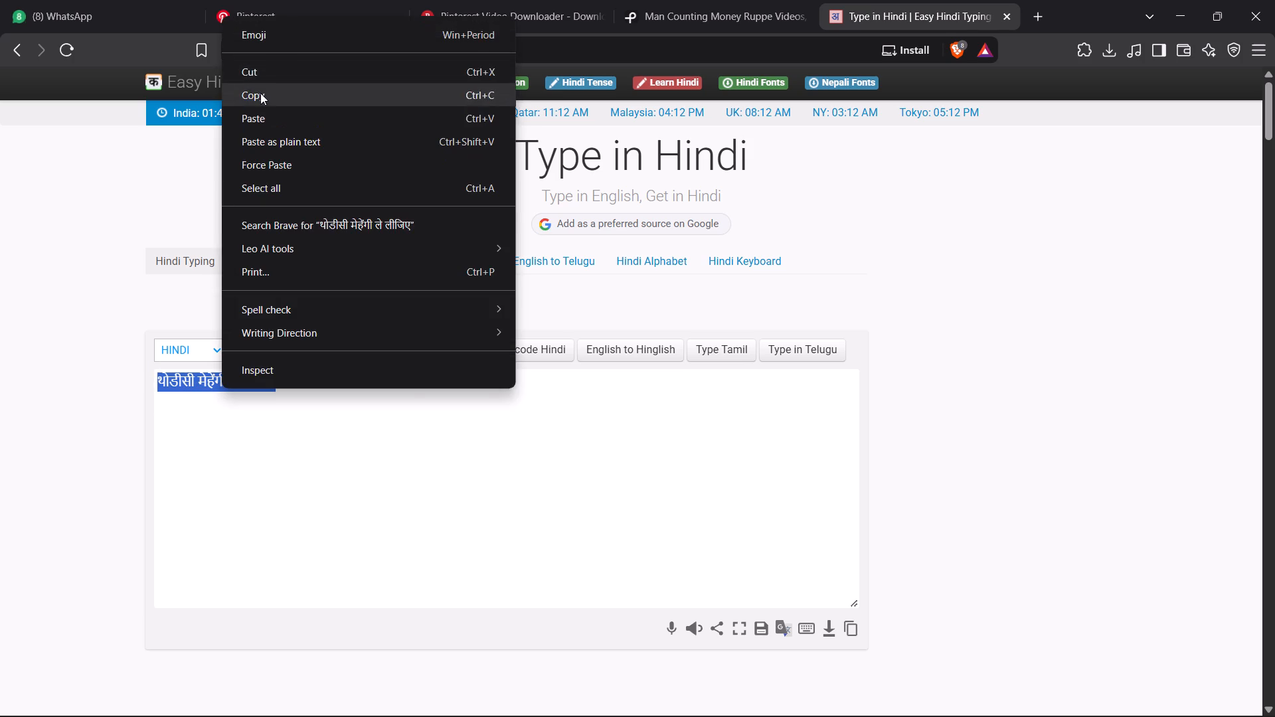
left_click(260, 93)
key("alt+Tab")
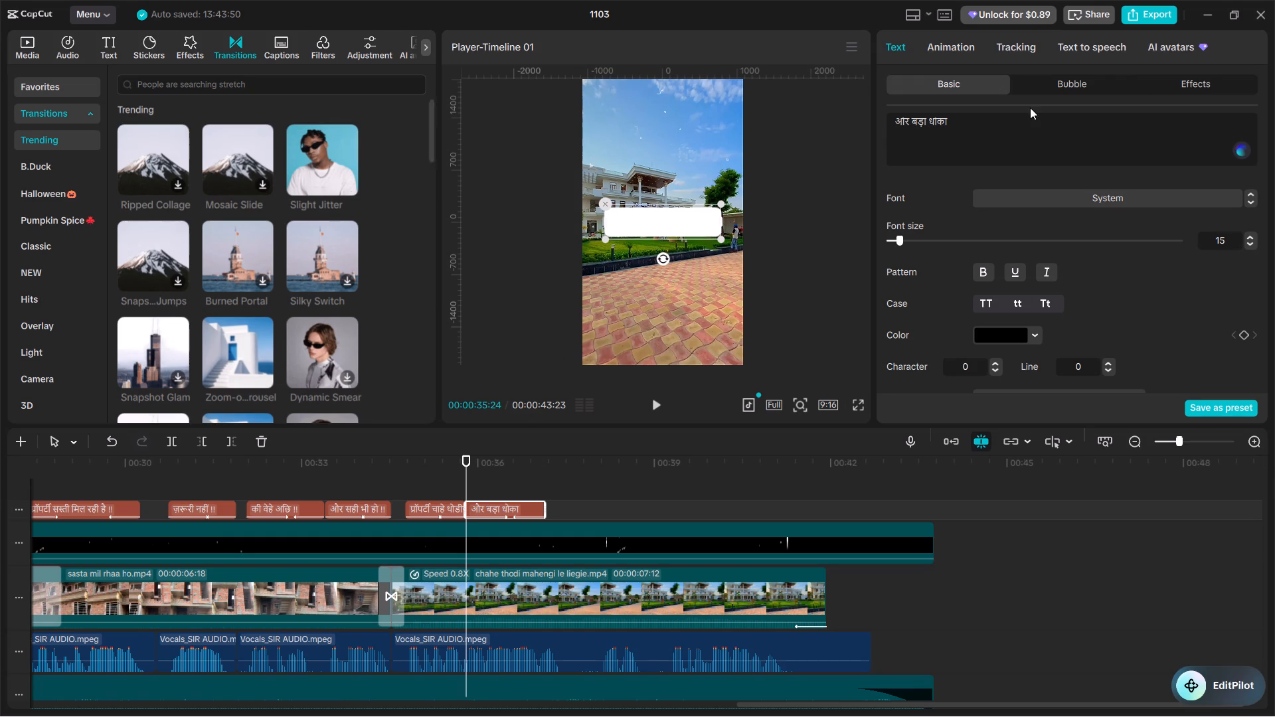
left_click_drag(992, 119, 883, 114)
key("ctrl+v")
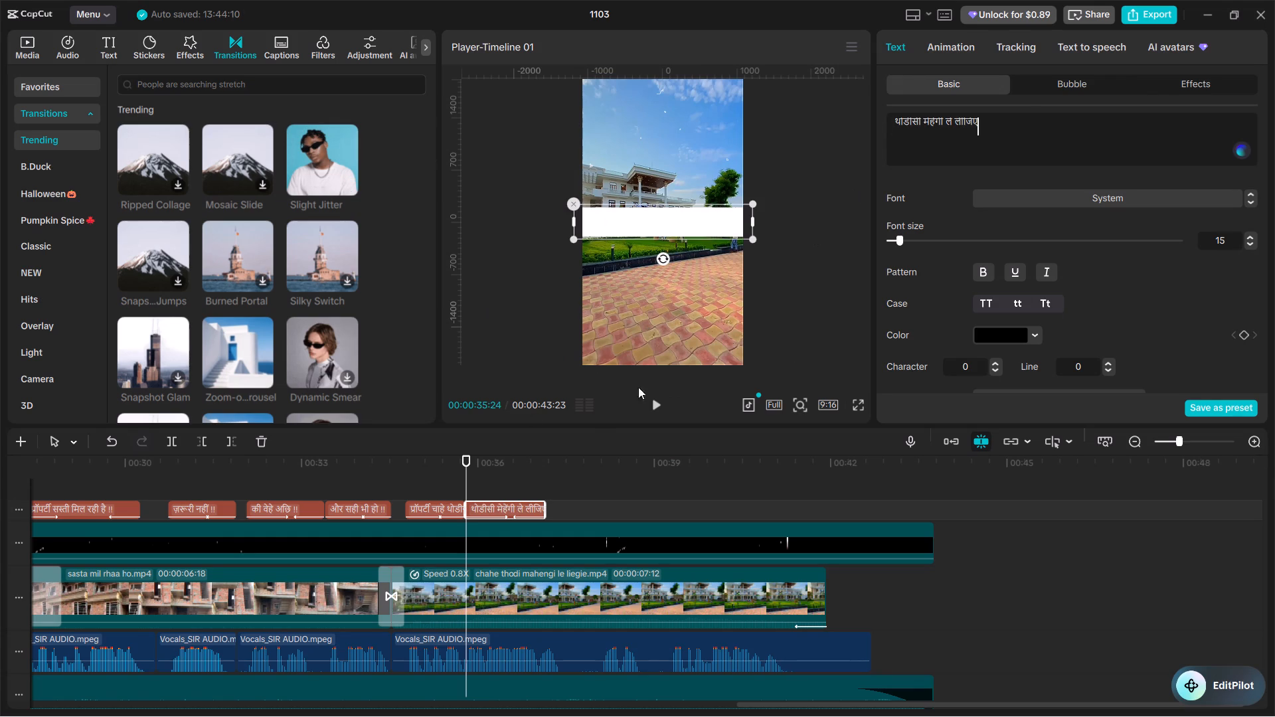
Play the last two captions against the voice-over and delete the repeated word "थोडीसी" from the start of the second one.
left_click(407, 479)
key("space")
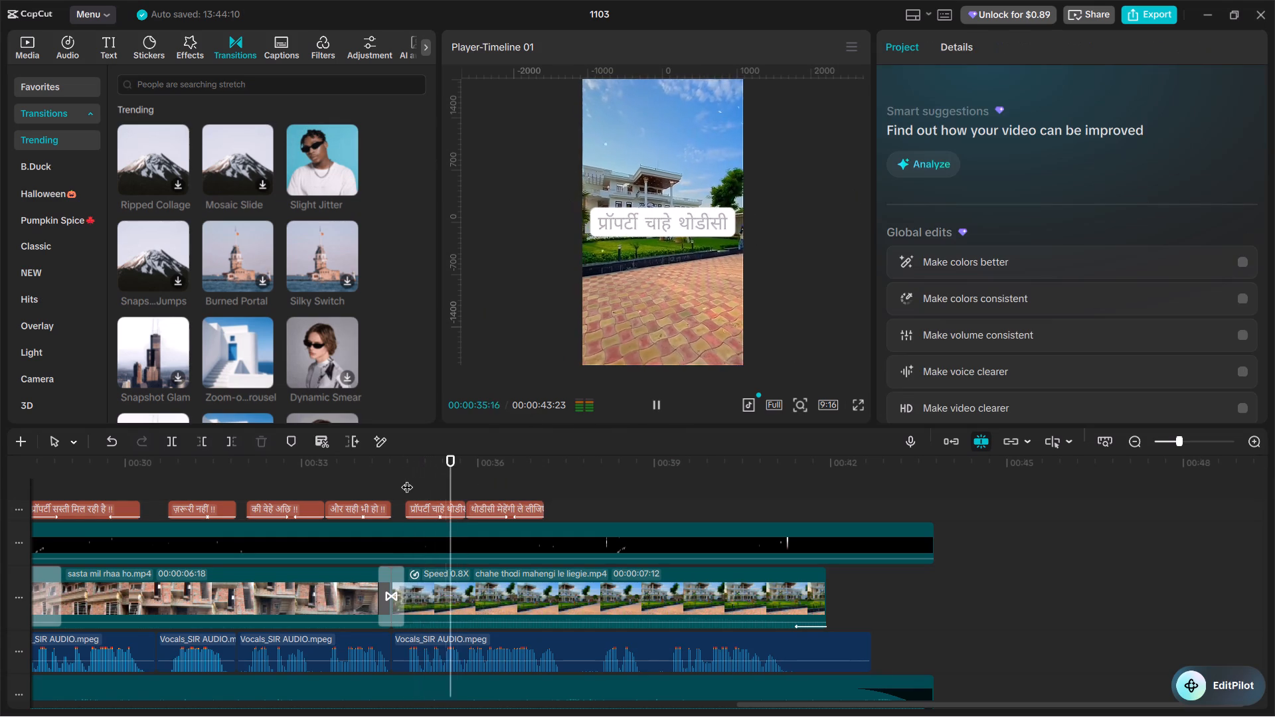
key("space")
left_click(485, 508)
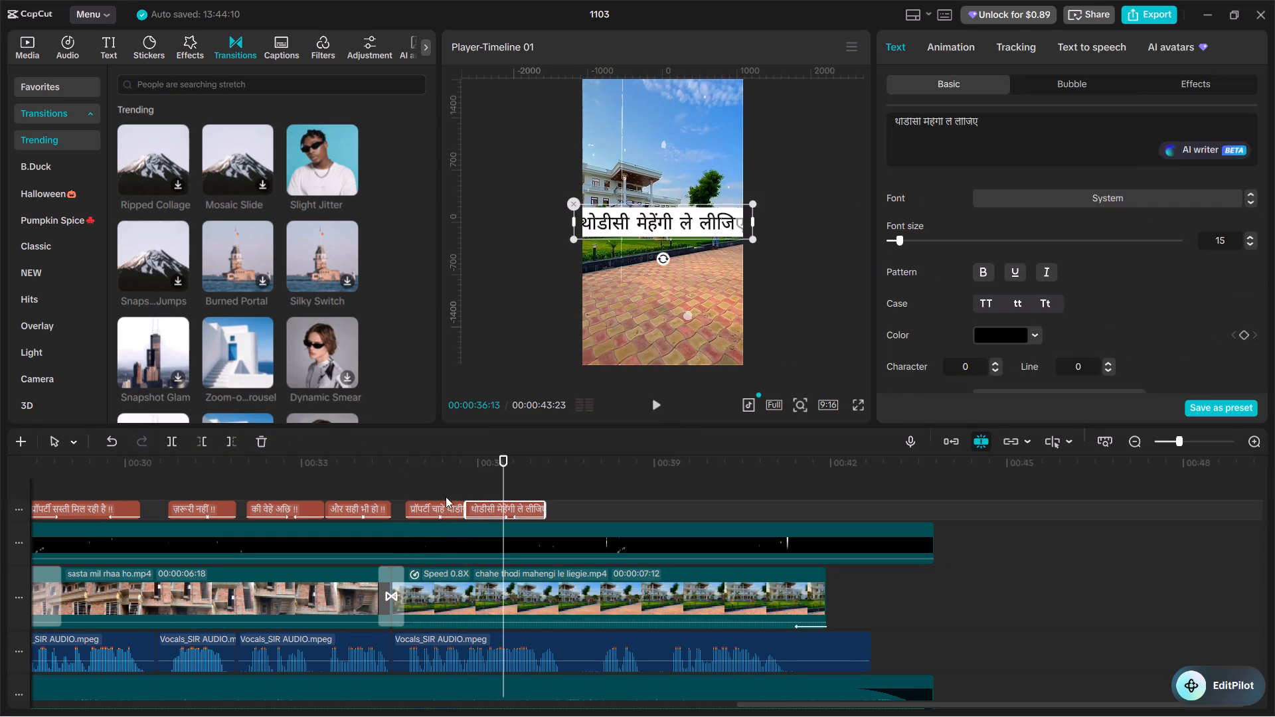
left_click(438, 494)
left_click_drag(438, 494, 452, 501)
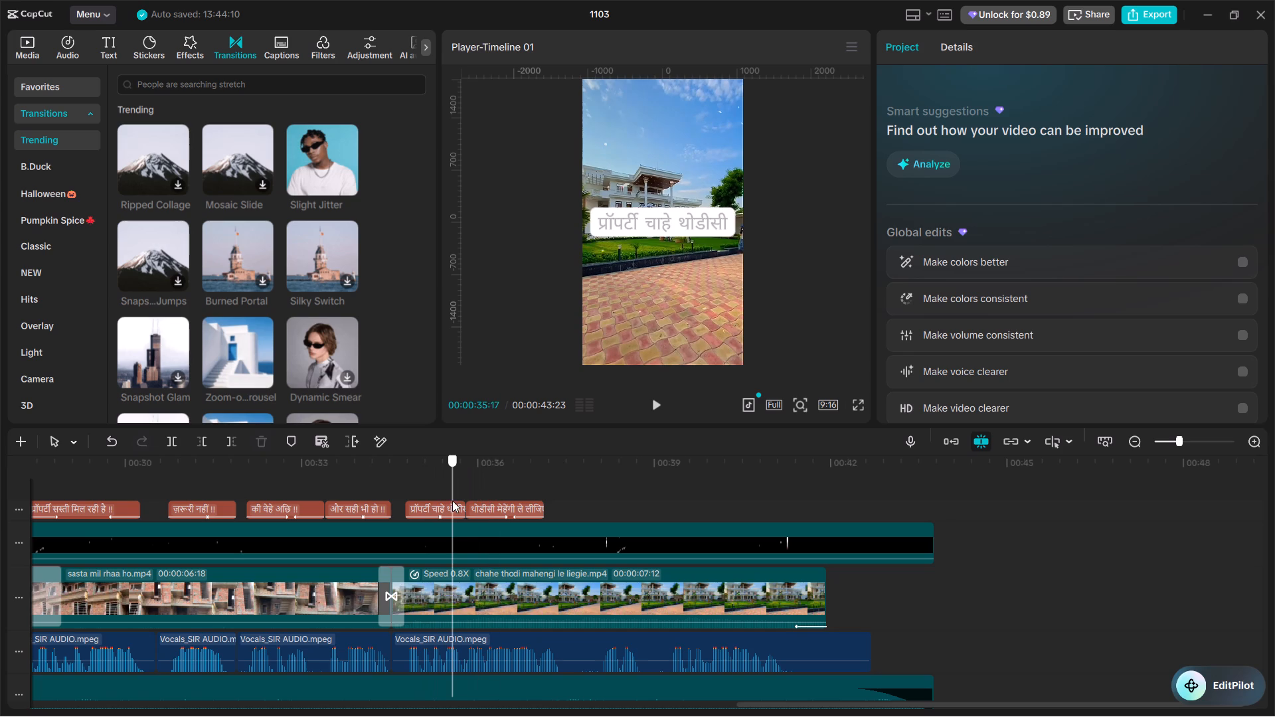
left_click_drag(452, 501, 469, 495)
left_click(494, 511)
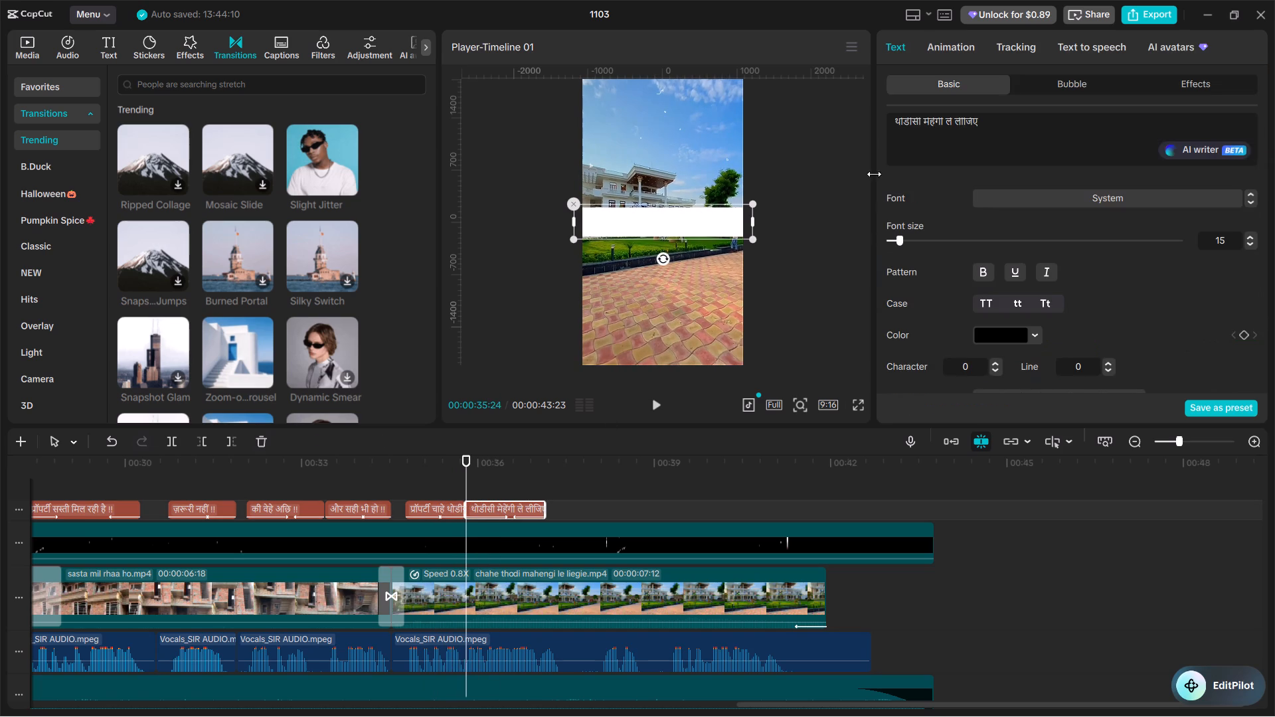
left_click_drag(922, 121, 910, 118)
left_click_drag(910, 118, 898, 114)
key("BackSpace")
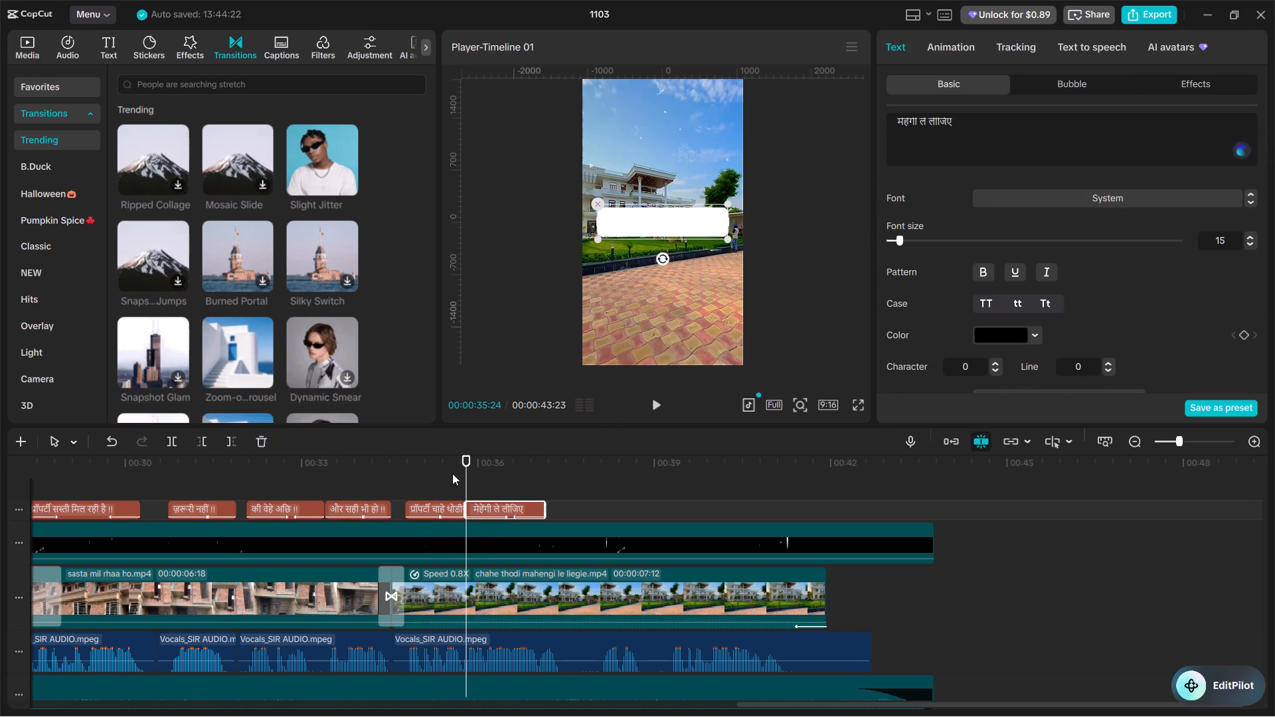
Play the voice-over around the "मेहेंगी ले लीजिए" caption and move that caption so it starts at 00:00:36:04.
left_click(449, 477)
key("space")
key("space")
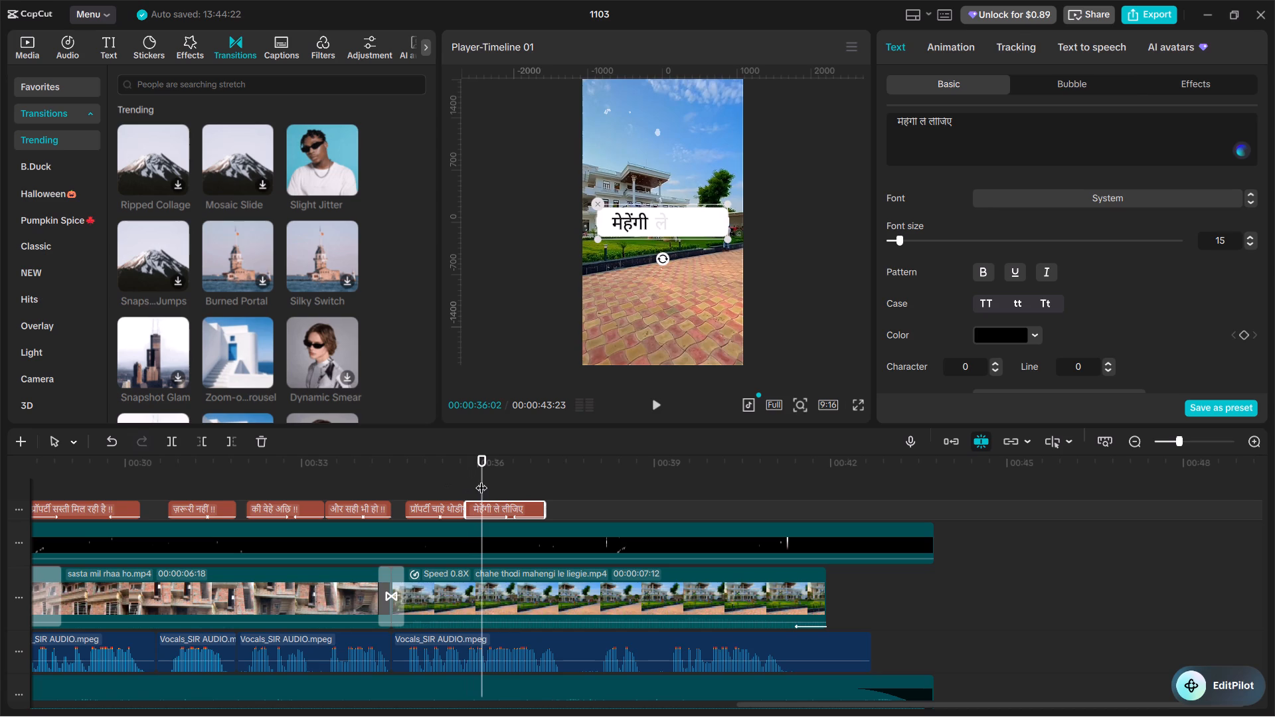
key("space")
key("space")
double_click(489, 481)
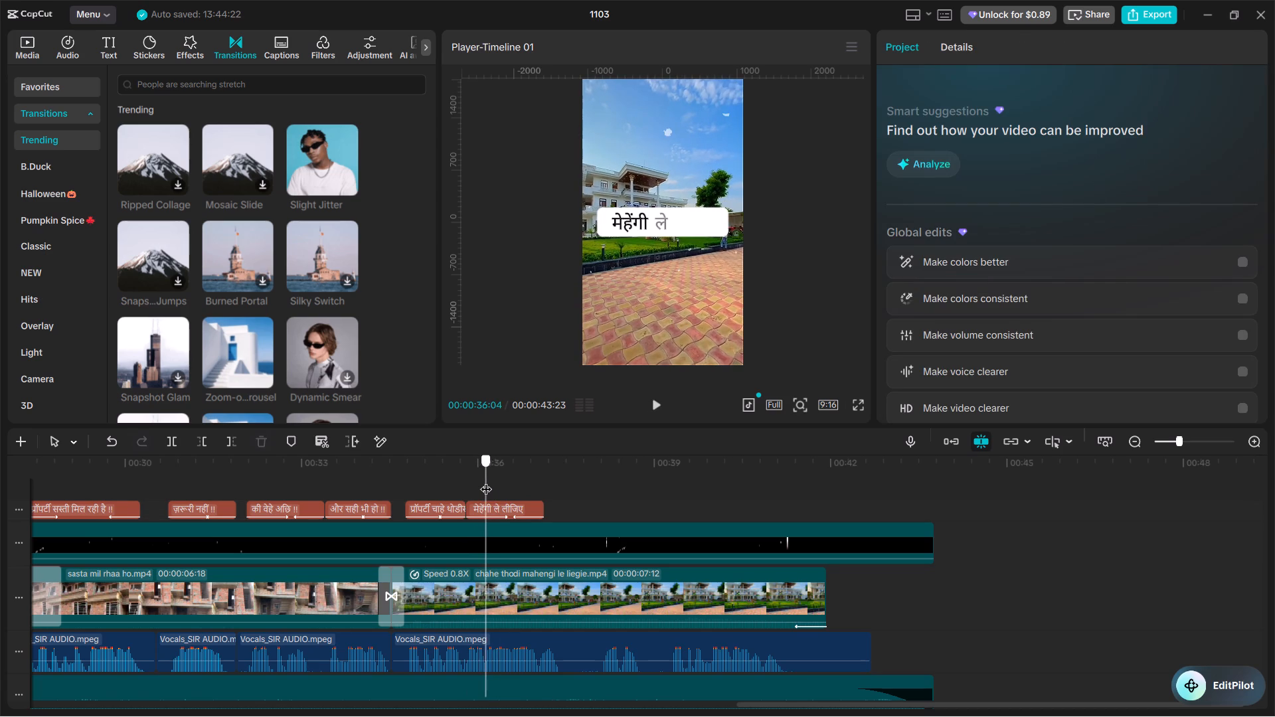
left_click(487, 481)
left_click_drag(487, 505, 511, 505)
Extend the end of the "प्रॉपर्टी चाहे थोडीसी" caption to 00:00:36:04 and play it against the voice-over.
left_click_drag(463, 502, 464, 502)
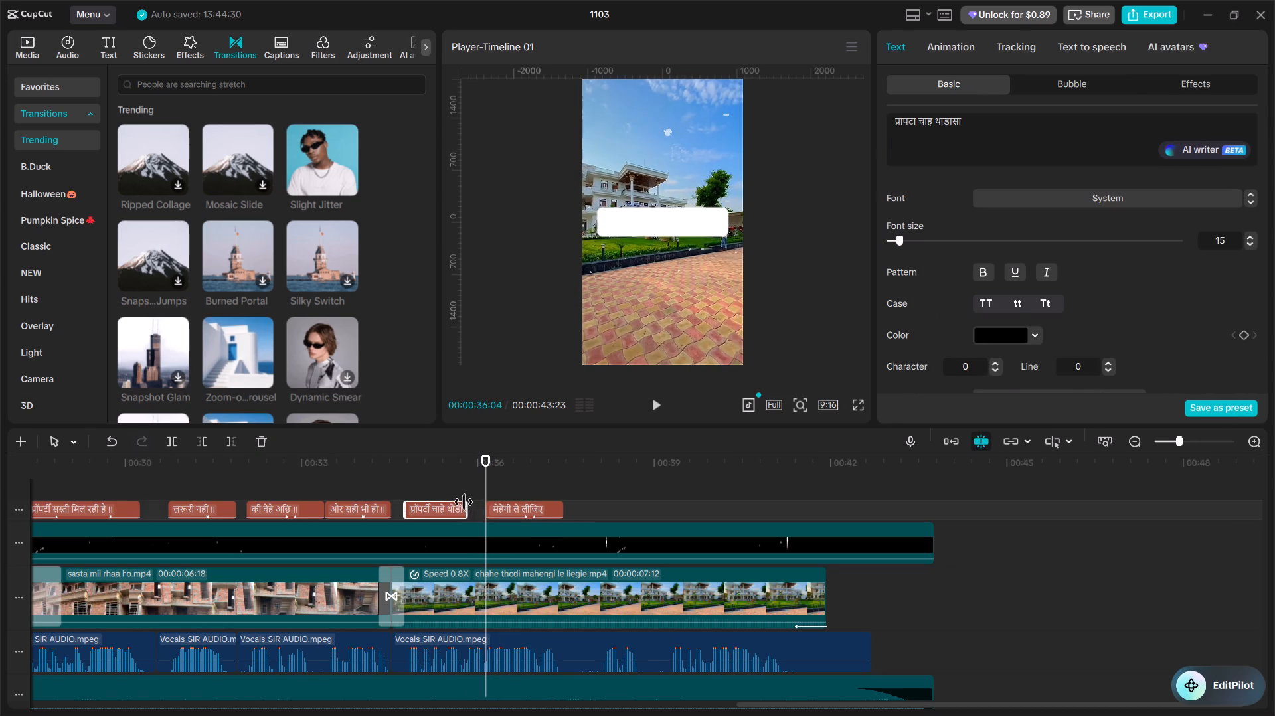
left_click_drag(464, 502, 485, 503)
left_click(399, 484)
key("space")
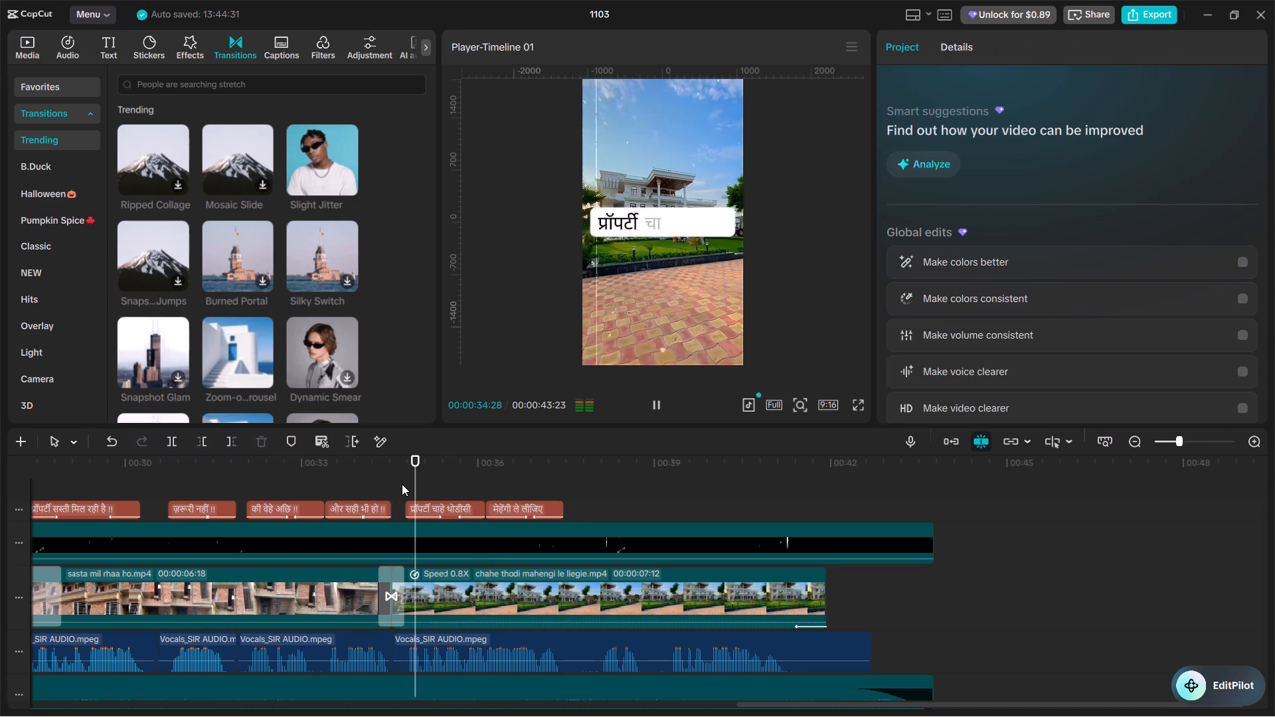
key("space")
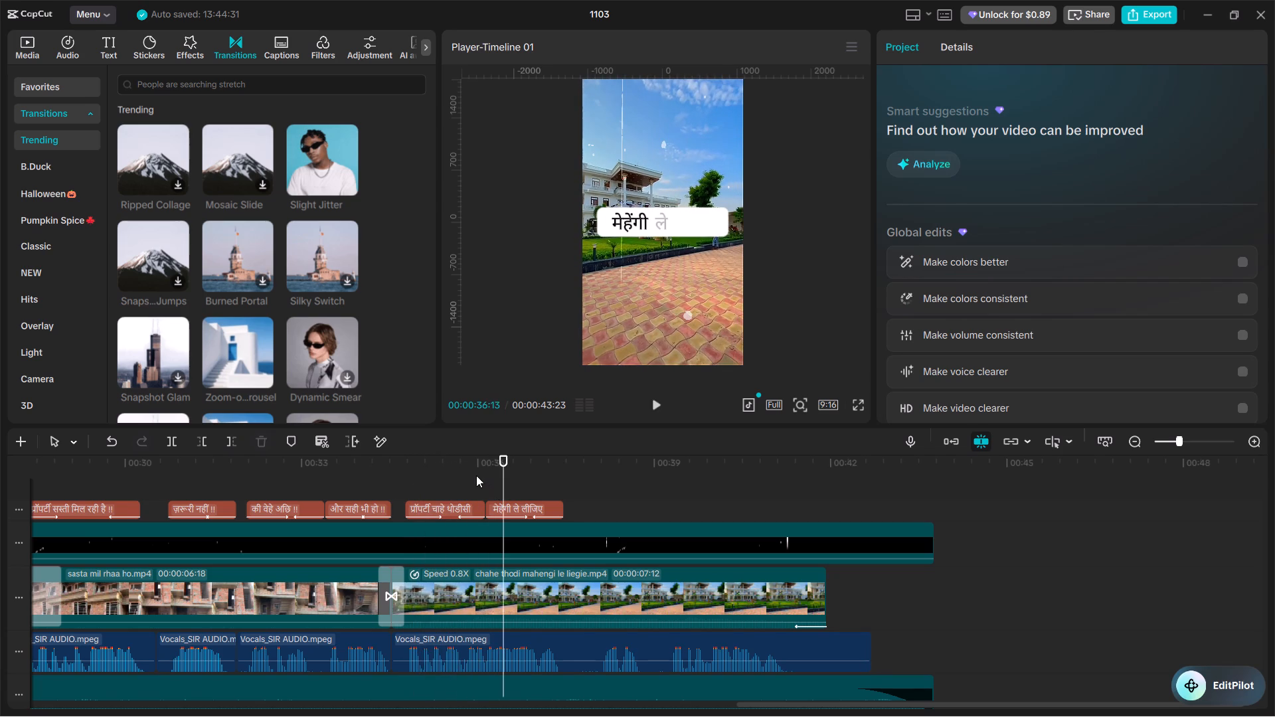
Set the Type 2 entrance animation of the "प्रॉपर्टी चाहे थोडीसी" caption to a duration of 0.9 s.
left_click(476, 475)
left_click_drag(476, 475, 466, 467)
left_click(451, 471)
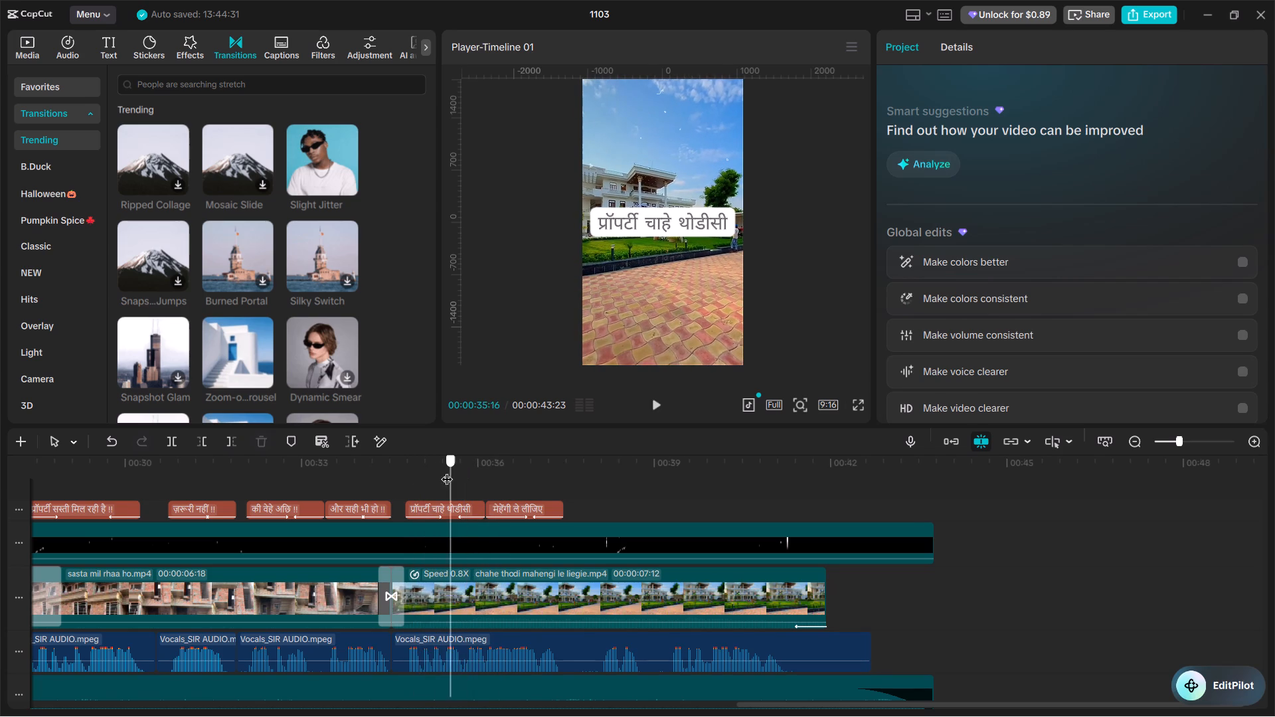
left_click(467, 511)
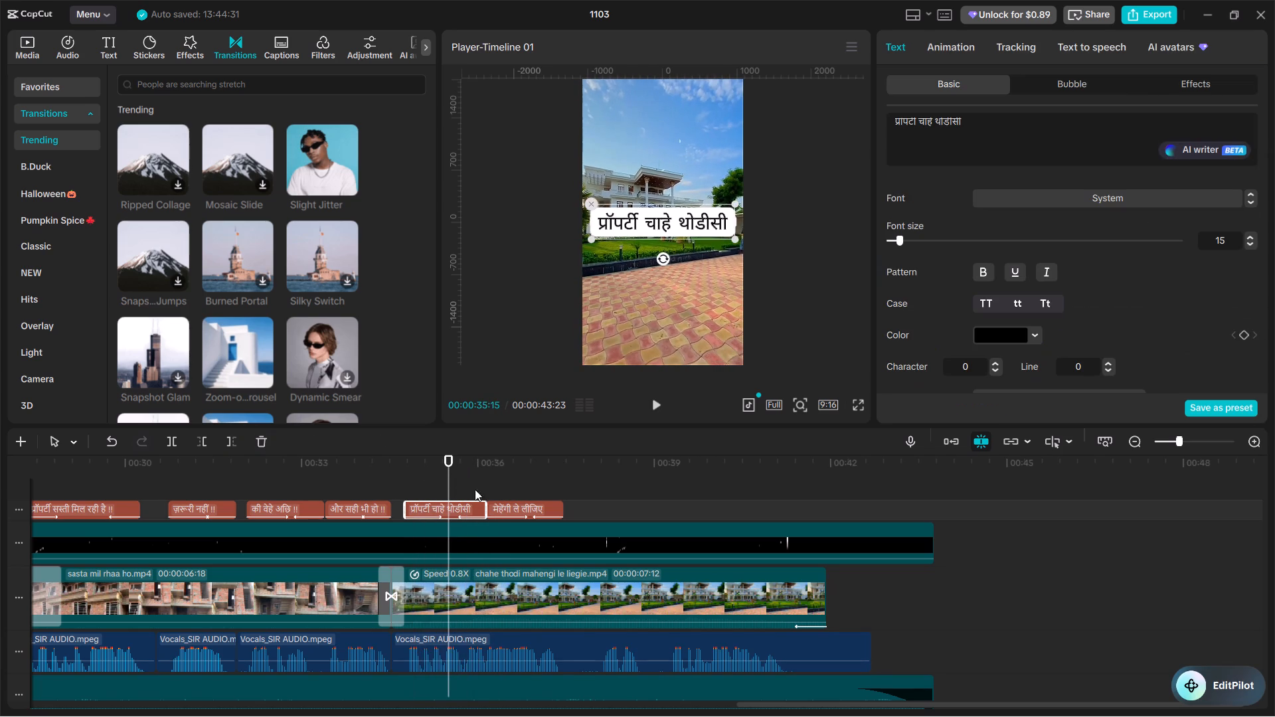
left_click(963, 44)
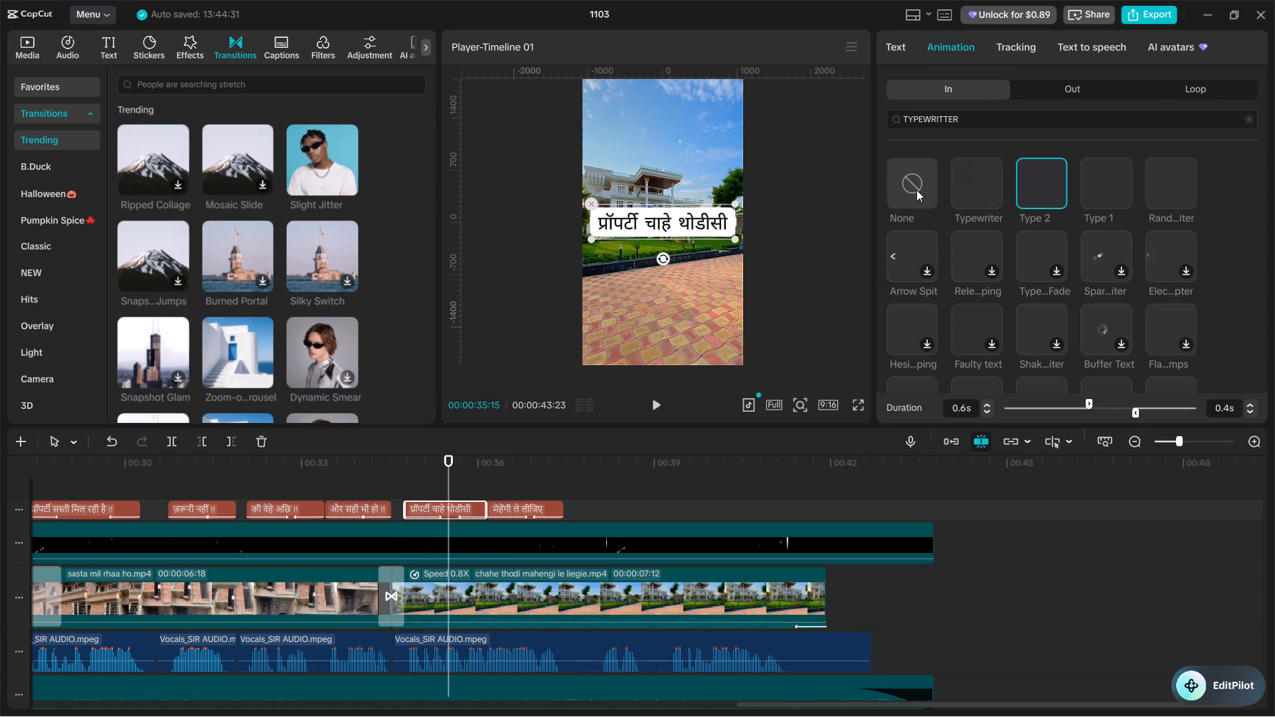
left_click(968, 178)
left_click(1033, 179)
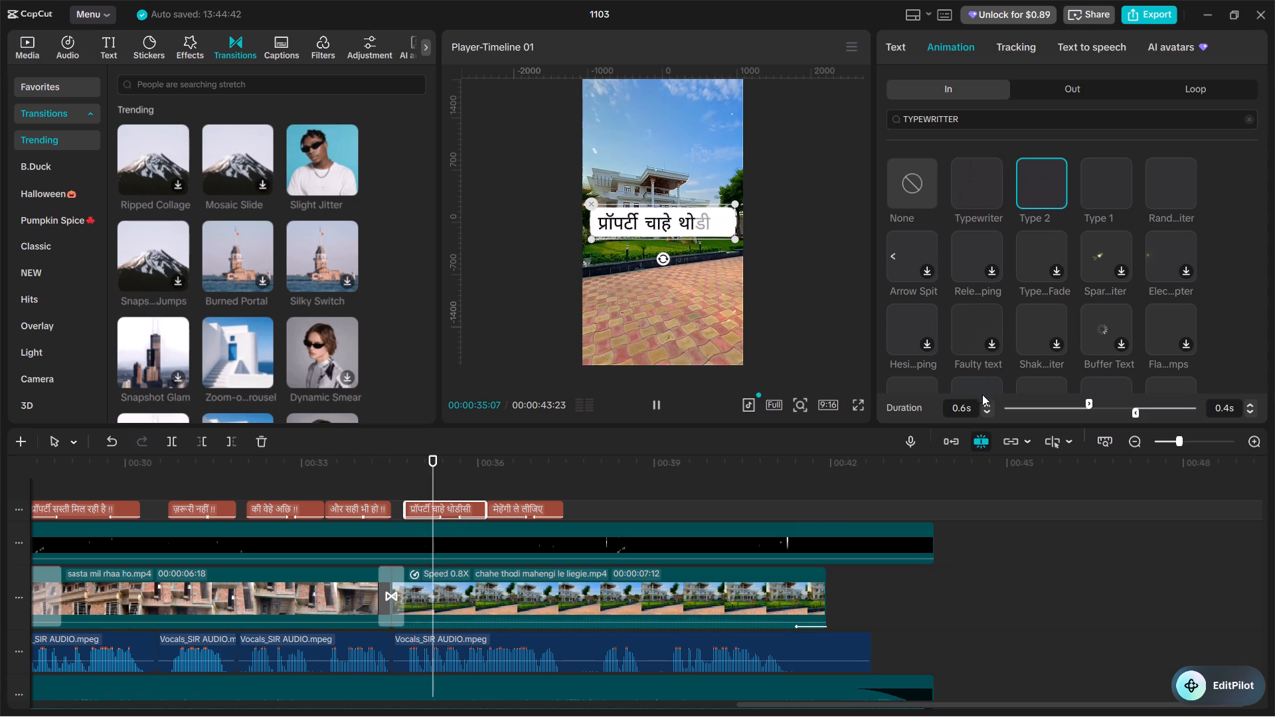
triple_click(987, 405)
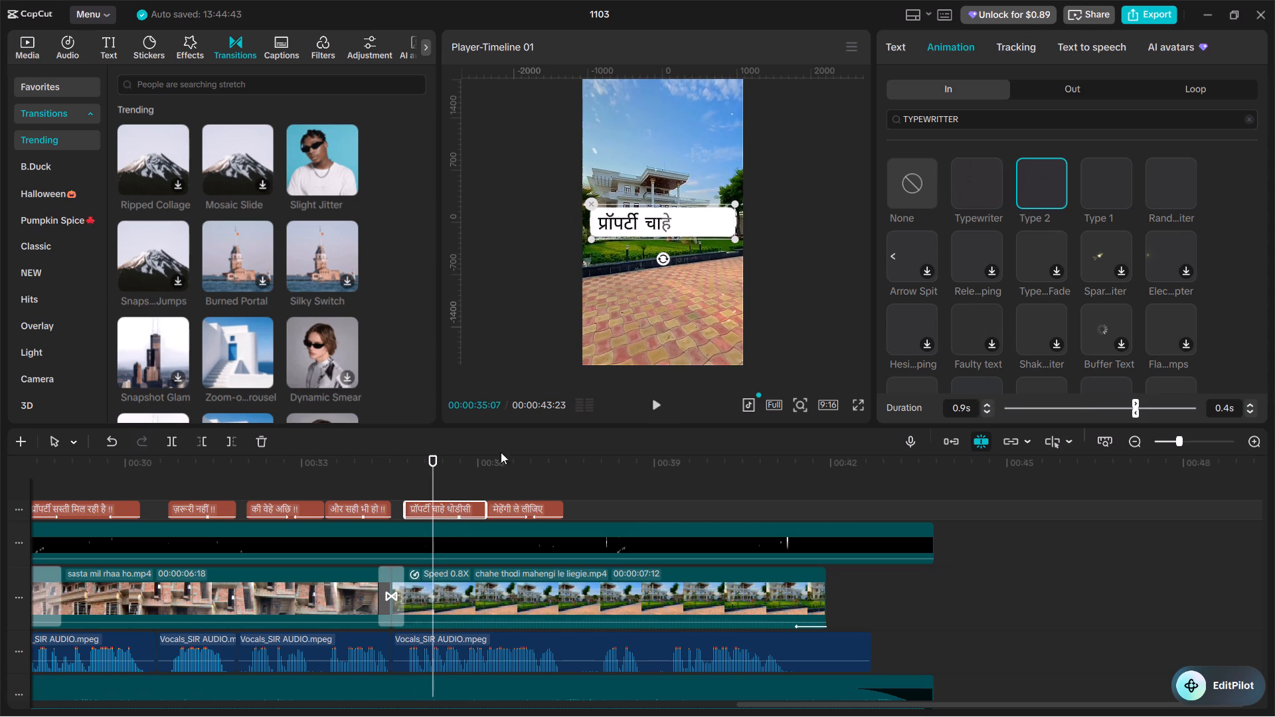
Play back the "प्रॉपर्टी चाहे थोडीसी" and "मेहेंगी ले लीजिए" captions to check their timing against the voice-over.
left_click(399, 487)
key("space")
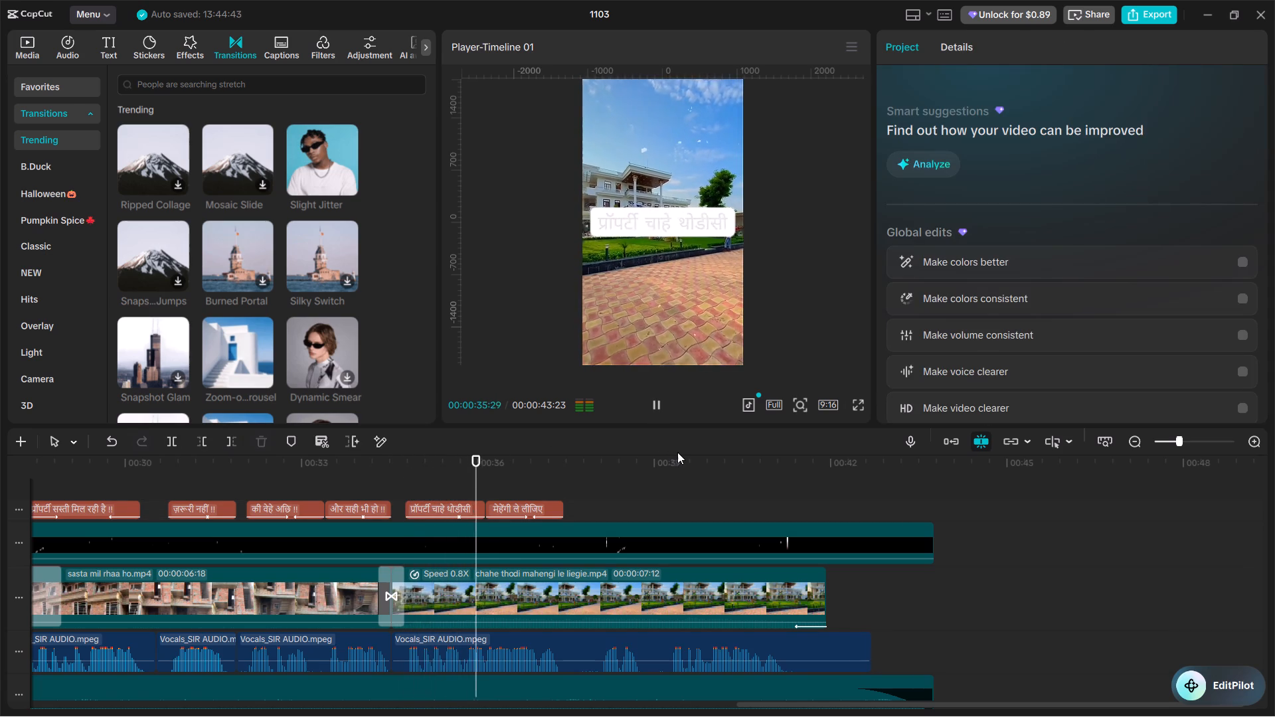
key("space")
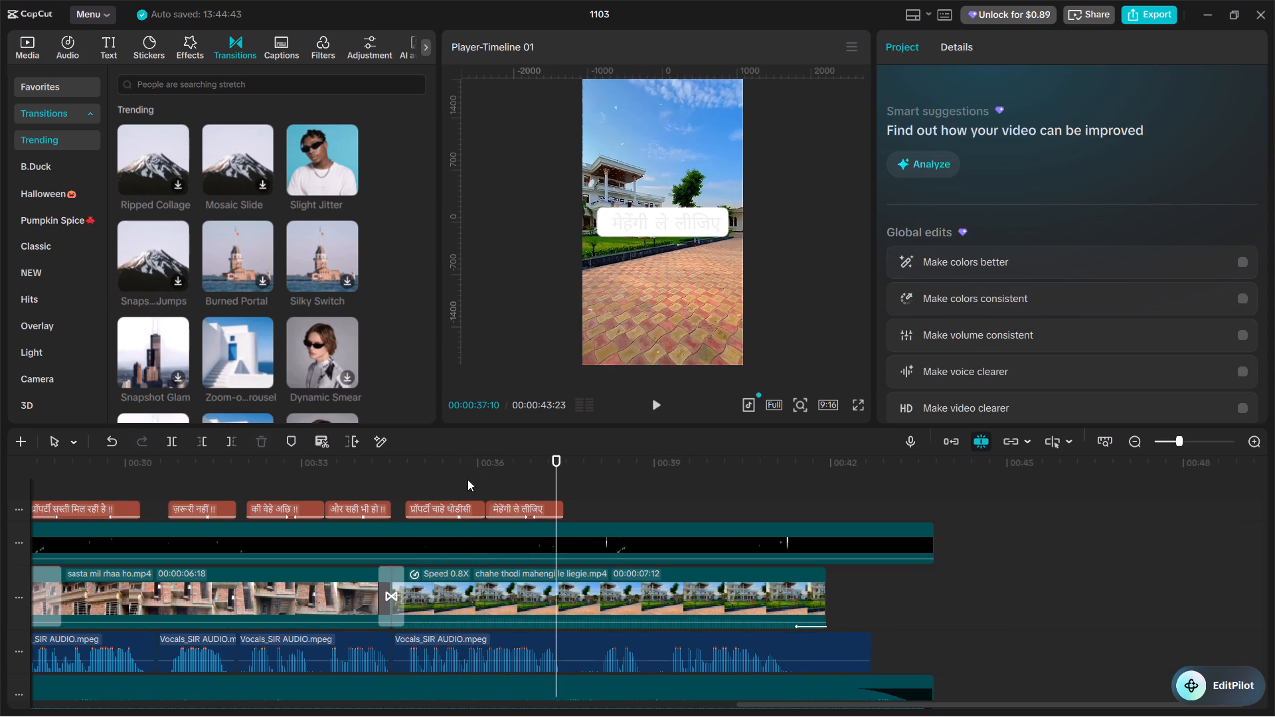
left_click(467, 479)
key("space")
key("space")
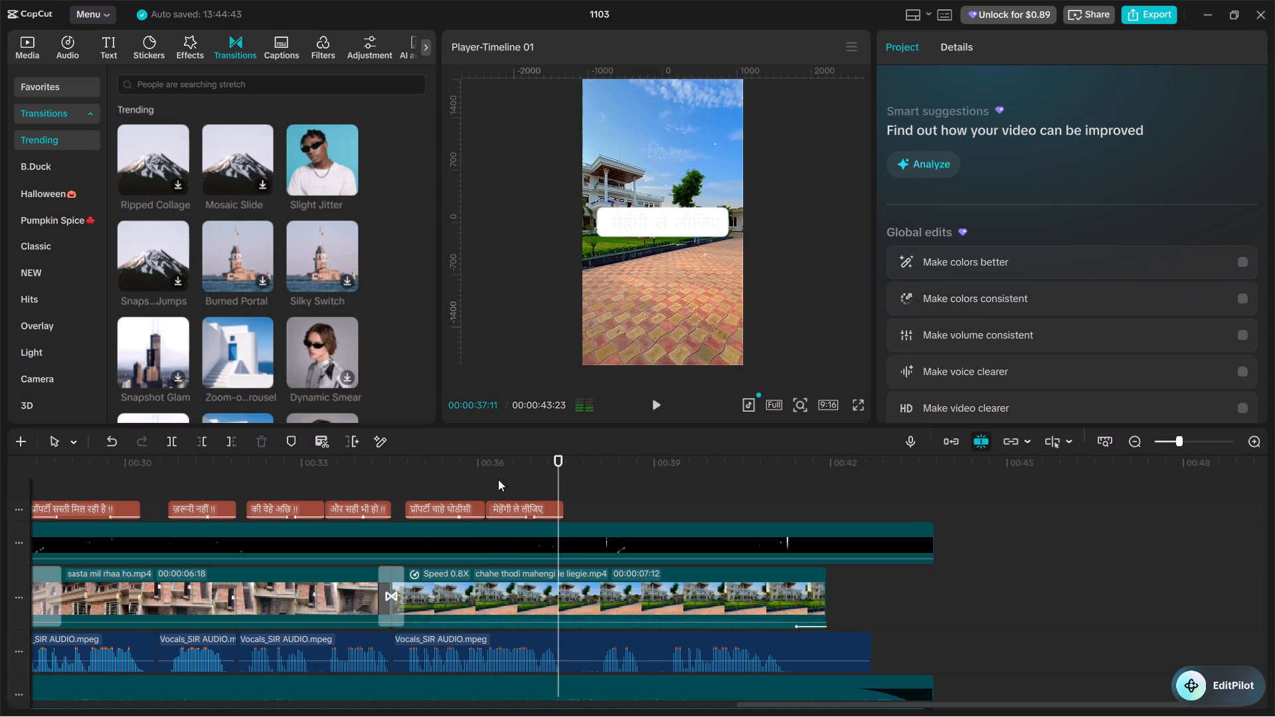
Listen to the voice-over after the "मेहेंगी ले लीजिए" caption and place the playhead at 00:00:38:02 for the next phrase.
left_click(529, 473)
key("space")
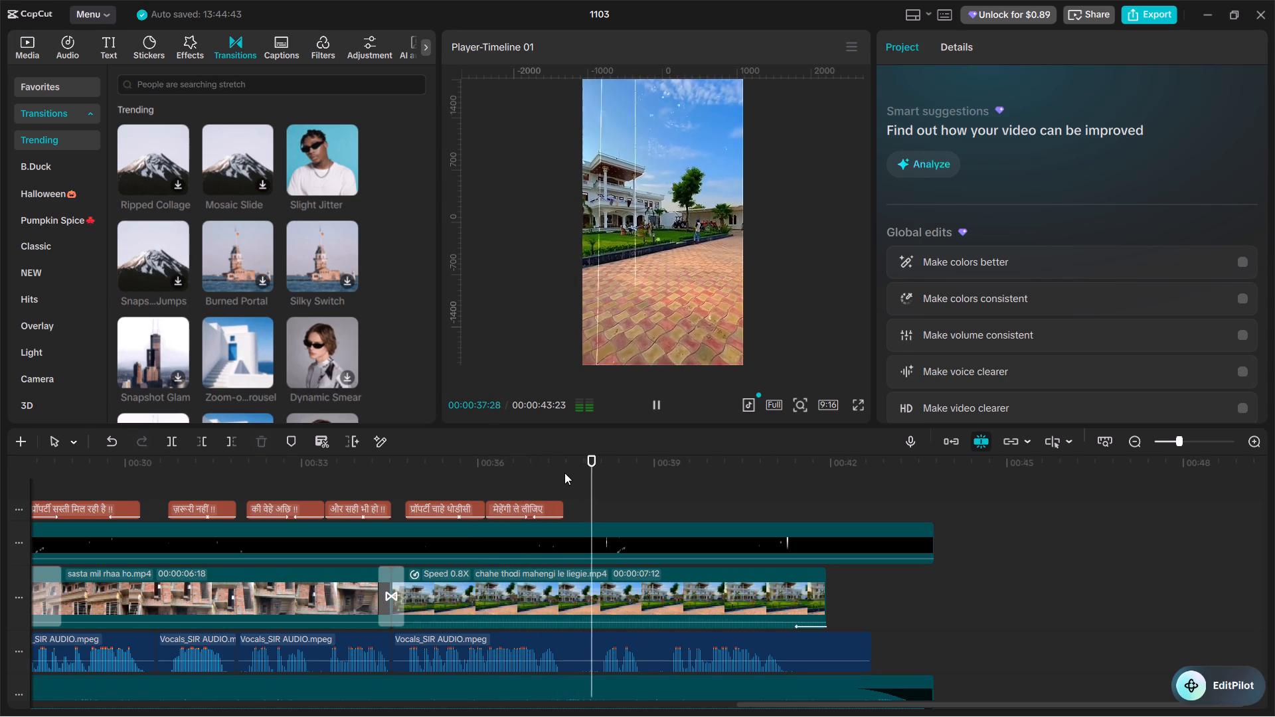
left_click(583, 470)
left_click_drag(585, 469, 565, 449)
key("space")
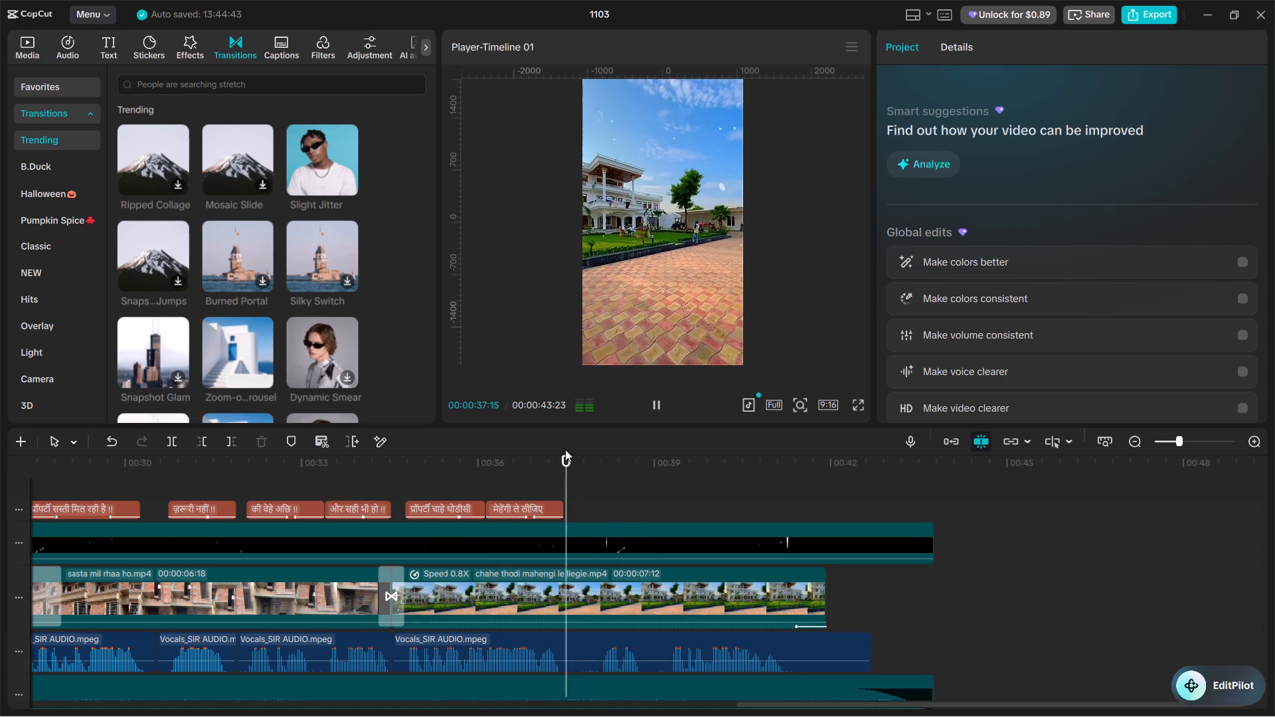
left_click(612, 475)
left_click_drag(612, 475, 603, 471)
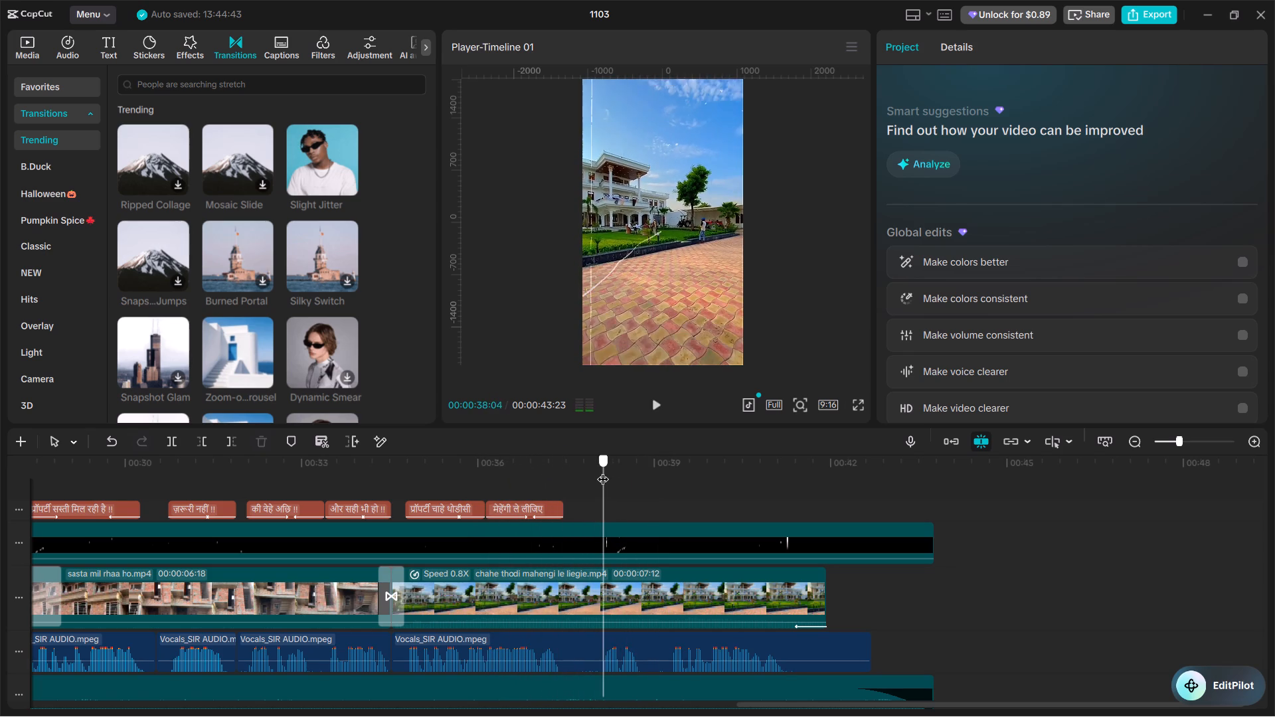
left_click_drag(603, 471, 600, 469)
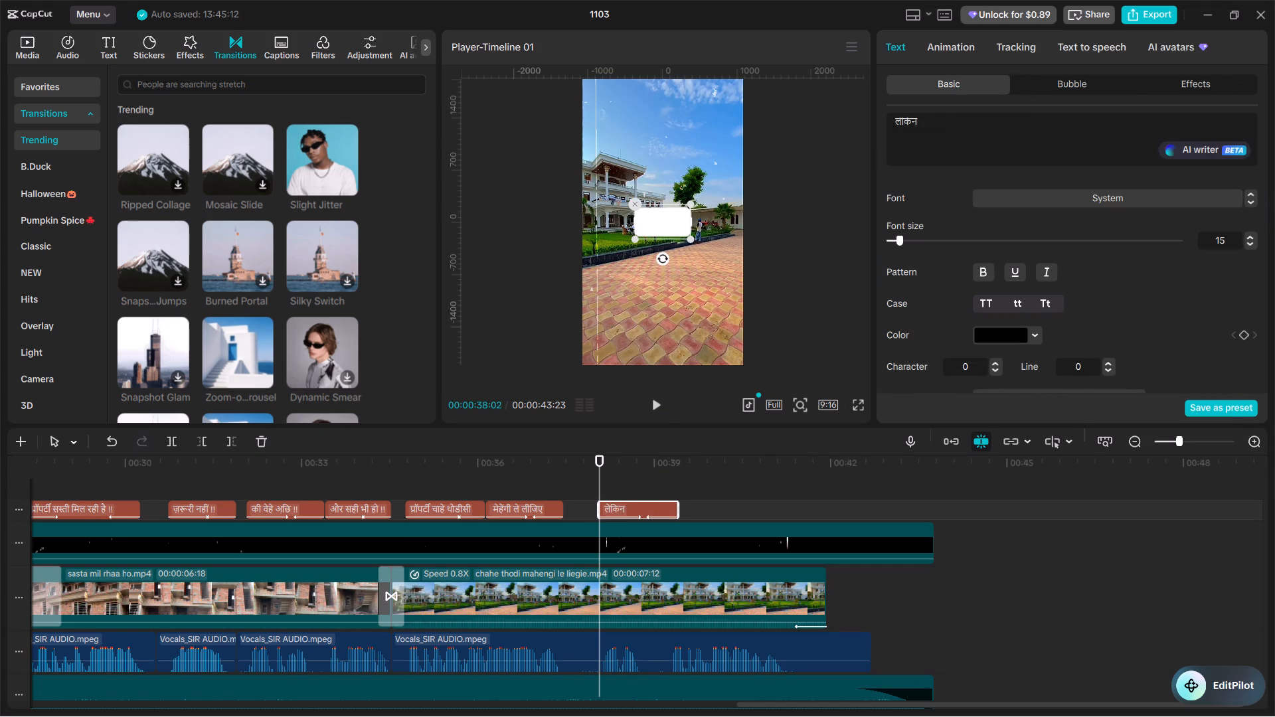
Add " !!" to the end of the "मेहेंगी ले लीजिए" caption's text.
left_click(527, 511)
left_click(968, 133)
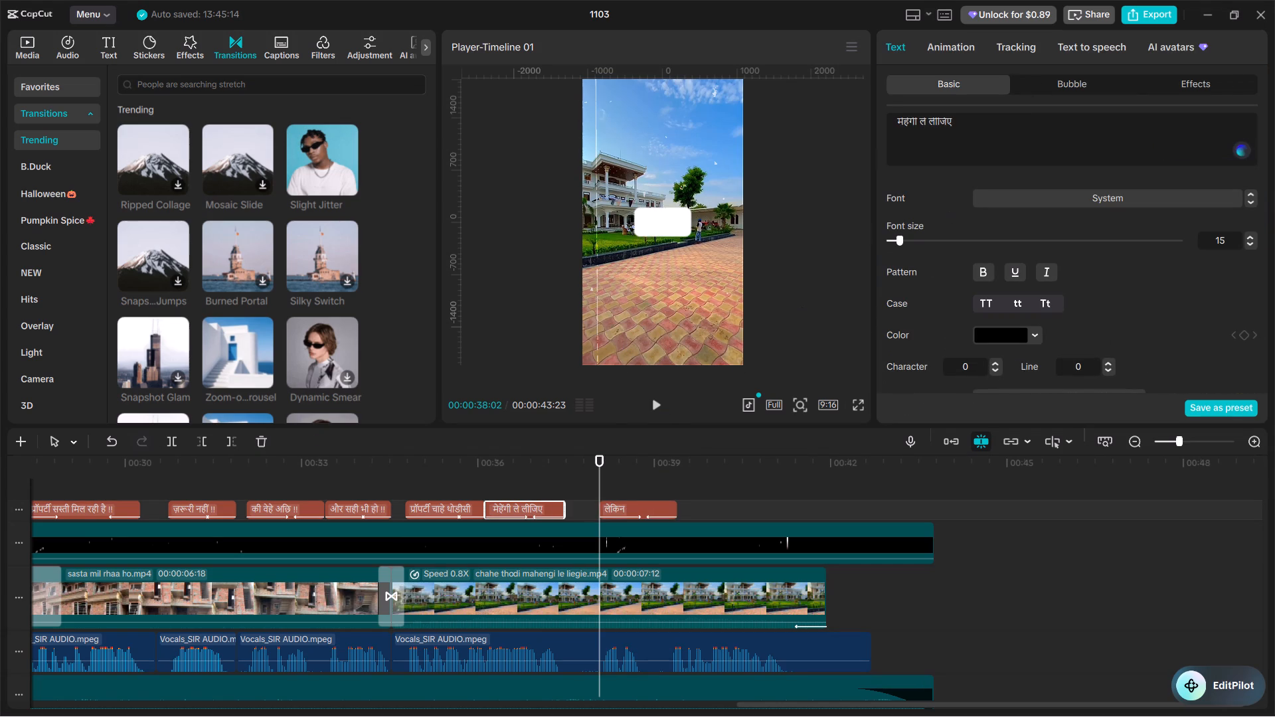
type("!!")
key("BackSpace")
key("BackSpace")
key("space")
type("!!")
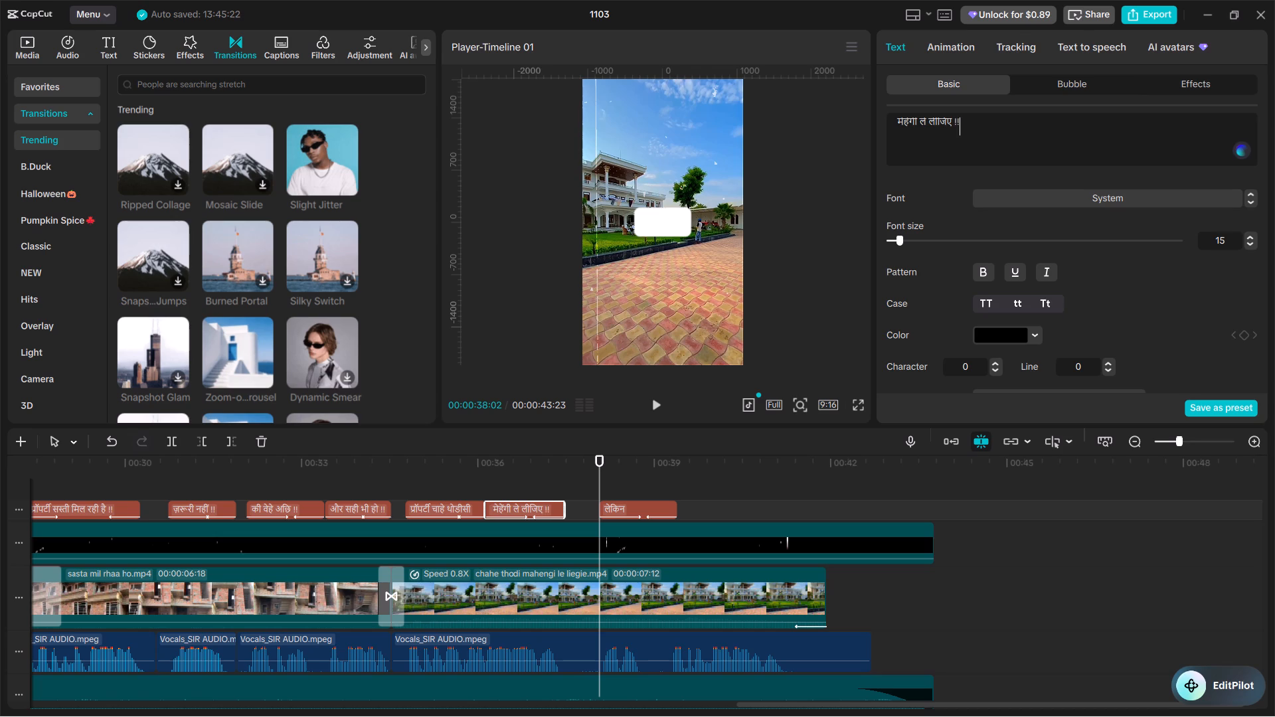
Adjust the font size of the closing "!!" in the "मेहेंगी ले लीजिए !!" caption.
left_click(962, 123)
double_click(958, 121)
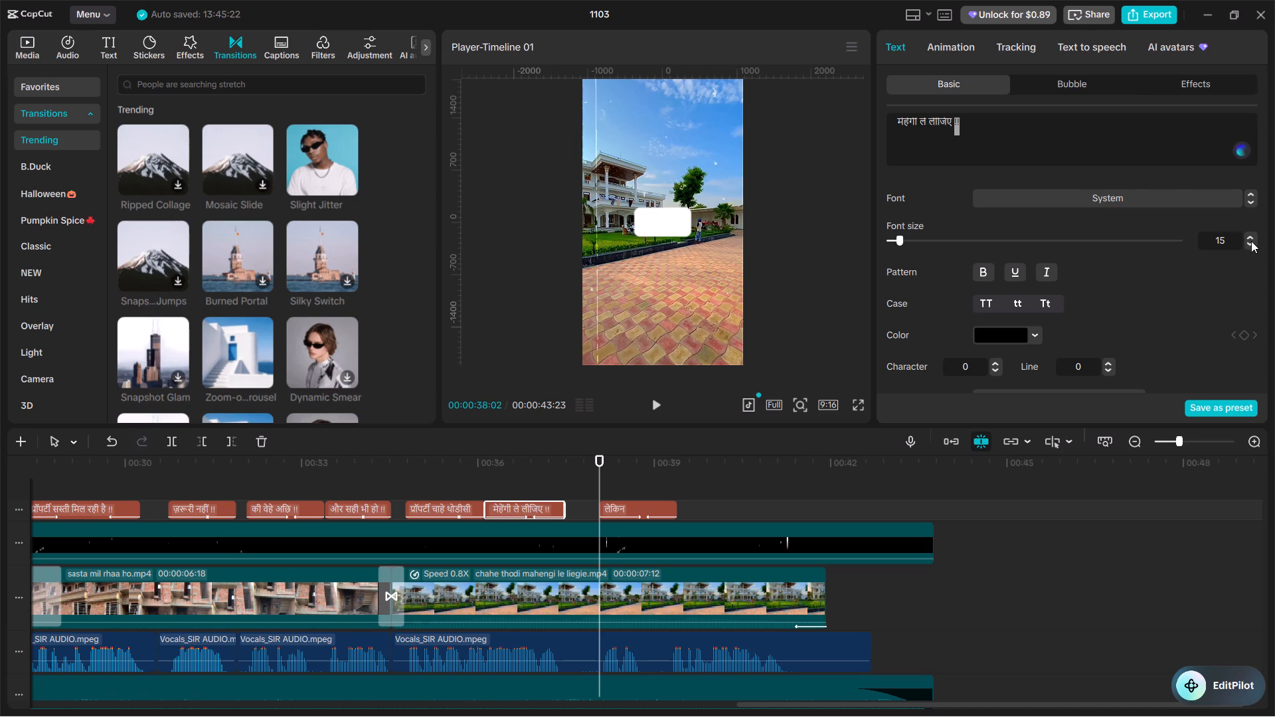
triple_click(1252, 241)
double_click(1253, 241)
left_click(455, 480)
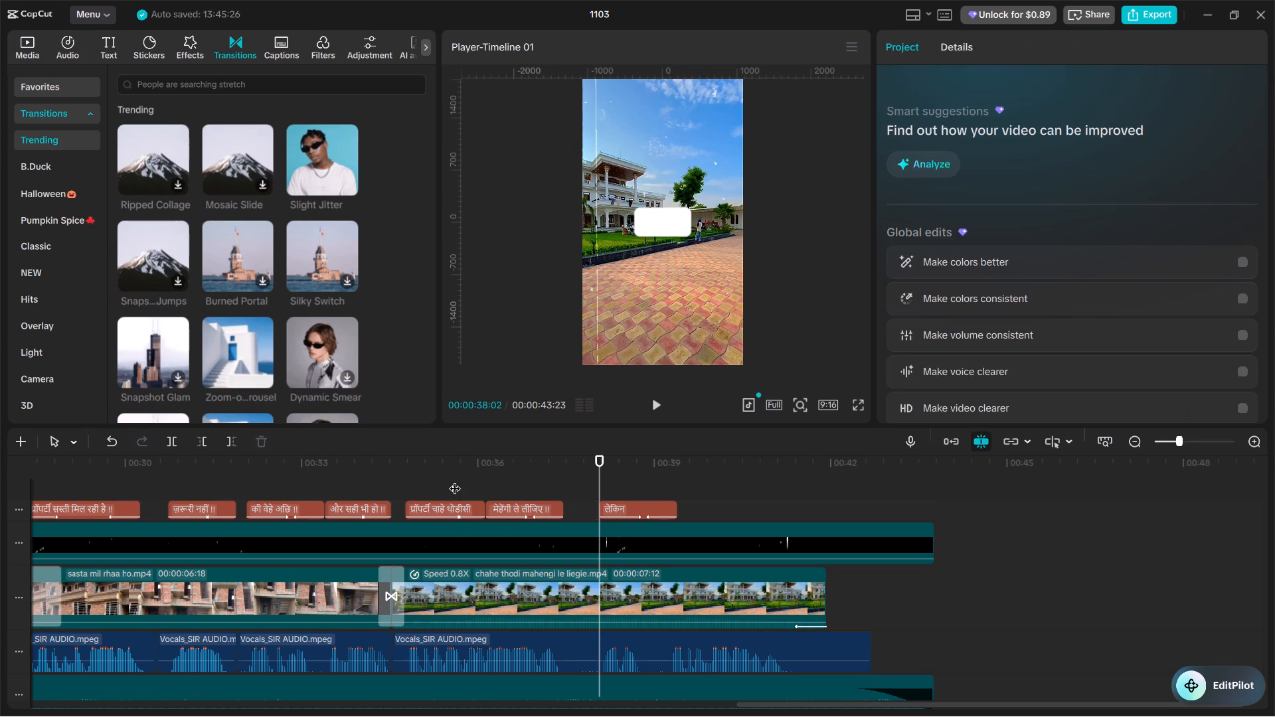
Scrub through the "मेहेंगी ले लीजिए !!" caption up to the start of the "लेकिन" caption at 00:00:38:02.
left_click_drag(455, 479, 582, 485)
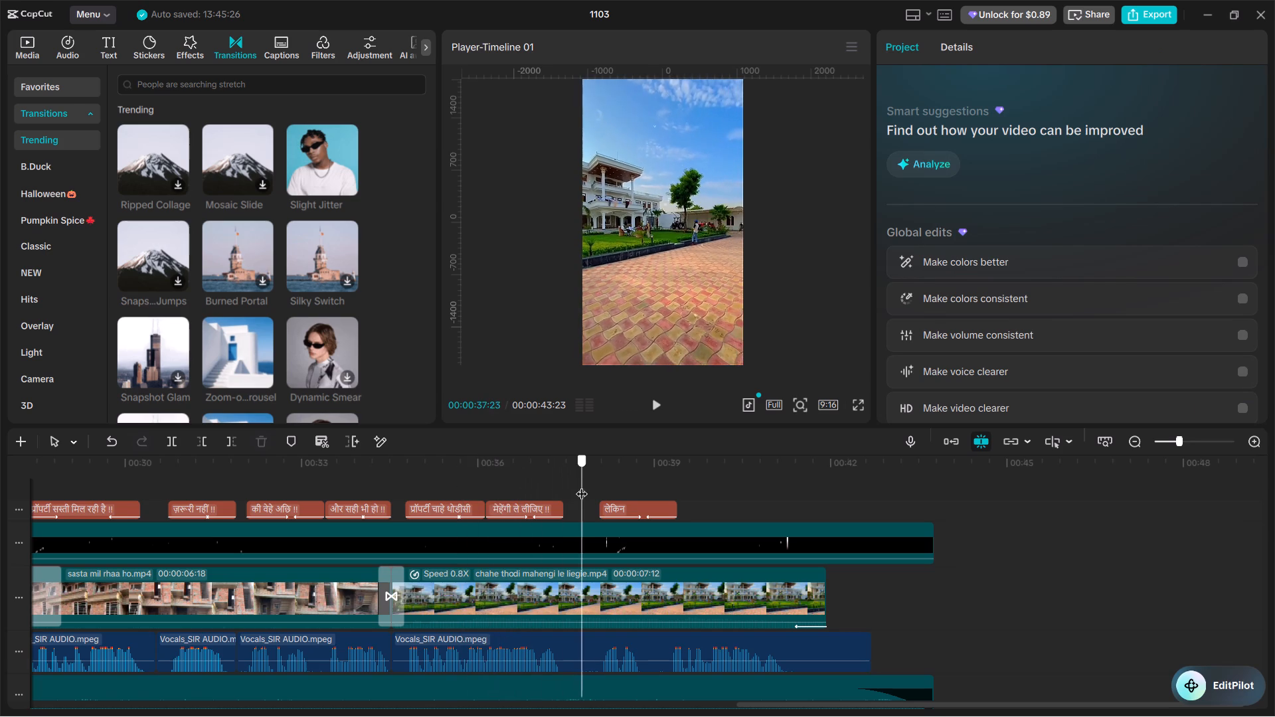
left_click_drag(582, 485, 596, 485)
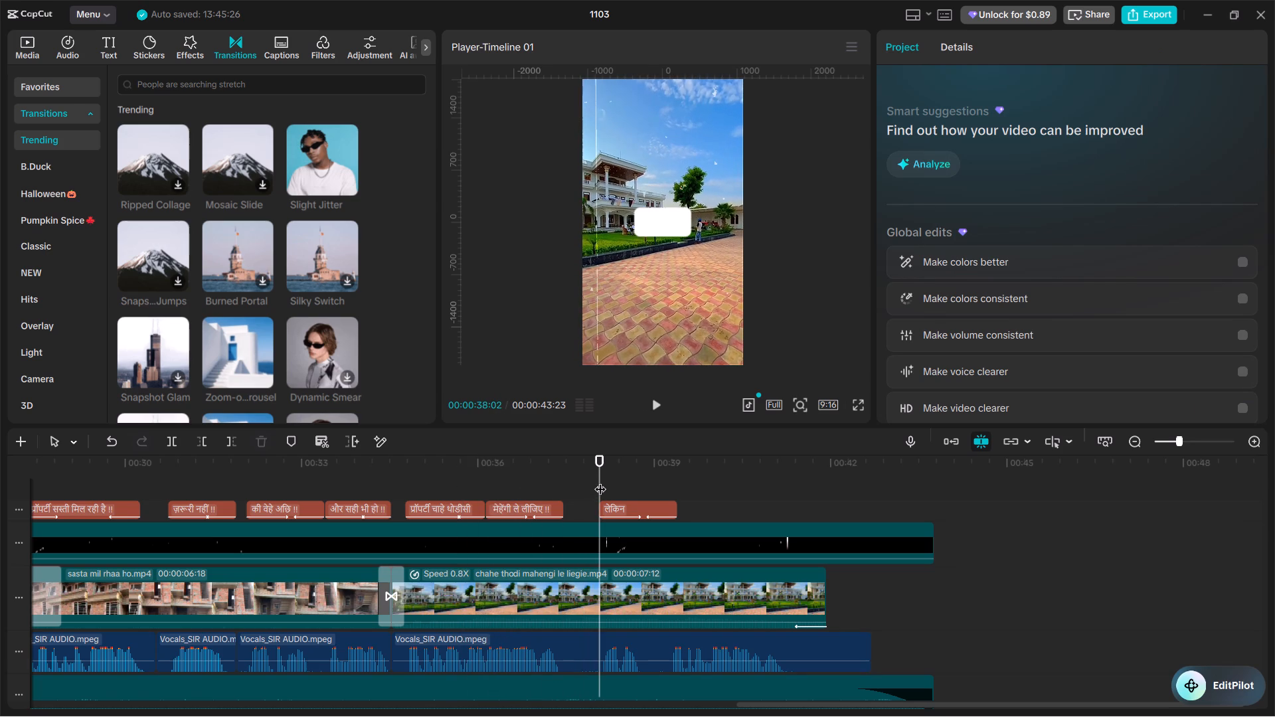
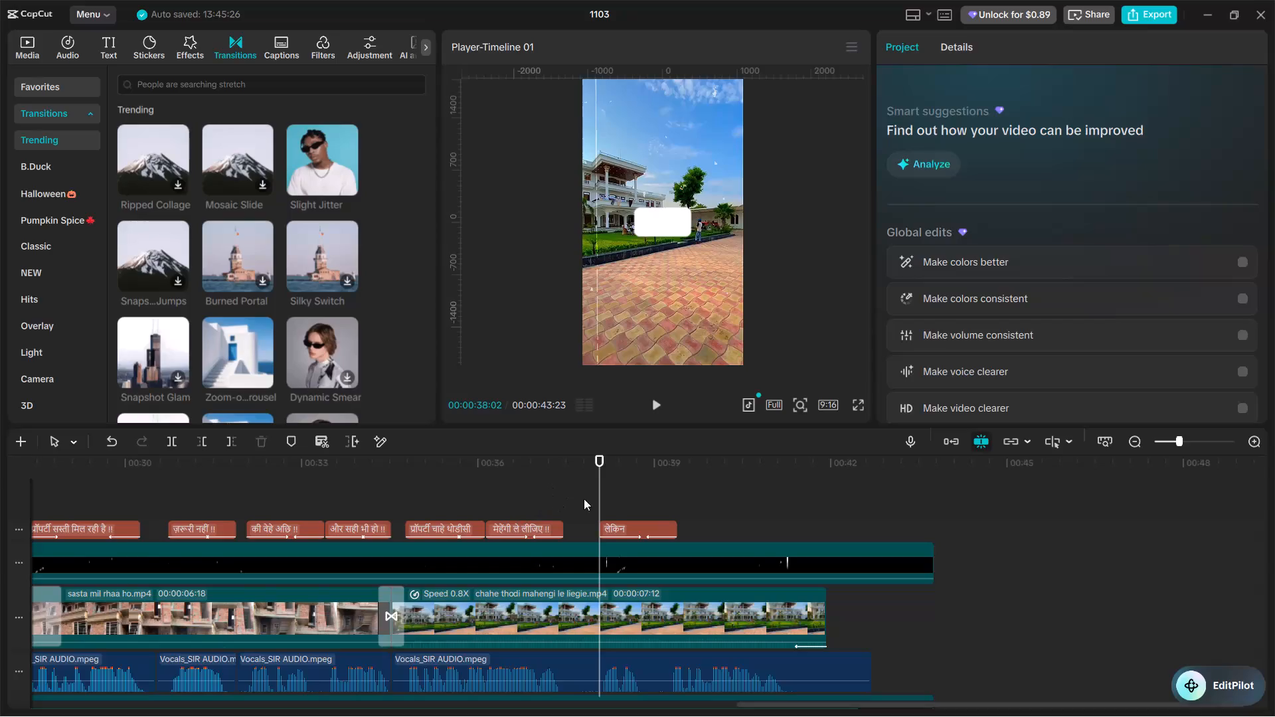
Play the voice-over around the "लेकिन" caption and shorten the caption's end to just after 00:00:39.
left_click(590, 498)
key("space")
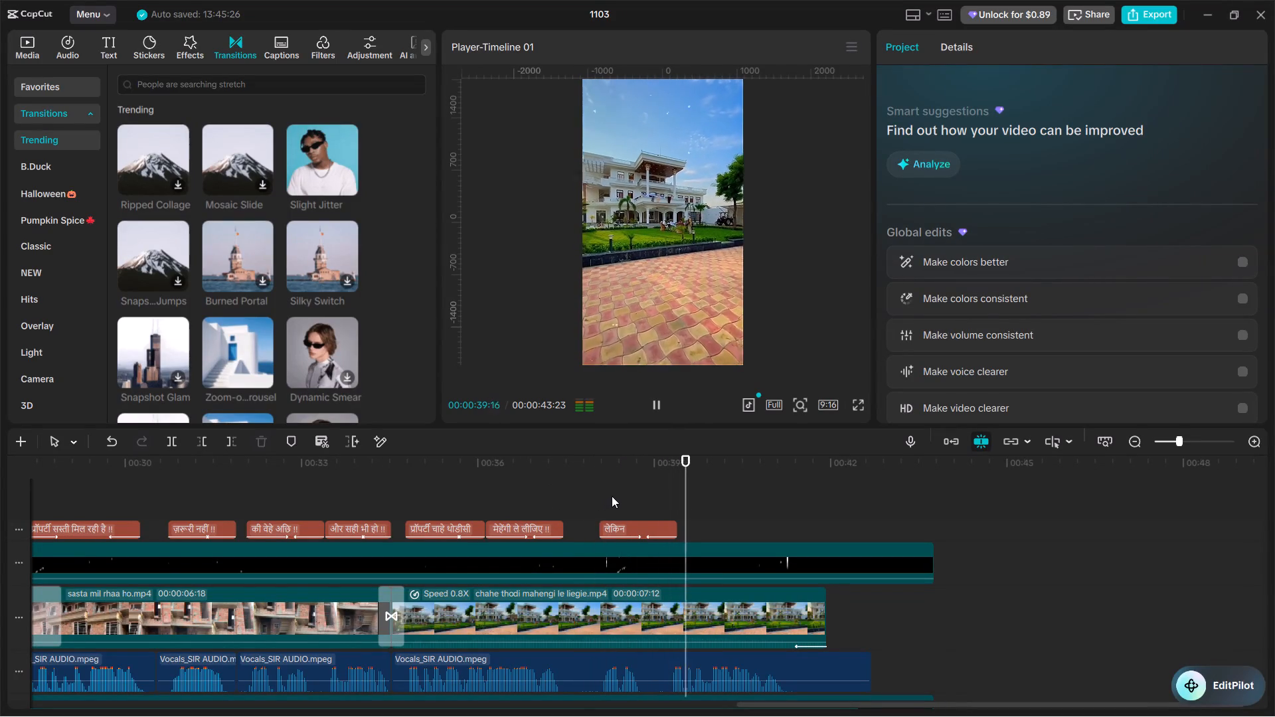
left_click(600, 496)
key("space")
key("space")
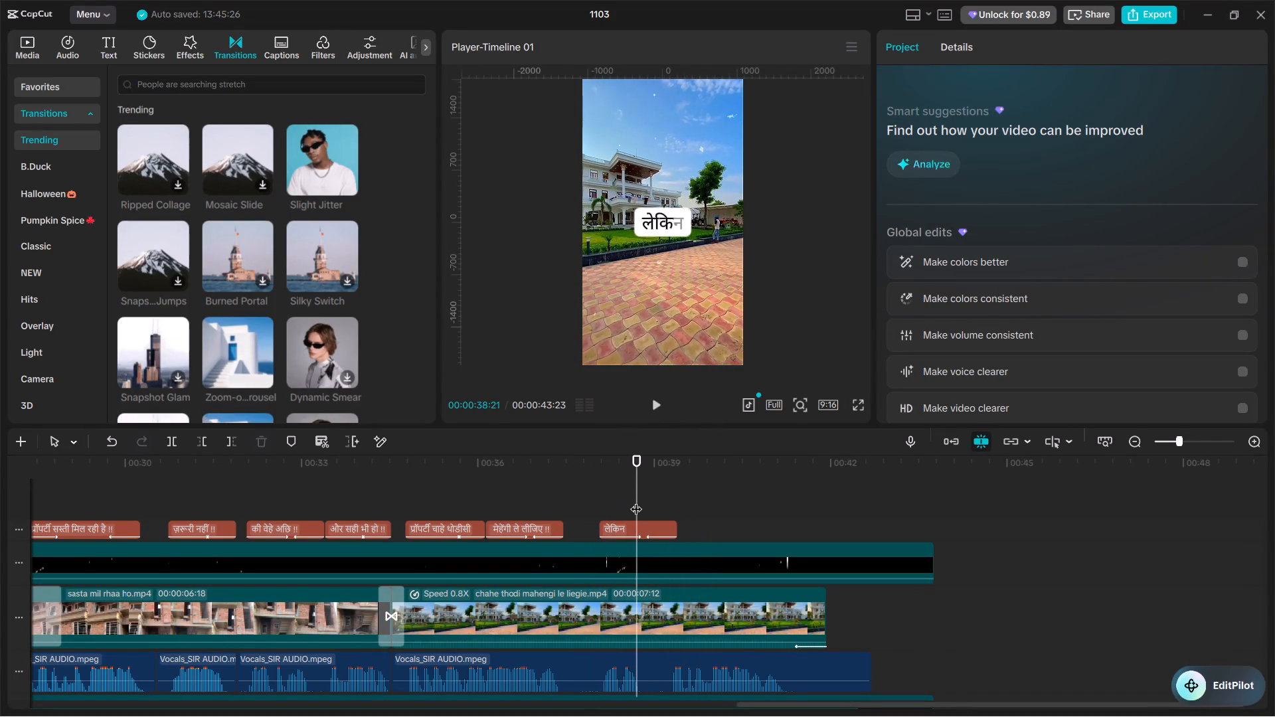
key("space")
key("space")
key("space")
left_click(622, 487)
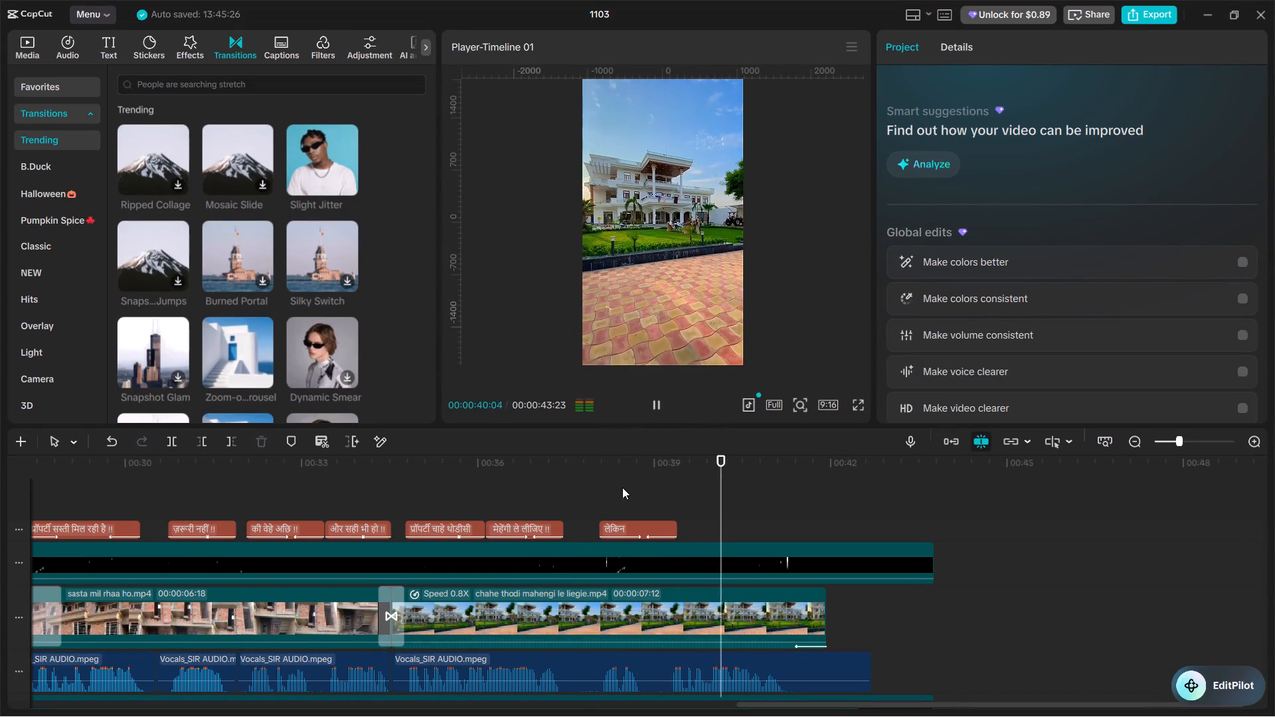
left_click_drag(622, 487, 590, 477)
key("space")
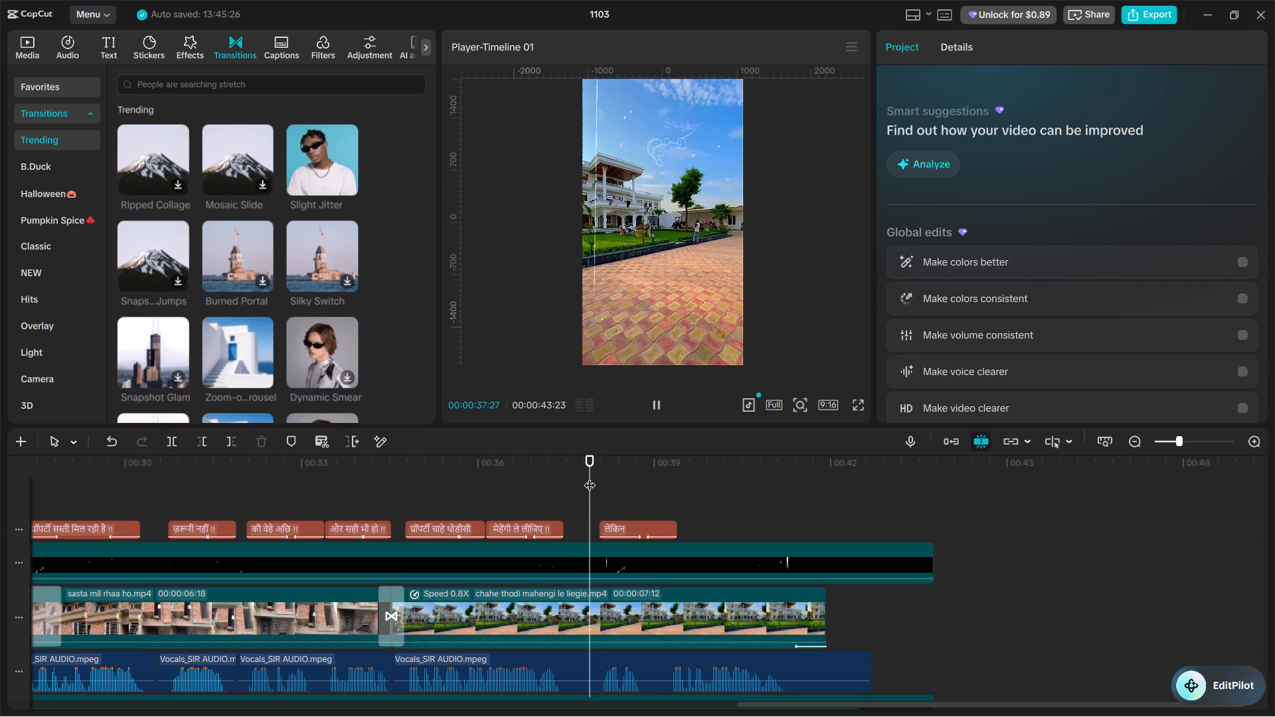
key("space")
key("space")
left_click(661, 524)
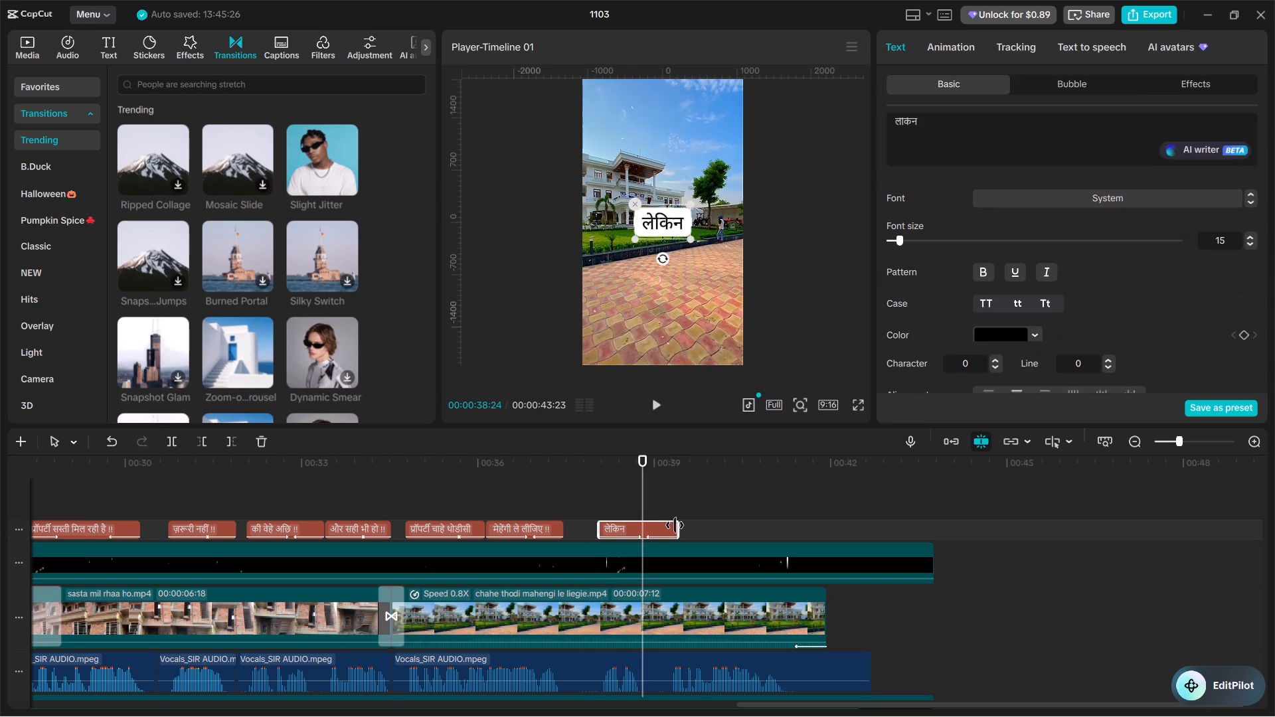
left_click_drag(675, 525, 658, 525)
Play past the "लेकिन" caption to find the next phrase and paste the copied caption at 00:00:39:07.
left_click(594, 507)
key("space")
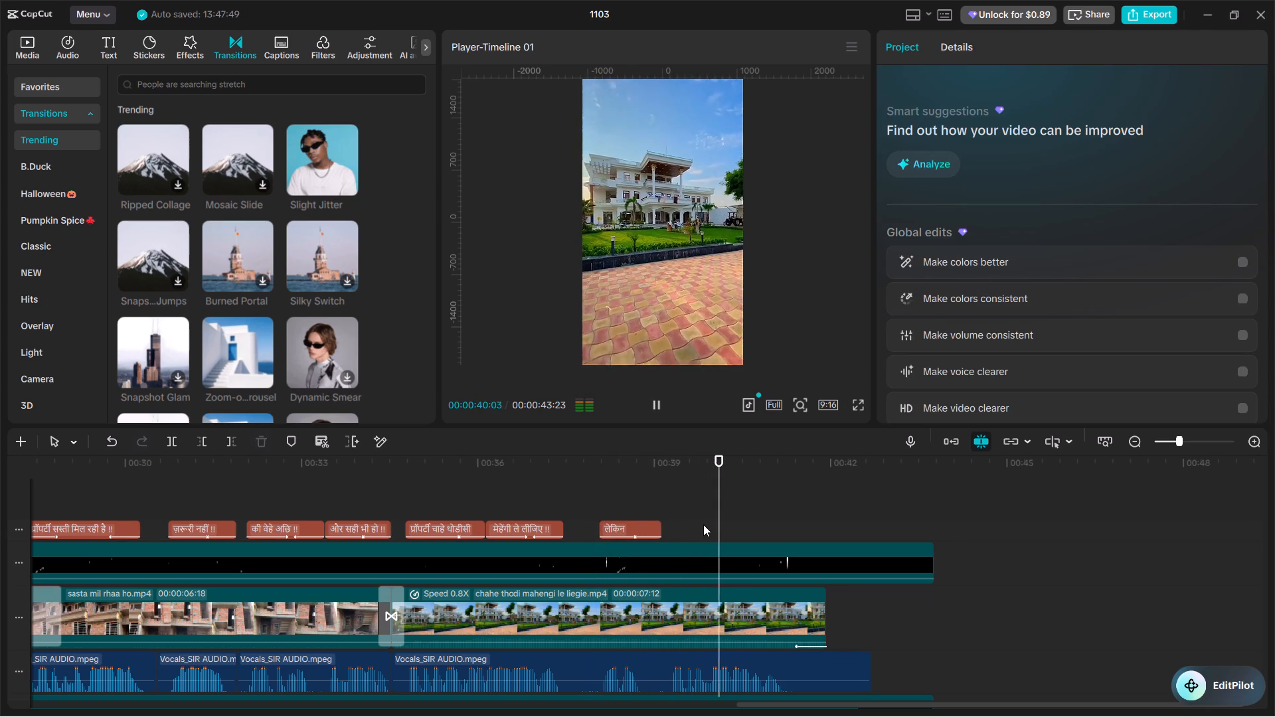
double_click(669, 508)
key("space")
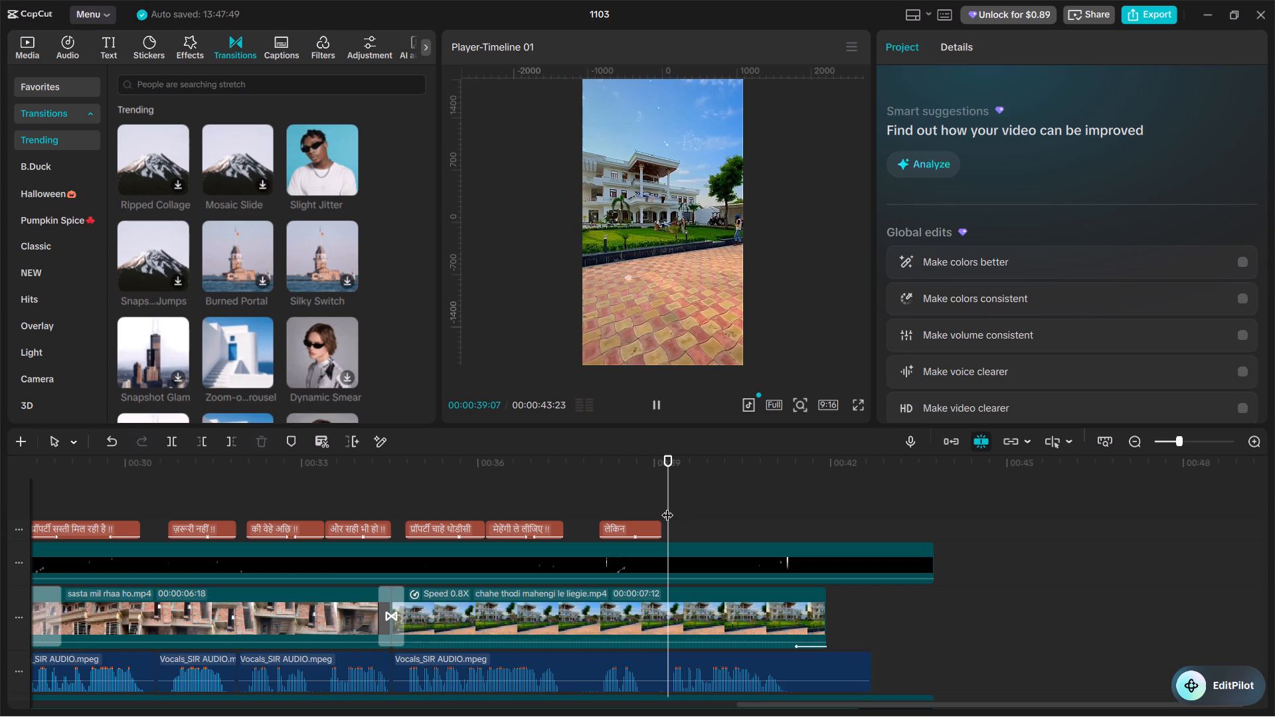
key("space")
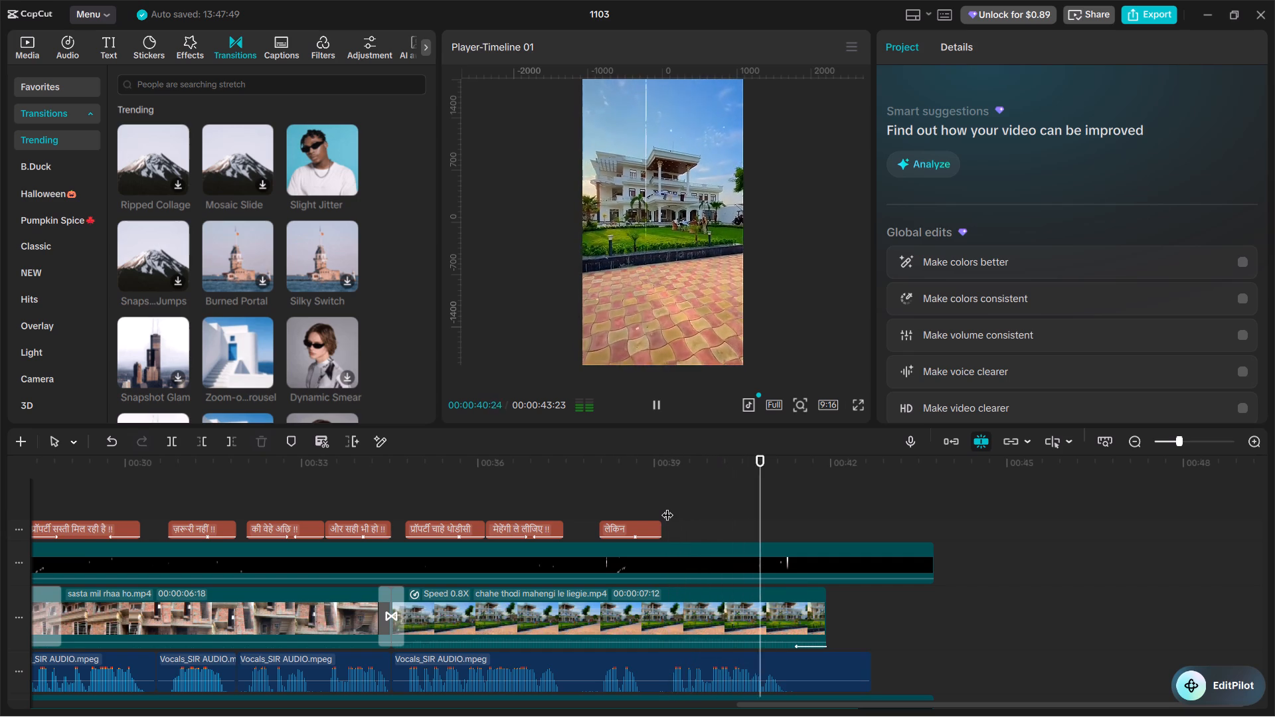
left_click(667, 507)
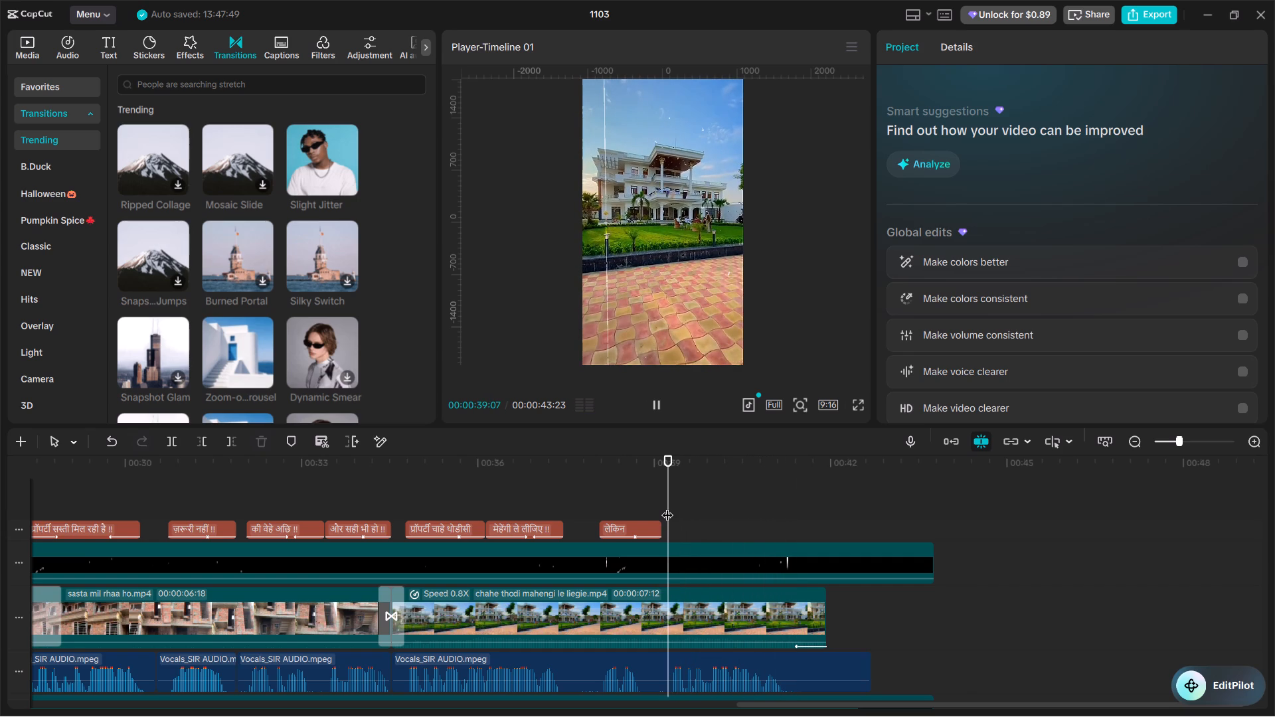
key("ctrl+v")
Switch to the Hindi typing page in the browser, transliterate "property sahi jarur lijie" and copy the Hindi text.
key("alt+Tab")
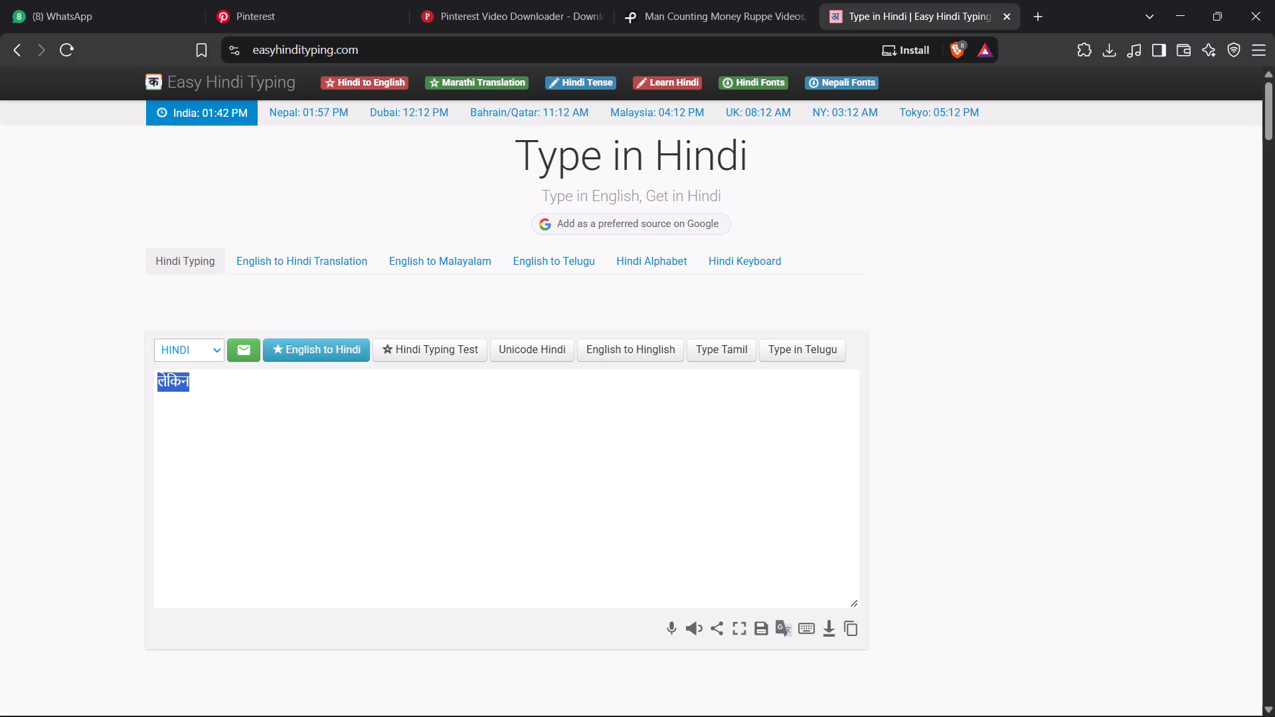
type("property sahi jarur")
key("space")
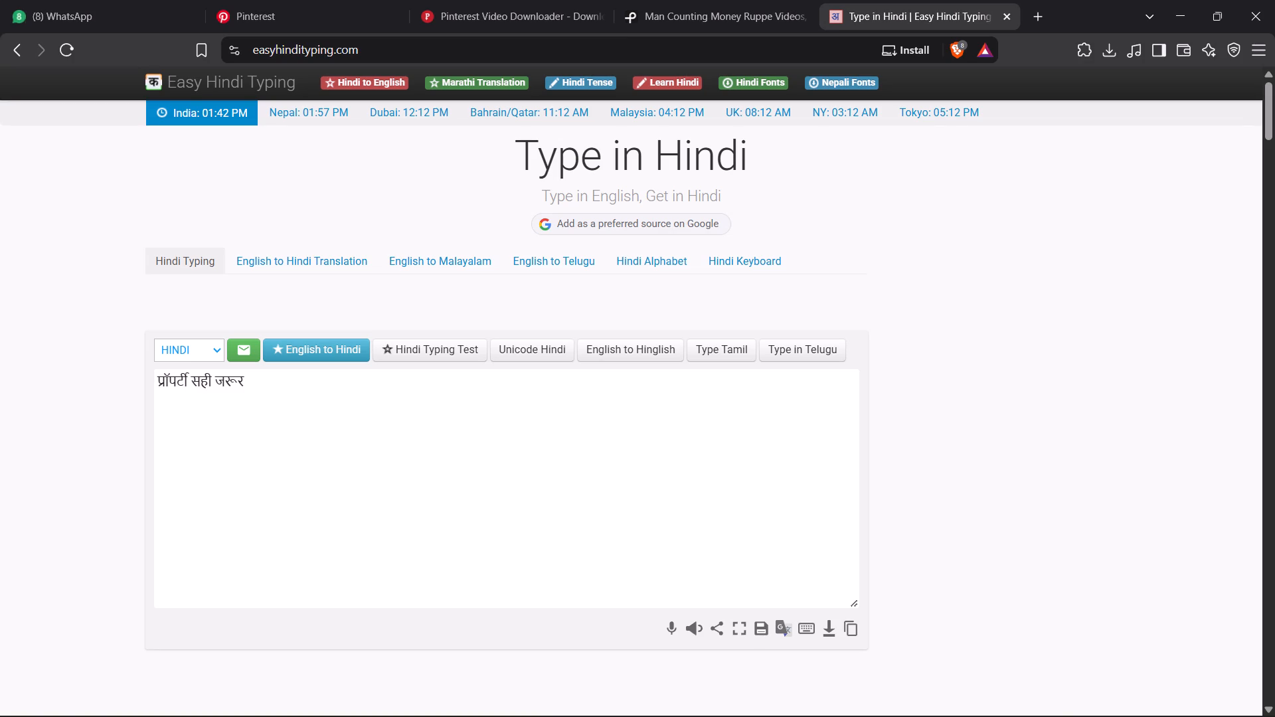
type("lijie")
key("space")
left_click_drag(313, 393, 144, 380)
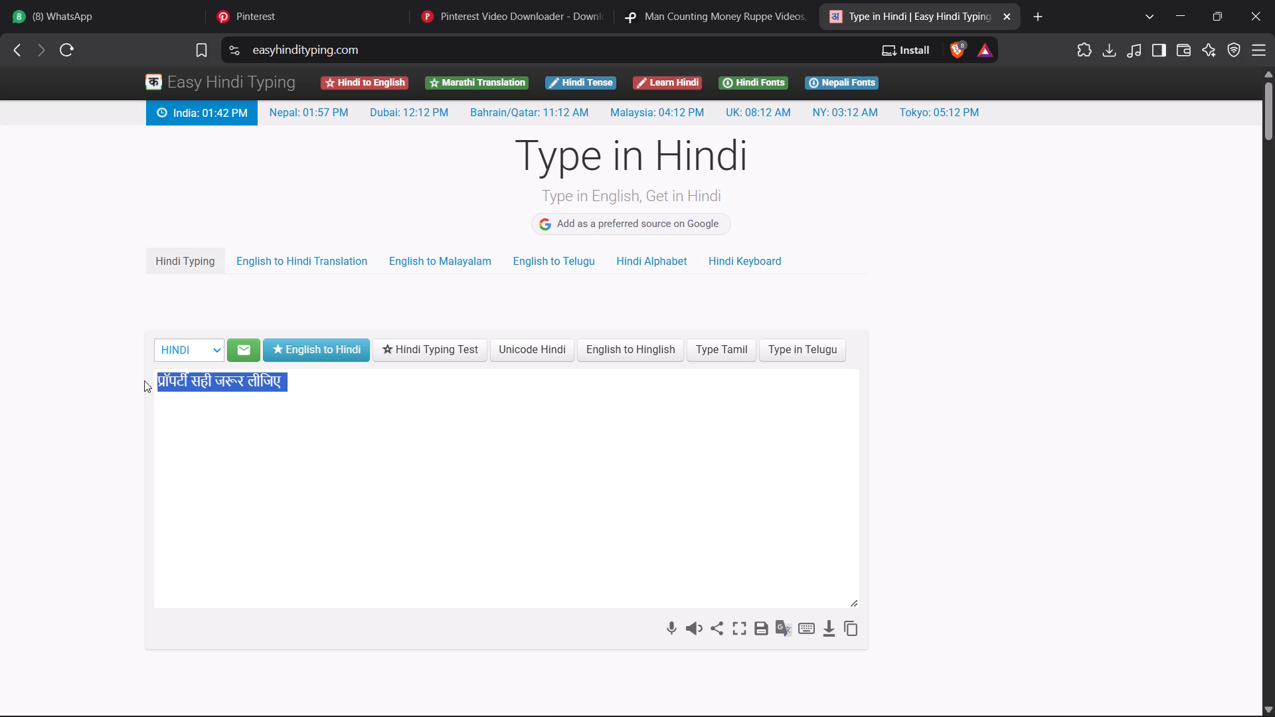
left_click_drag(144, 380, 135, 380)
right_click(244, 384)
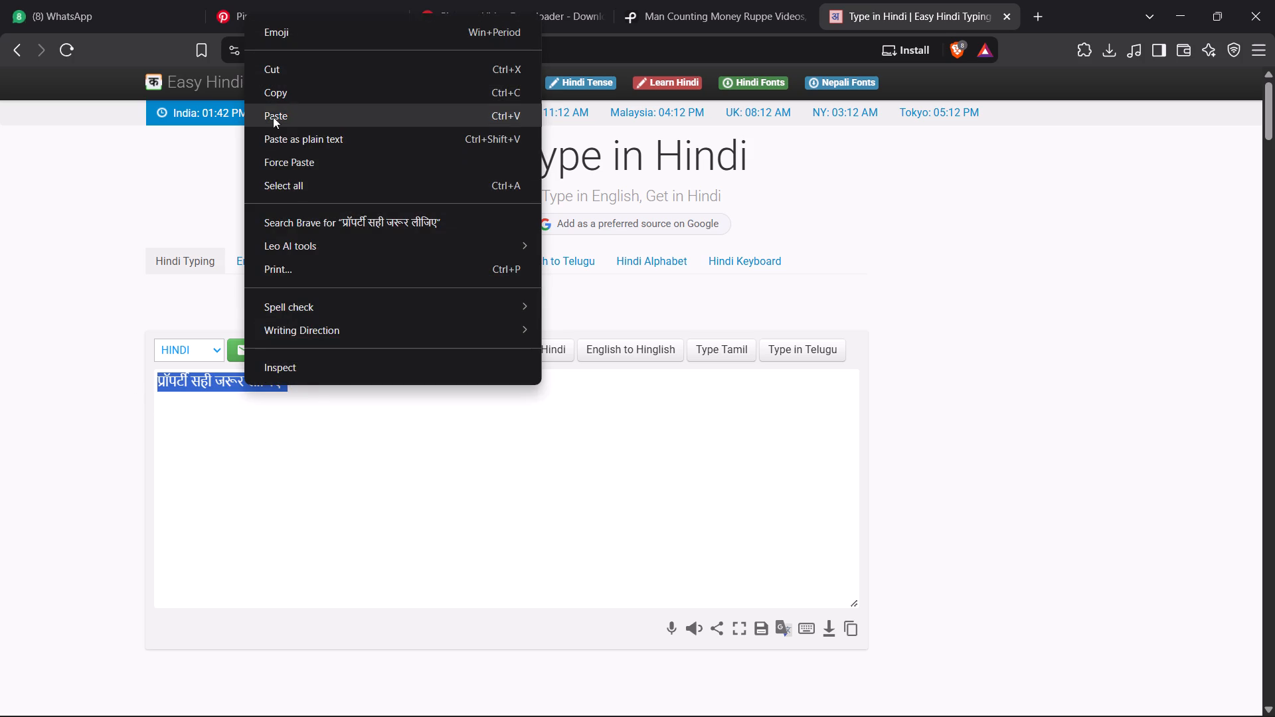
left_click(281, 94)
Switch to CapCut, replace the pasted caption's text with "प्रॉपर्टी सही जरूर लीजिए" and scale it down to the frame's width.
key("alt+Tab")
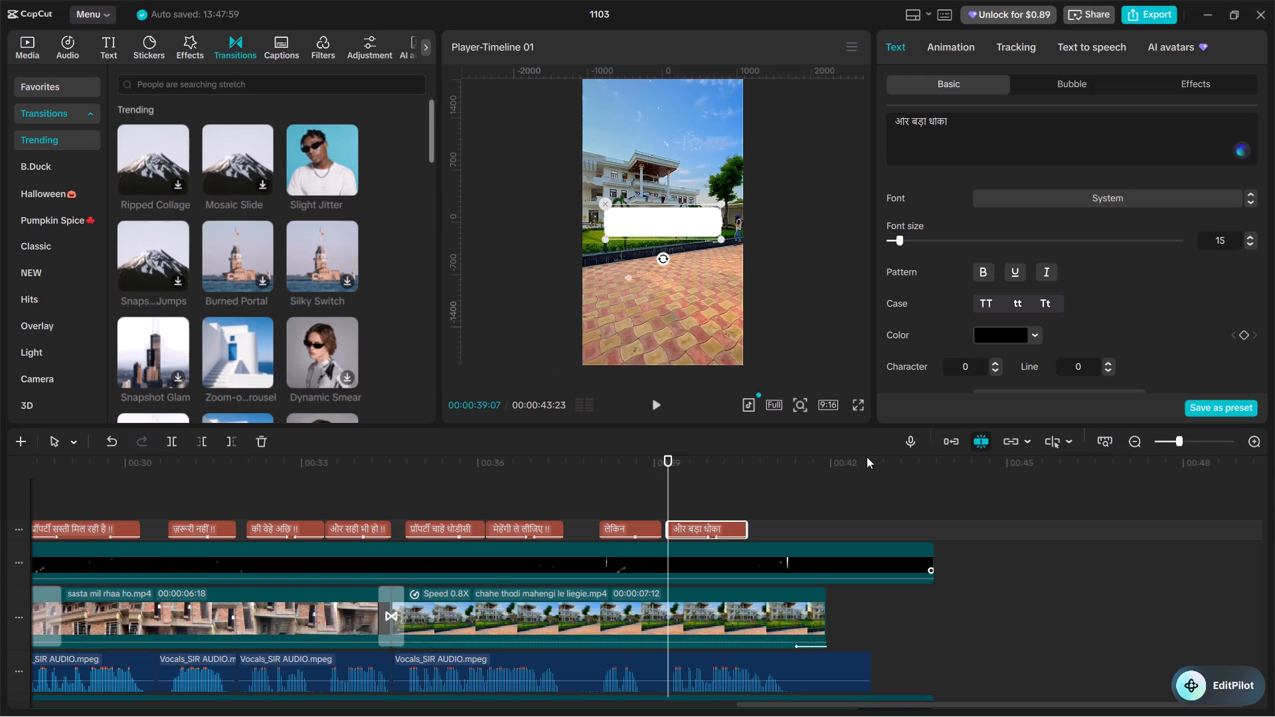
left_click(978, 127)
key("ctrl+a")
key("ctrl+v")
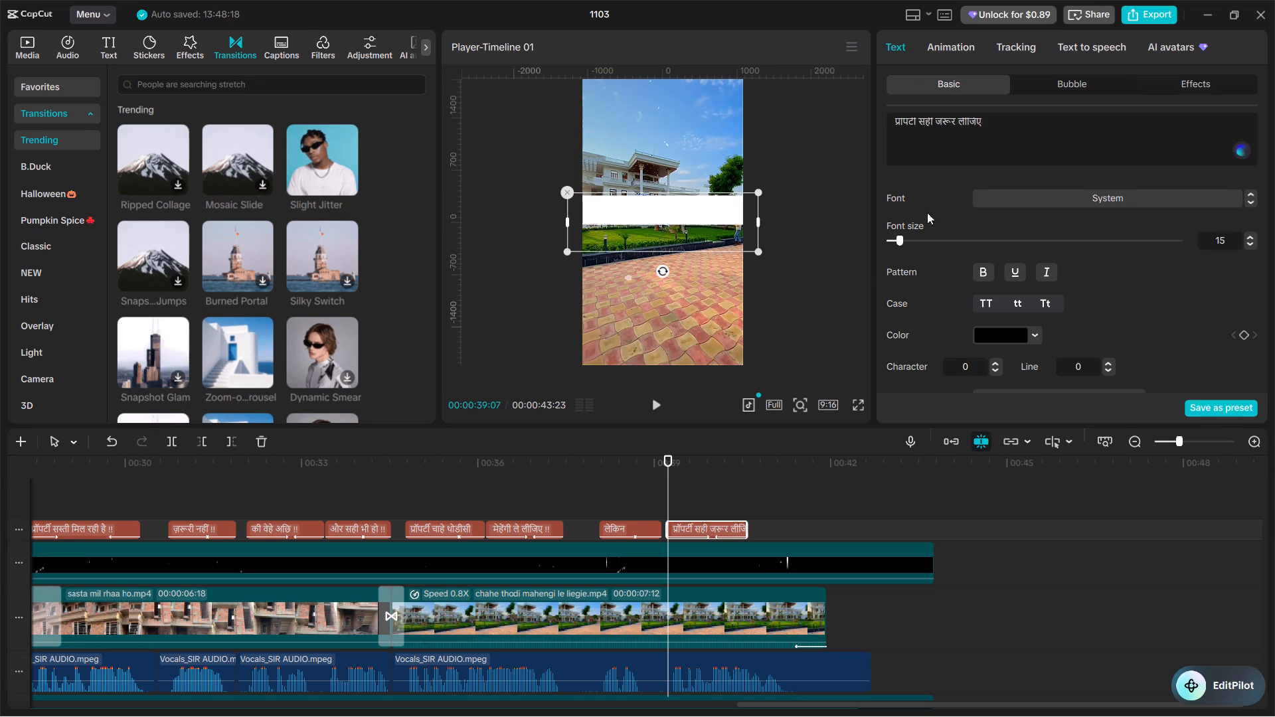
left_click_drag(754, 251, 734, 237)
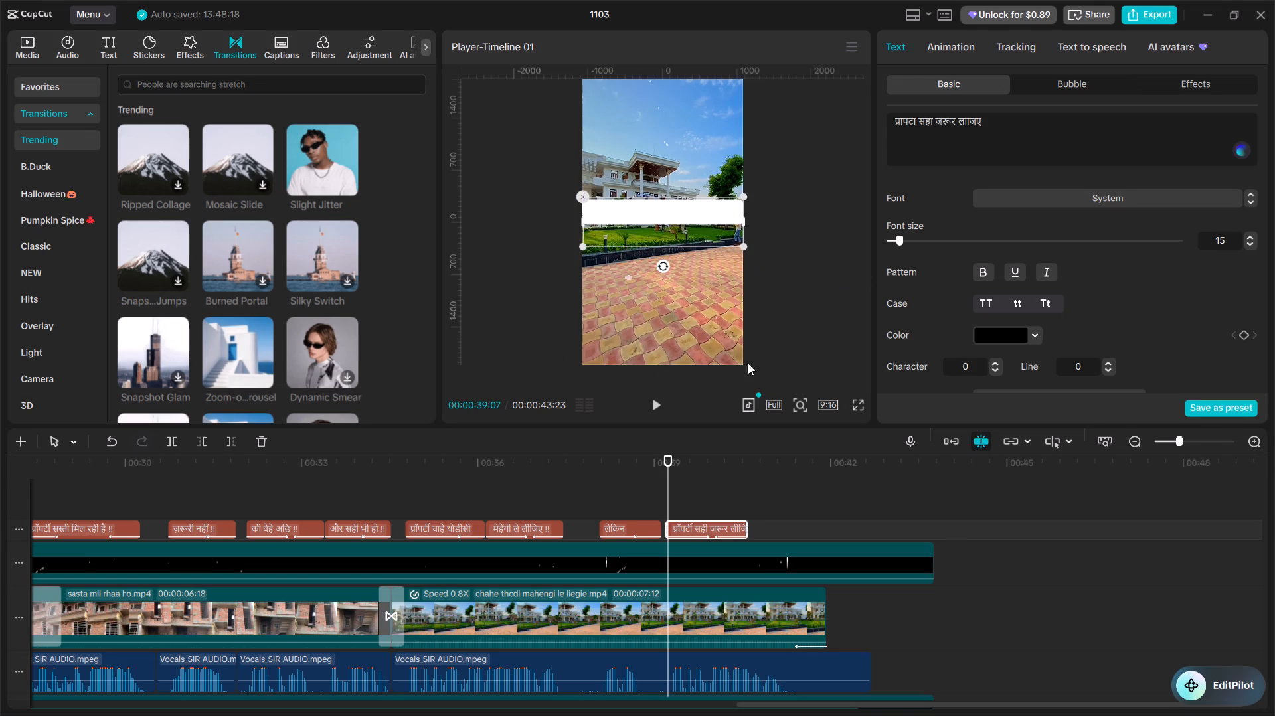
Extend the end of the "प्रॉपर्टी सही जरूर लीजिए" caption to about 00:00:41:06 to match the voice-over and play it back.
left_click(662, 498)
key("space")
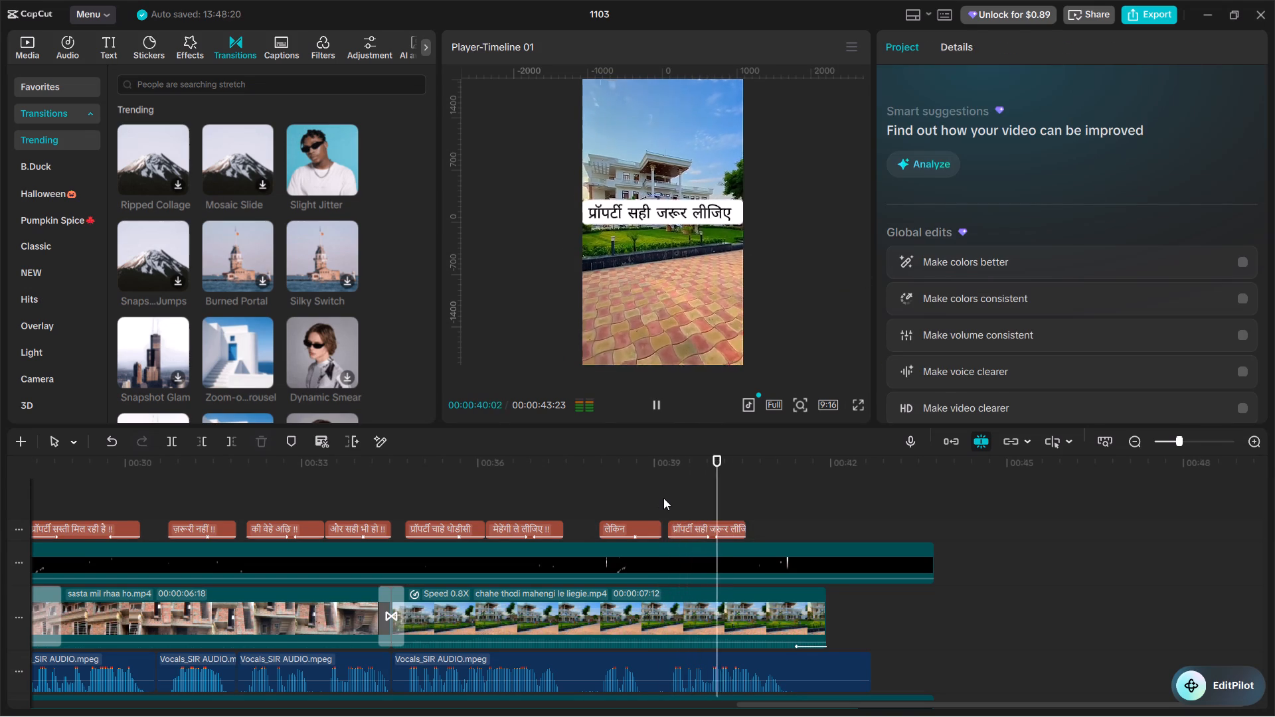
key("space")
left_click(677, 503)
key("space")
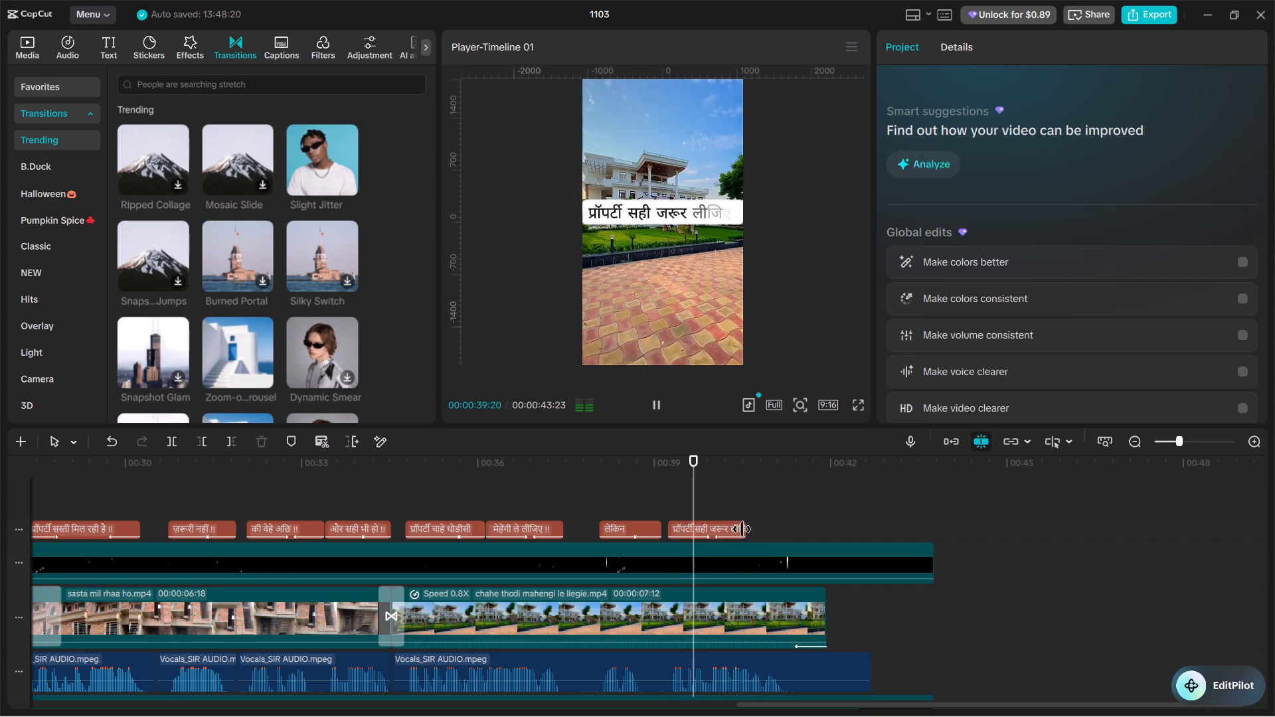
key("space")
left_click_drag(747, 524, 757, 523)
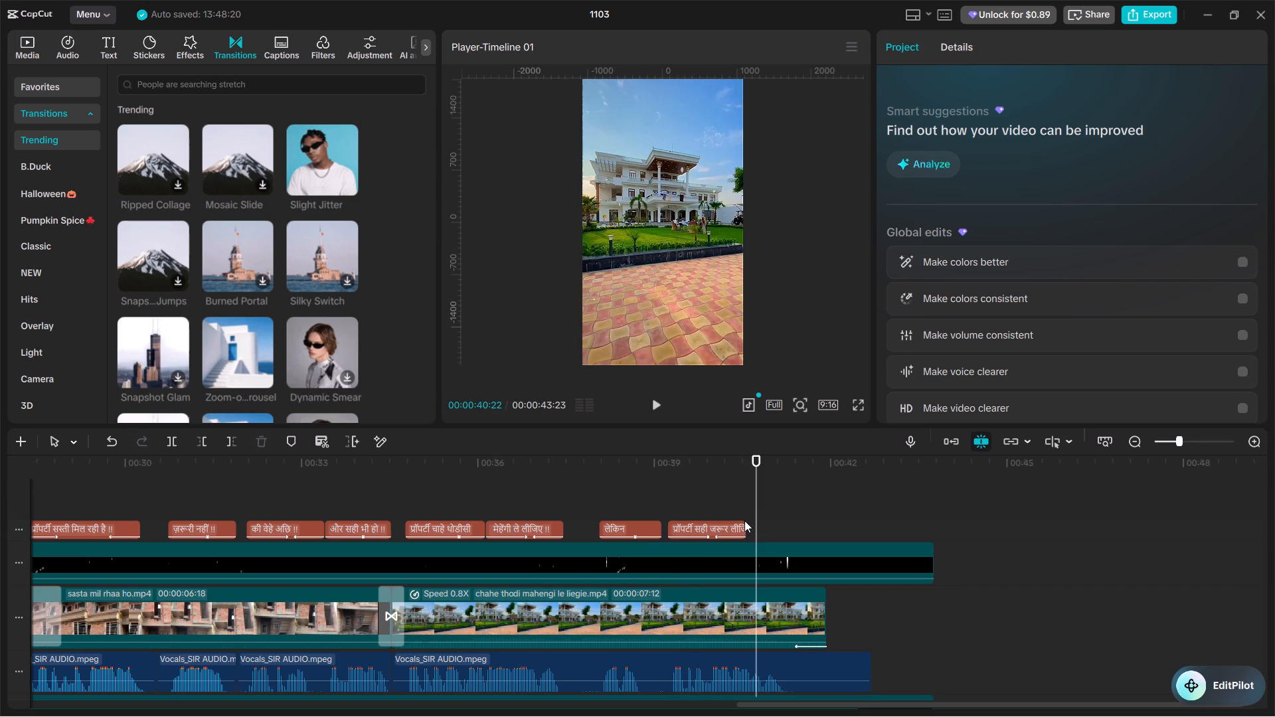
left_click(744, 520)
left_click_drag(742, 521, 780, 526)
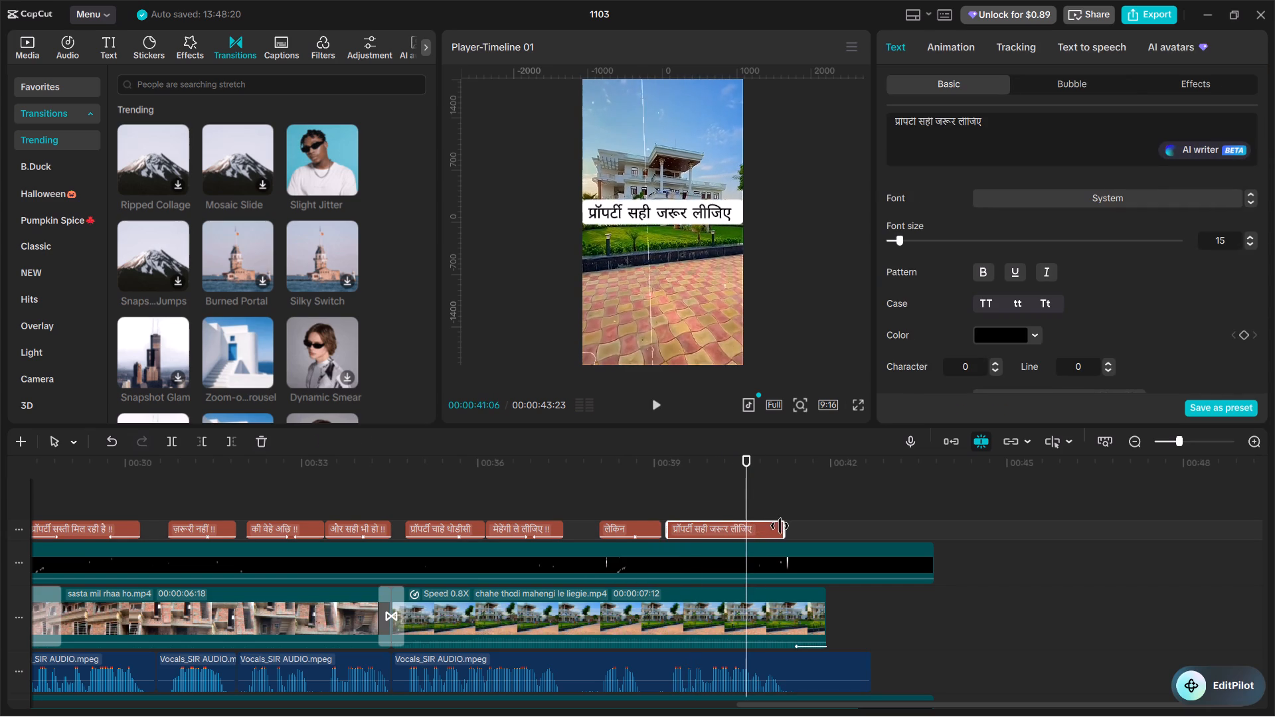
left_click_drag(780, 526, 782, 528)
left_click(662, 492)
key("space")
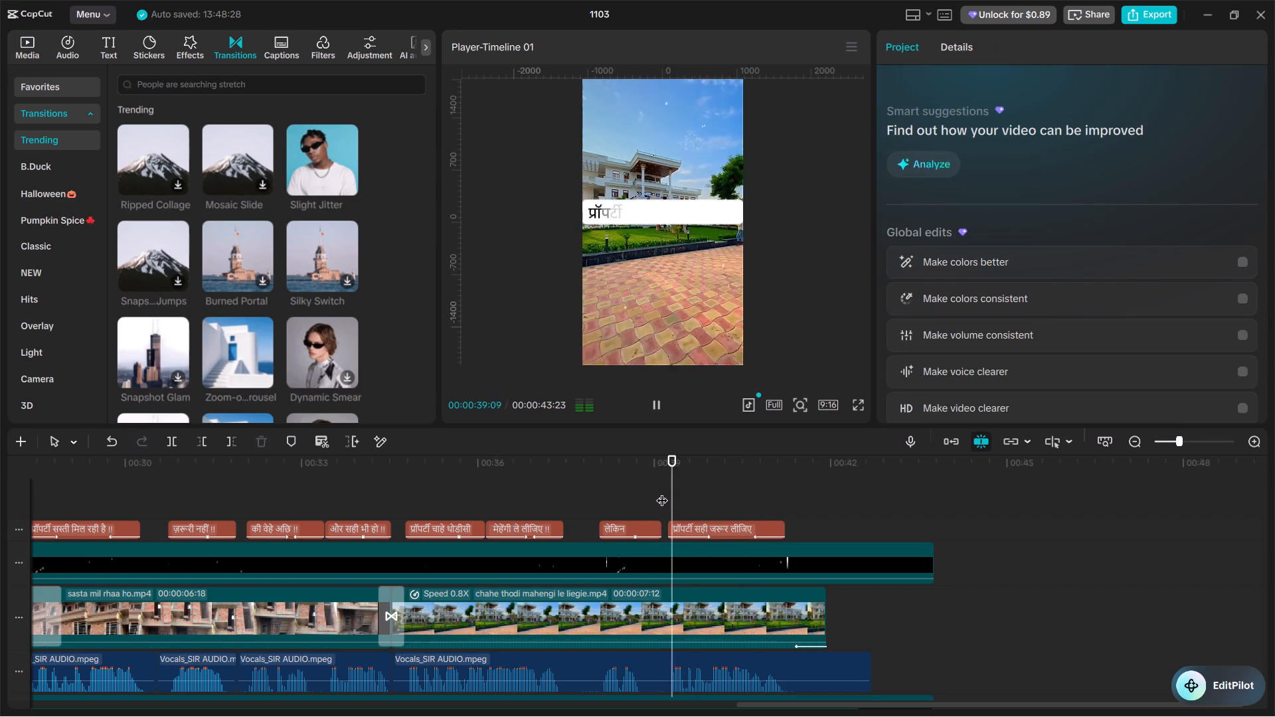
key("space")
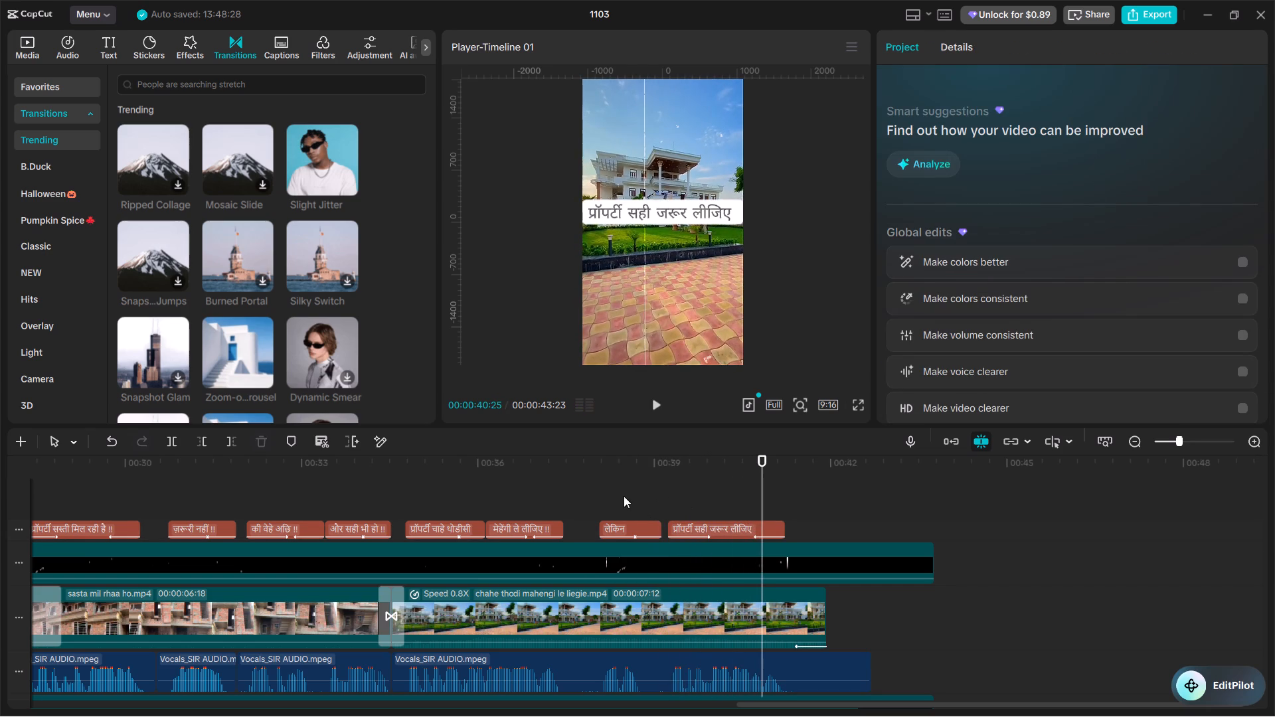
Add " !!" to the end of the "लेकिन" caption and reduce the font size of those marks.
left_click(620, 495)
key("space")
key("space")
left_click(639, 528)
left_click(926, 121)
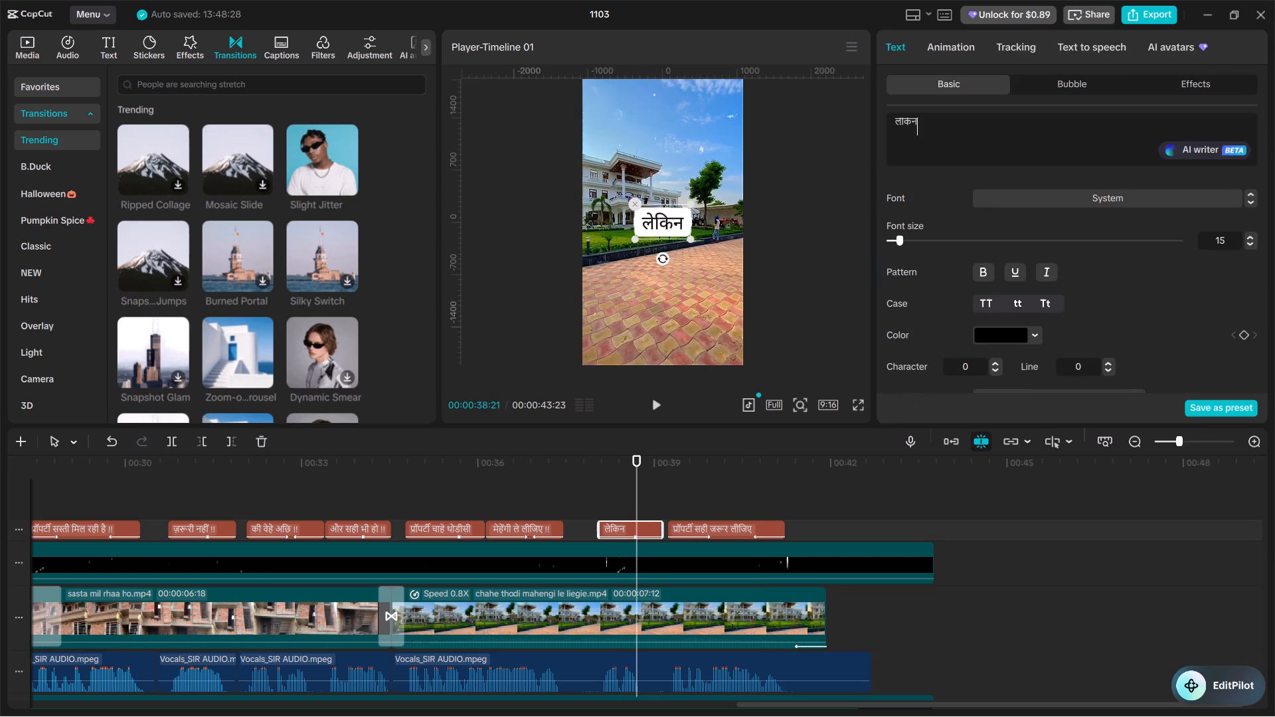
key("space")
key("shift+exclam")
key("shift+exclam")
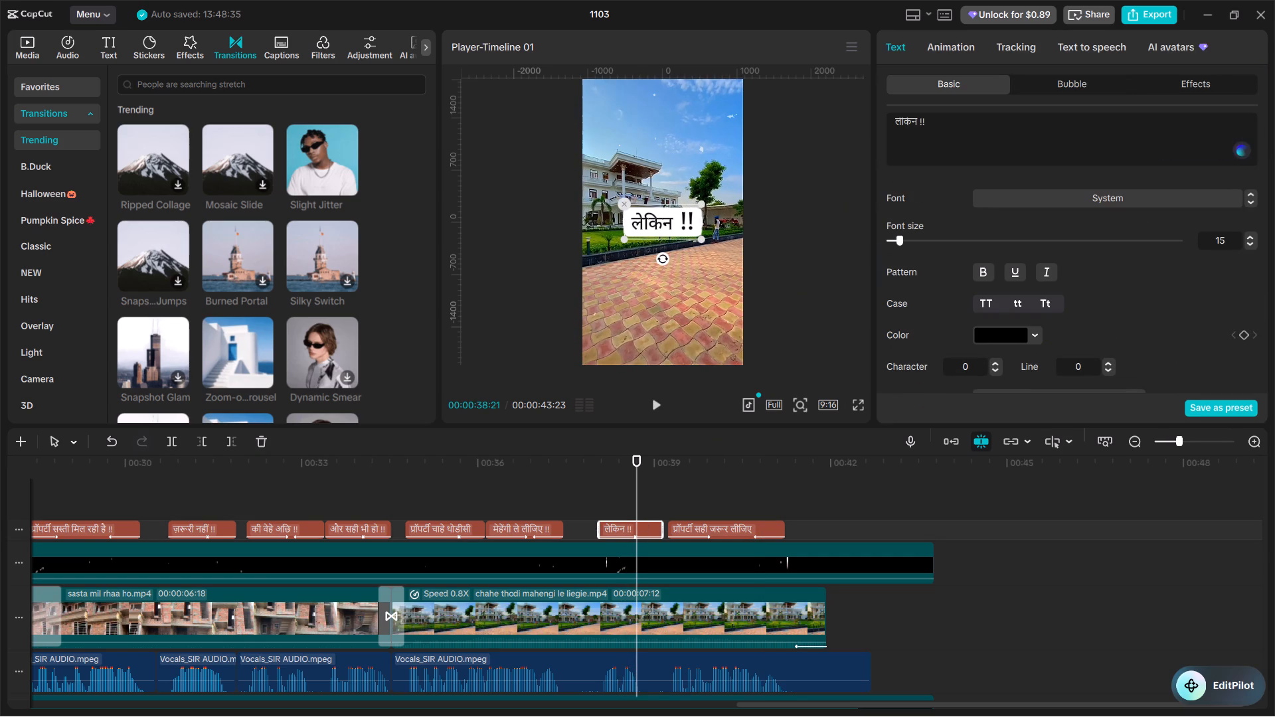
double_click(922, 120)
triple_click(1248, 242)
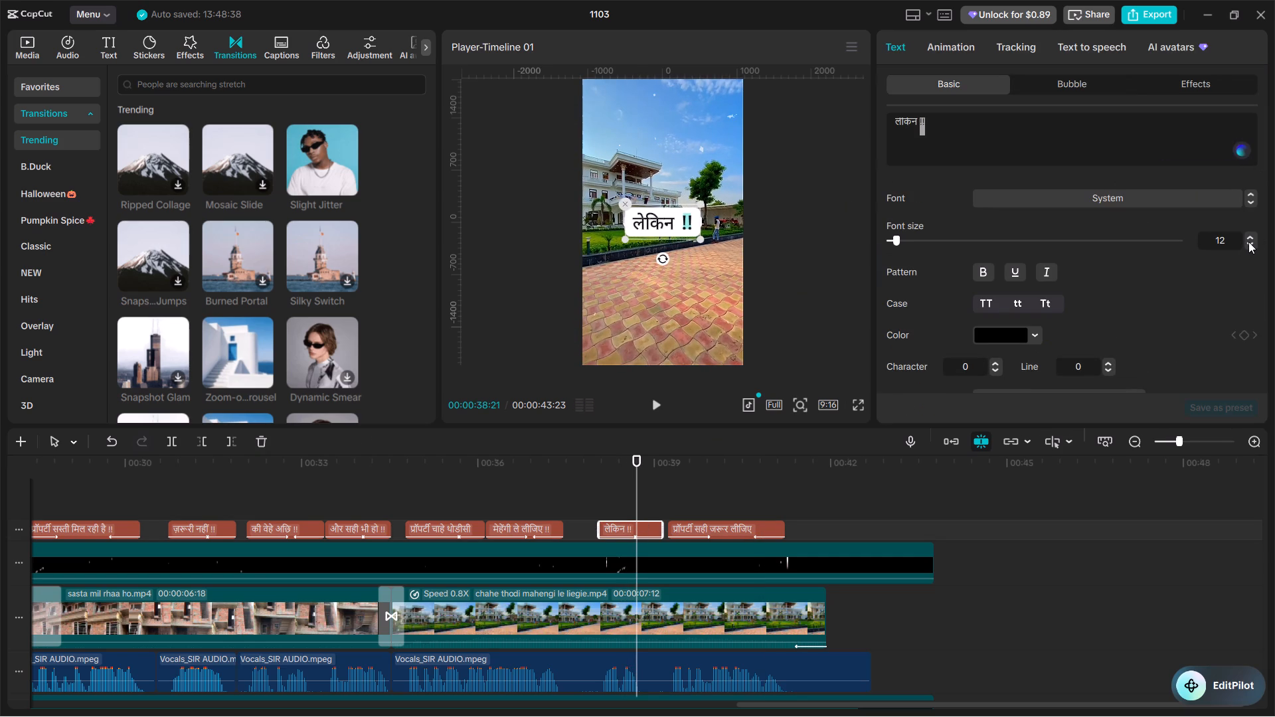
double_click(1248, 242)
Add "!!" to the end of the "प्रॉपर्टी सही जरूर लीजिए" caption and reduce the font size of those marks.
left_click(720, 530)
left_click(697, 493)
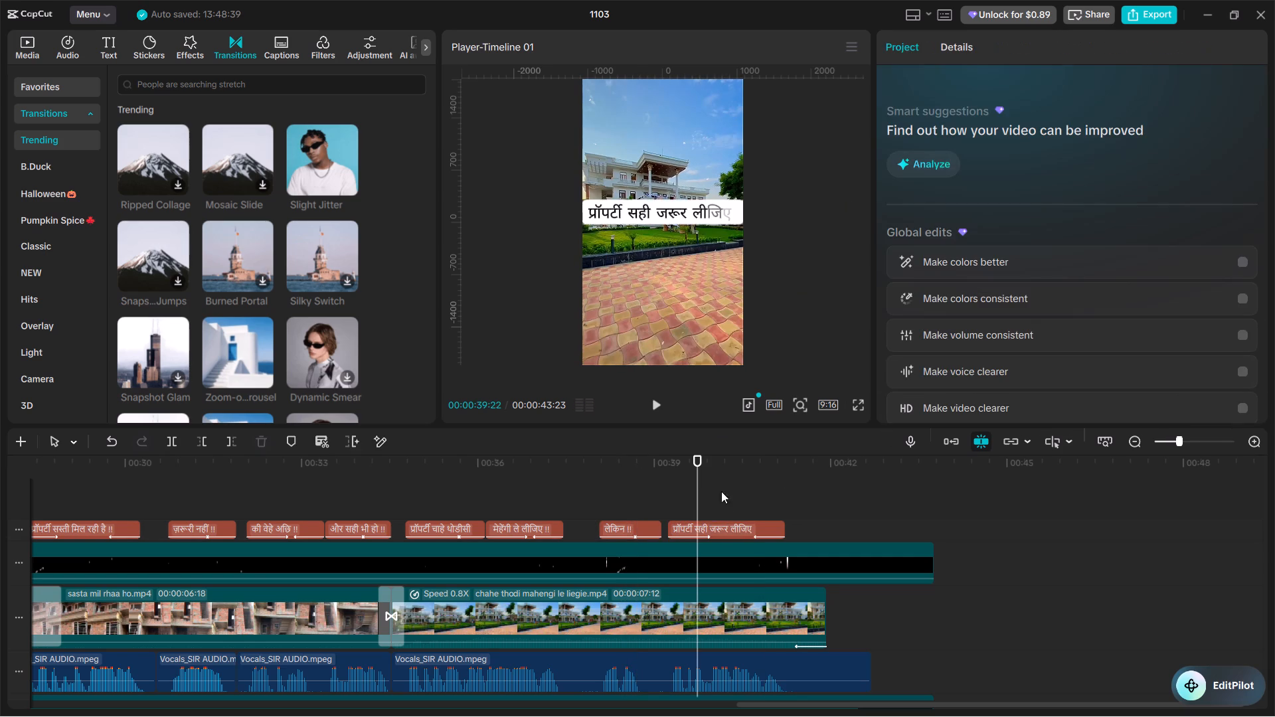
left_click(728, 522)
left_click(1003, 120)
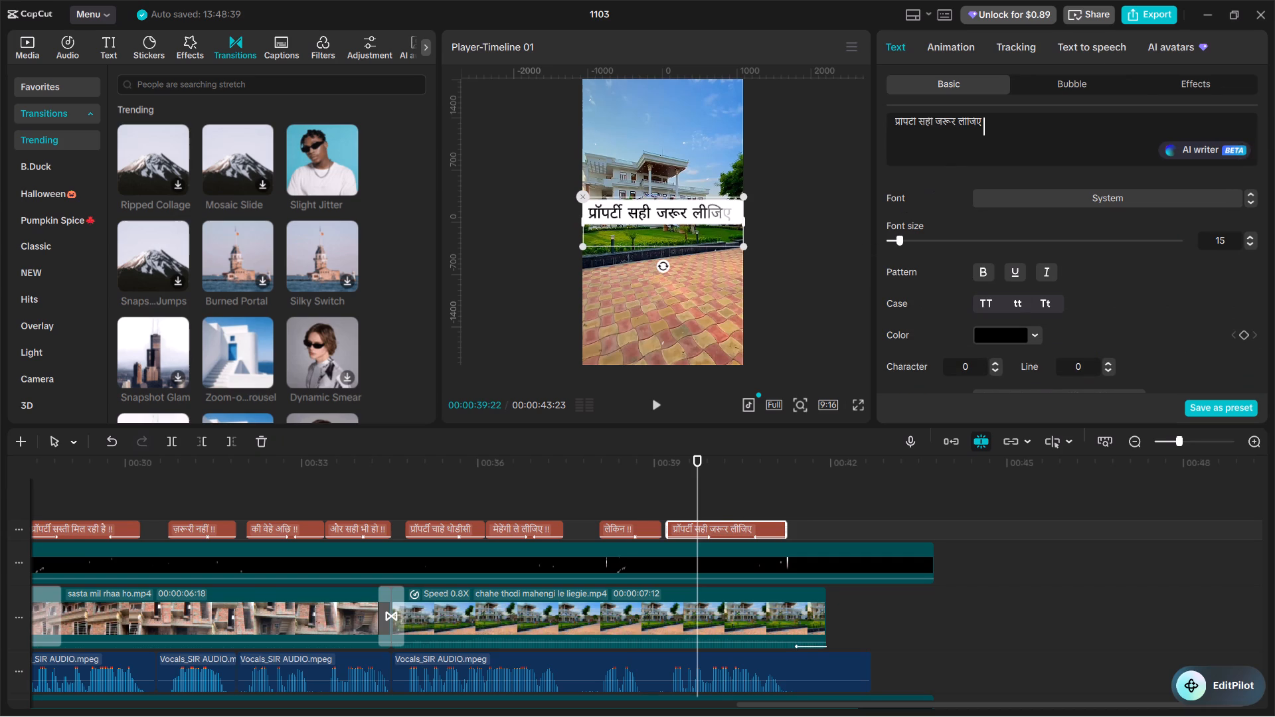
key("shift+exclam")
key("shift+exclam")
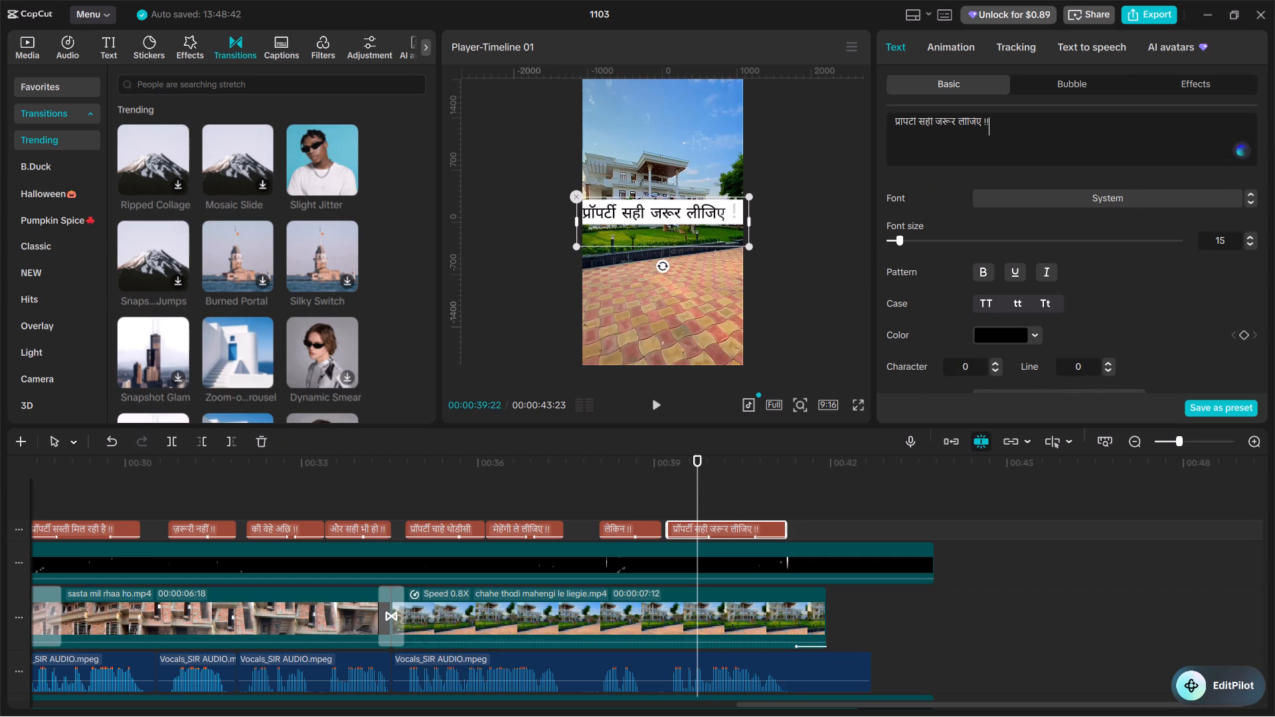
double_click(984, 123)
triple_click(1248, 244)
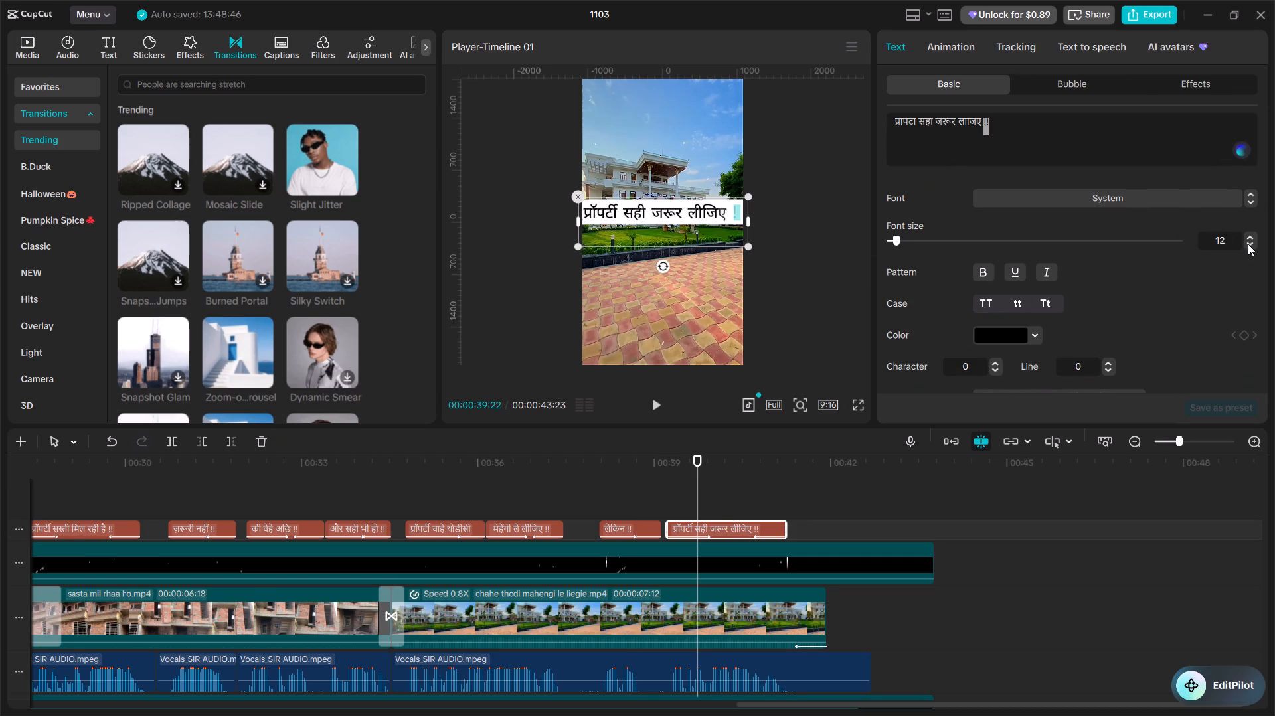
double_click(1248, 244)
Play back the "लेकिन !!" and "प्रॉपर्टी सही जरूर लीजिए !!" captions against the voice-over.
left_click(513, 500)
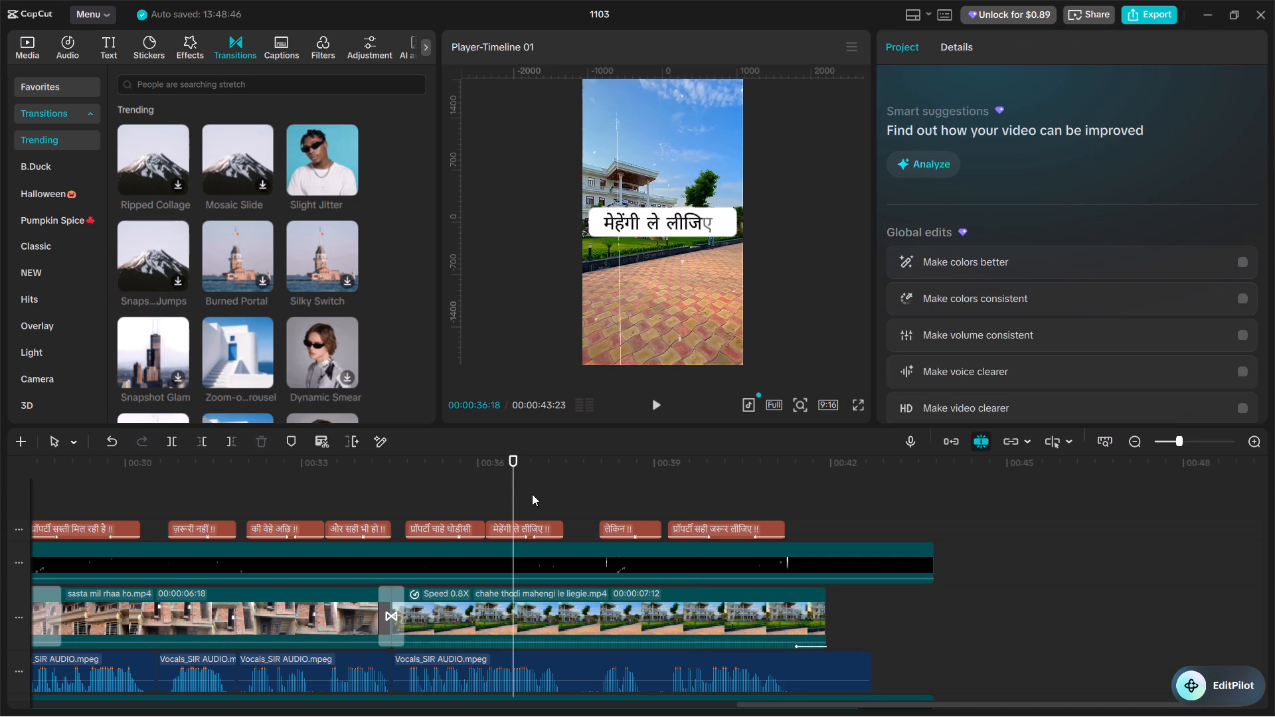
left_click(613, 493)
key("space")
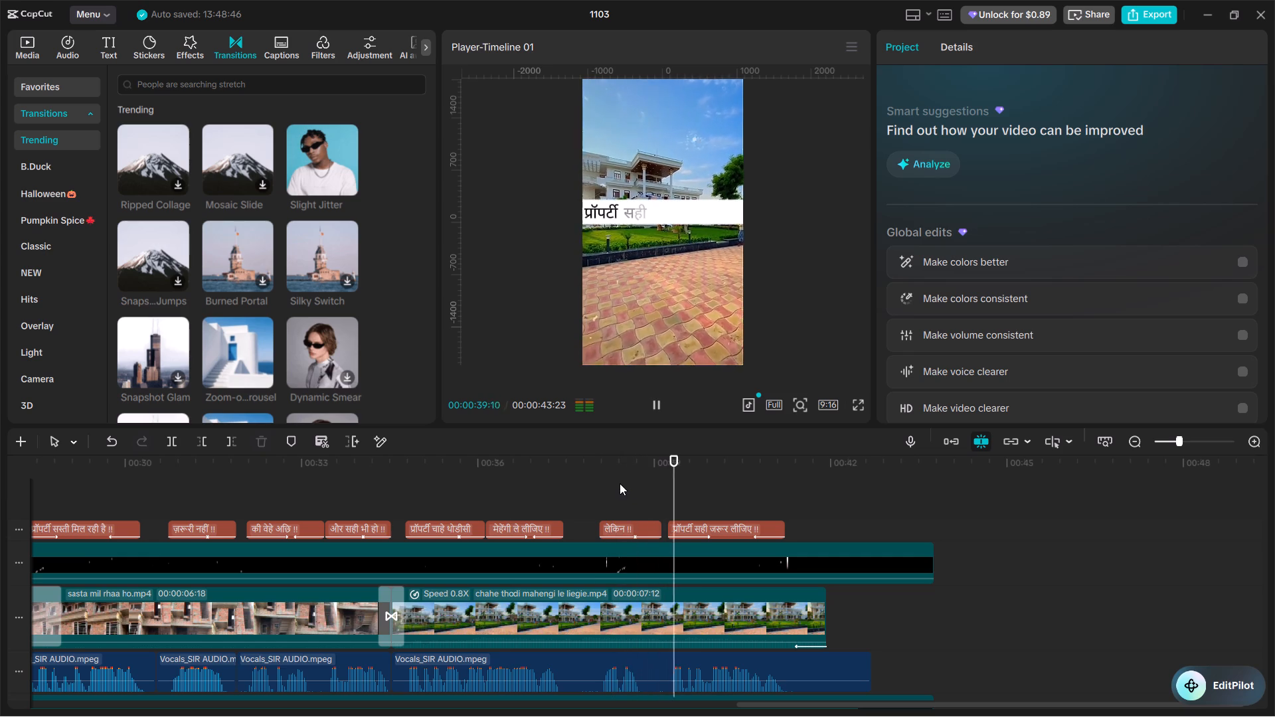
key("space")
key("space")
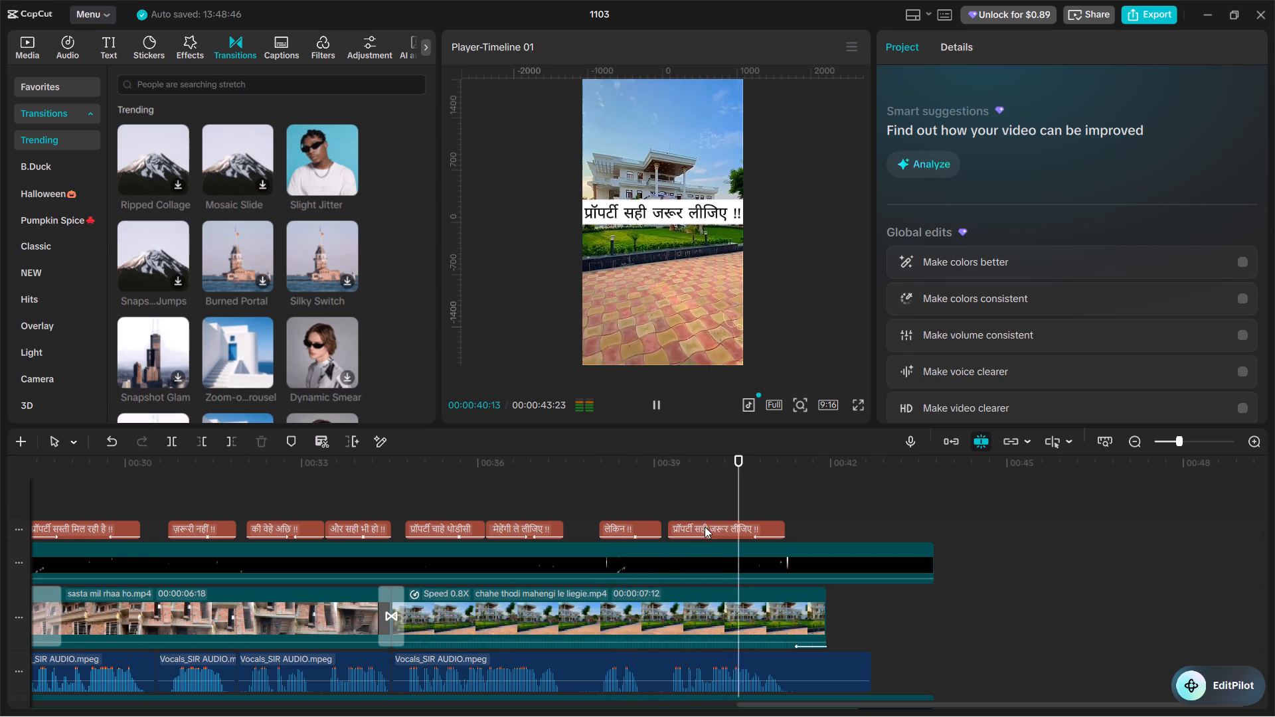
Scale down the "प्रॉपर्टी सही जरूर लीजिए !!" caption so it fits inside the video frame with side margins.
key("space")
left_click(704, 530)
left_click_drag(748, 248, 734, 242)
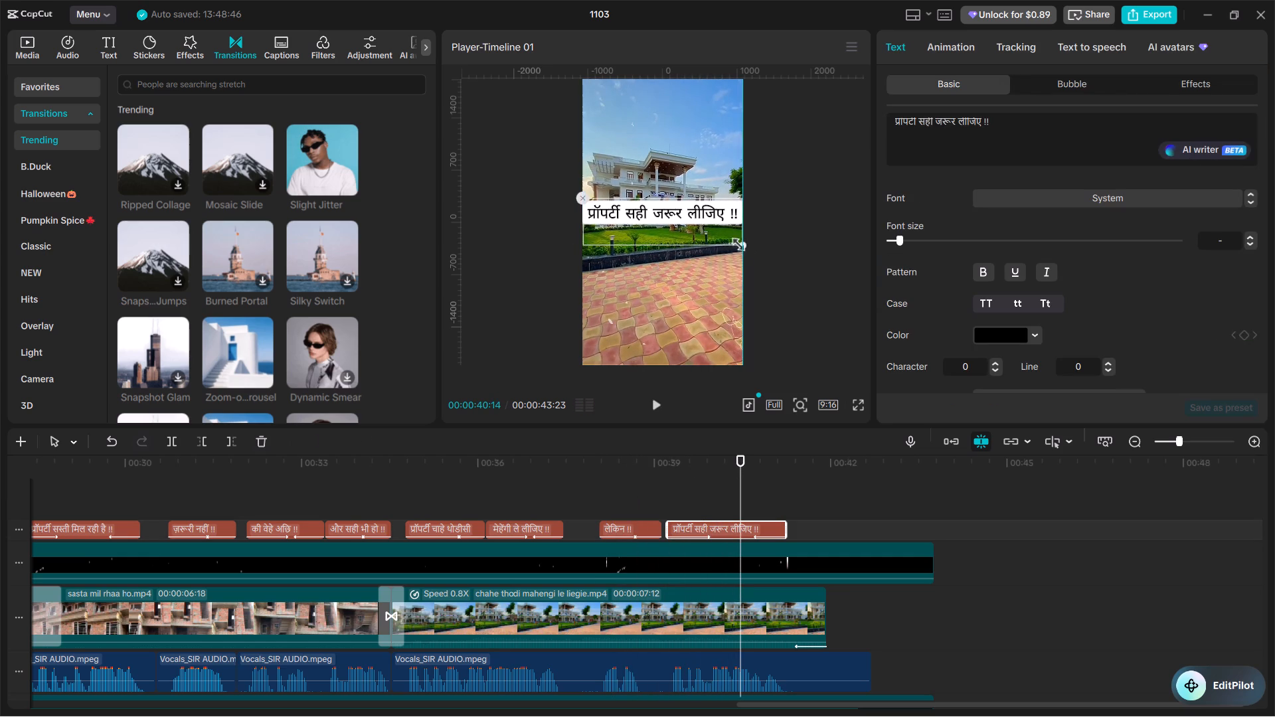
left_click_drag(734, 242, 732, 242)
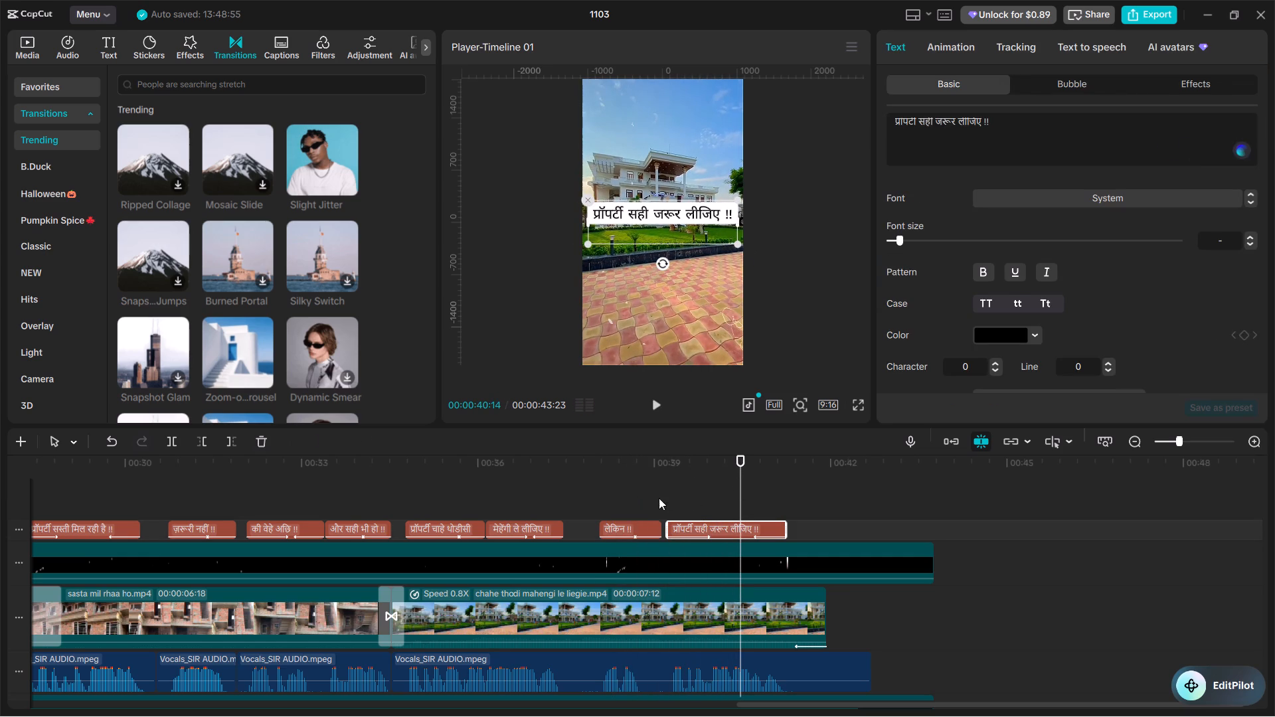
left_click(659, 498)
Play back the "प्रॉपर्टी सही जरूर लीजिए !!" caption and the end of the video against the voice-over.
key("space")
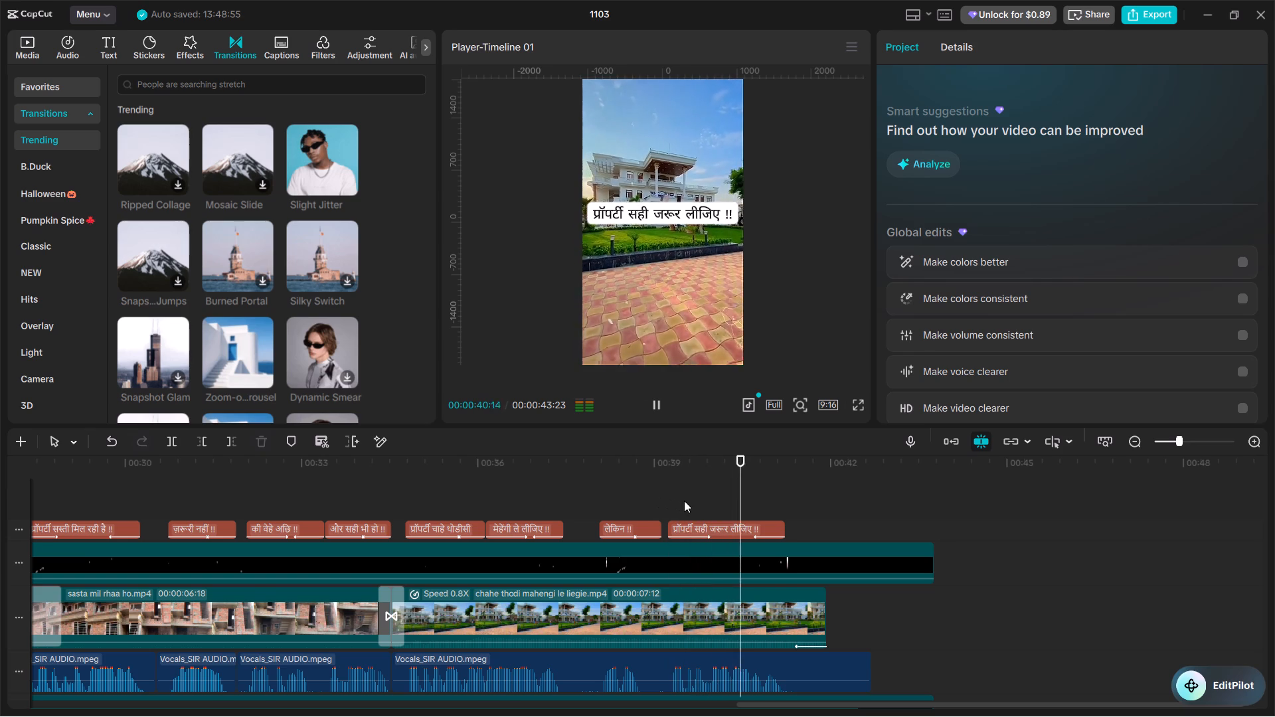
left_click(759, 492)
key("space")
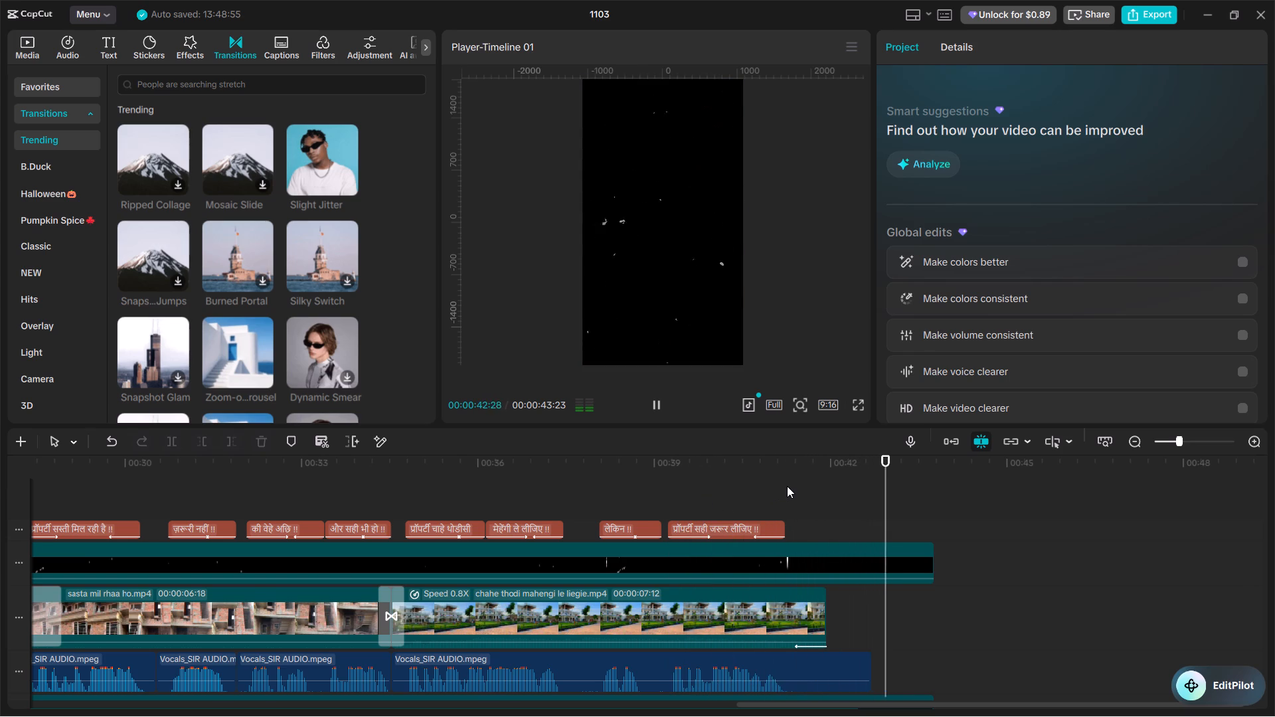
left_click(784, 477)
left_click_drag(784, 477, 795, 491)
key("space")
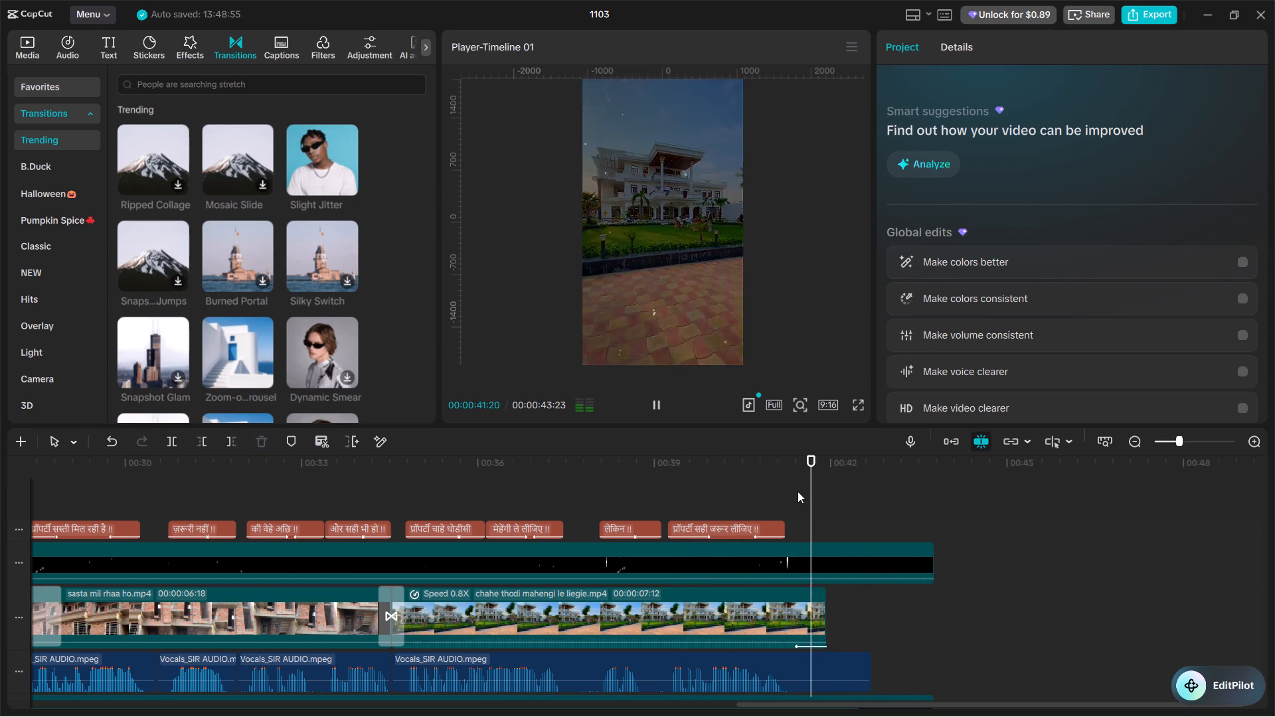
key("space")
key("space")
key("space")
Add a default text at 00:00:41:28, where the last clip ends, reading "for any real estate details".
double_click(826, 498)
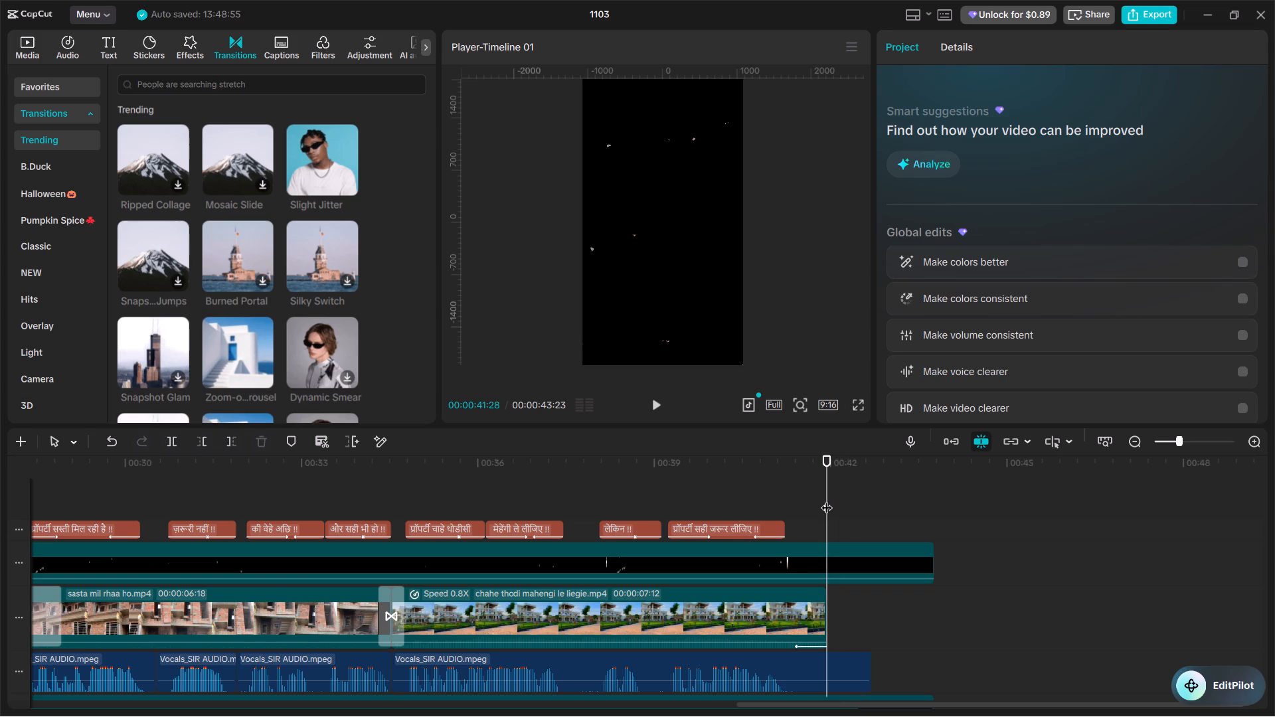
left_click(106, 49)
left_click(177, 129)
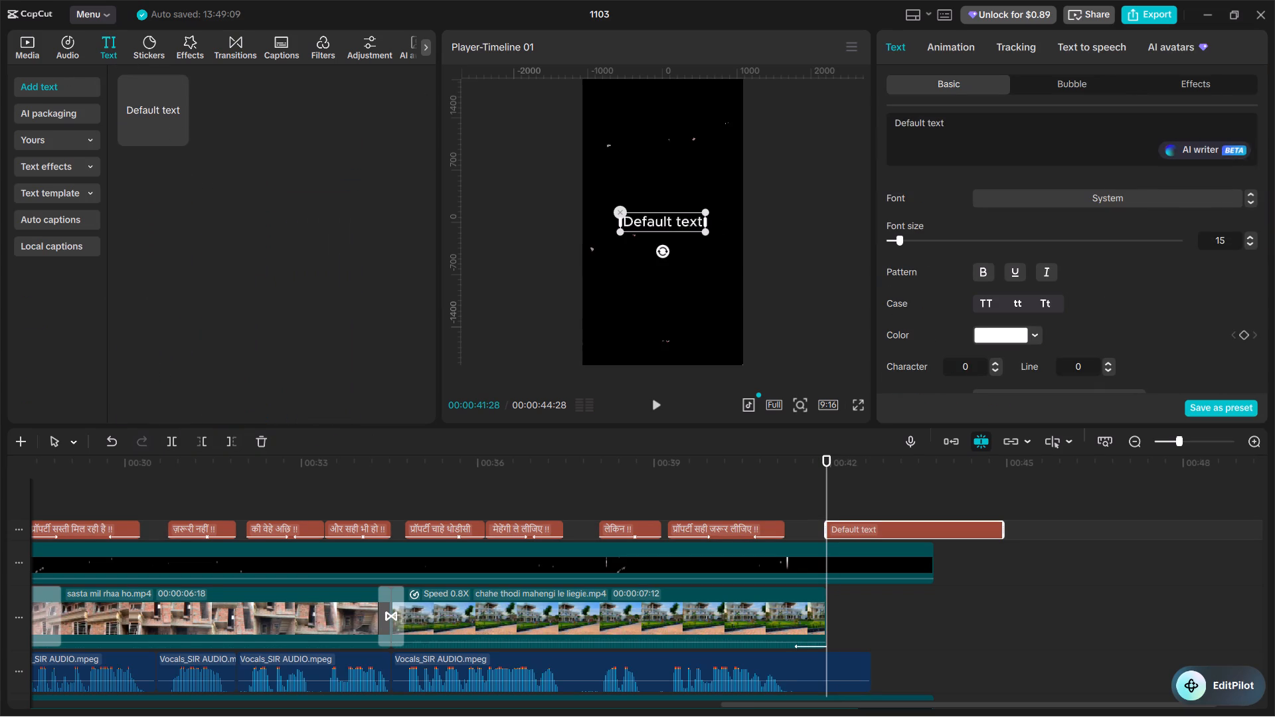
left_click(962, 127)
key("ctrl+a")
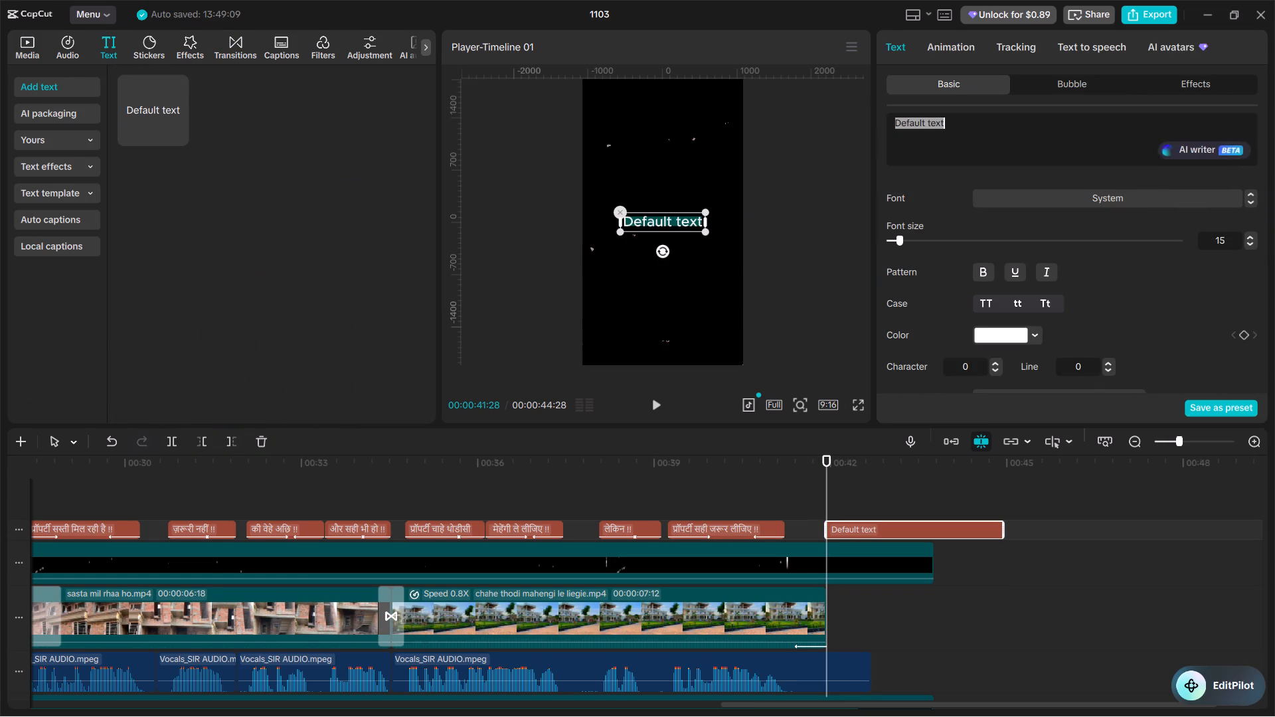
type("for")
key("space")
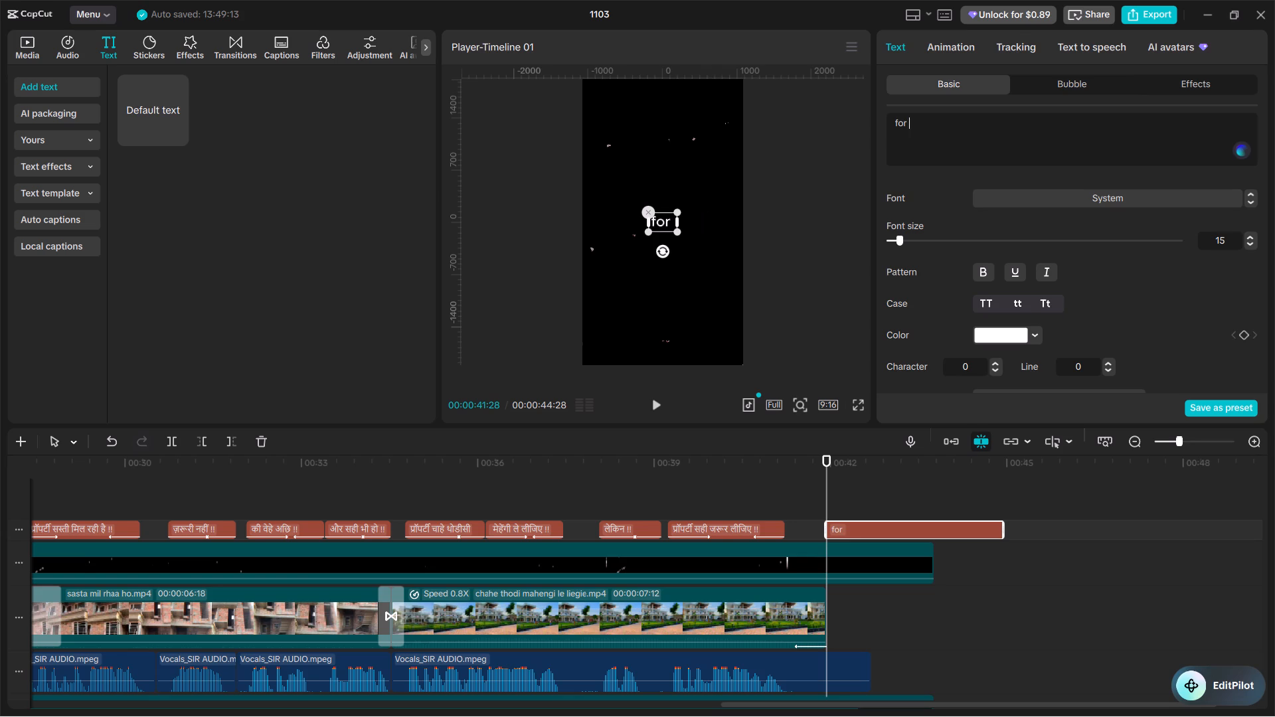
type("any real estate")
key("space")
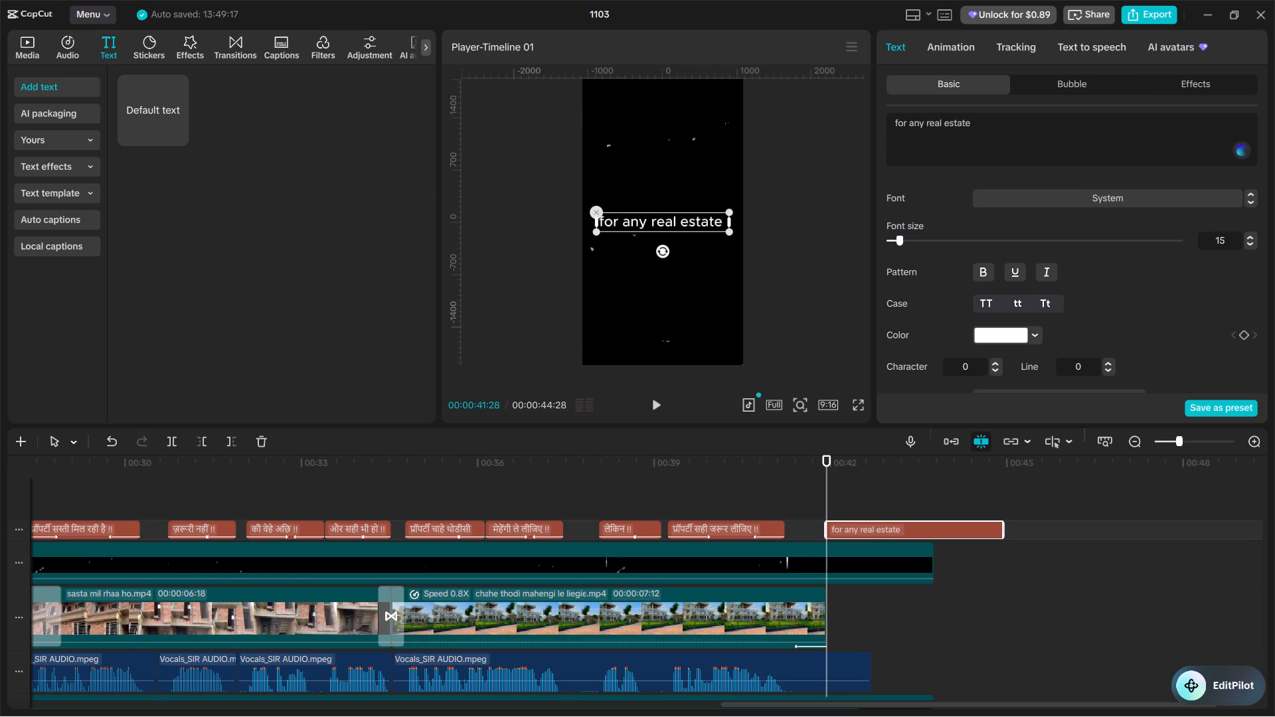
type("details")
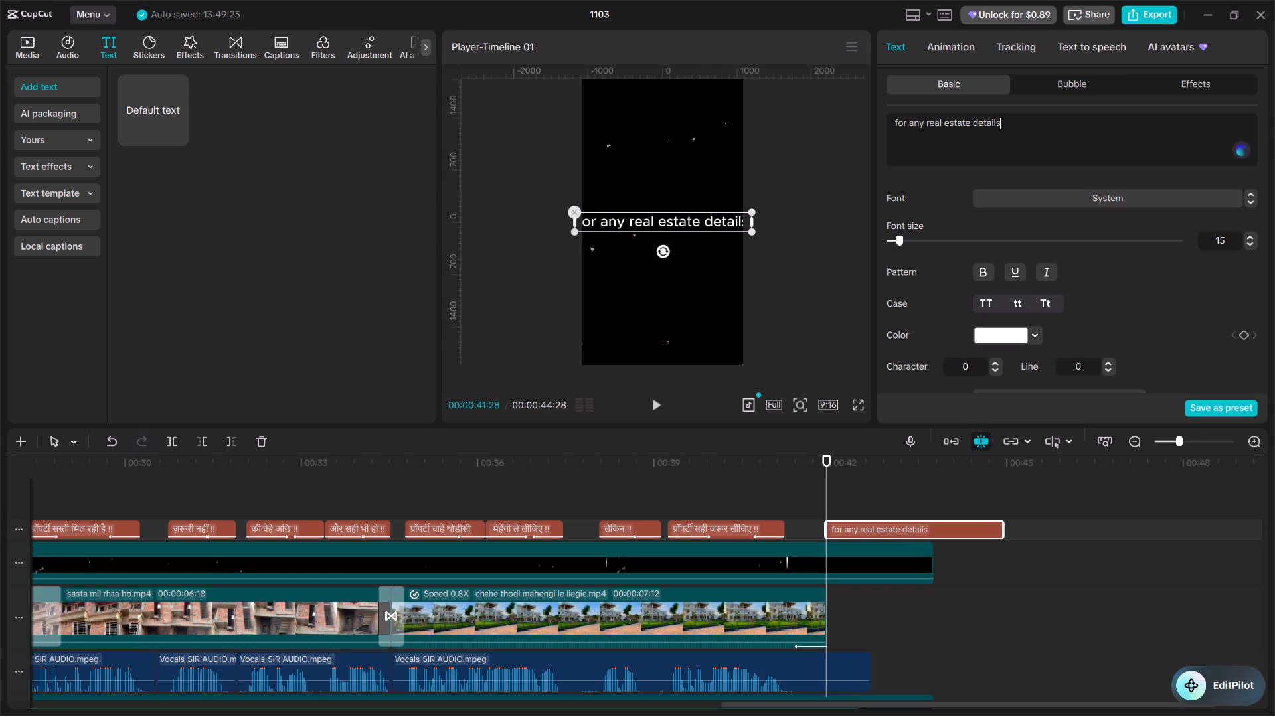
Add a red telephone receiver emoji to the end of the "for any real estate details" text.
key("super+period")
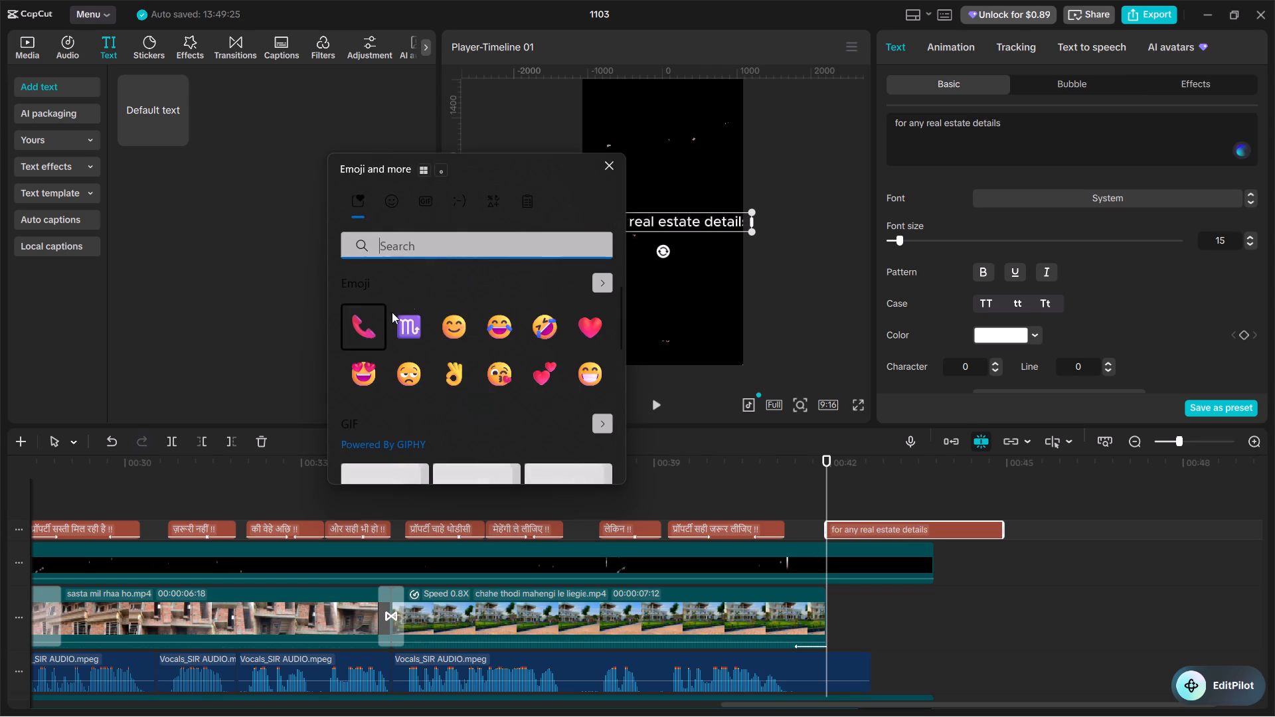
left_click(357, 323)
left_click(612, 163)
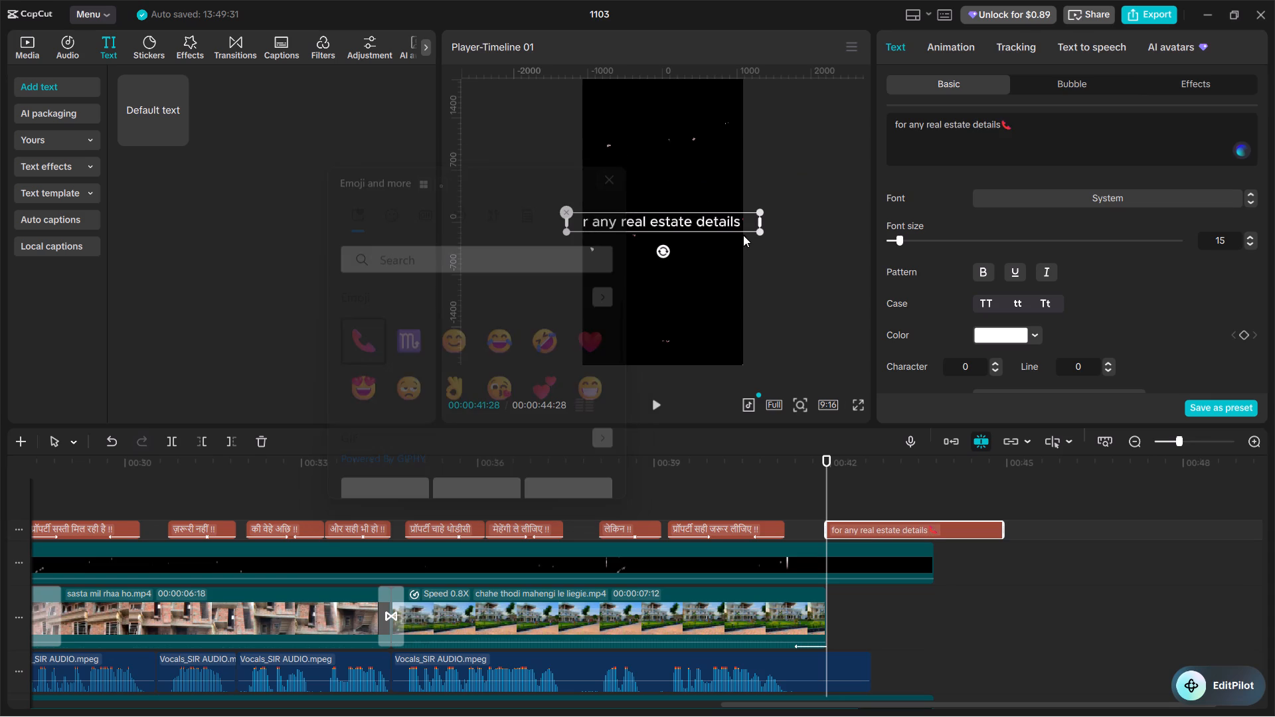
Fit the real estate details text to the frame width and style it in serif font, title case, font size 14.
left_click_drag(757, 232, 726, 215)
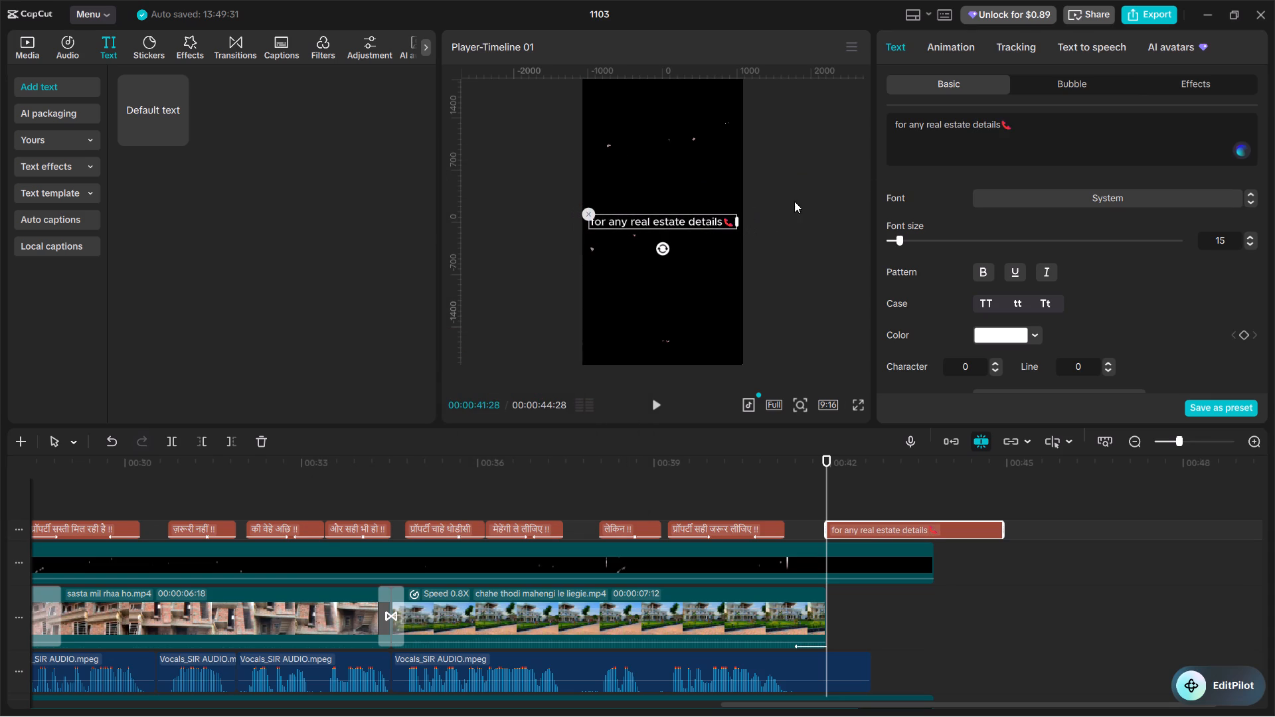
left_click(1088, 197)
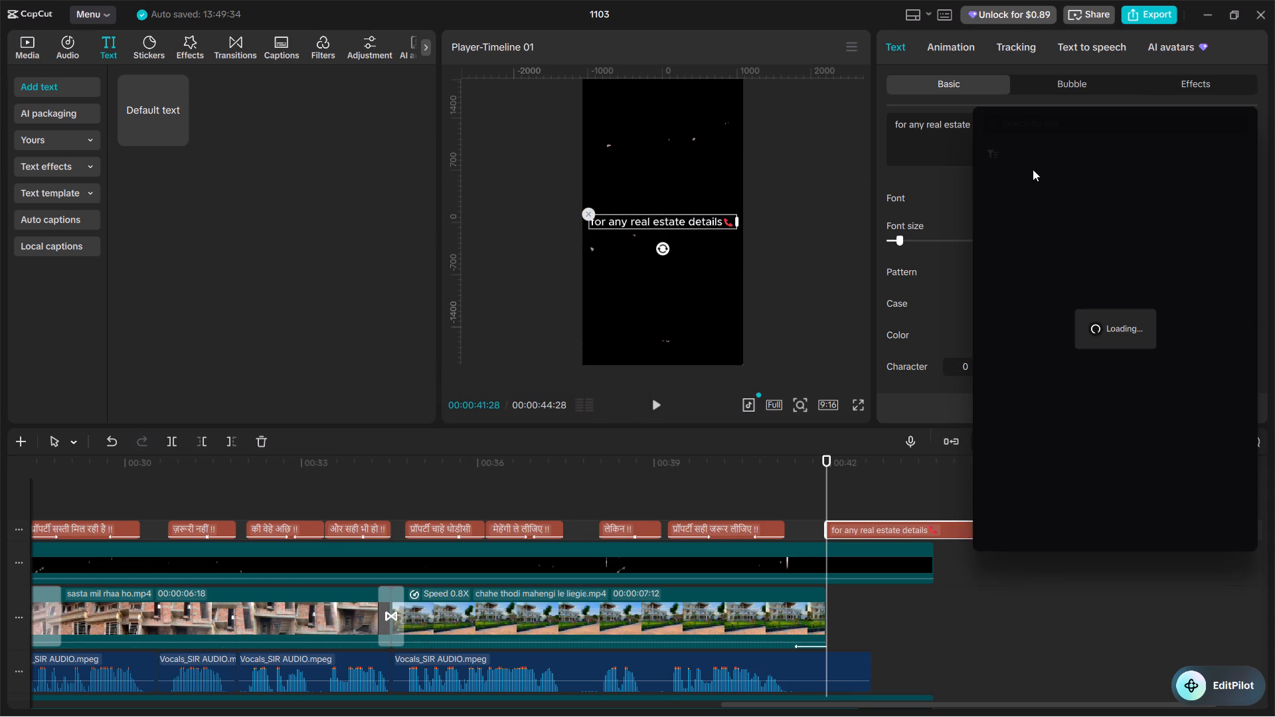
left_click(1052, 212)
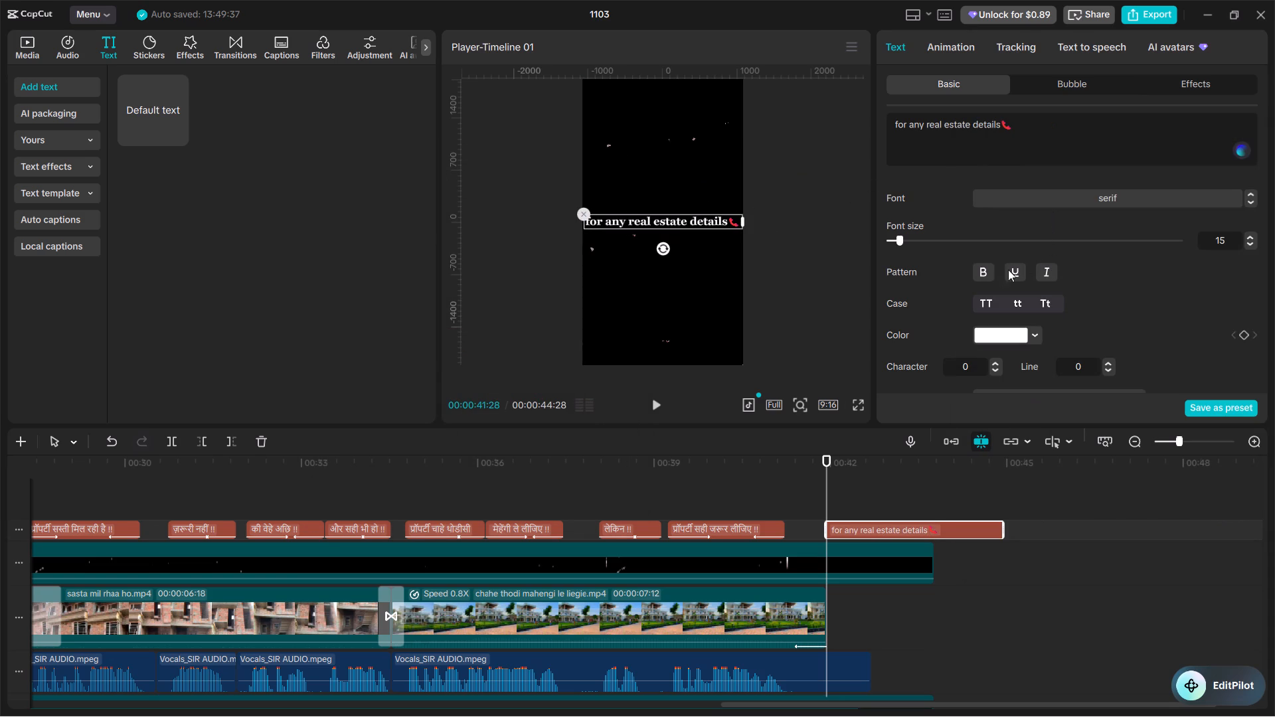
left_click(1048, 299)
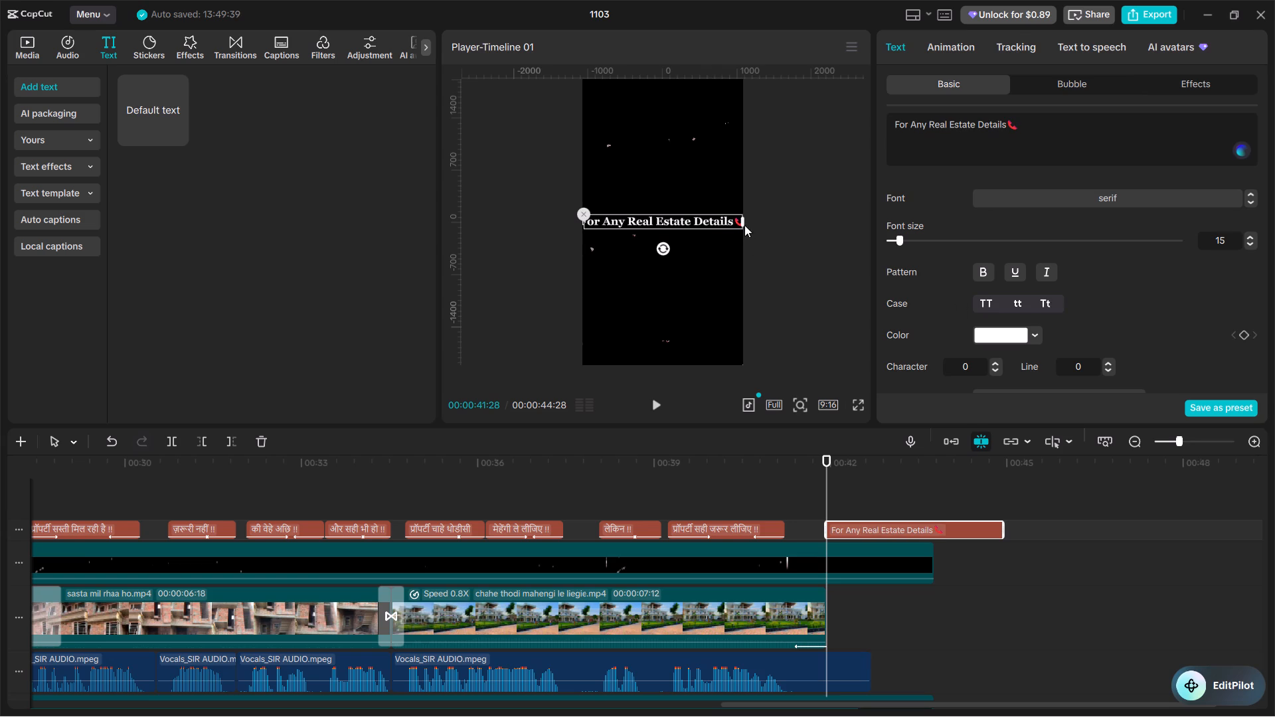
left_click(747, 223)
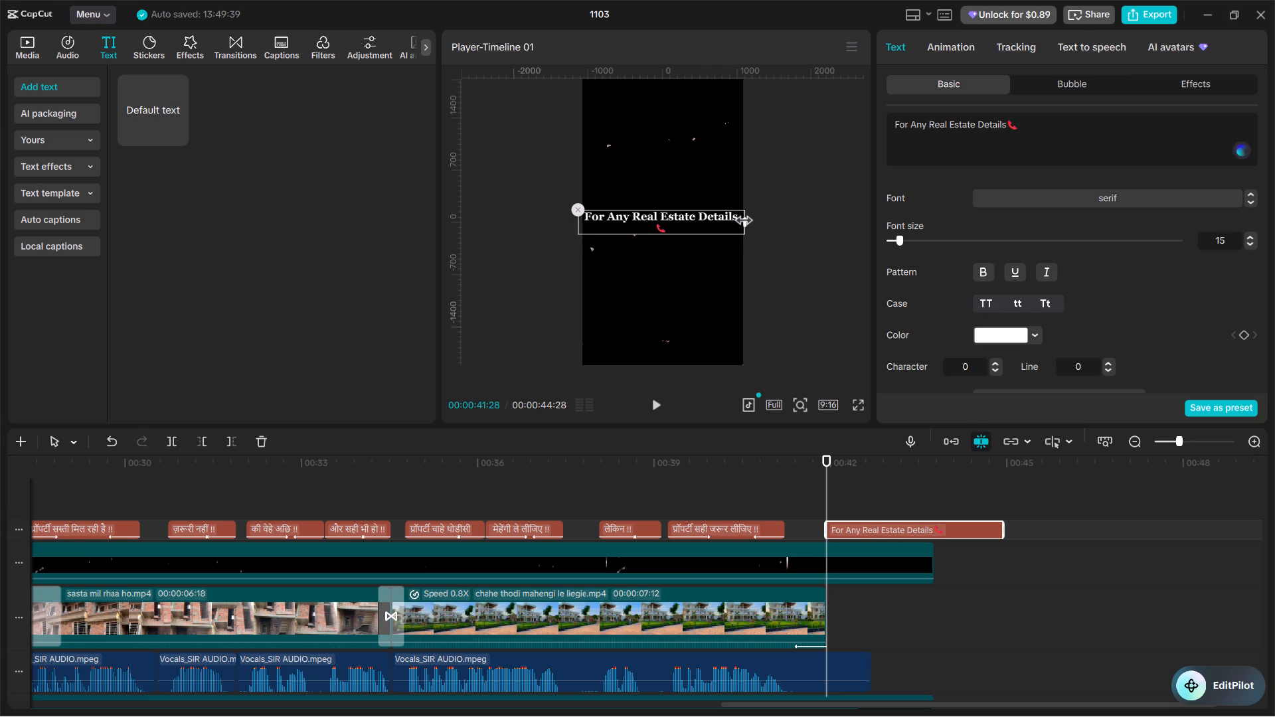
double_click(1251, 241)
left_click(1250, 238)
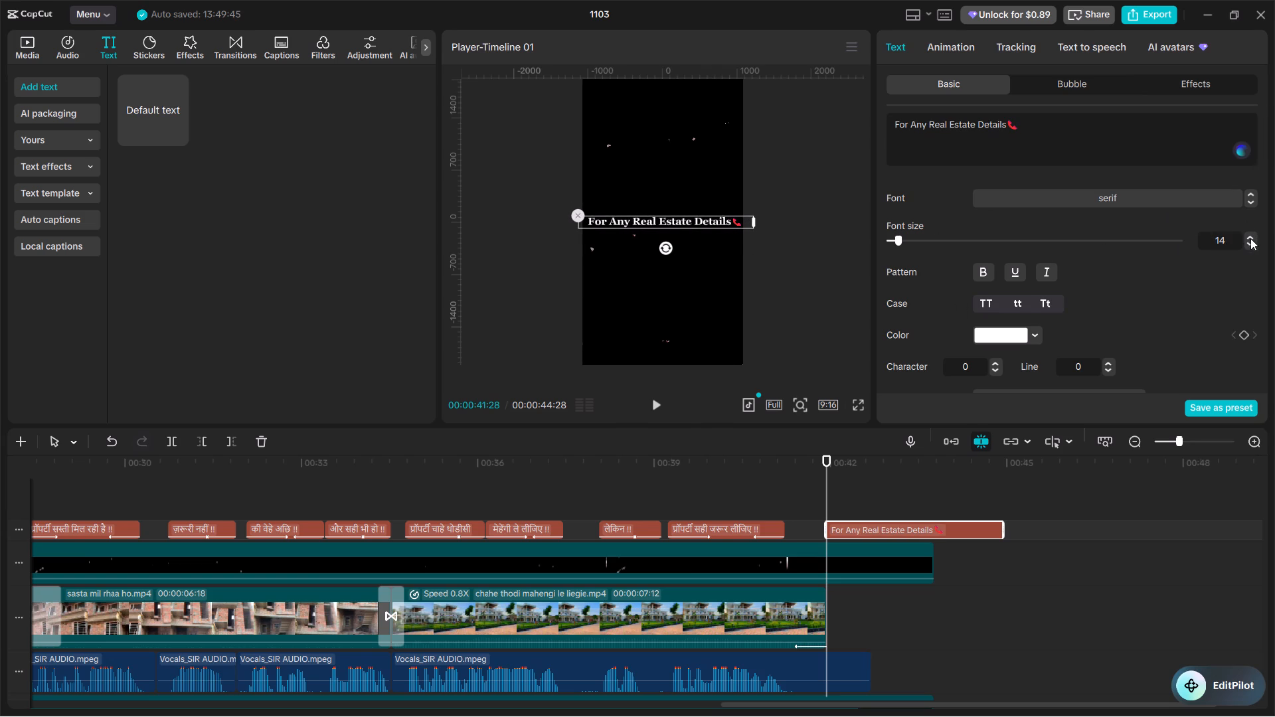
Check the "For Any Real Estate Details" text in the full-screen preview.
left_click(860, 399)
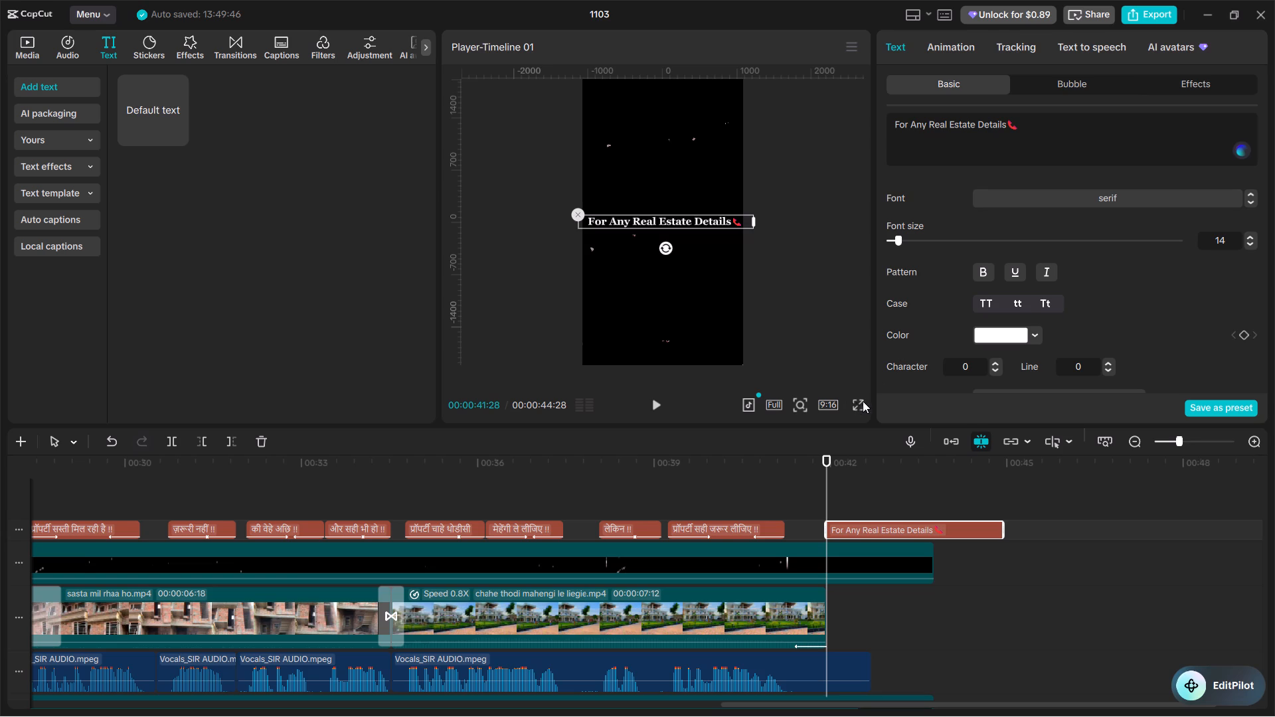
left_click(863, 401)
left_click(854, 639)
Start a new line below "For Any Real Estate Details" in the closing text.
left_click(1033, 127)
key("shift+Return")
key("shift+Return")
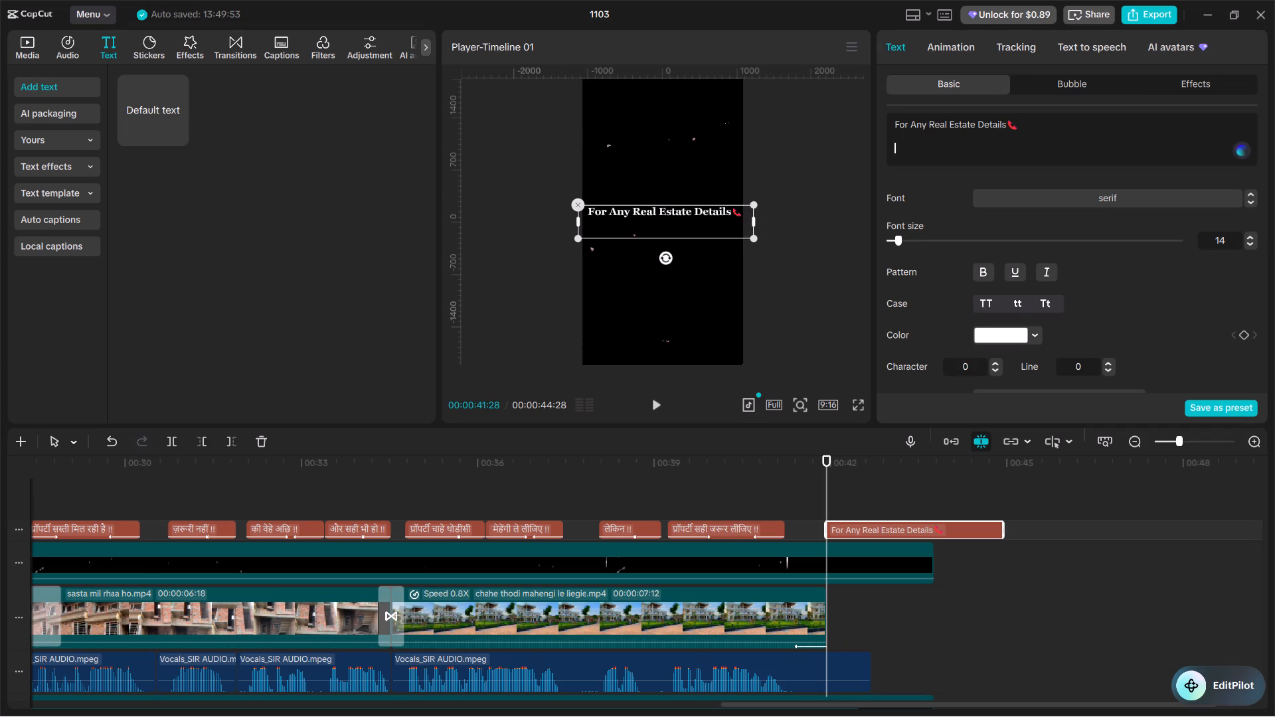
Enter "Yuvedh Estate" on the second line of the closing text, below "For Any Real Estate Details".
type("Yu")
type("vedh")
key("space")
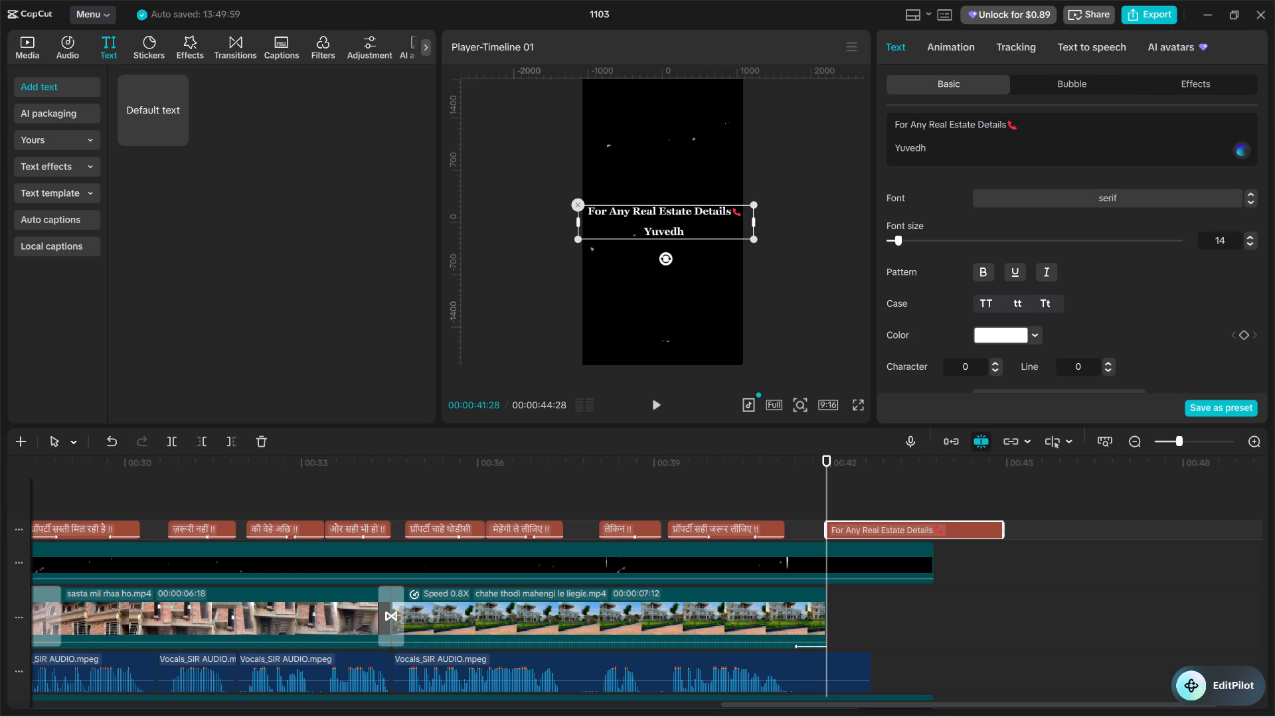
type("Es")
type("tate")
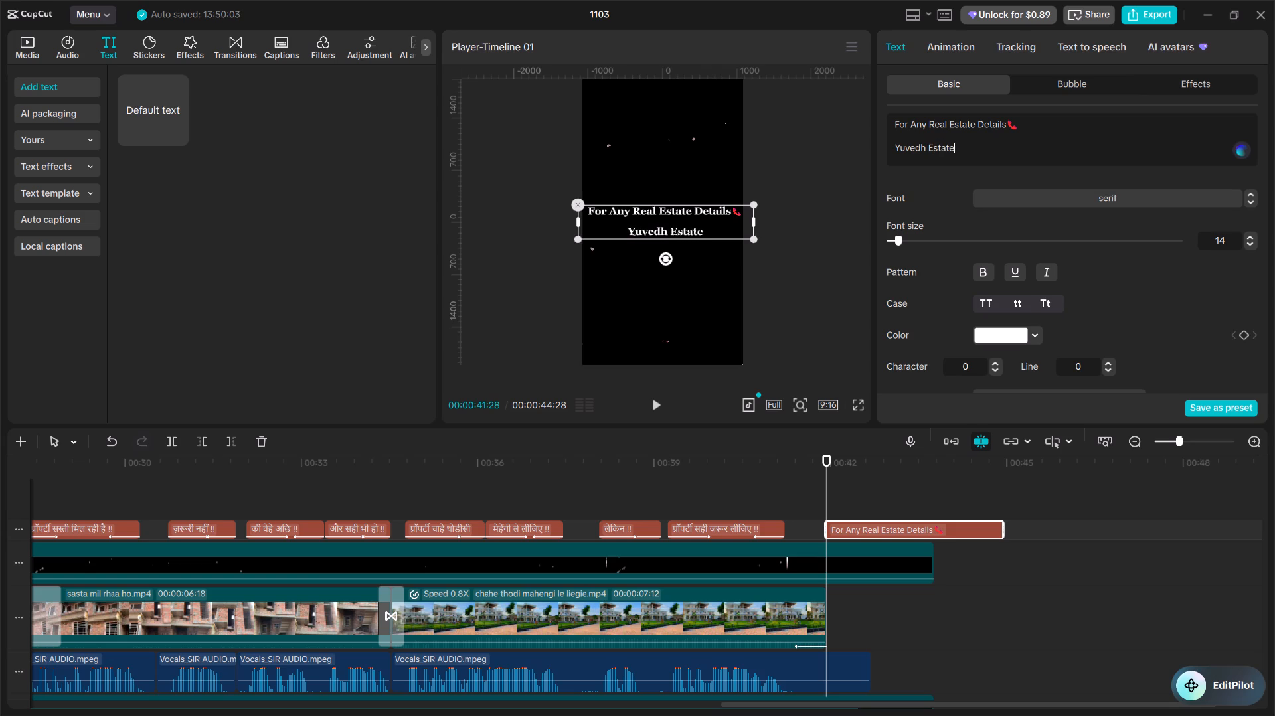
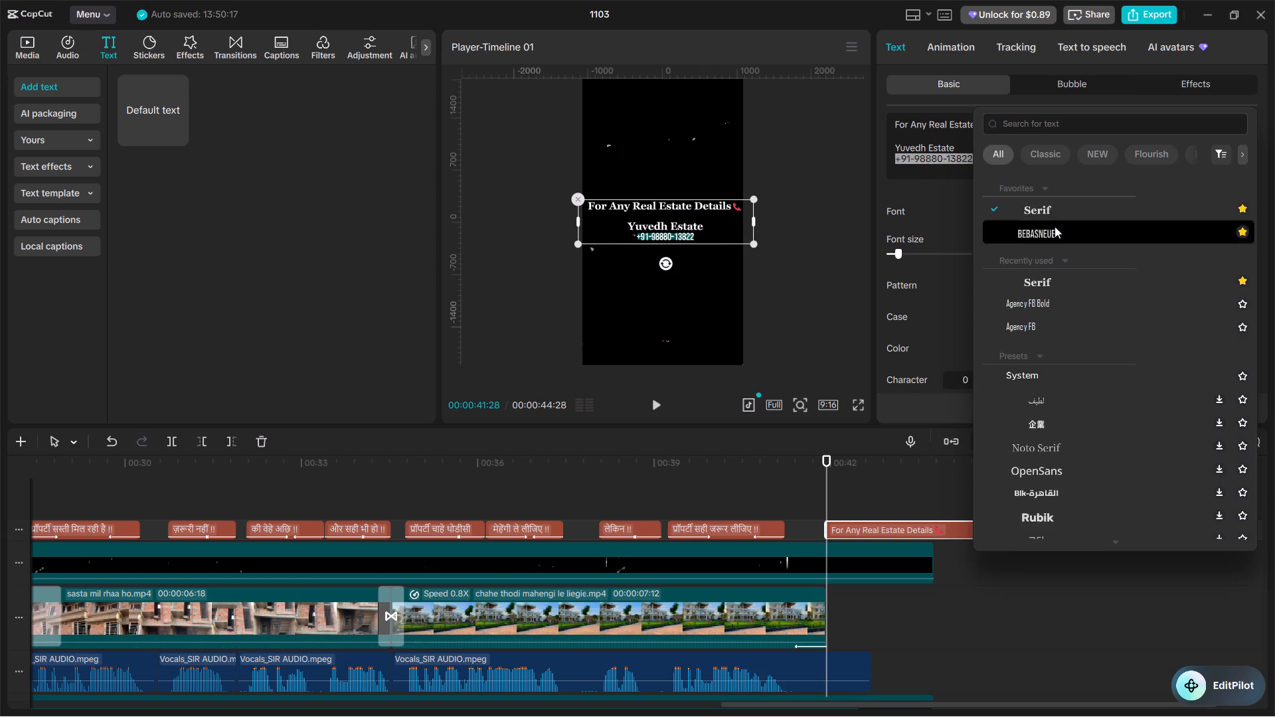
Set the phone number line to font size 17 and apply the yellow preset text style to it.
double_click(1248, 251)
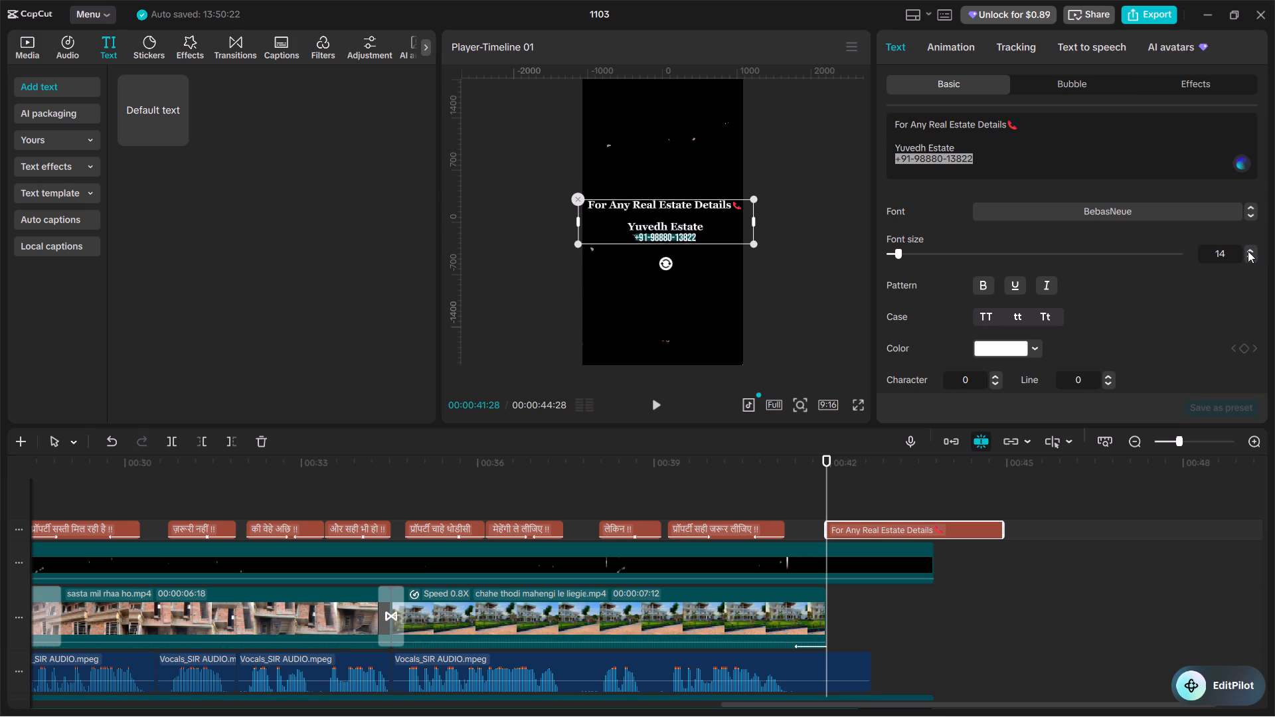
left_click(1248, 251)
scroll(1215, 284, "down", 3)
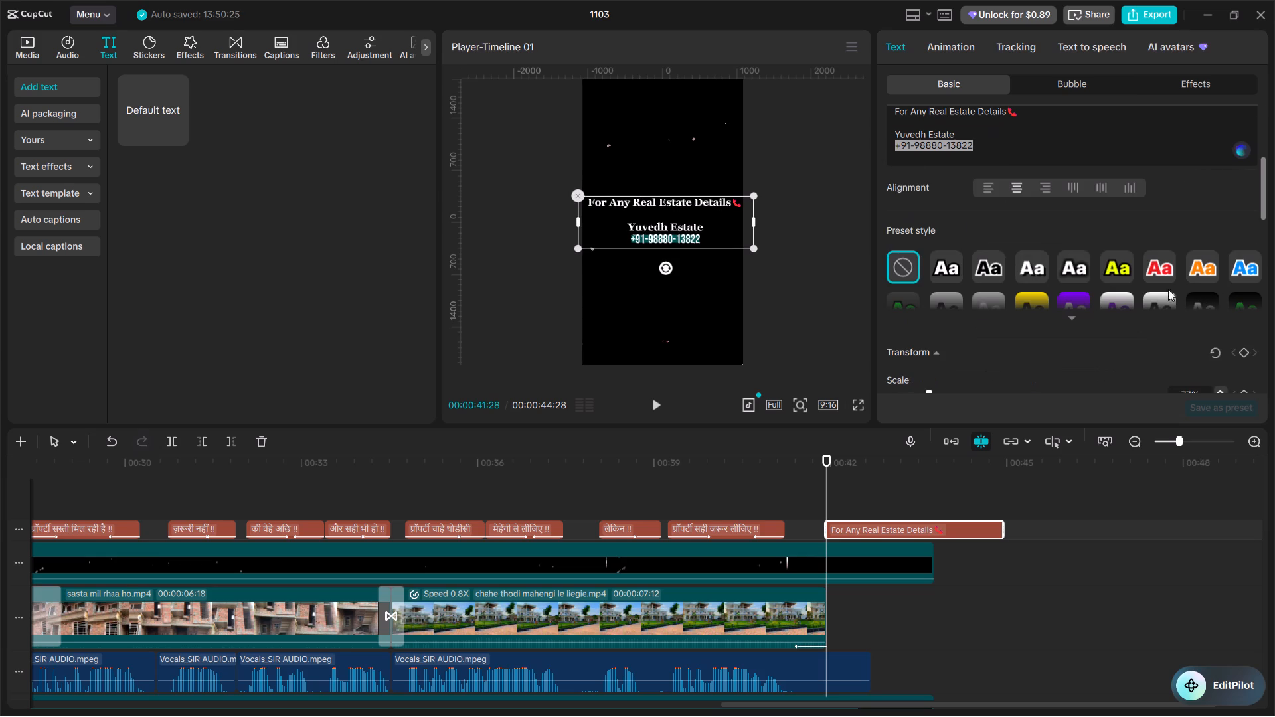
left_click(1106, 260)
scroll(1110, 260, "up", 4)
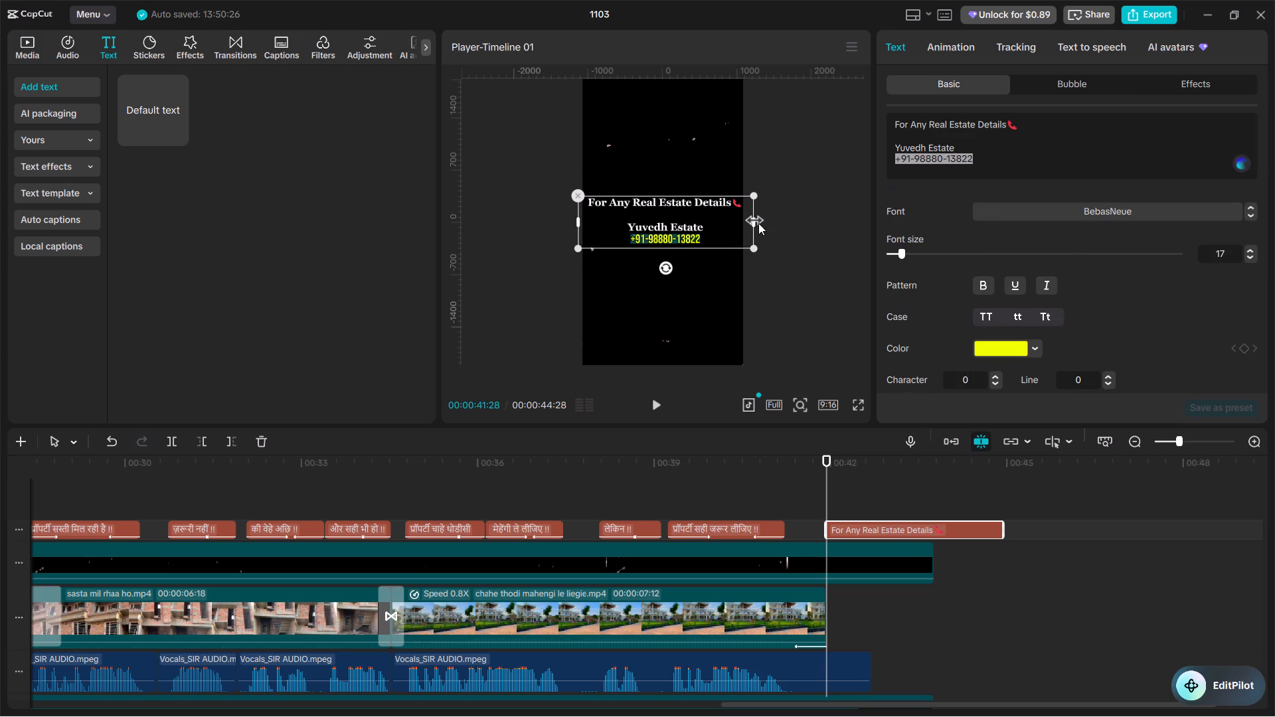
Select the "For Any Real Estate Details" and "Yuvedh Estate" lines and bring up the preset text styles for them.
left_click(989, 150)
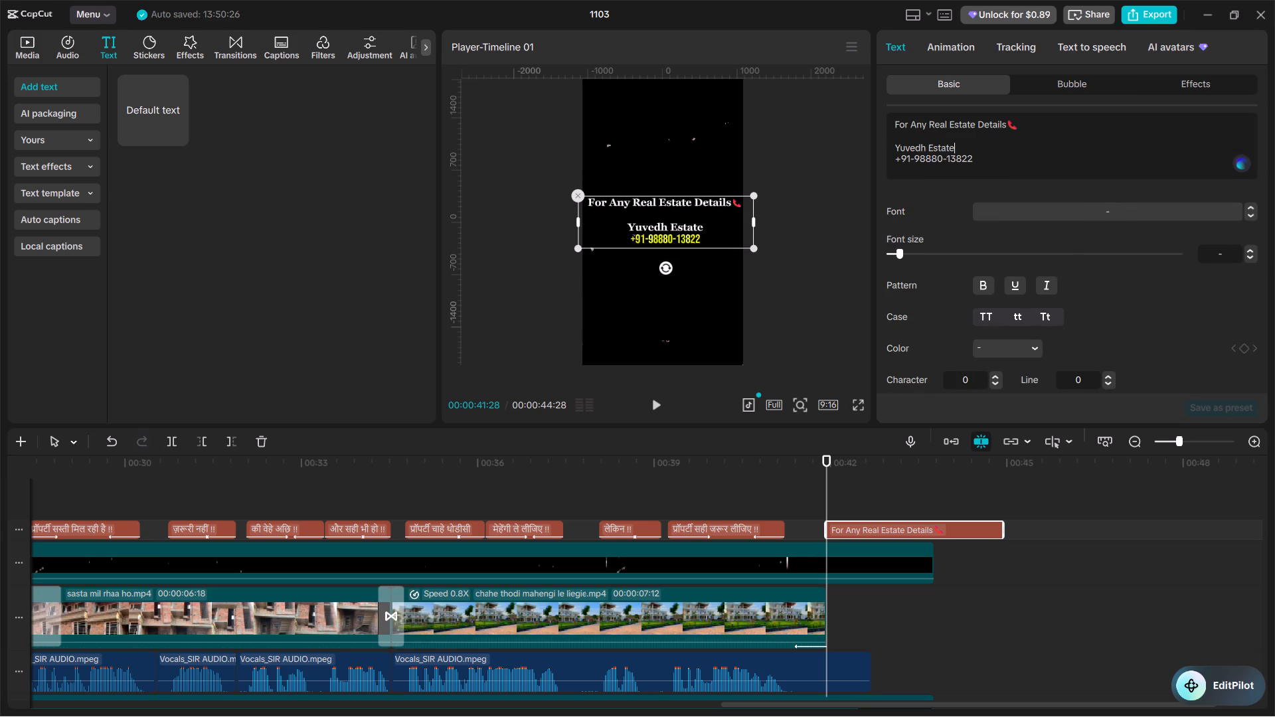
left_click_drag(892, 120, 963, 149)
scroll(1211, 202, "down", 4)
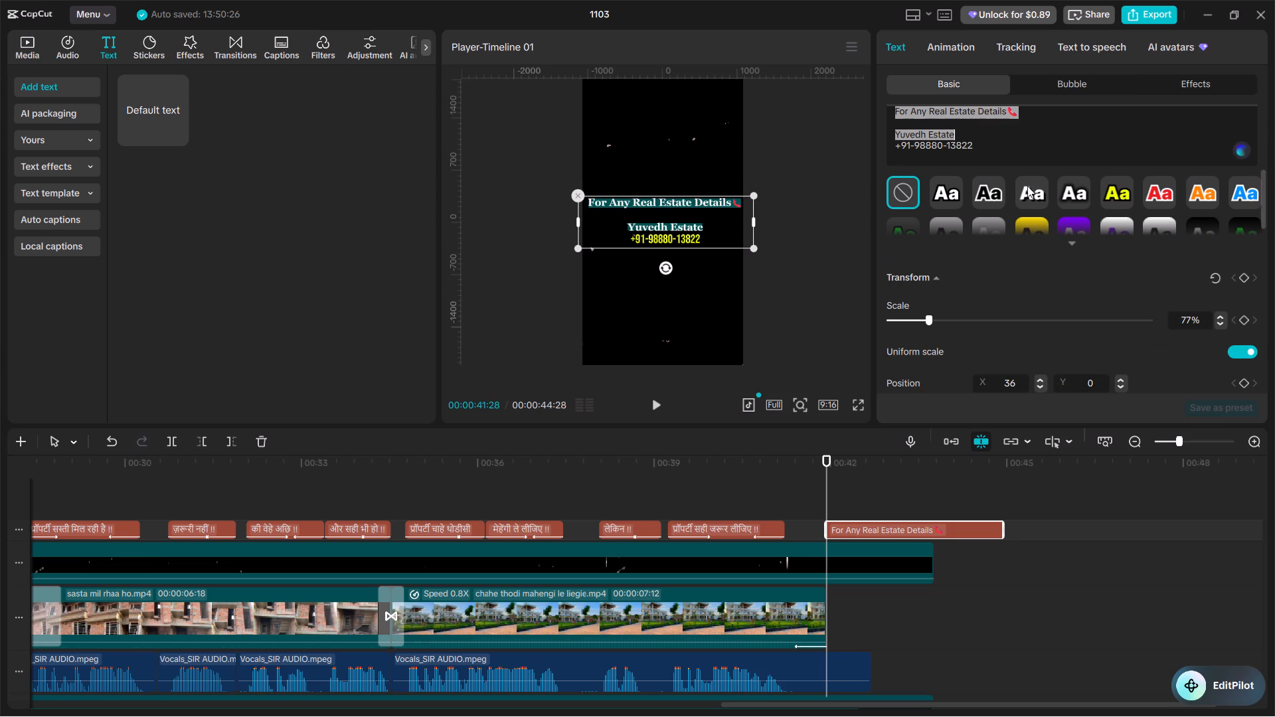
Apply a white preset text style to the "For Any Real Estate Details" and "Yuvedh Estate" lines of the closing text.
left_click(1073, 192)
scroll(1081, 214, "up", 4)
left_click(999, 170)
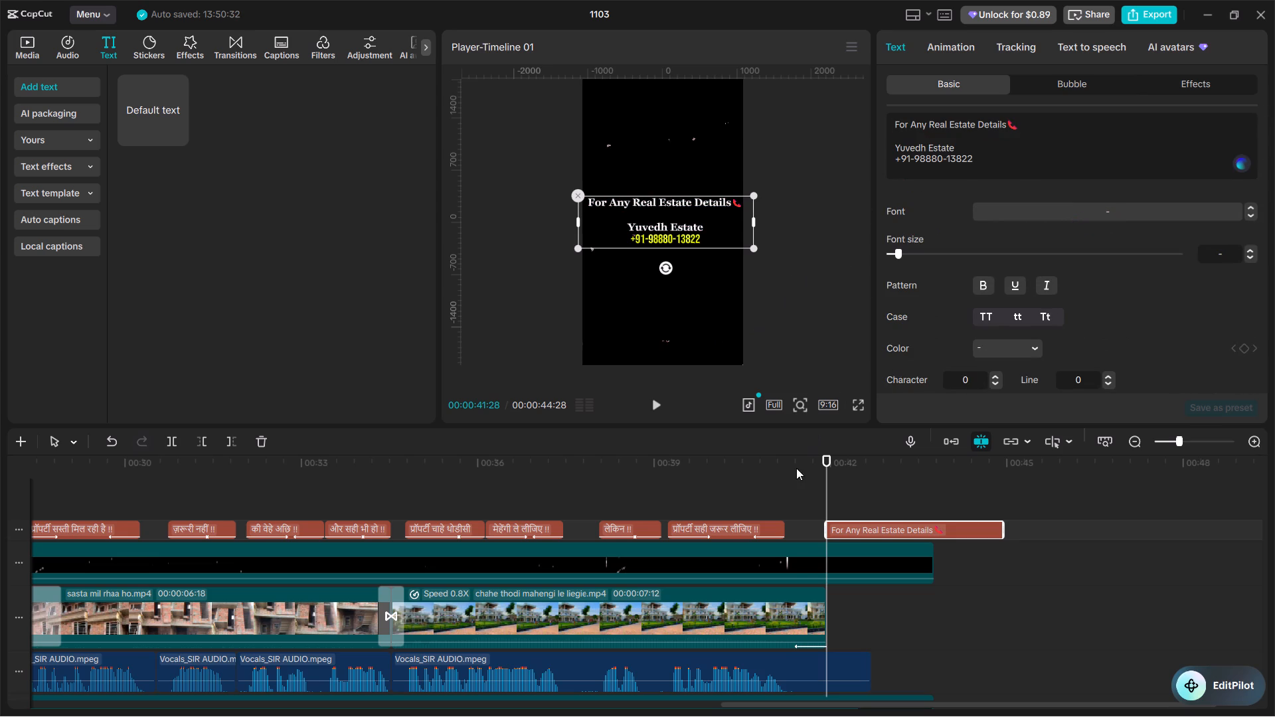
Trim the end of the closing contact text clip to 00:00:43:23, in line with the end of the overlay compound clip.
left_click(798, 503)
key("space")
left_click(822, 508)
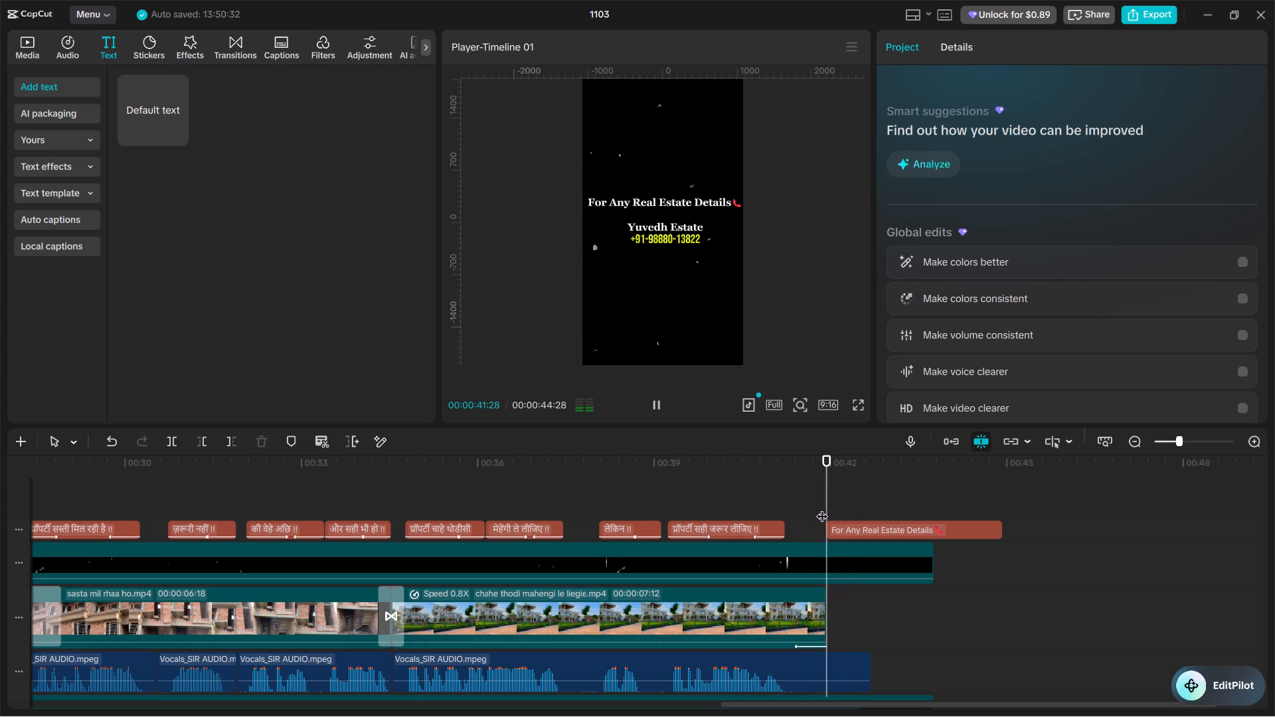
key("space")
left_click_drag(909, 497, 934, 500)
scroll(976, 495, "down", 7)
key("space")
left_click(945, 530)
left_click_drag(945, 530, 939, 530)
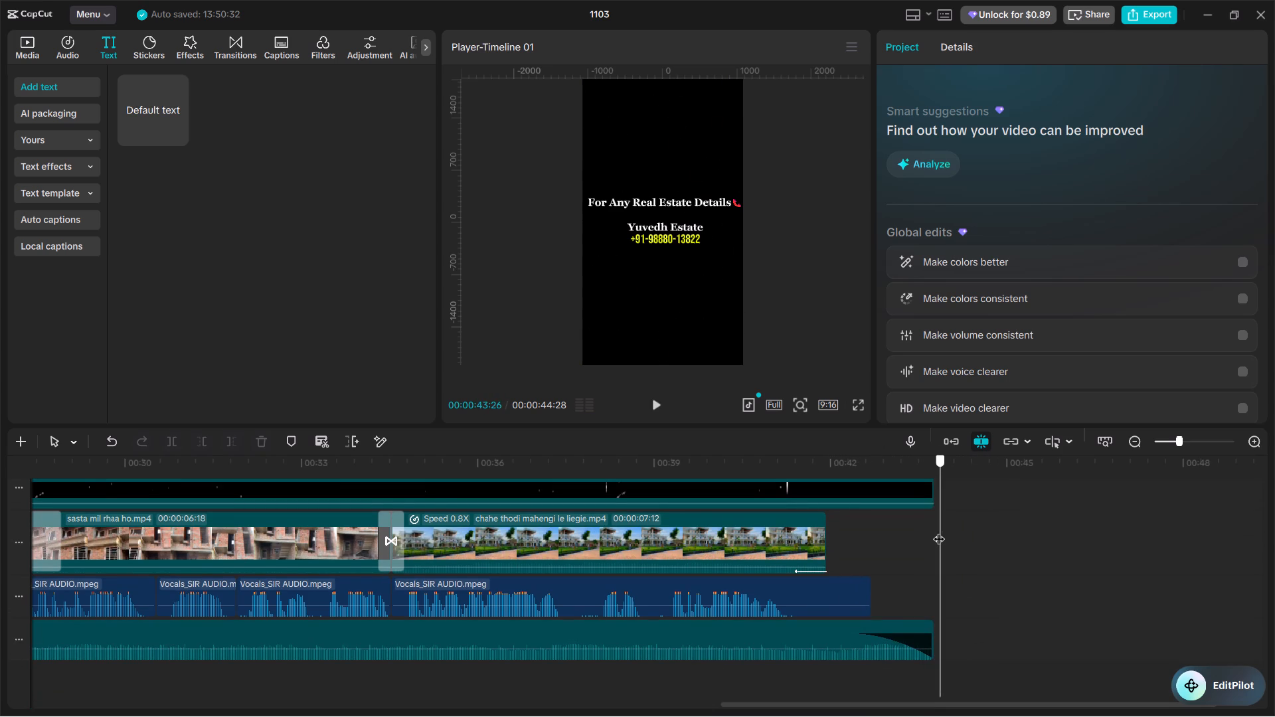
left_click_drag(939, 530, 938, 530)
scroll(941, 531, "up", 6)
left_click(970, 530)
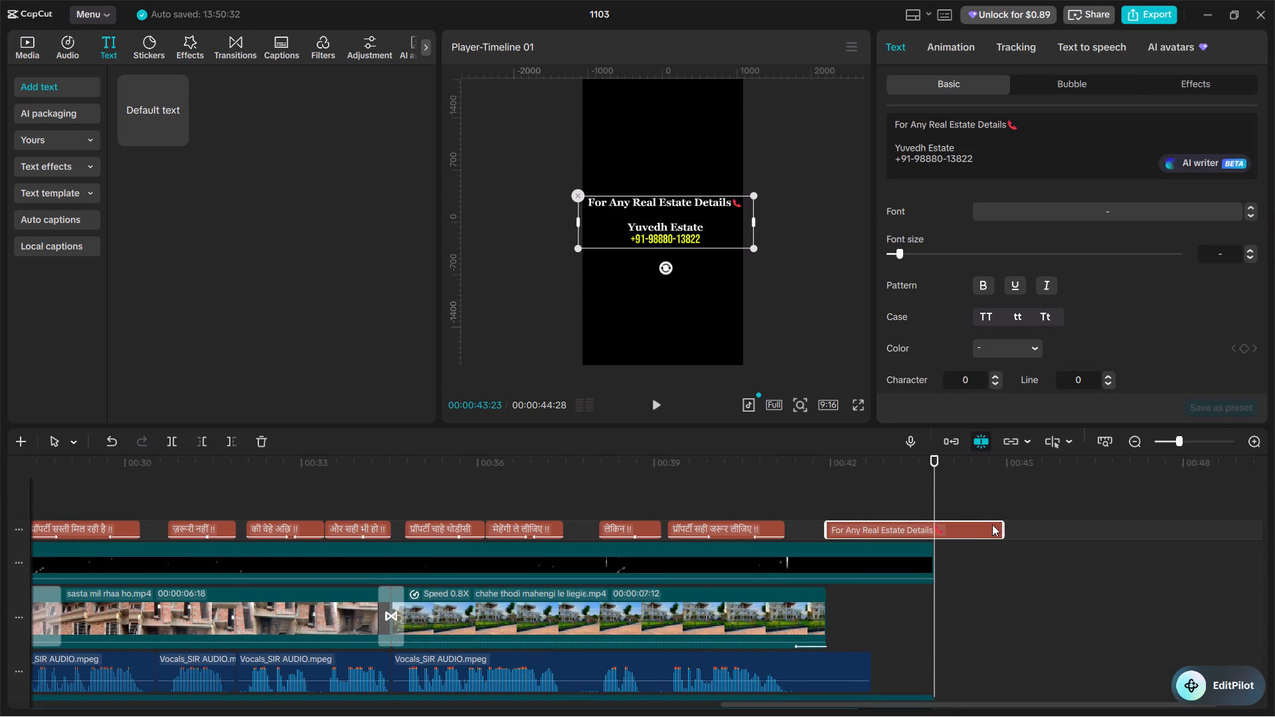
left_click_drag(1006, 530, 937, 527)
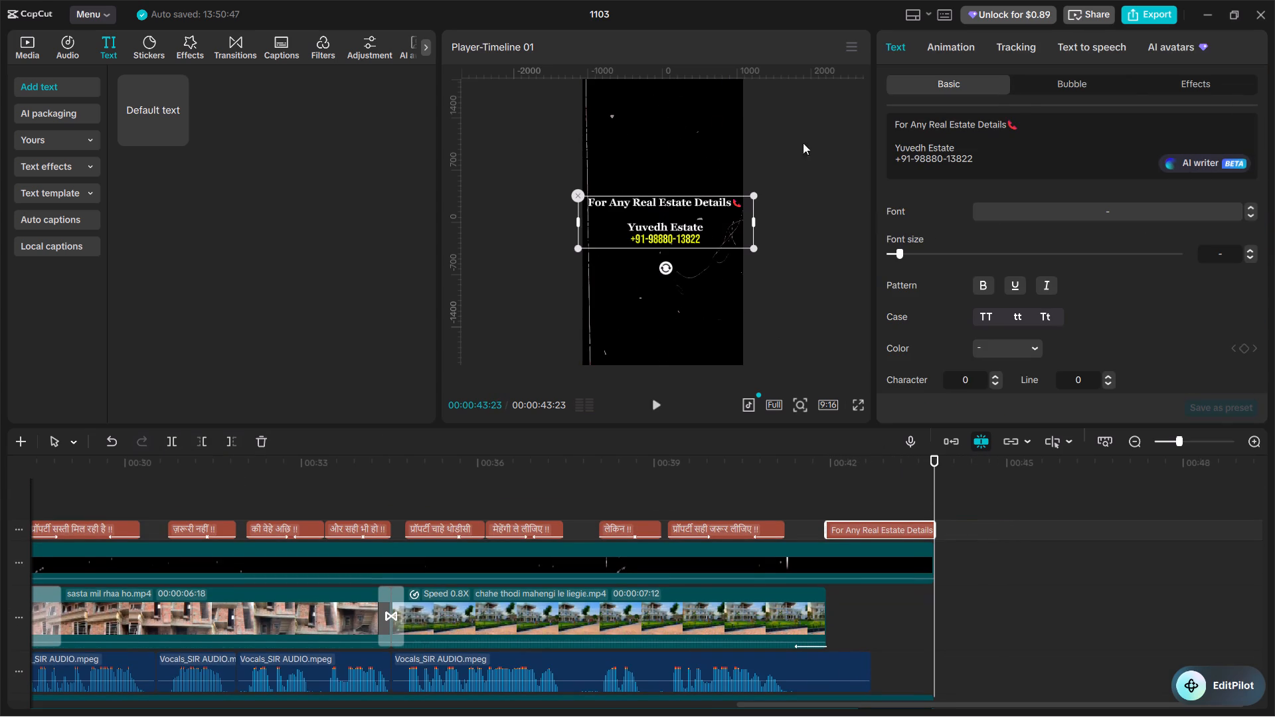
Search the text entrance animations for "fade" and apply Fade In to the closing contact text.
left_click(951, 40)
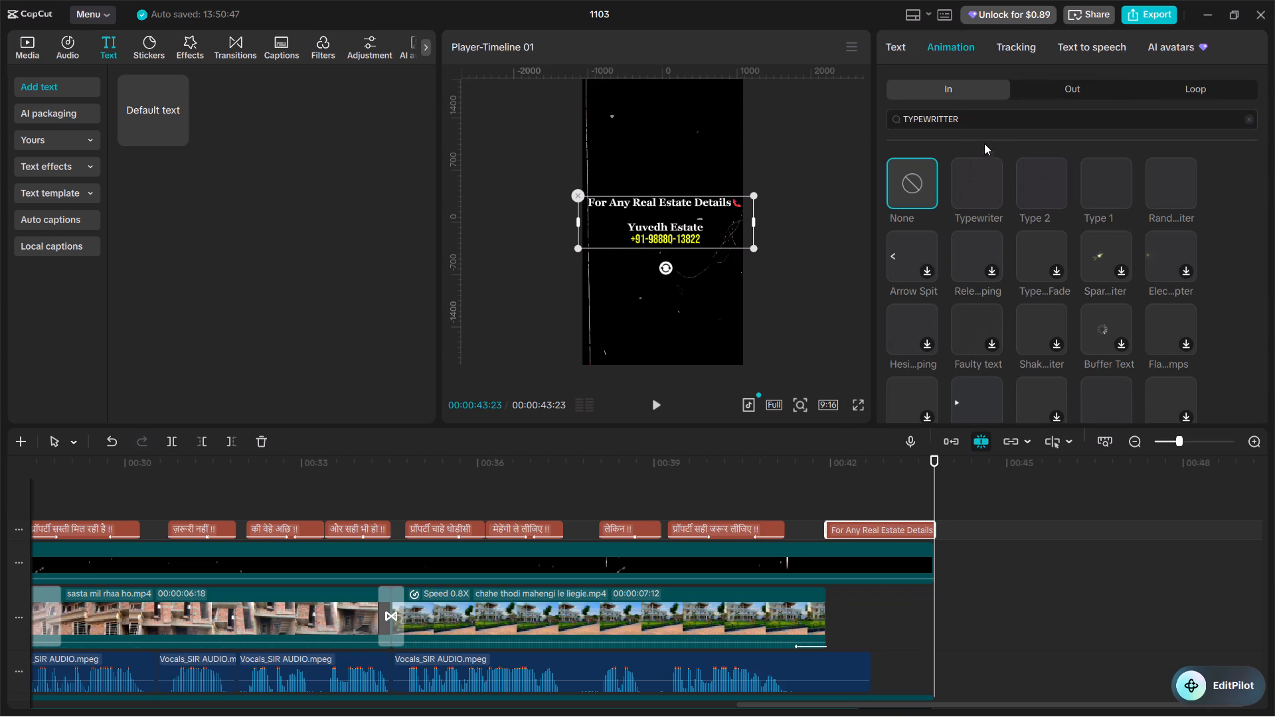
left_click(978, 124)
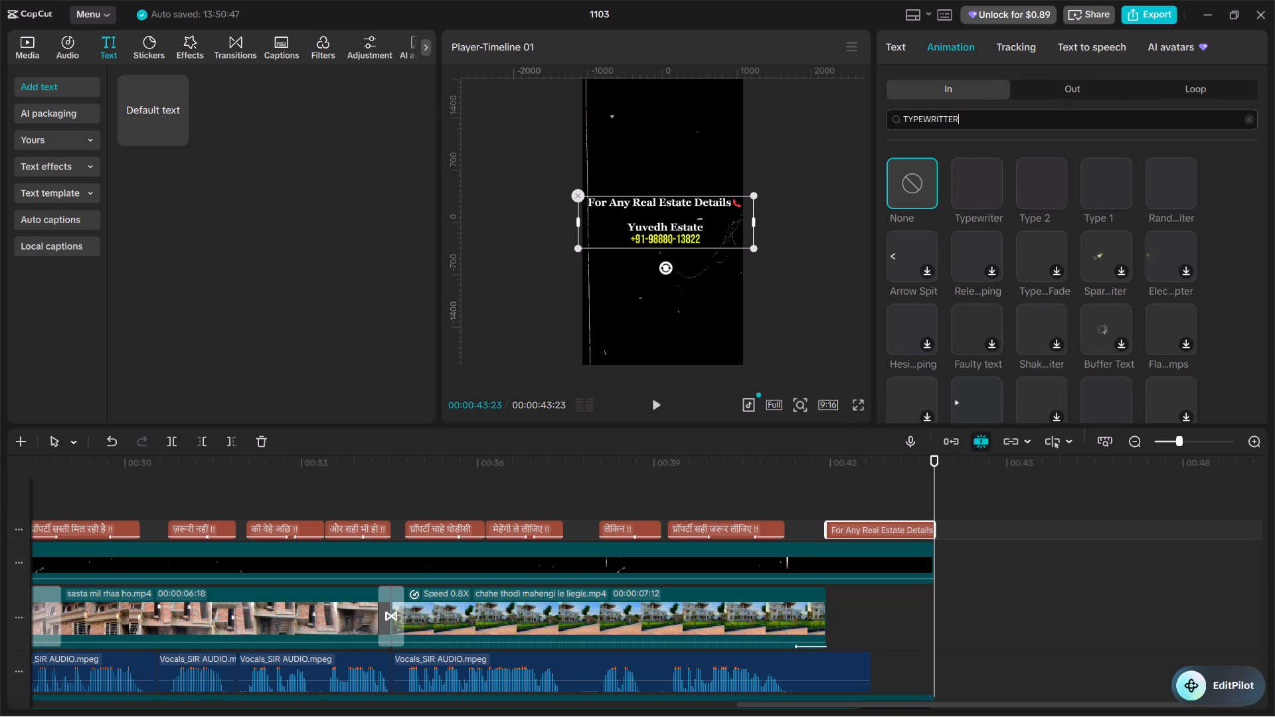
key("d")
key("BackSpace")
type("fade")
key("Return")
scroll(982, 123, "up", 2)
left_click(976, 122)
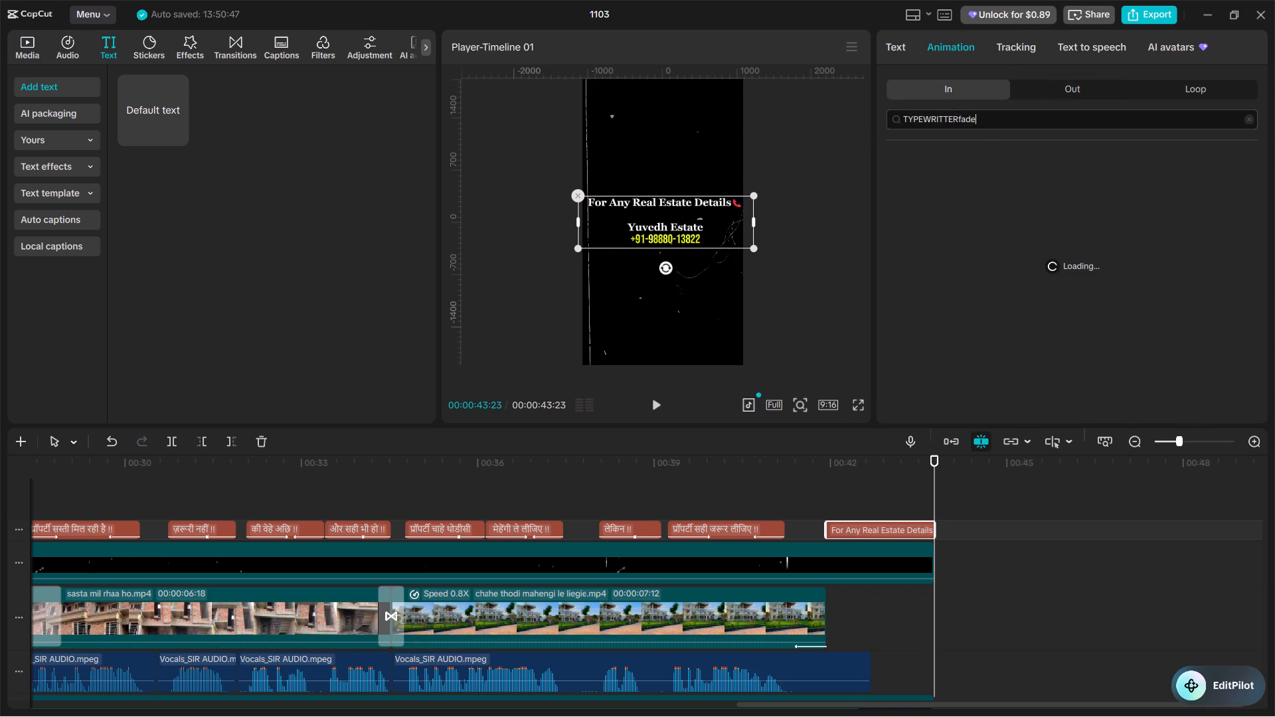
key("ctrl+a")
type("fade")
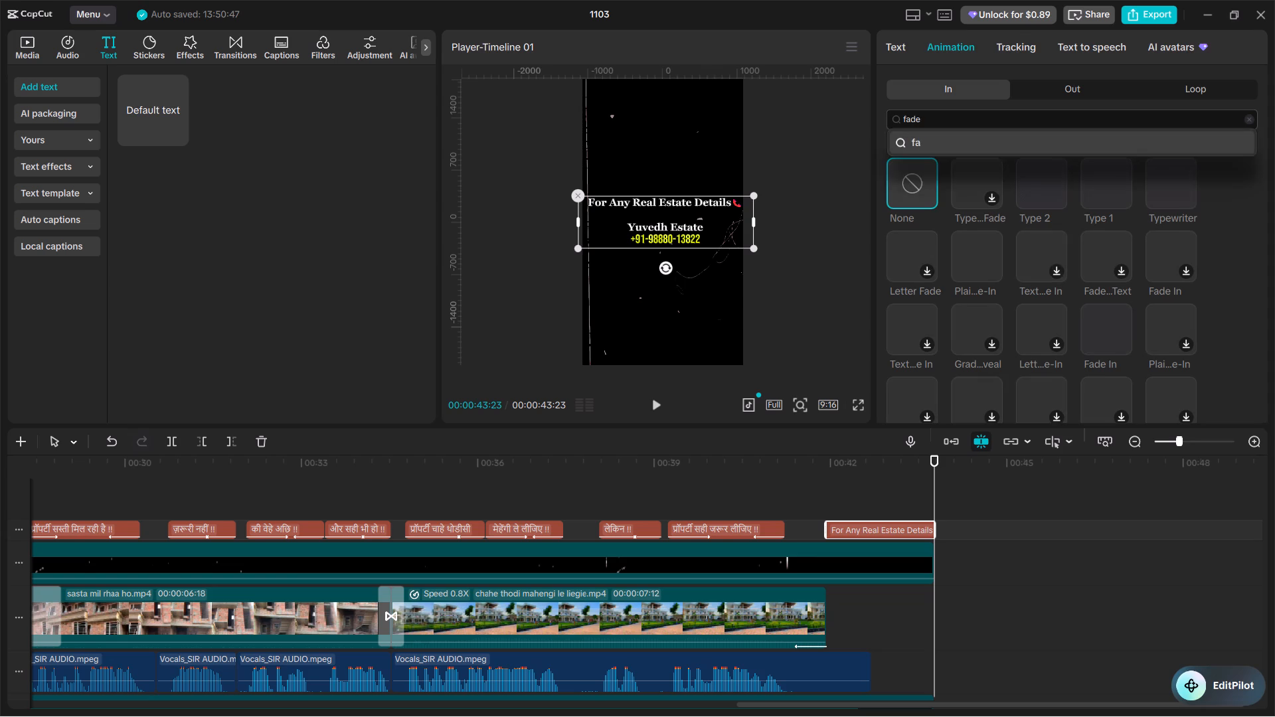
key("Return")
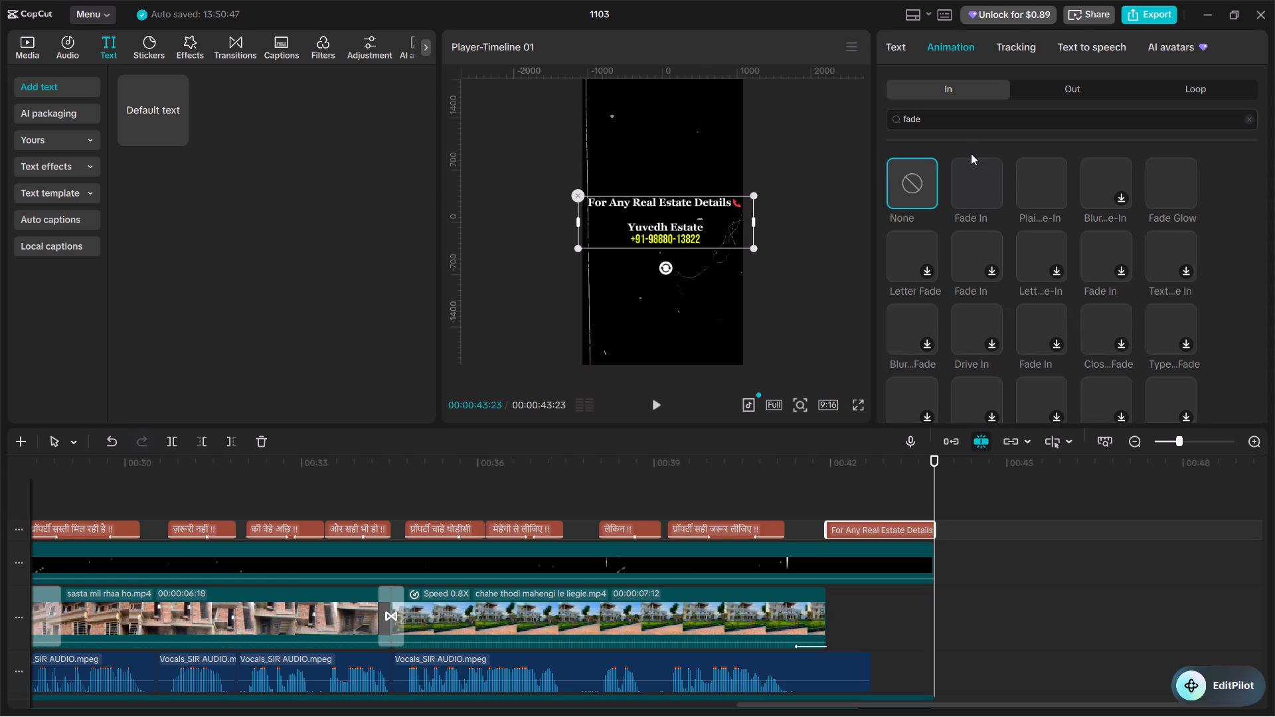
left_click(970, 173)
Play back the end of the video to check how the closing contact text fades in.
left_click(846, 491)
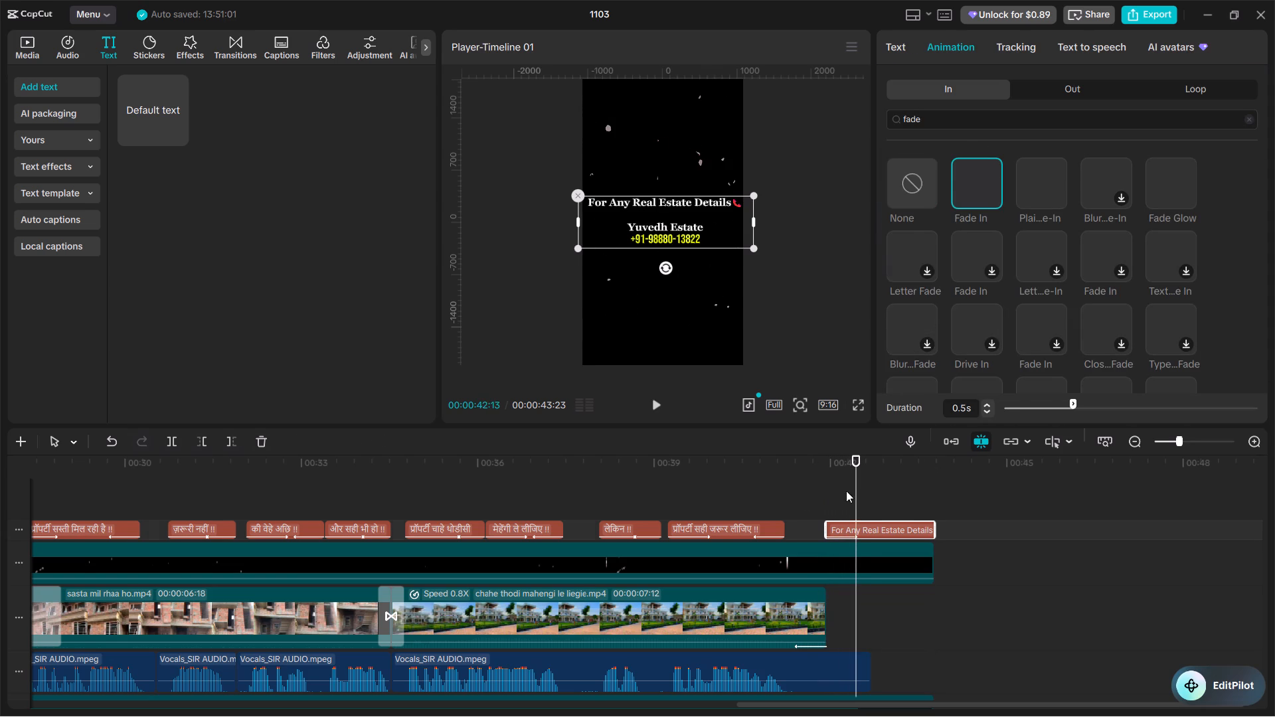
key("space")
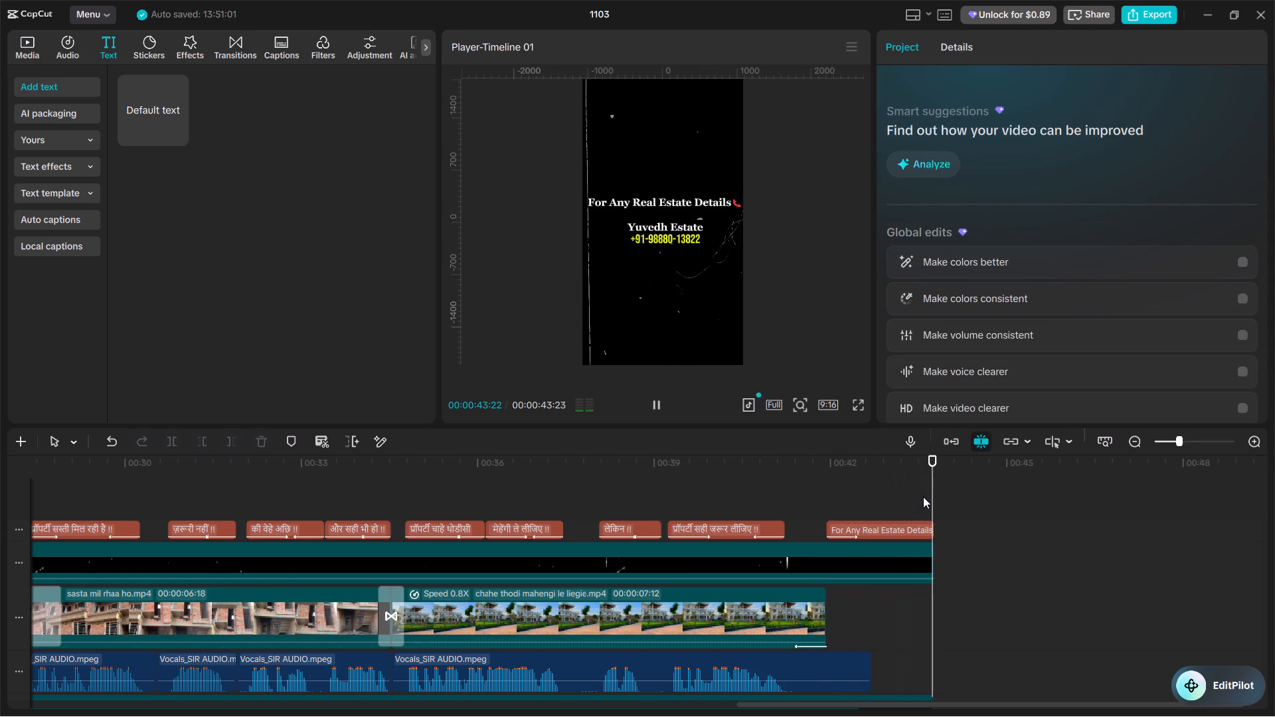
left_click(779, 486)
left_click_drag(780, 485, 636, 484)
left_click_drag(715, 485, 825, 493)
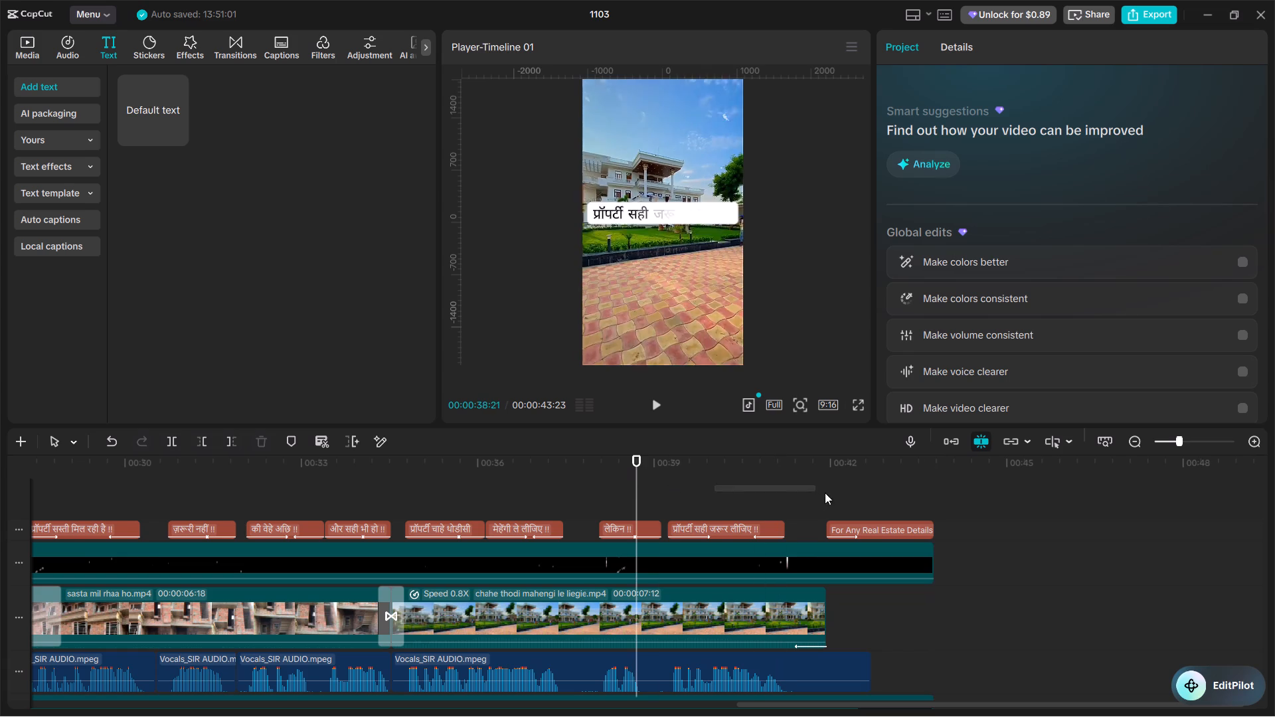
left_click_drag(825, 493, 833, 493)
left_click(804, 491)
key("space")
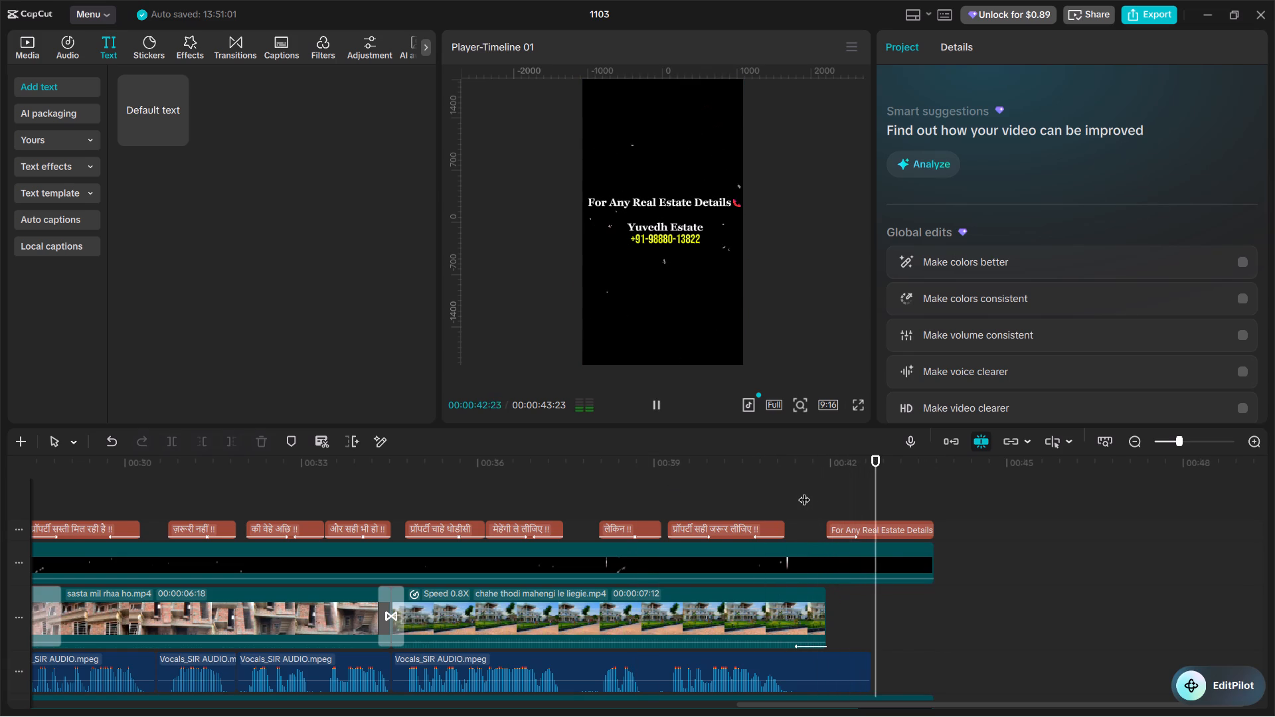
left_click(804, 491)
Review the captions from the start of the video and shrink "मतलब बड़ा नुकसान !!" slightly to fit inside the frame width.
scroll(570, 477, "down", 20, "ctrl")
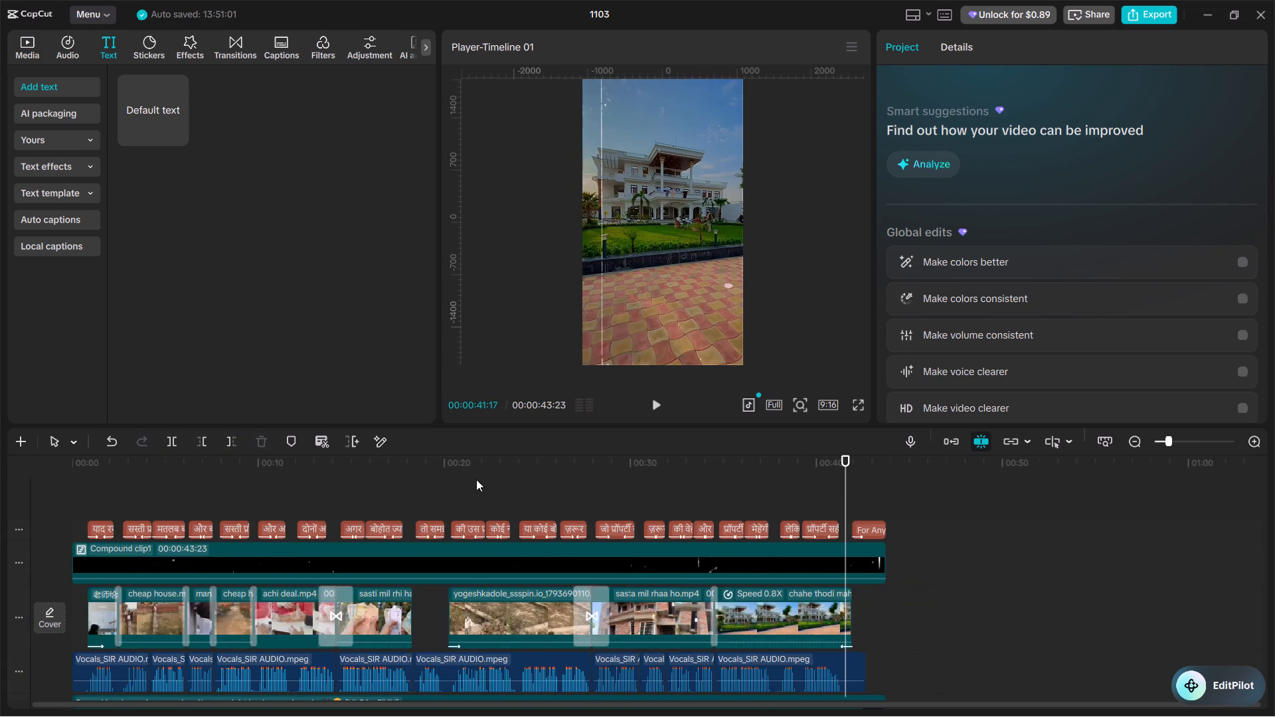
scroll(464, 481, "down", 6, "ctrl")
scroll(348, 481, "up", 3, "ctrl")
left_click(203, 479, "ctrl")
left_click_drag(203, 479, 49, 491)
key("space")
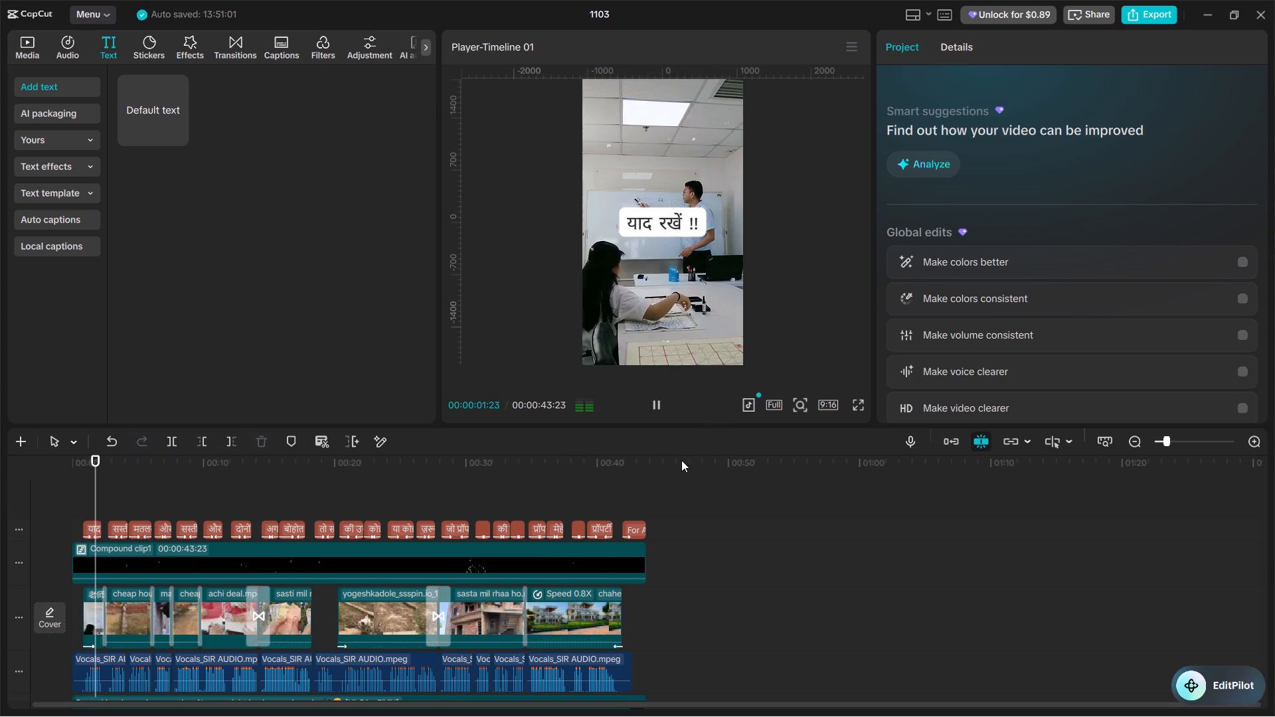
key("space")
double_click(91, 485)
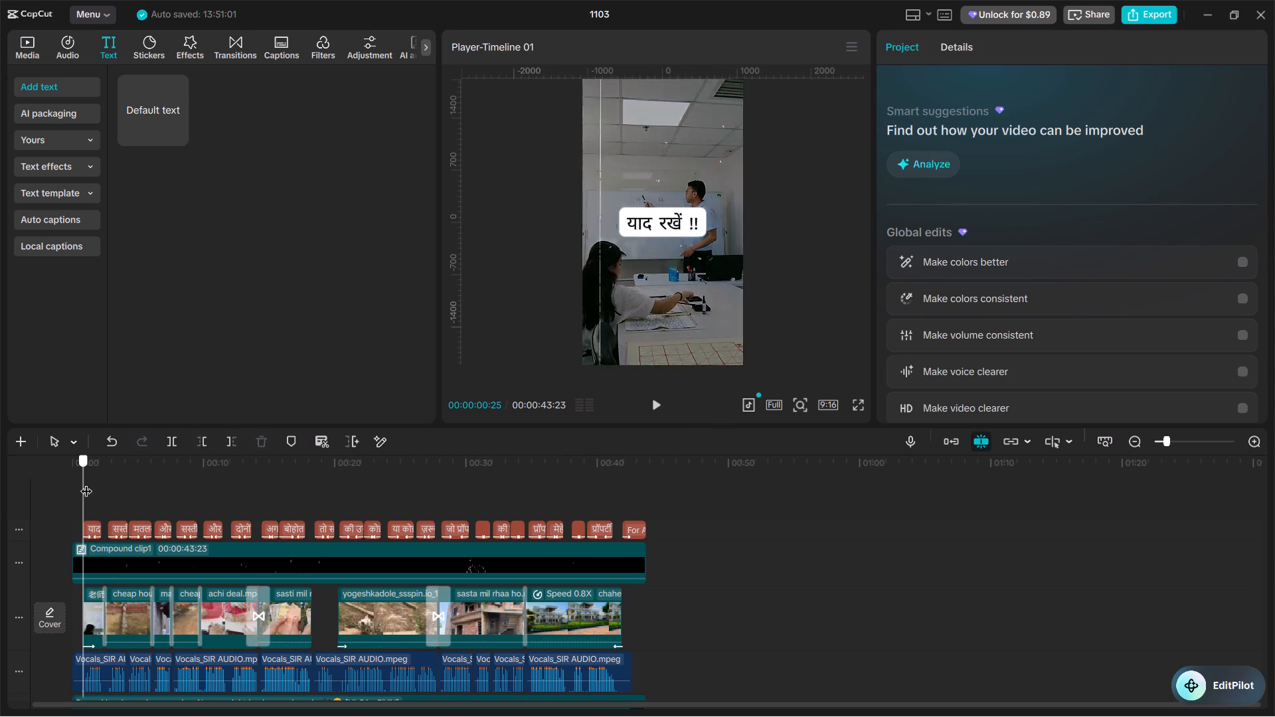
key("space")
key("space")
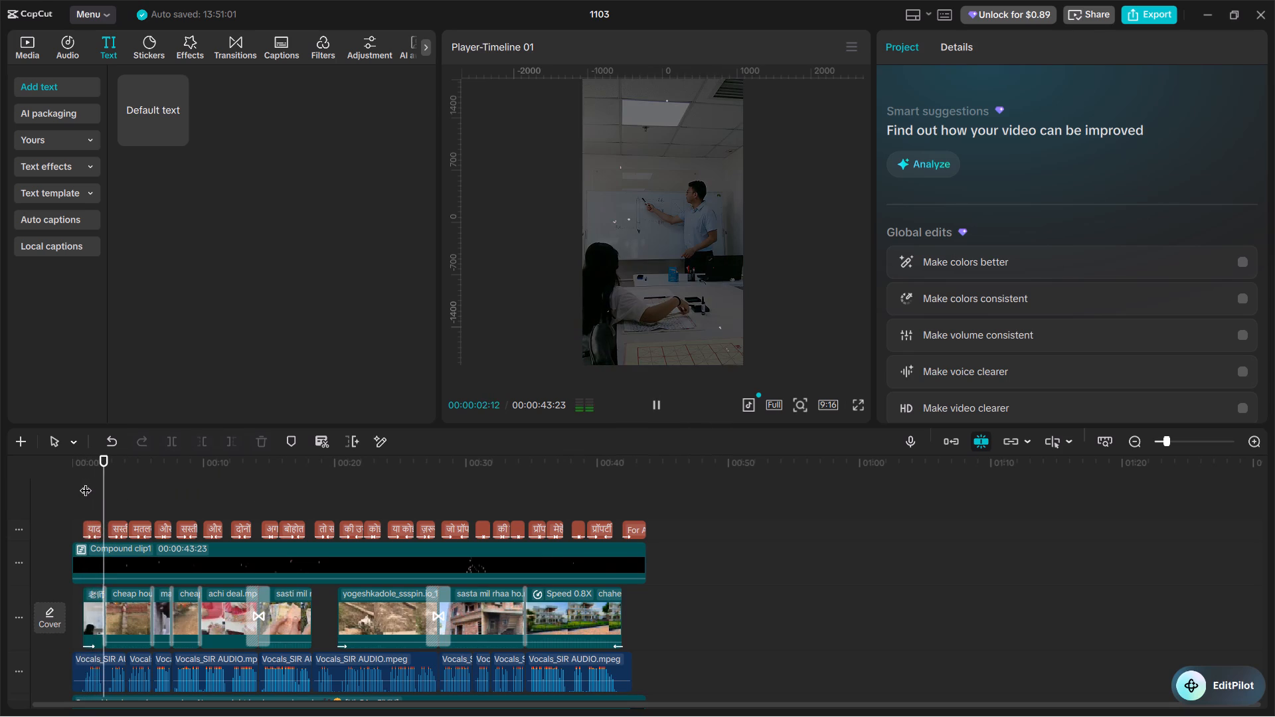
left_click_drag(102, 489, 116, 501)
key("space")
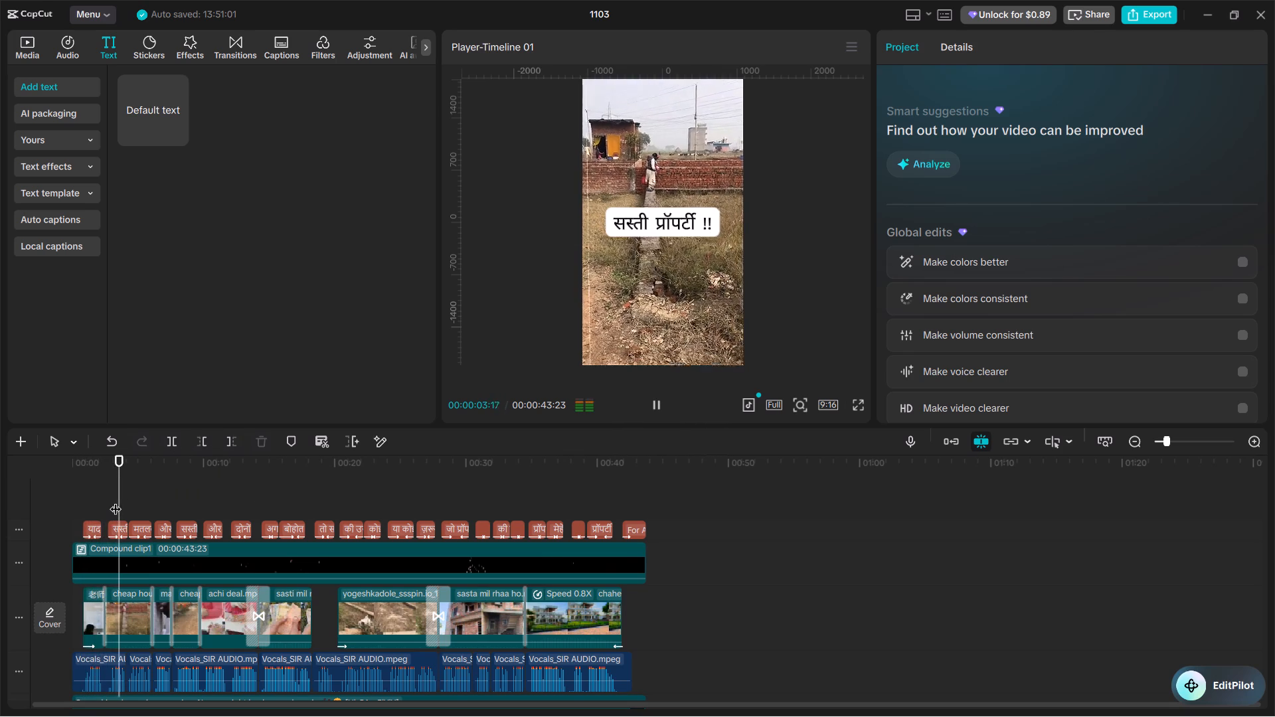
key("space")
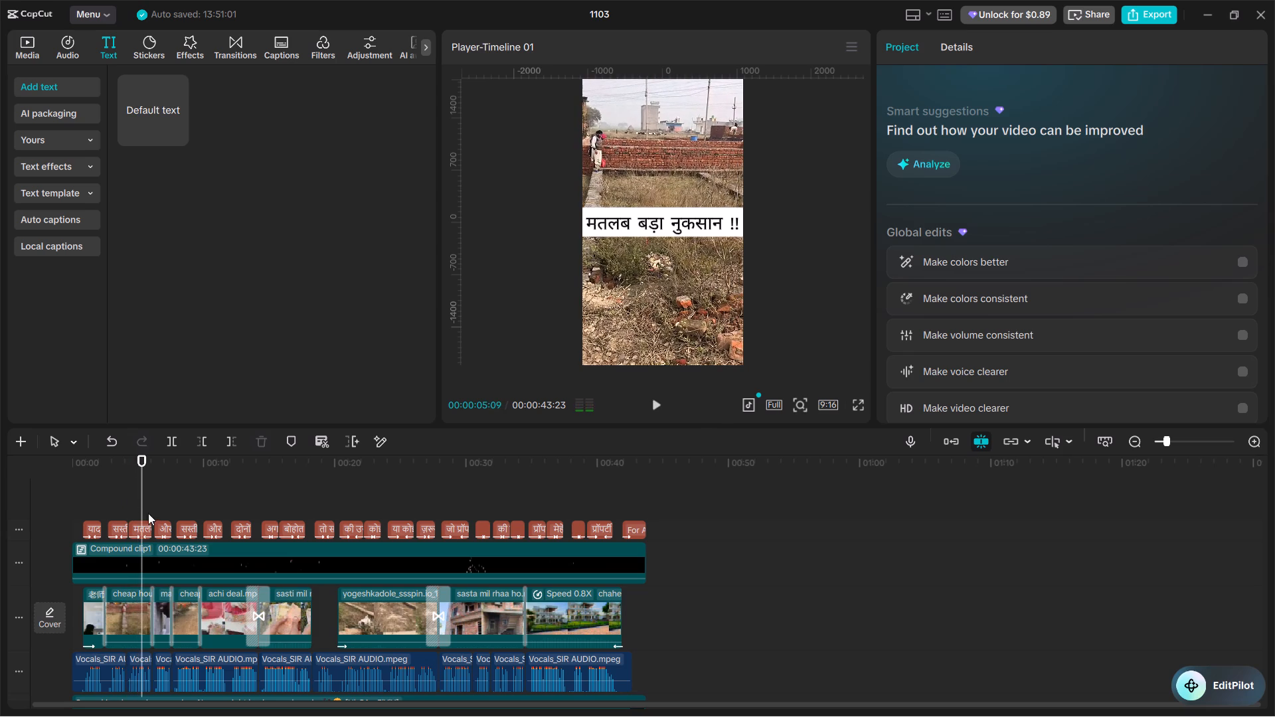
left_click(138, 527)
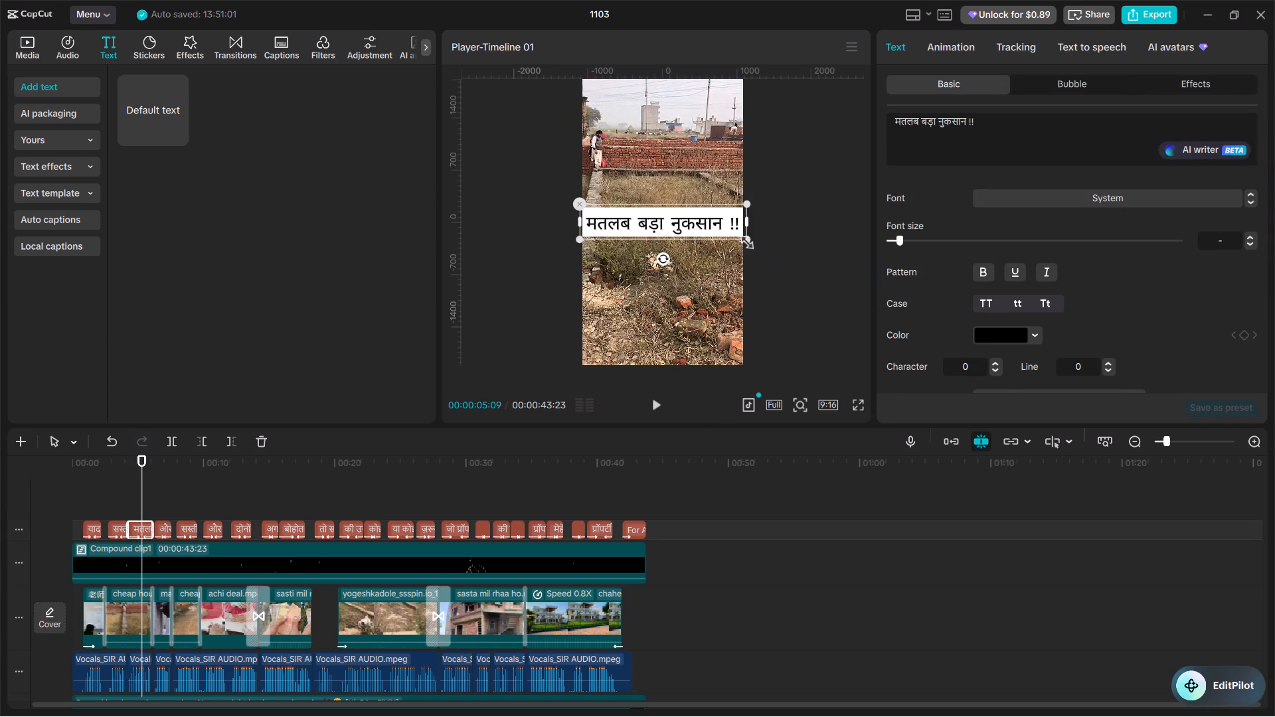
left_click_drag(741, 240, 732, 232)
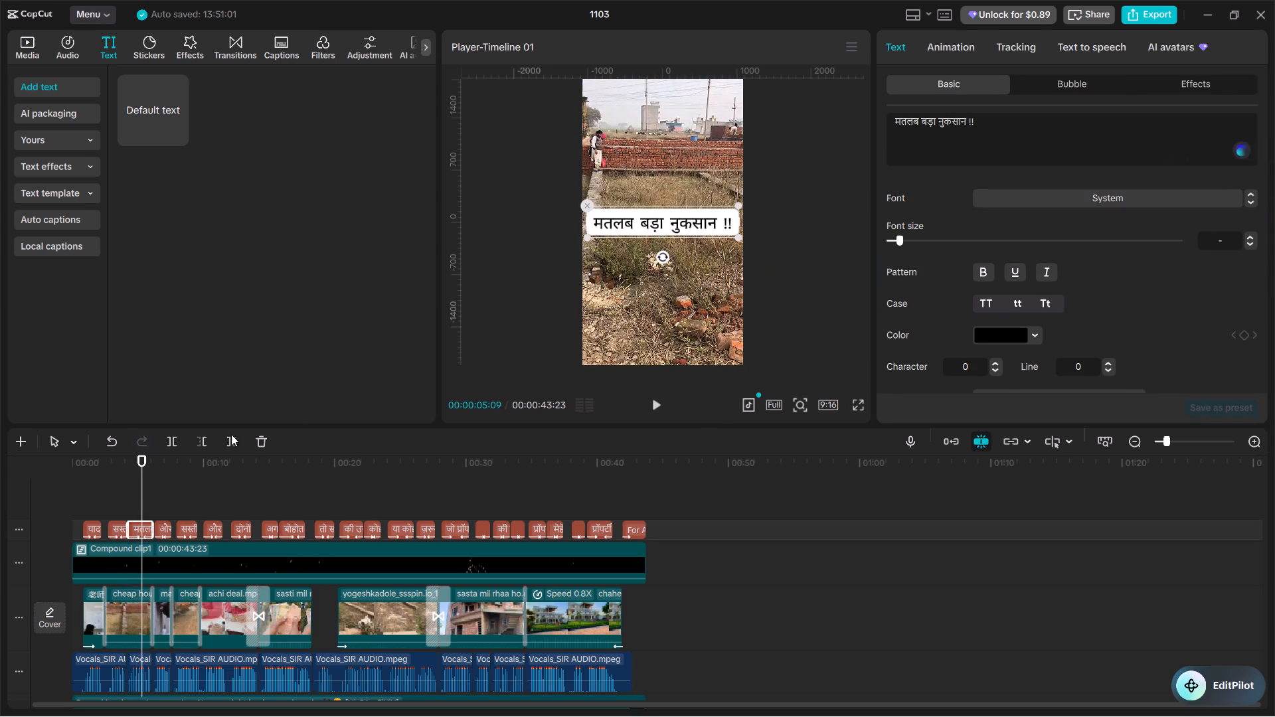
Continue reviewing the captions and shrink "सस्ती प्रॉपर्टी खरीदना !!" slightly to fit inside the frame width.
left_click(117, 500)
key("space")
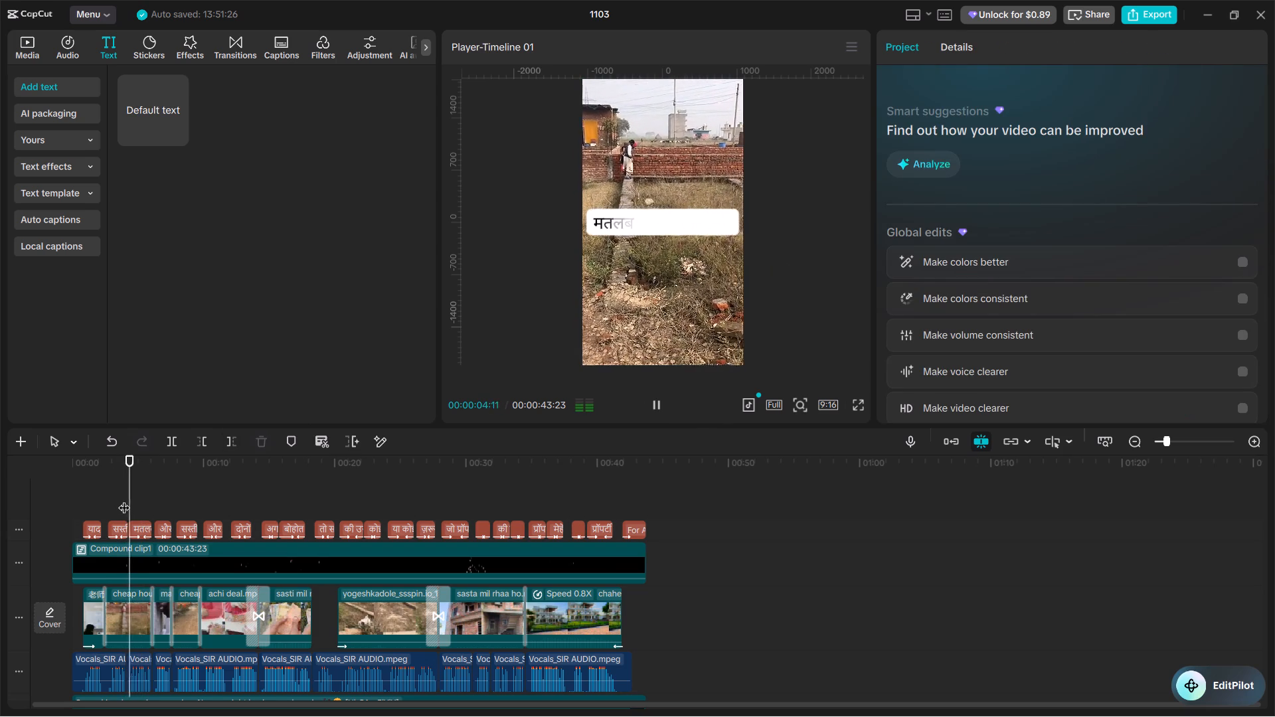
left_click(113, 499)
left_click(107, 498)
key("space")
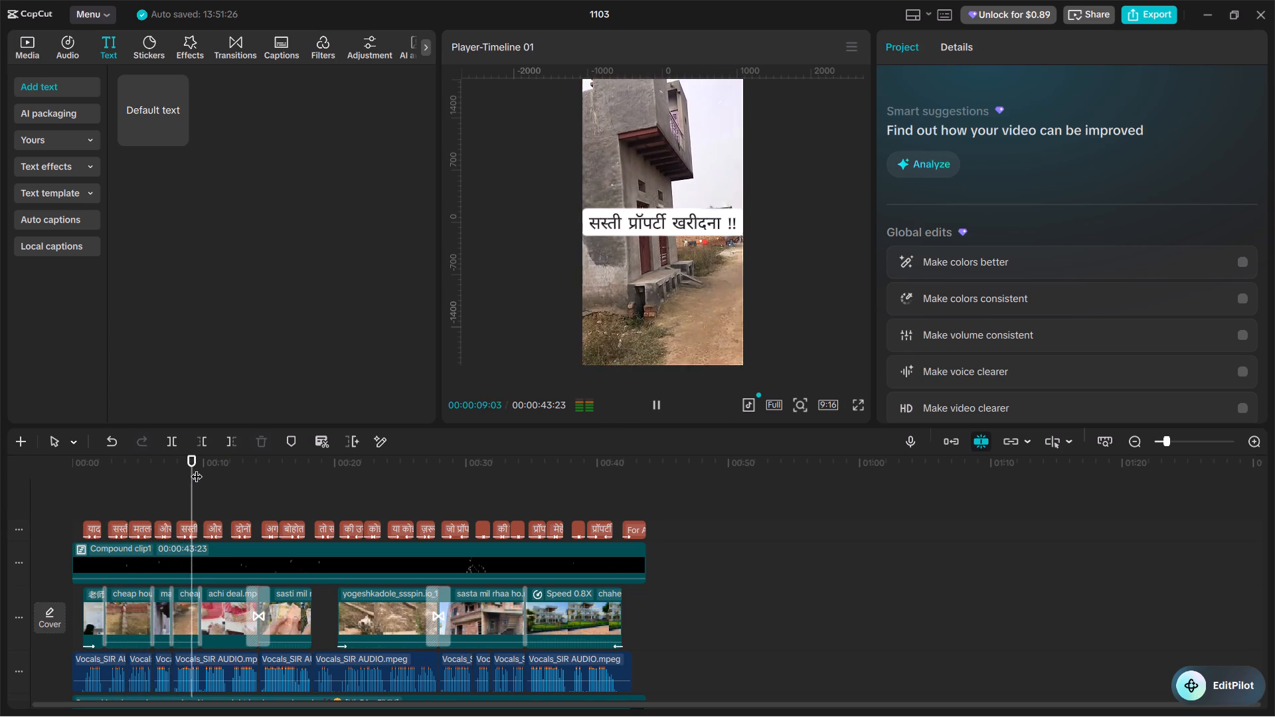
key("space")
left_click(189, 526)
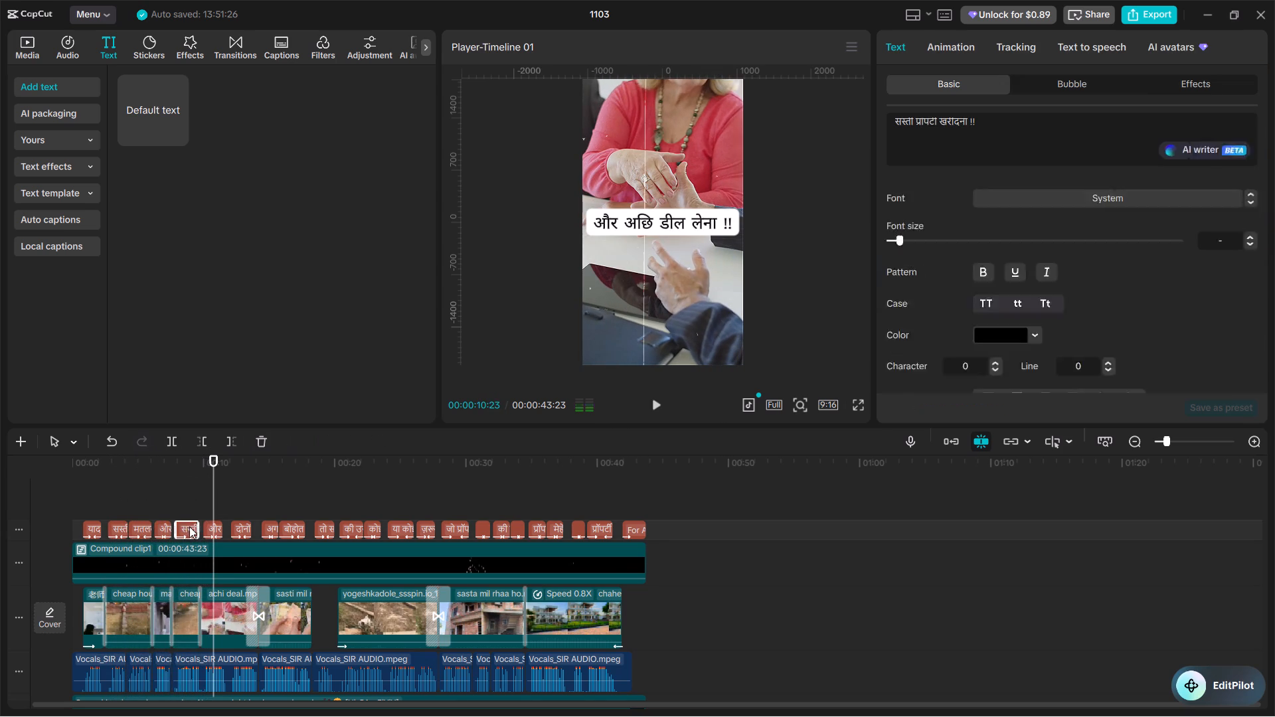
double_click(191, 506)
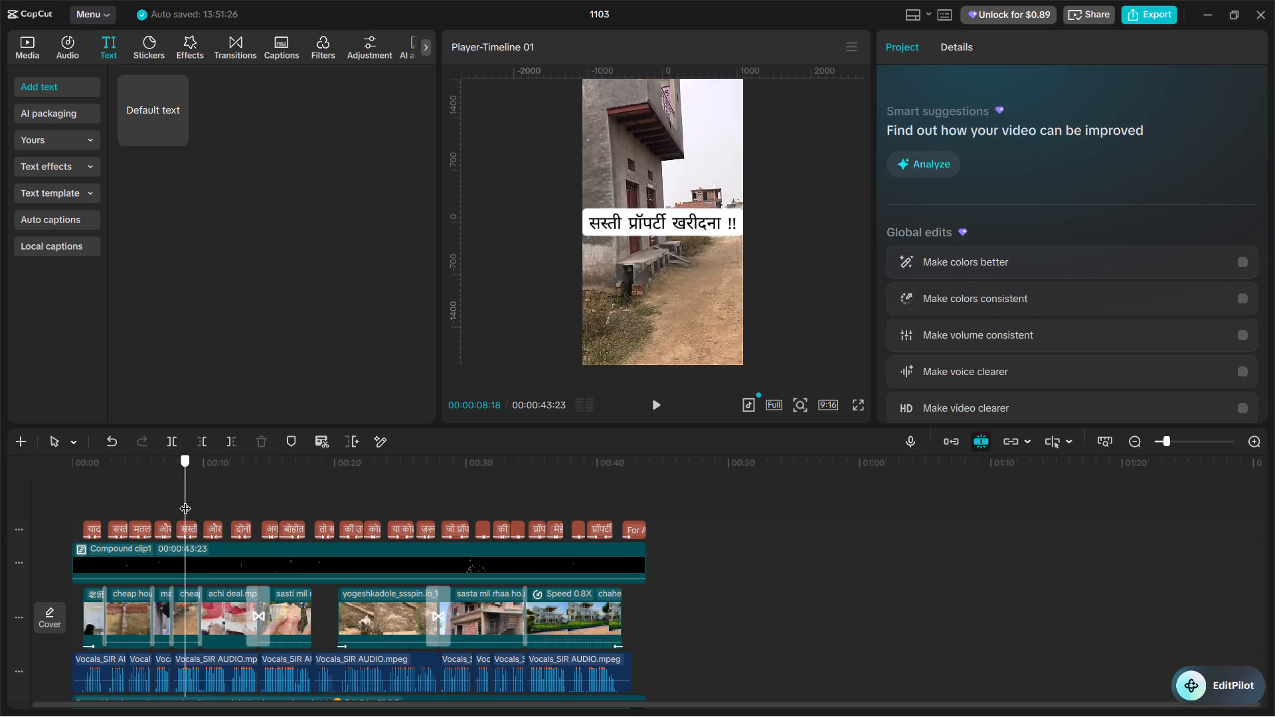
left_click(183, 531)
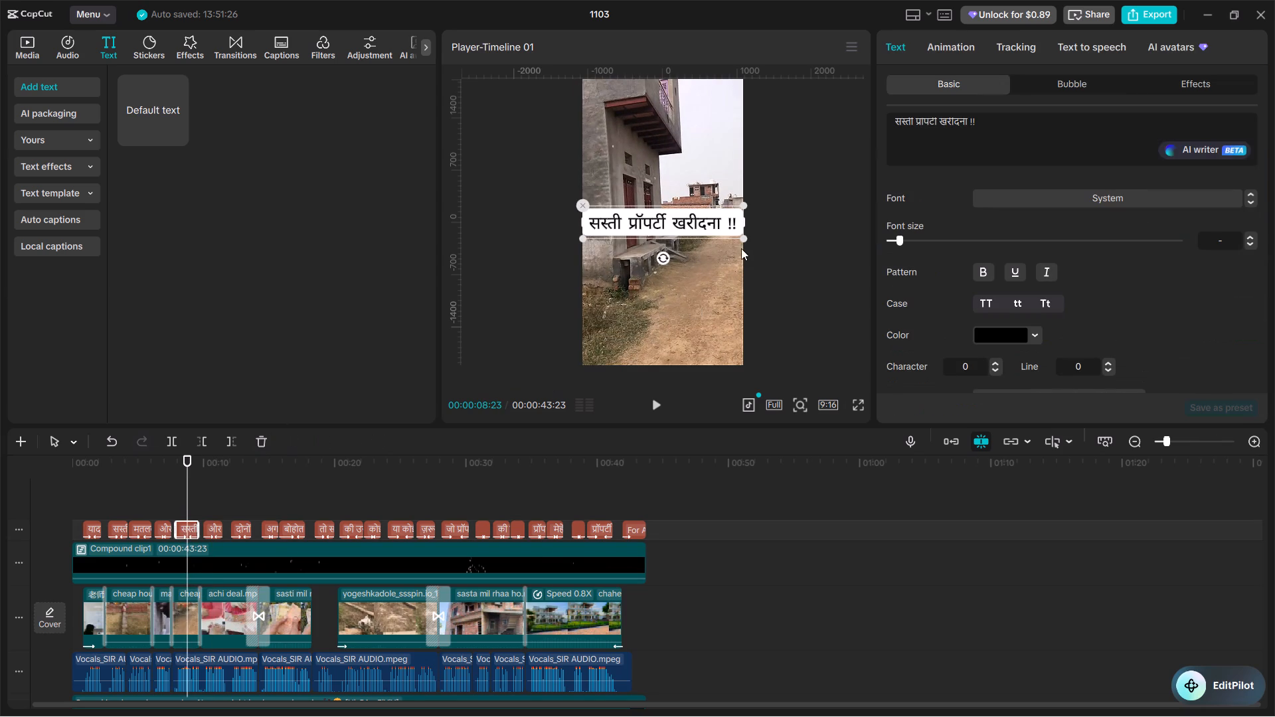
left_click_drag(741, 235, 734, 232)
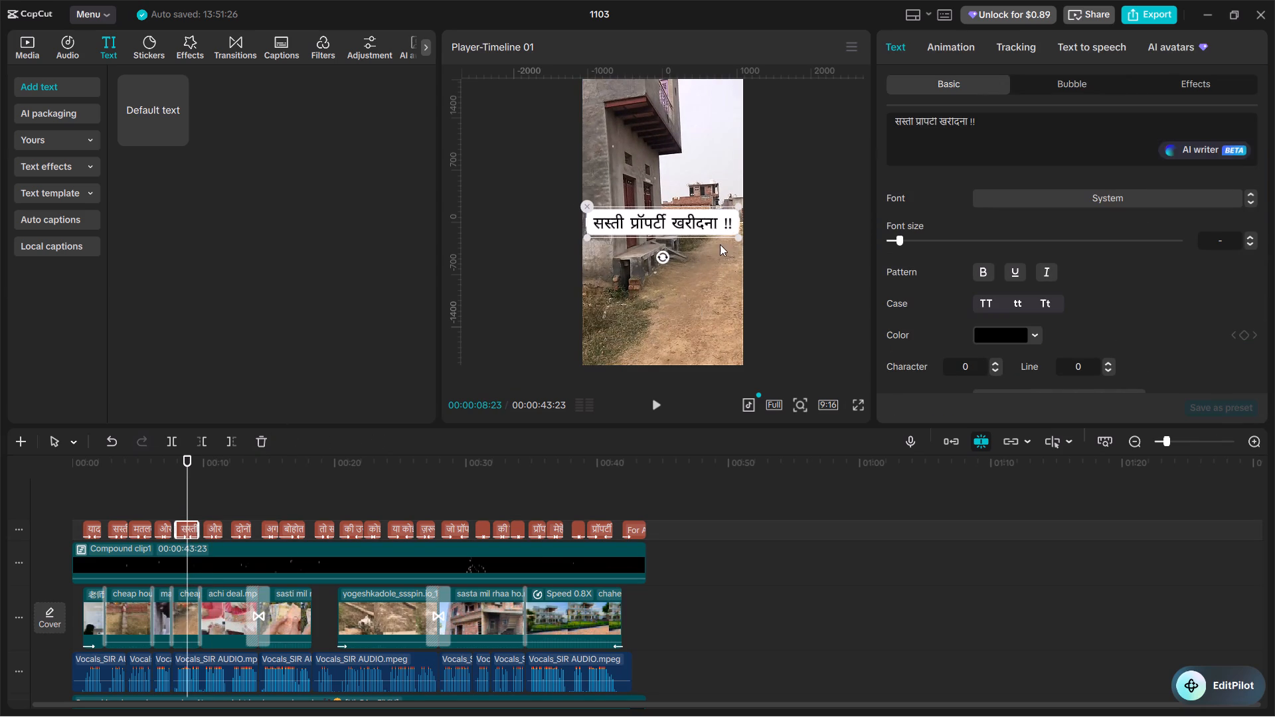
Review the following captions and shrink "दोनों अलग अलग बाते हैं !!" slightly to fit inside the frame width.
left_click(205, 495)
key("space")
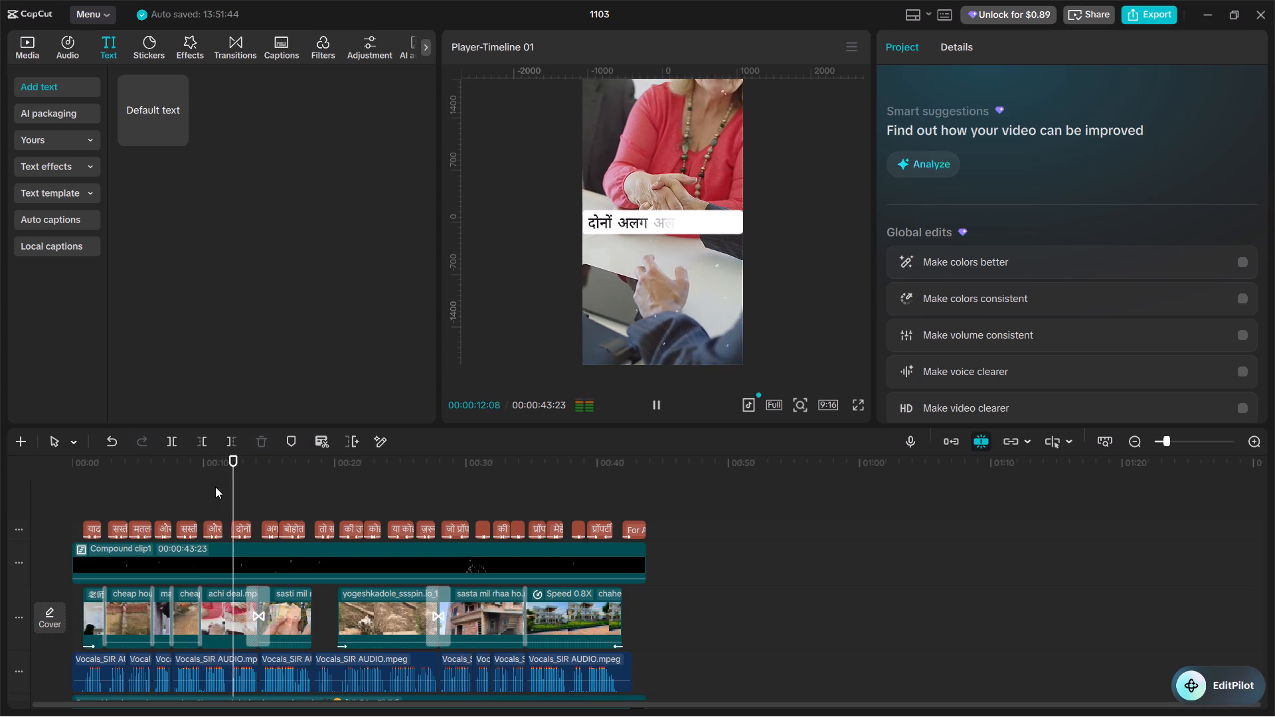
key("space")
left_click(202, 509)
key("space")
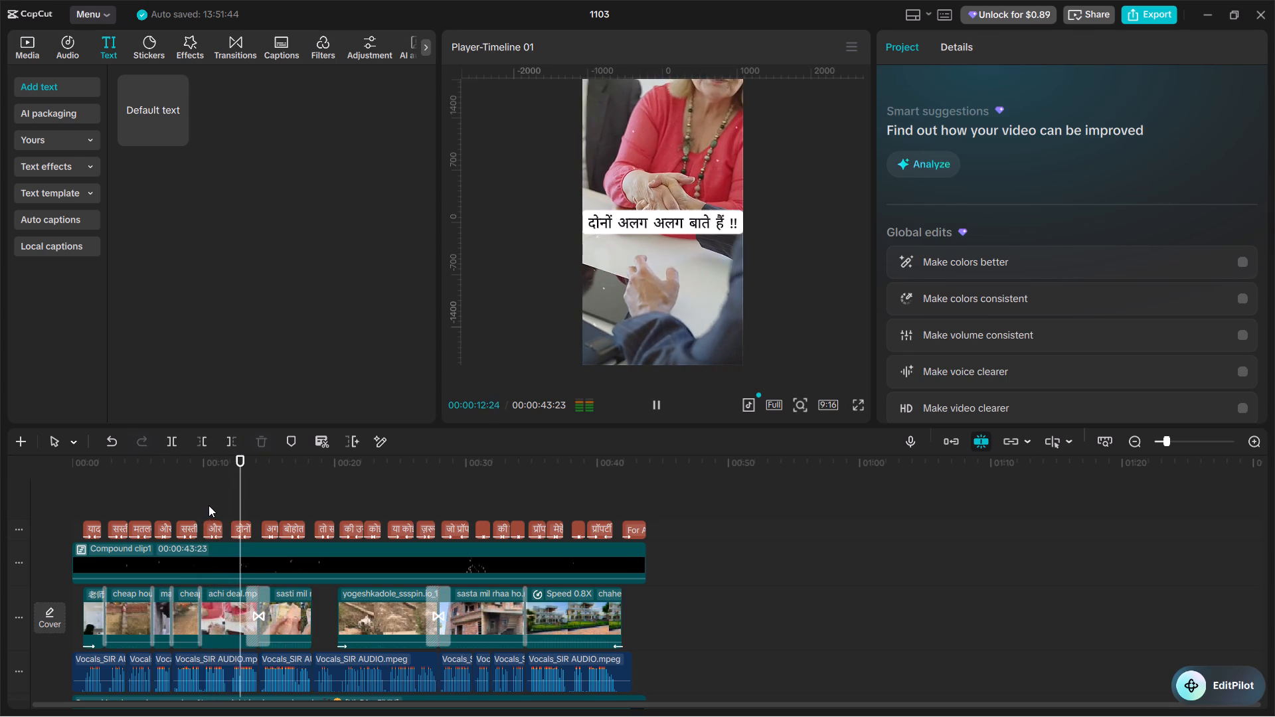
key("space")
left_click(220, 505)
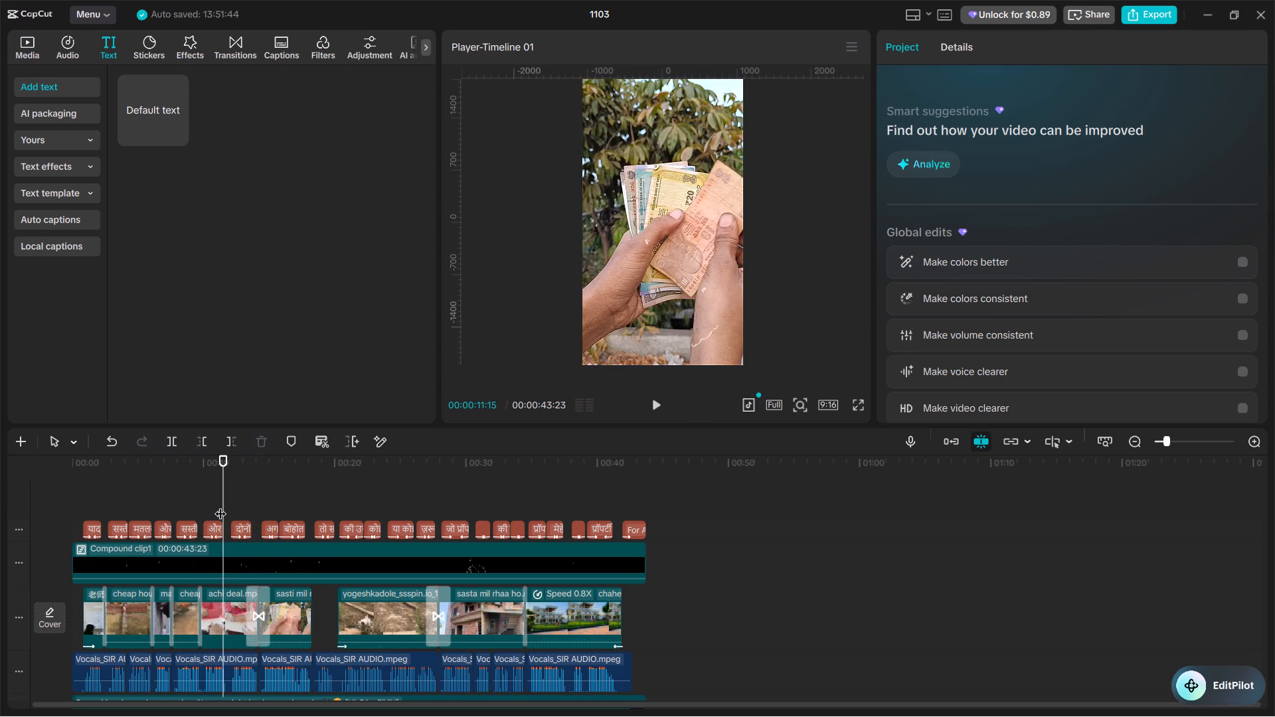
left_click_drag(220, 505, 212, 503)
key("space")
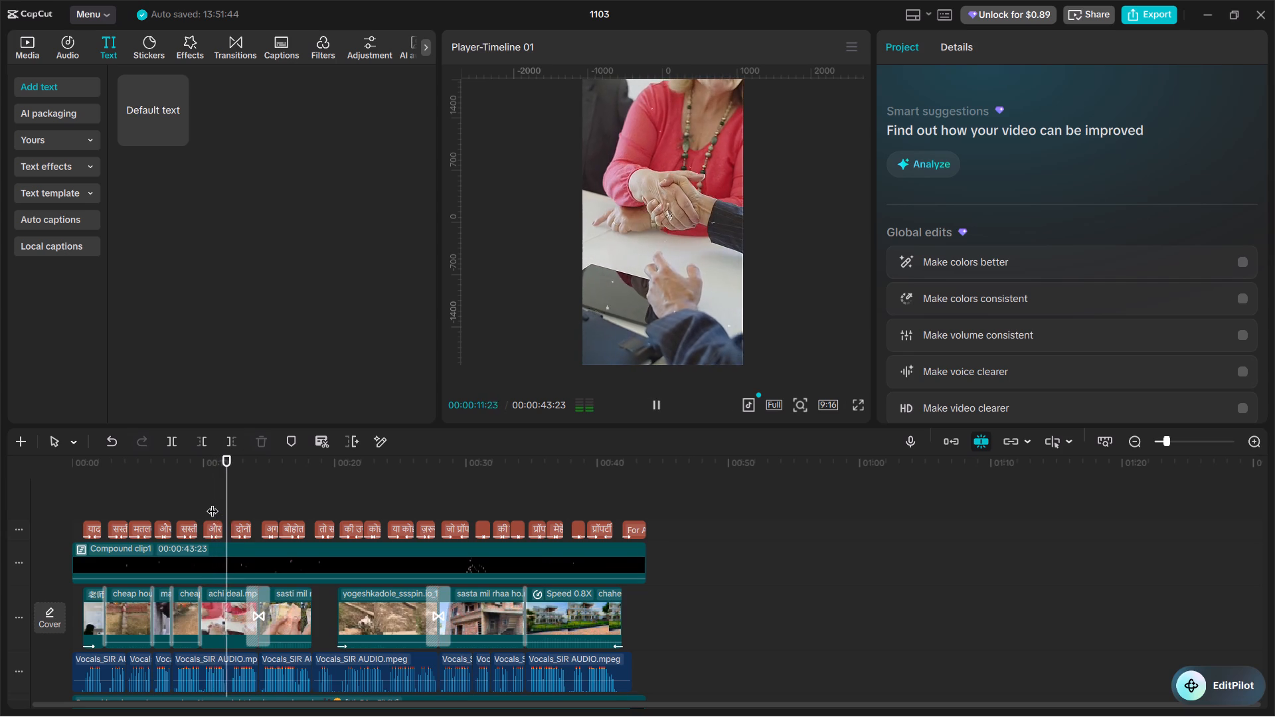
key("space")
left_click(246, 522)
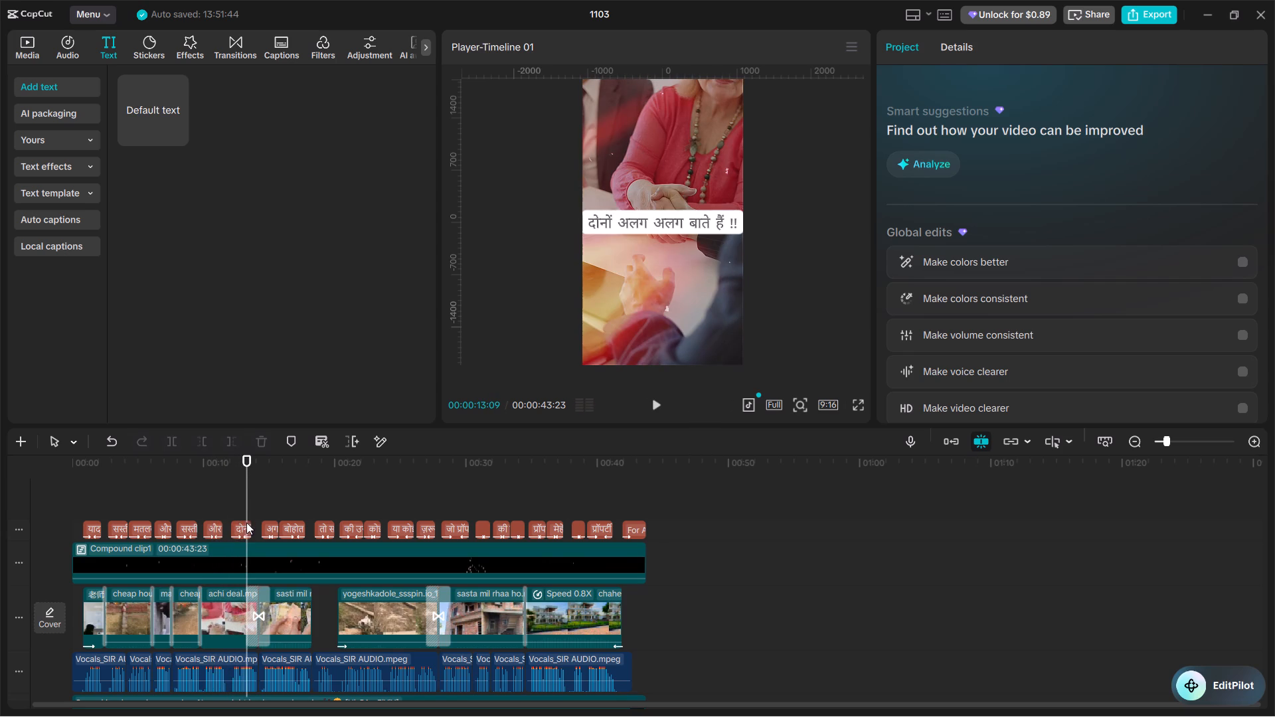
left_click_drag(739, 236, 734, 233)
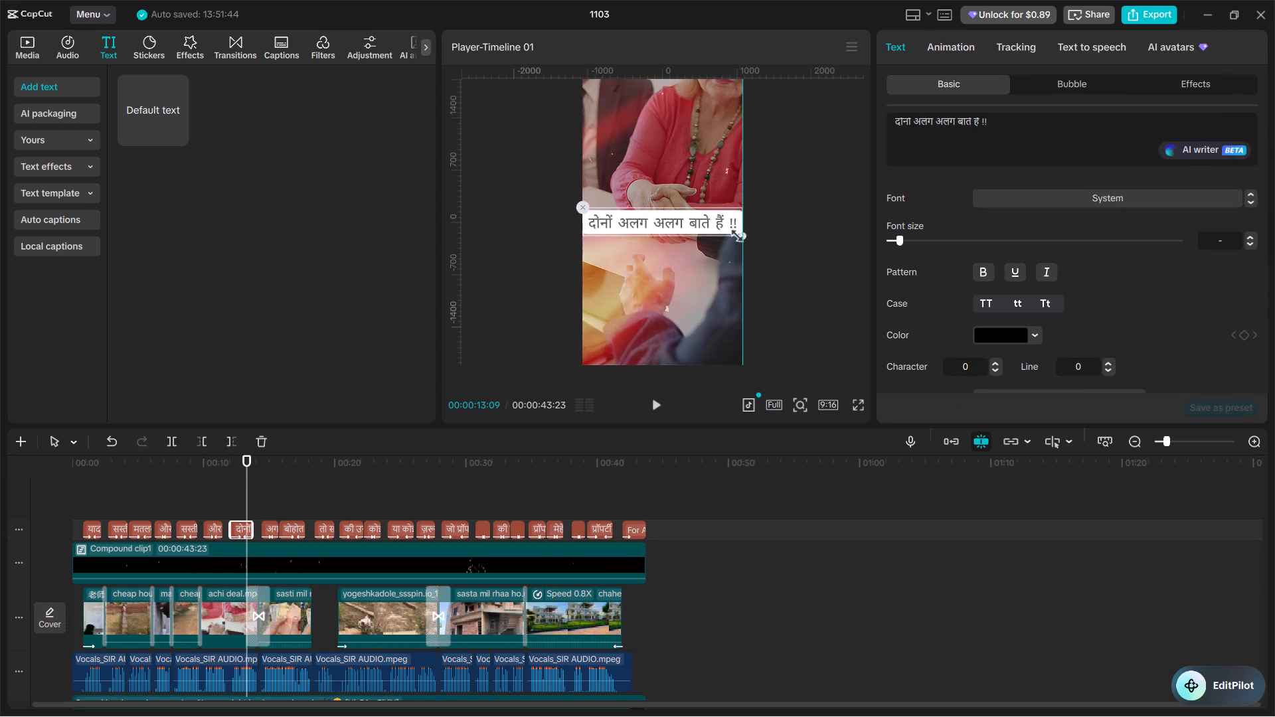
left_click_drag(734, 233, 731, 234)
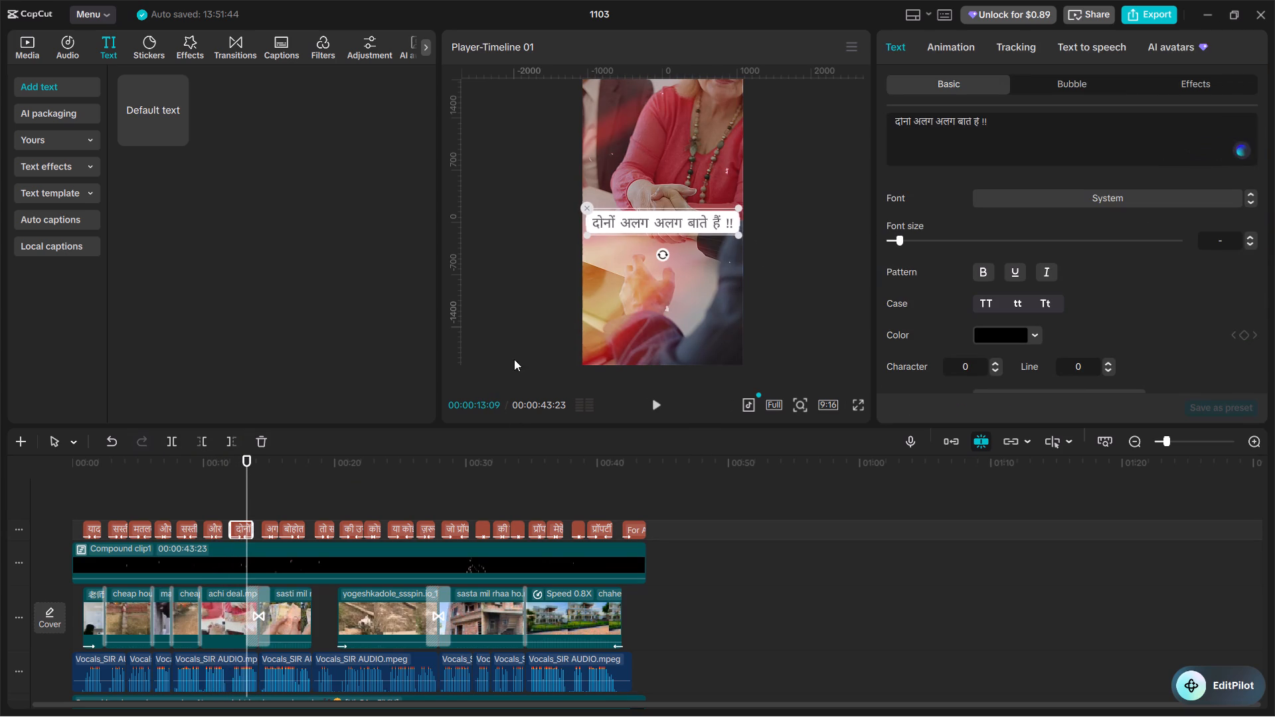
Play the remaining captions from the middle of the video through to the closing contact text and check their fit.
left_click(234, 503)
key("space")
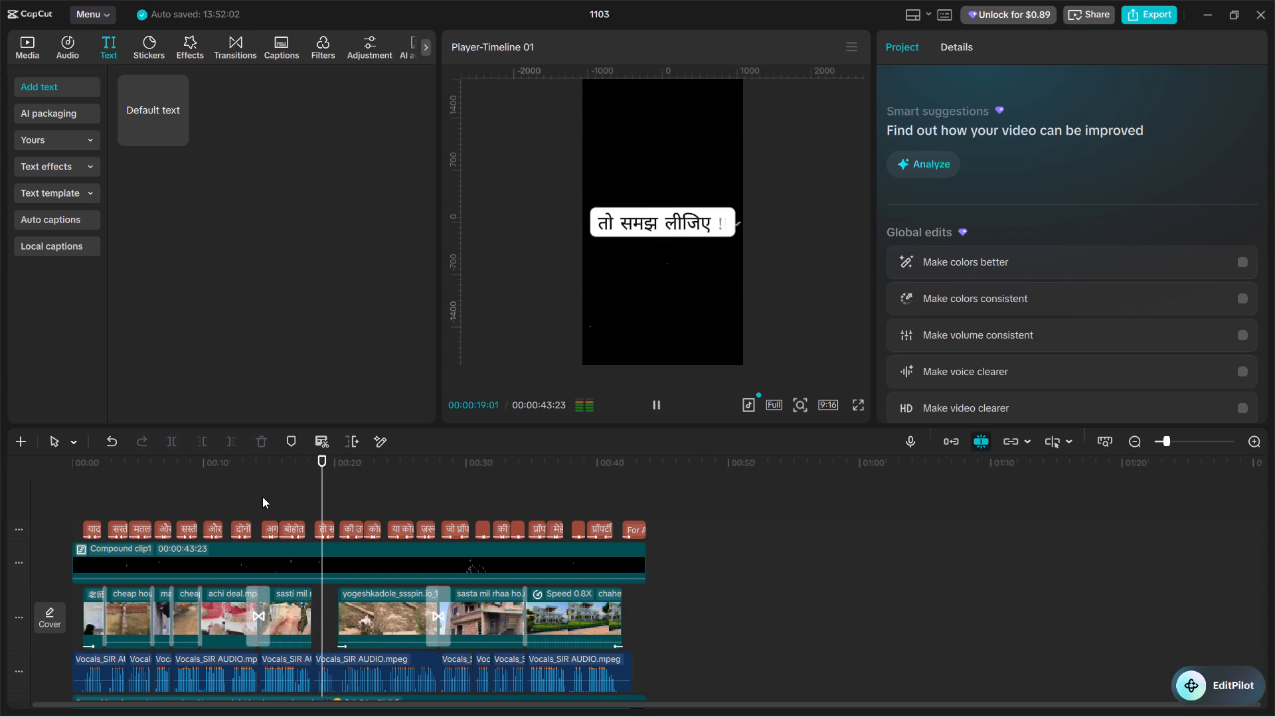
left_click(262, 497)
key("space")
key("space")
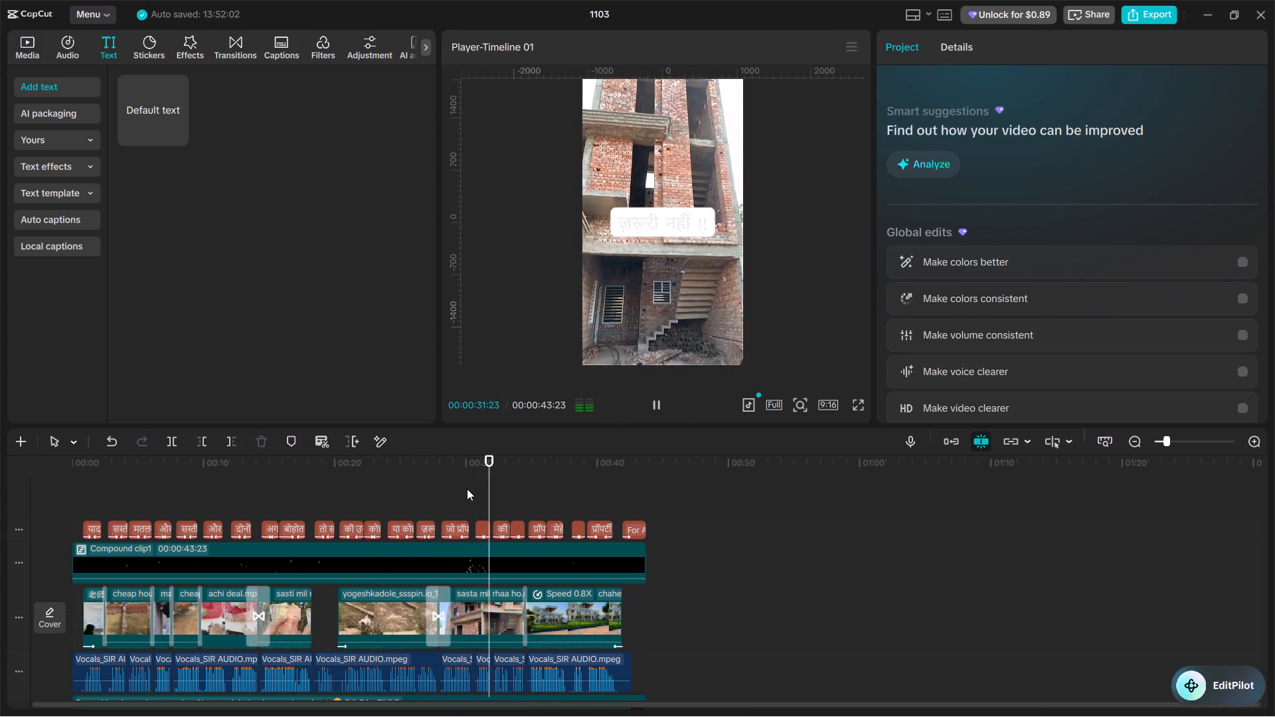
key("space")
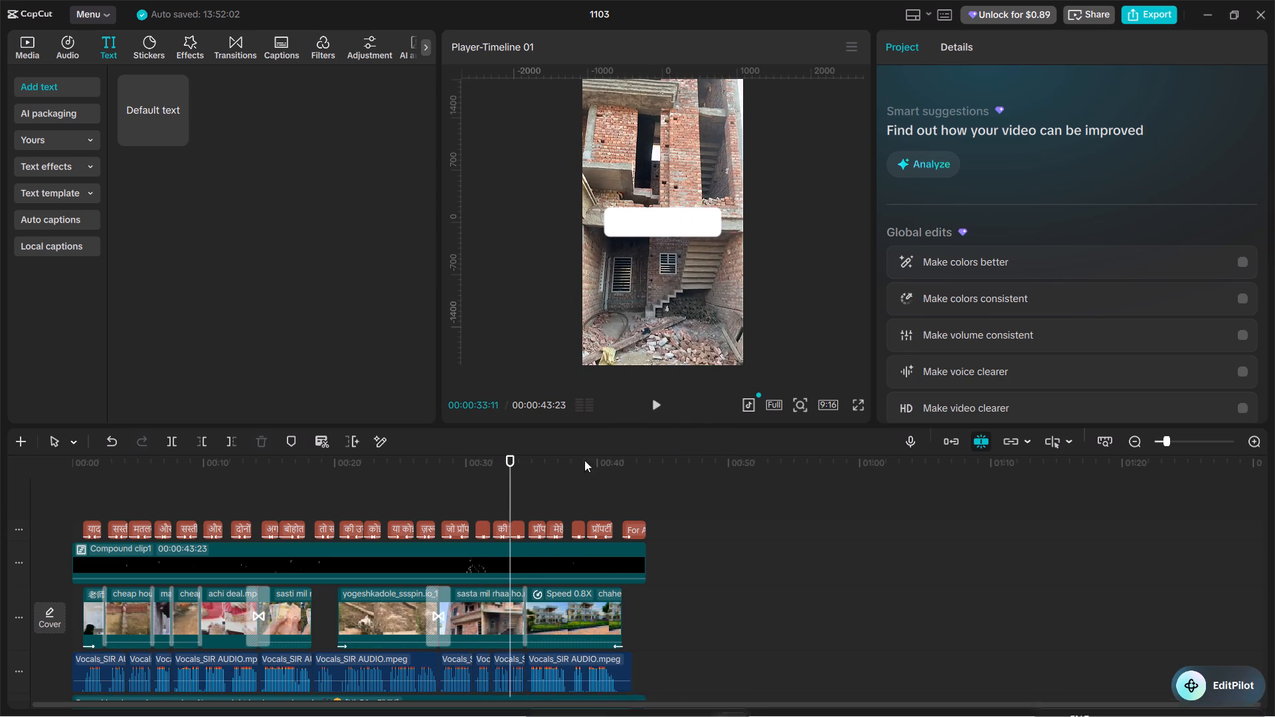
left_click(487, 495)
left_click(481, 493)
key("space")
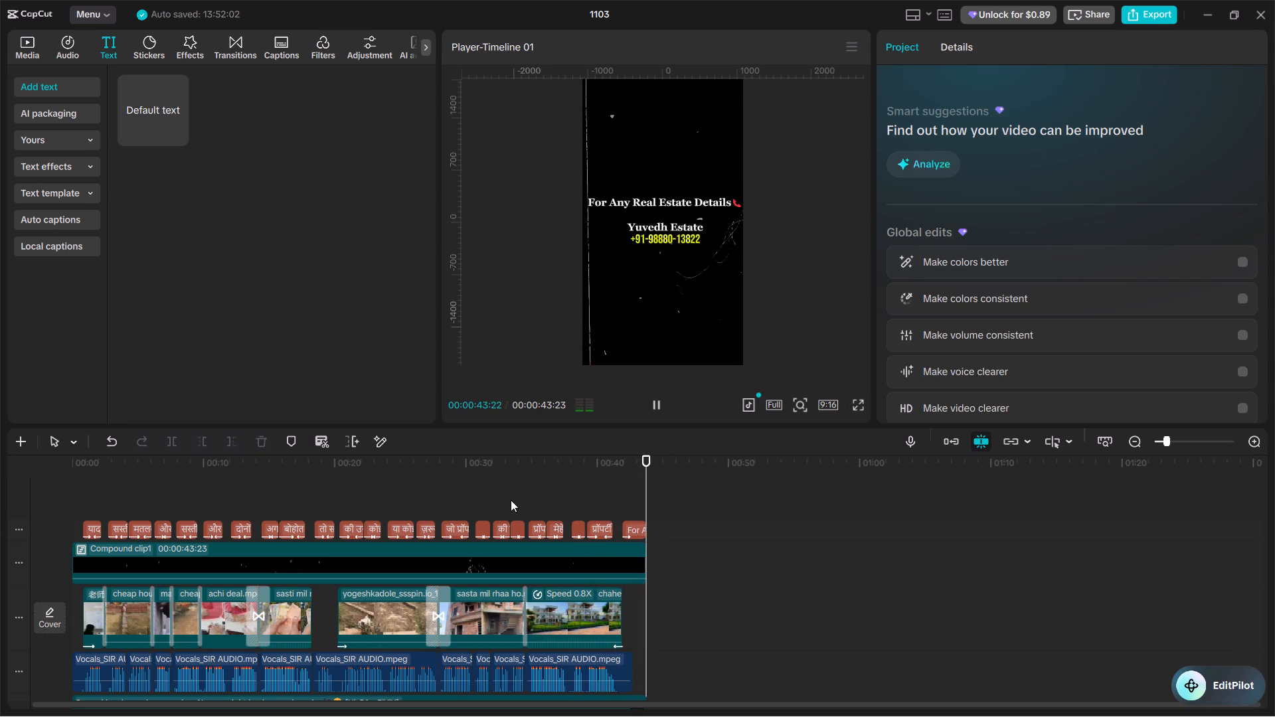
Replay the opening captions from the start of the video to check the first clips.
left_click(420, 496)
left_click_drag(420, 496, 42, 509)
key("space")
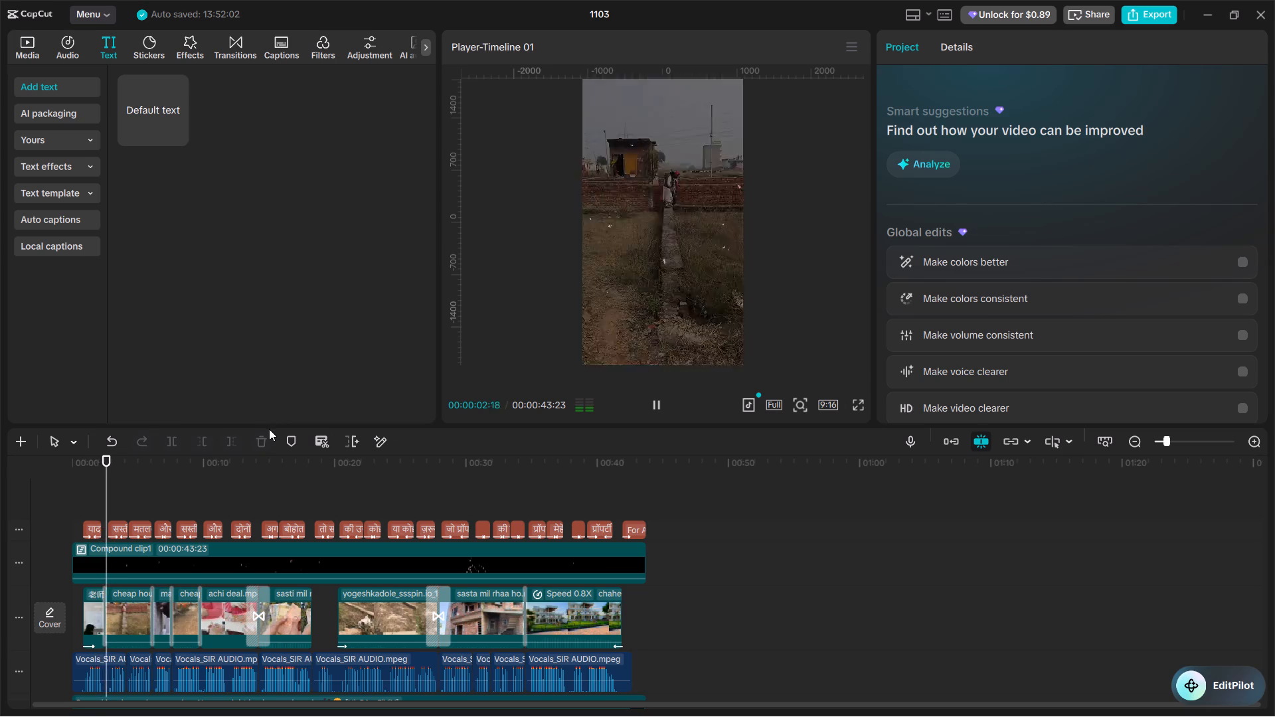
left_click(80, 497)
left_click_drag(80, 497, 68, 491)
key("space")
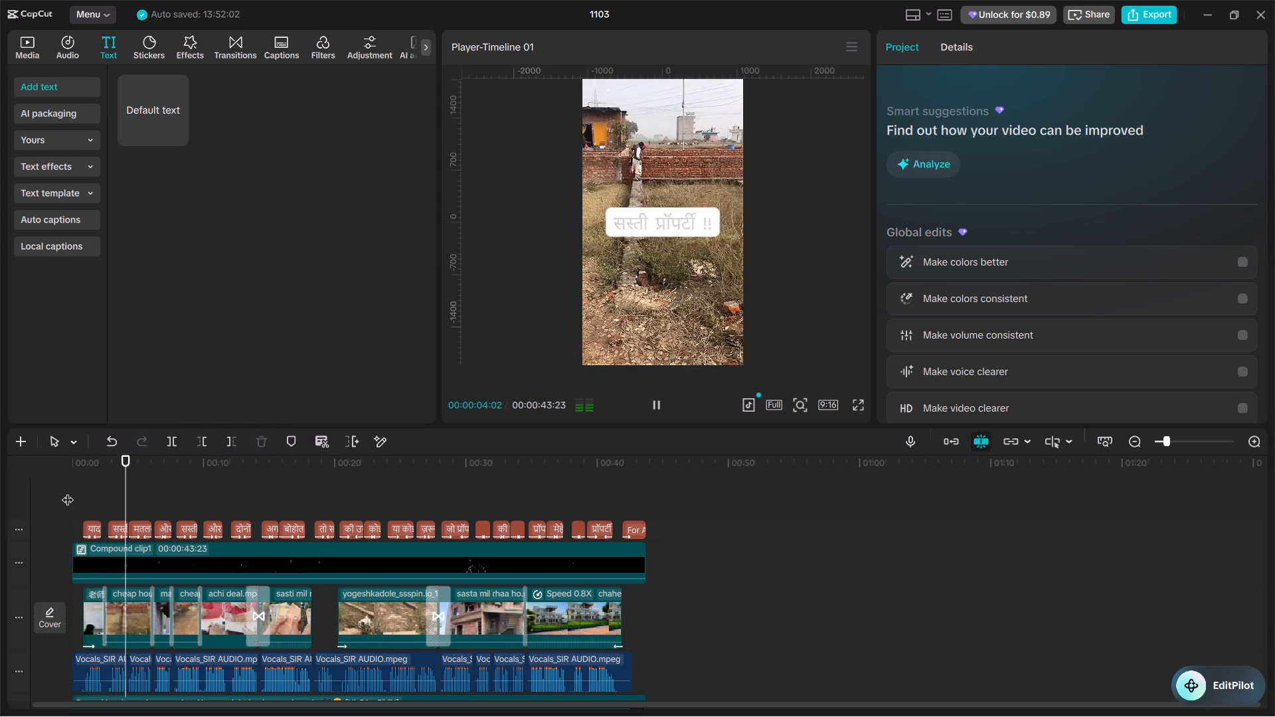
key("space")
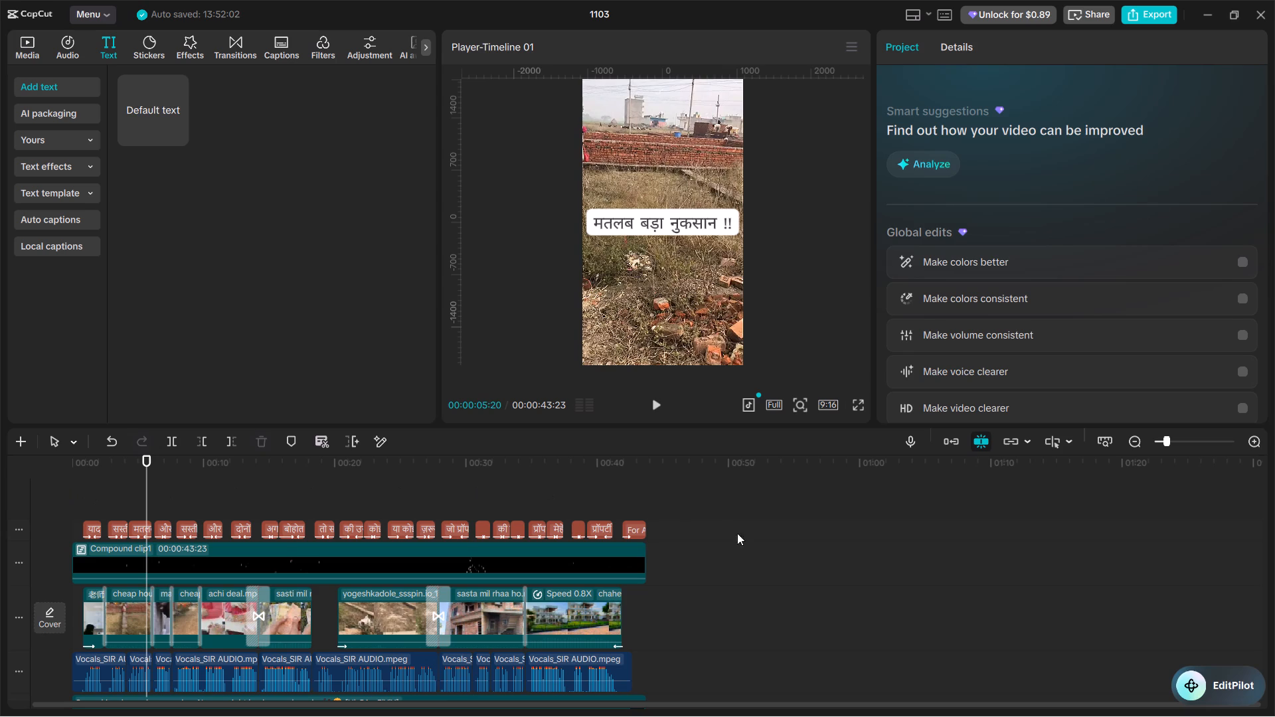
Pull down the highlight end of the Luma curve on all main-track video clips to darken them slightly.
left_click_drag(703, 602, 88, 617)
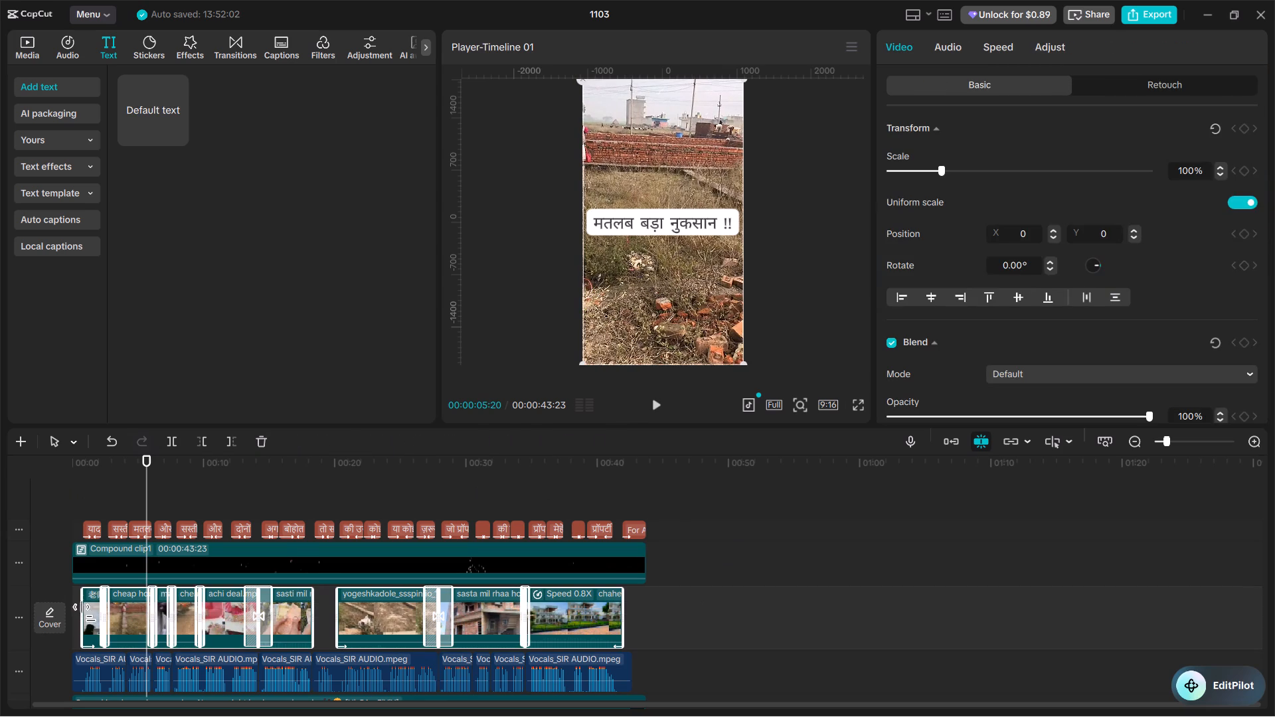
left_click(1039, 47)
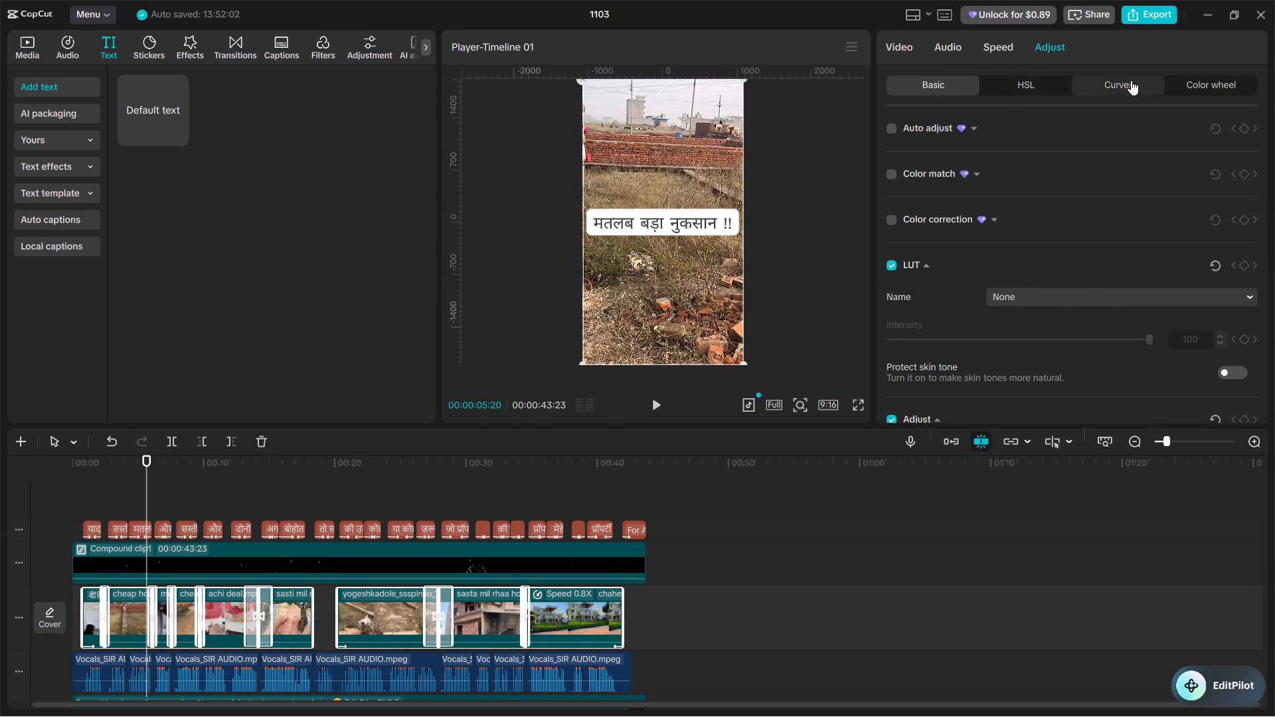
left_click(1131, 80)
left_click_drag(1256, 169, 1260, 191)
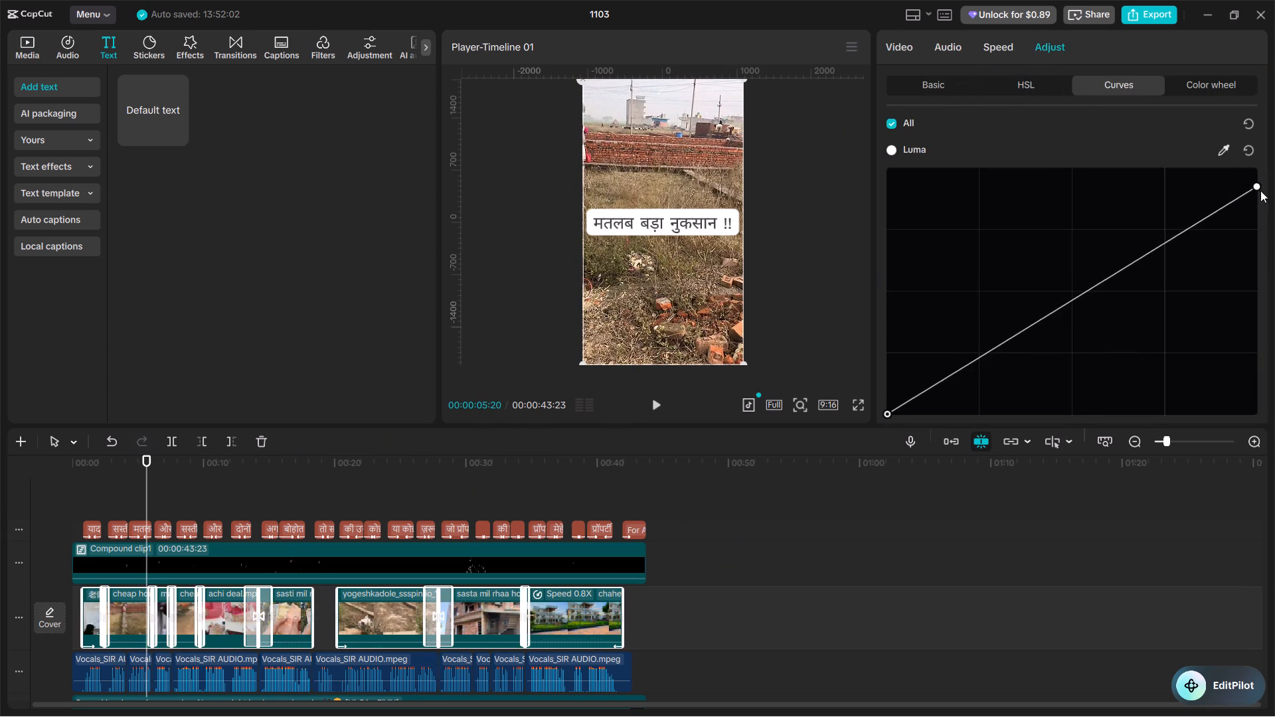
left_click_drag(1260, 191, 1265, 220)
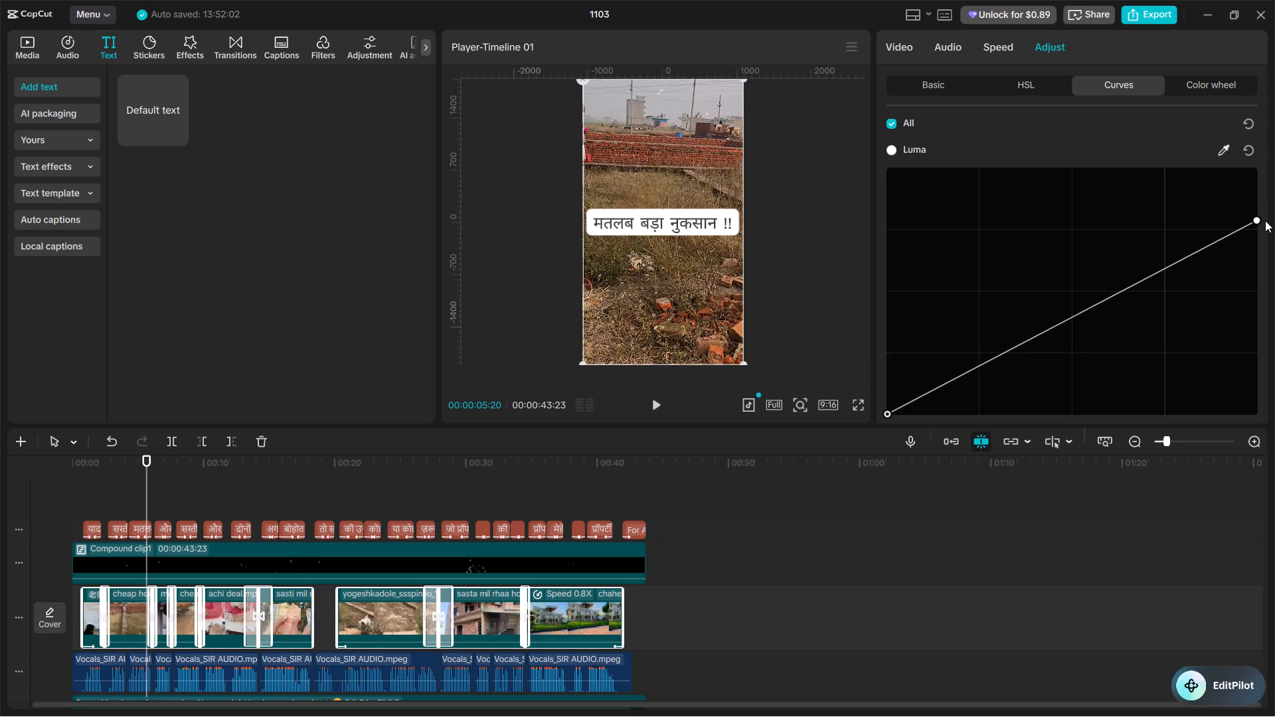
left_click_drag(1265, 220, 1266, 197)
Review the darkened footage from the start, including in full screen, check the section around 20 seconds, and return to the beginning.
left_click(86, 499)
left_click_drag(87, 498, 86, 498)
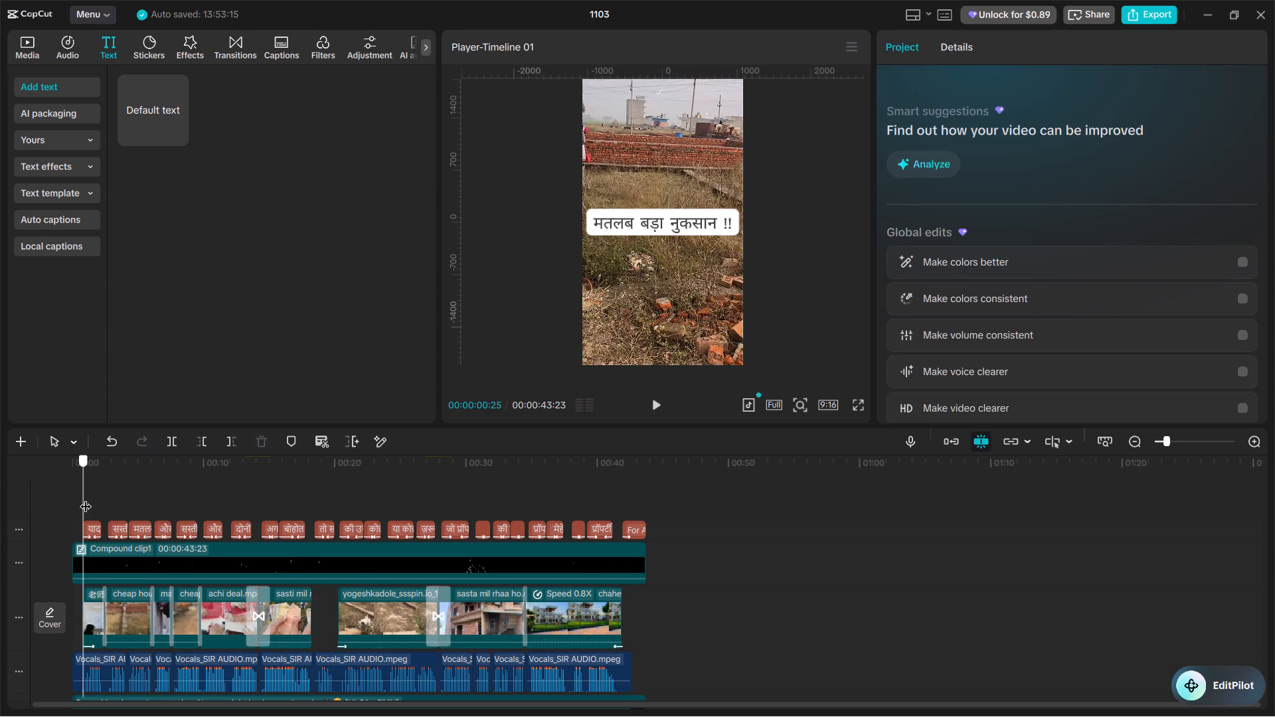
left_click_drag(86, 498, 57, 498)
key("space")
key("space")
left_click(855, 404)
key("space")
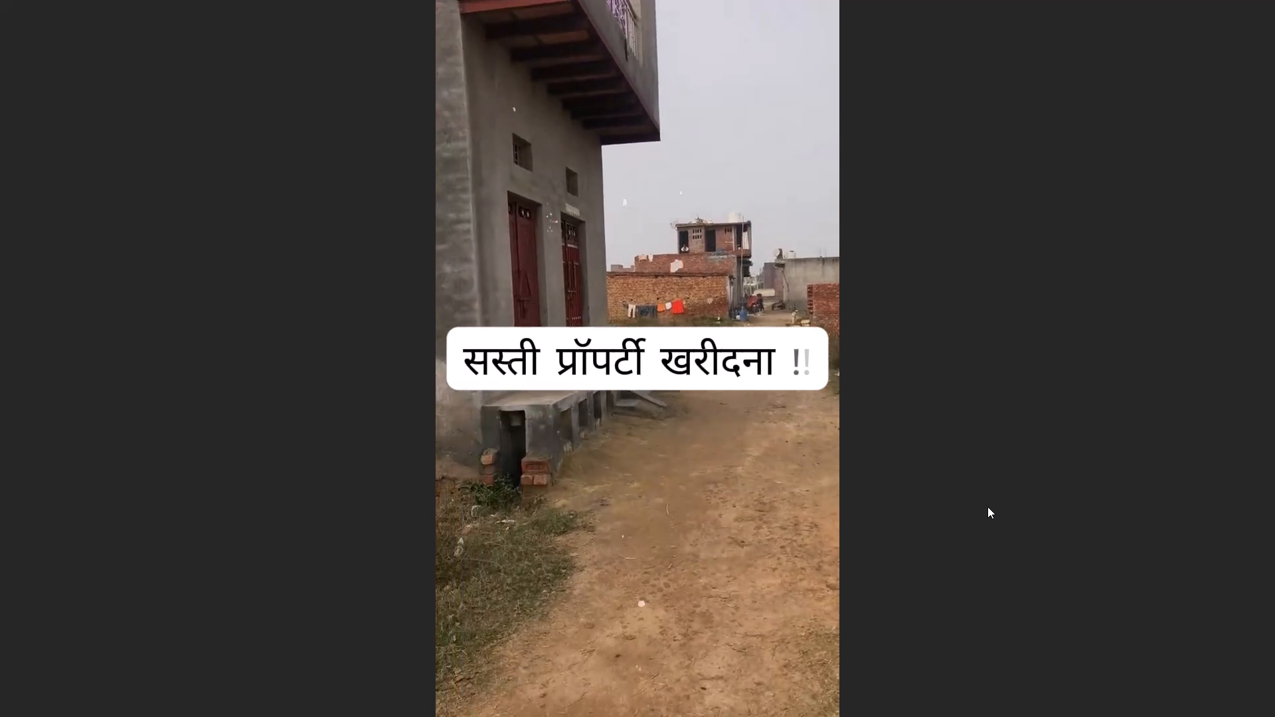
key("Escape")
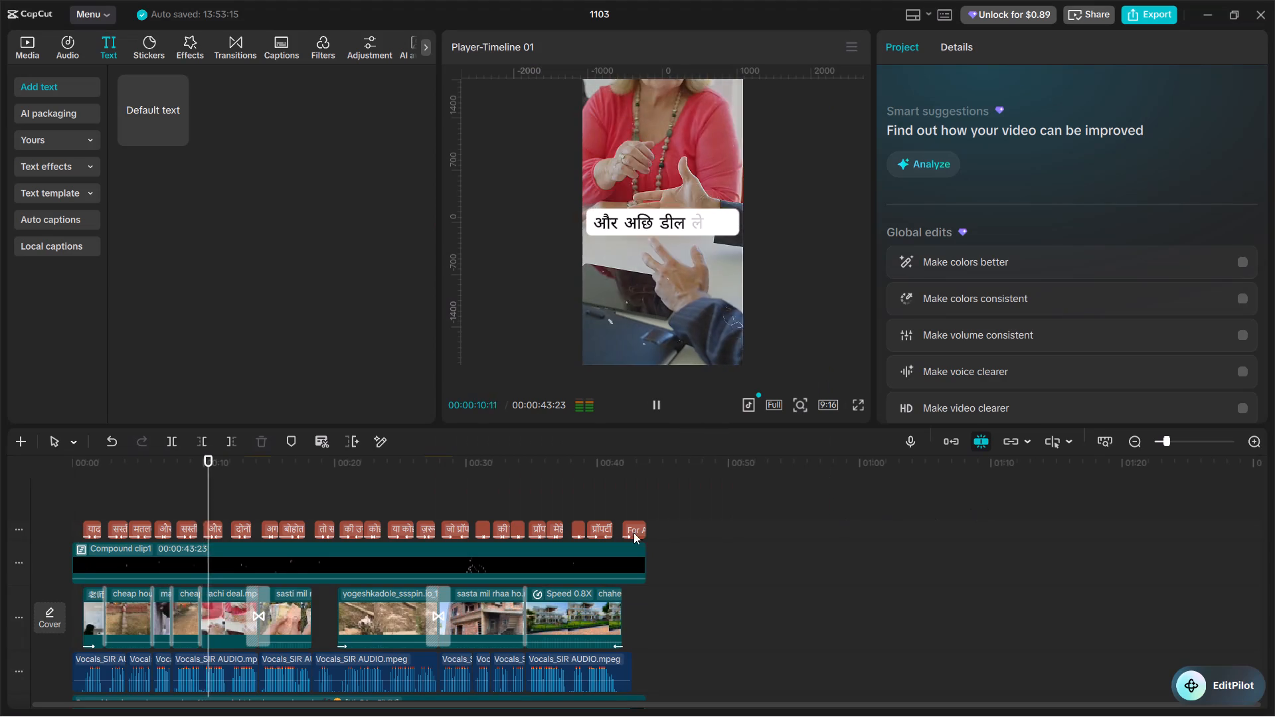
double_click(332, 485)
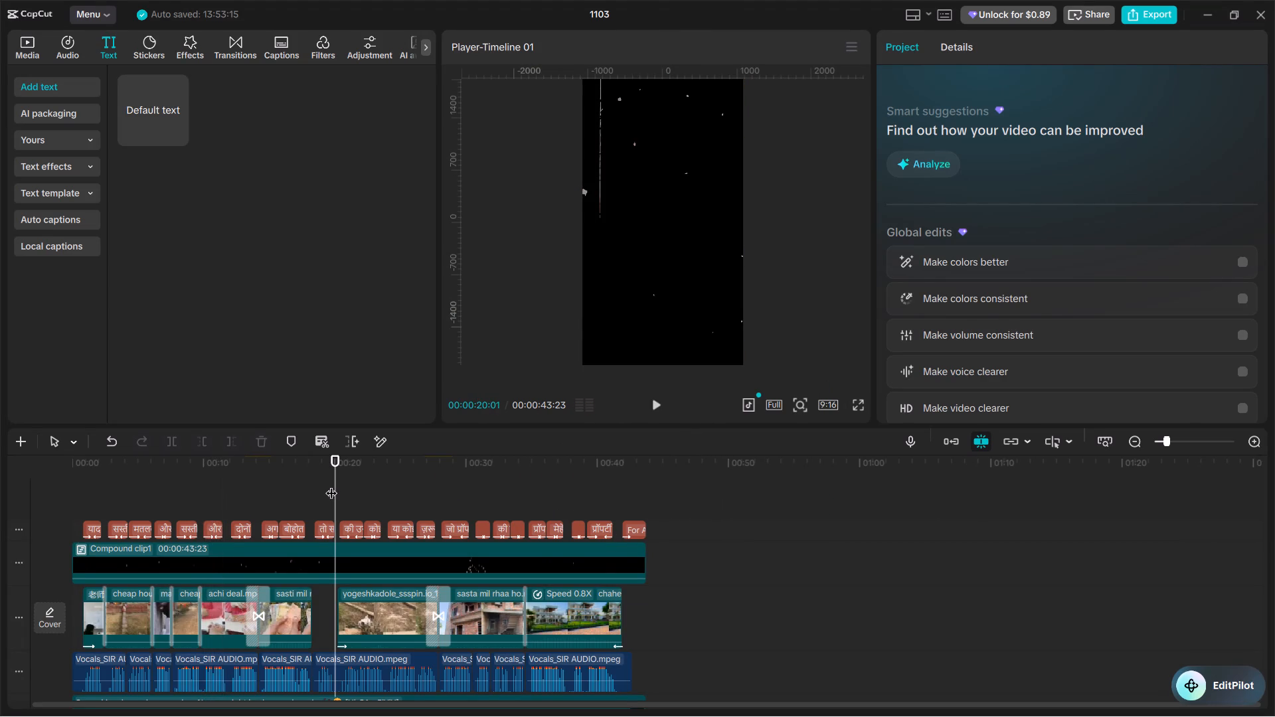
key("space")
key("space")
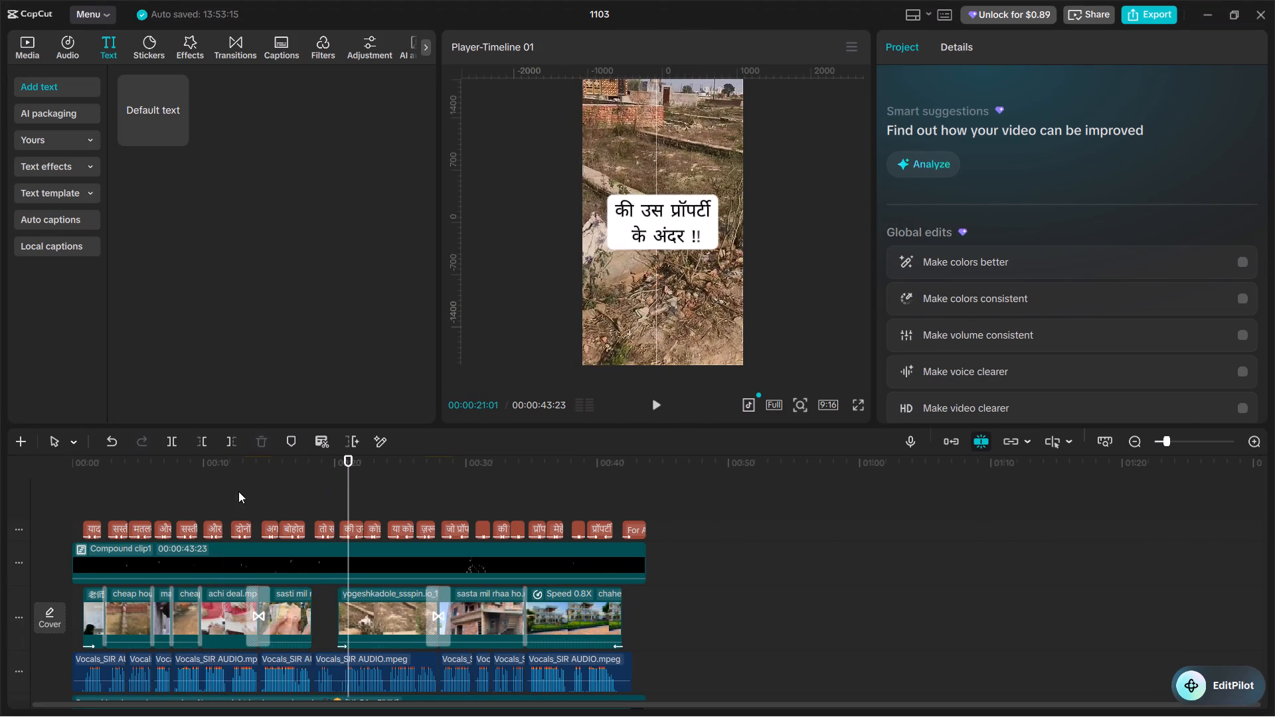
left_click(238, 491)
left_click_drag(238, 490, 54, 512)
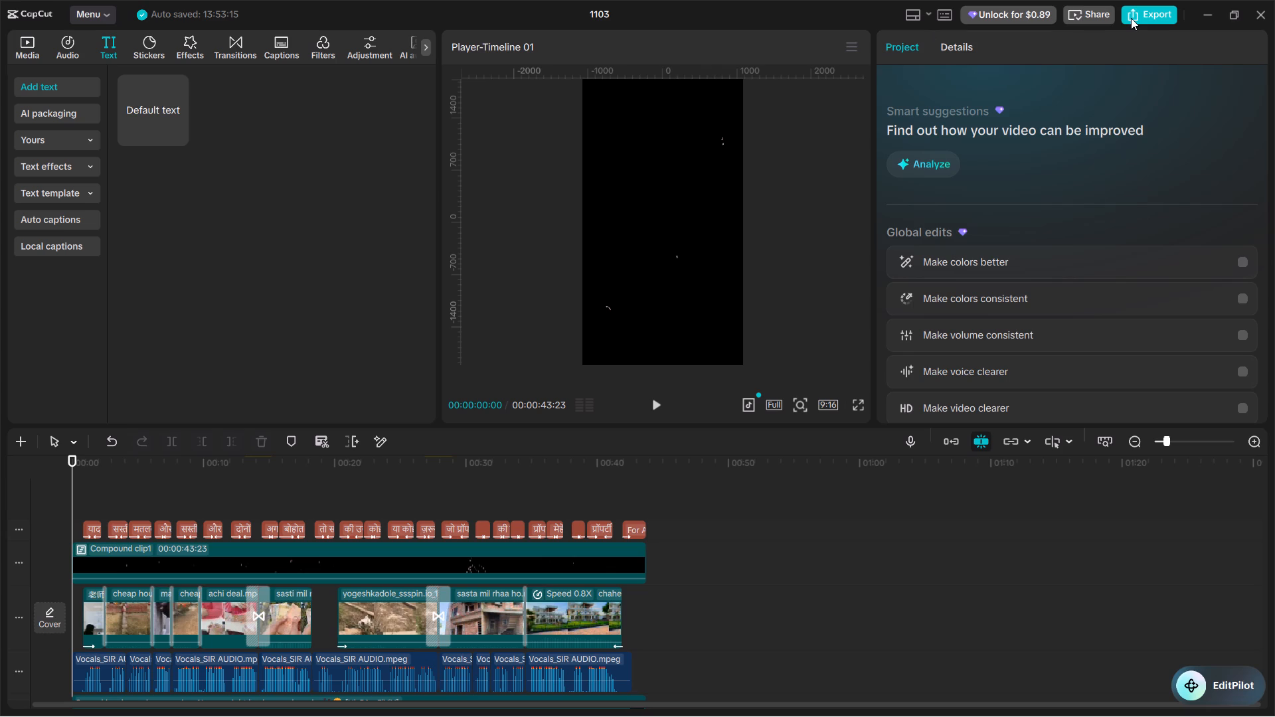
Underline the "For Any Real Estate Details" line in the closing contact text.
left_click(630, 492)
left_click_drag(630, 492, 625, 493)
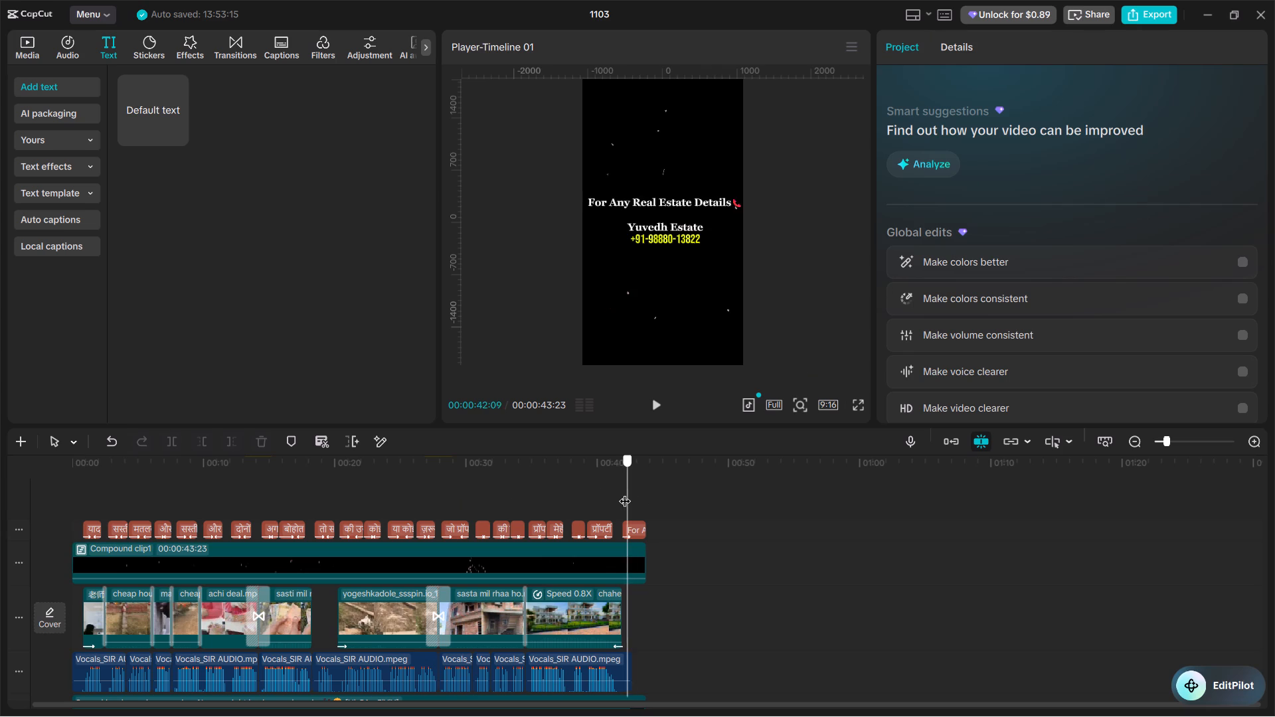
left_click_drag(625, 493, 635, 500)
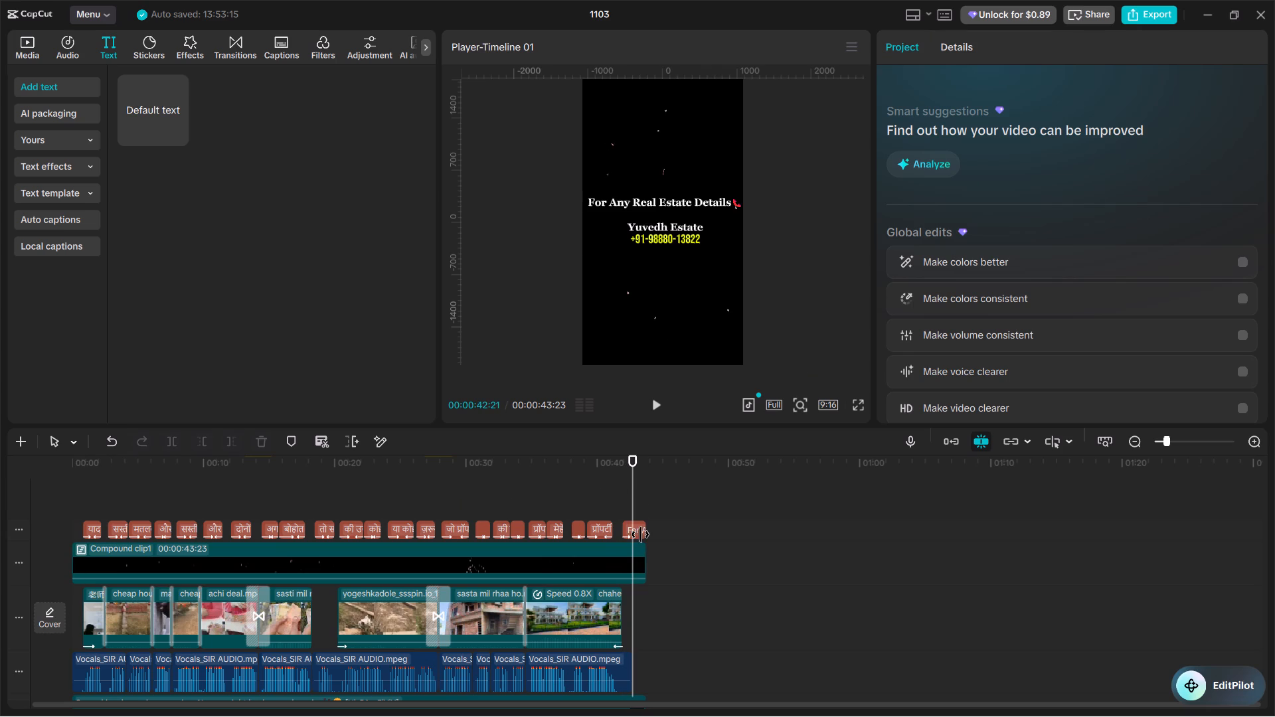
left_click(640, 532)
left_click_drag(1018, 122, 940, 127)
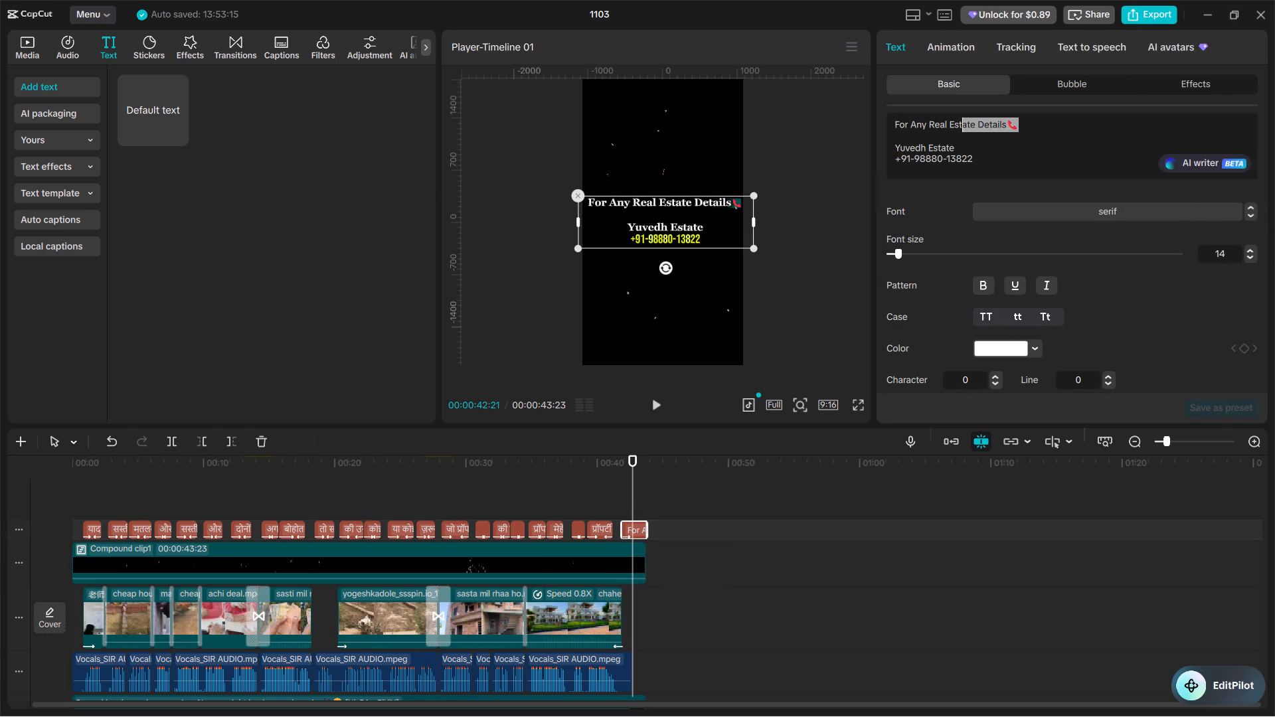
left_click_drag(940, 127, 882, 129)
left_click(1011, 287)
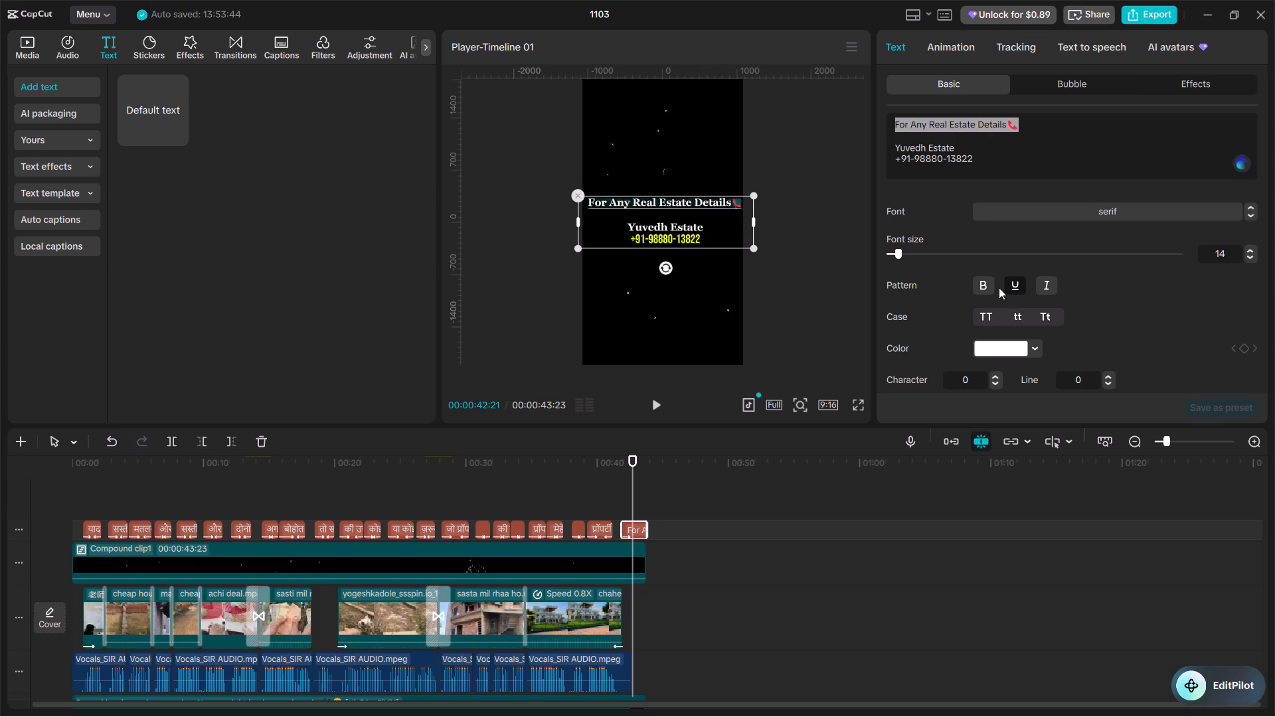
Make the phone number line of the closing contact text bold.
left_click(981, 165)
left_click_drag(981, 165, 907, 166)
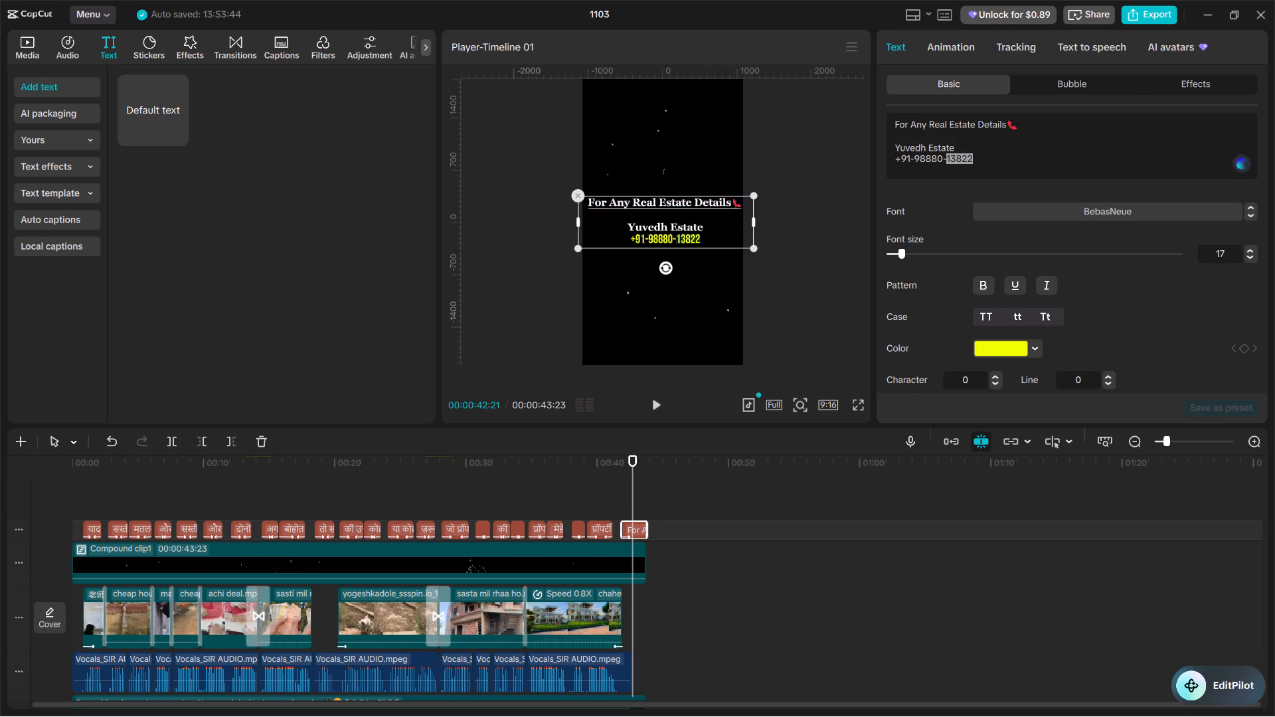
left_click_drag(907, 166, 892, 167)
left_click_drag(984, 155, 903, 143)
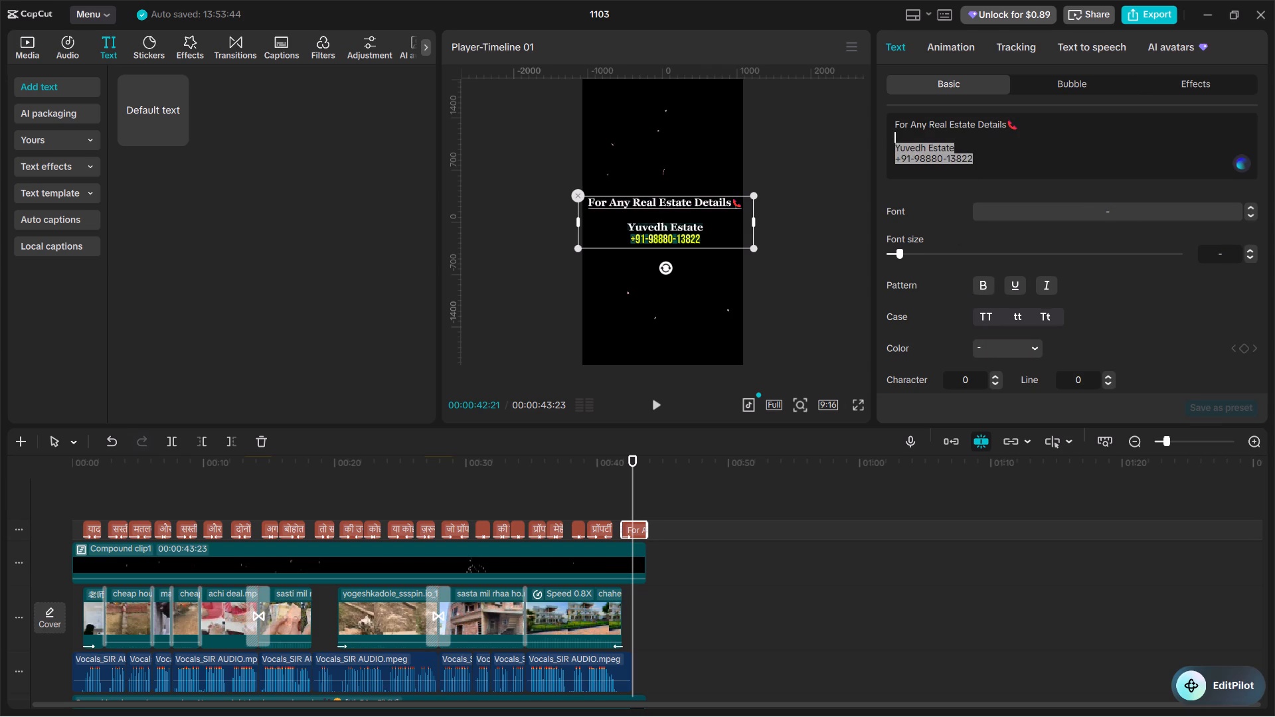
left_click_drag(903, 143, 898, 163)
left_click(983, 278)
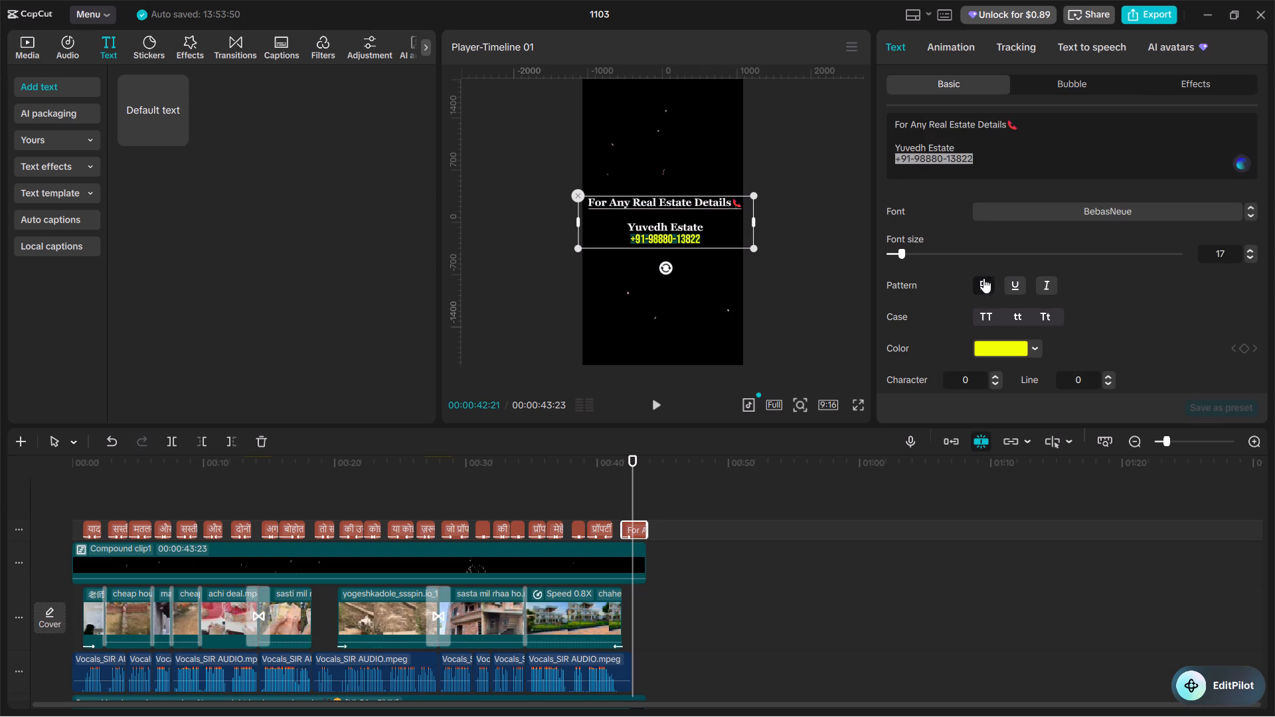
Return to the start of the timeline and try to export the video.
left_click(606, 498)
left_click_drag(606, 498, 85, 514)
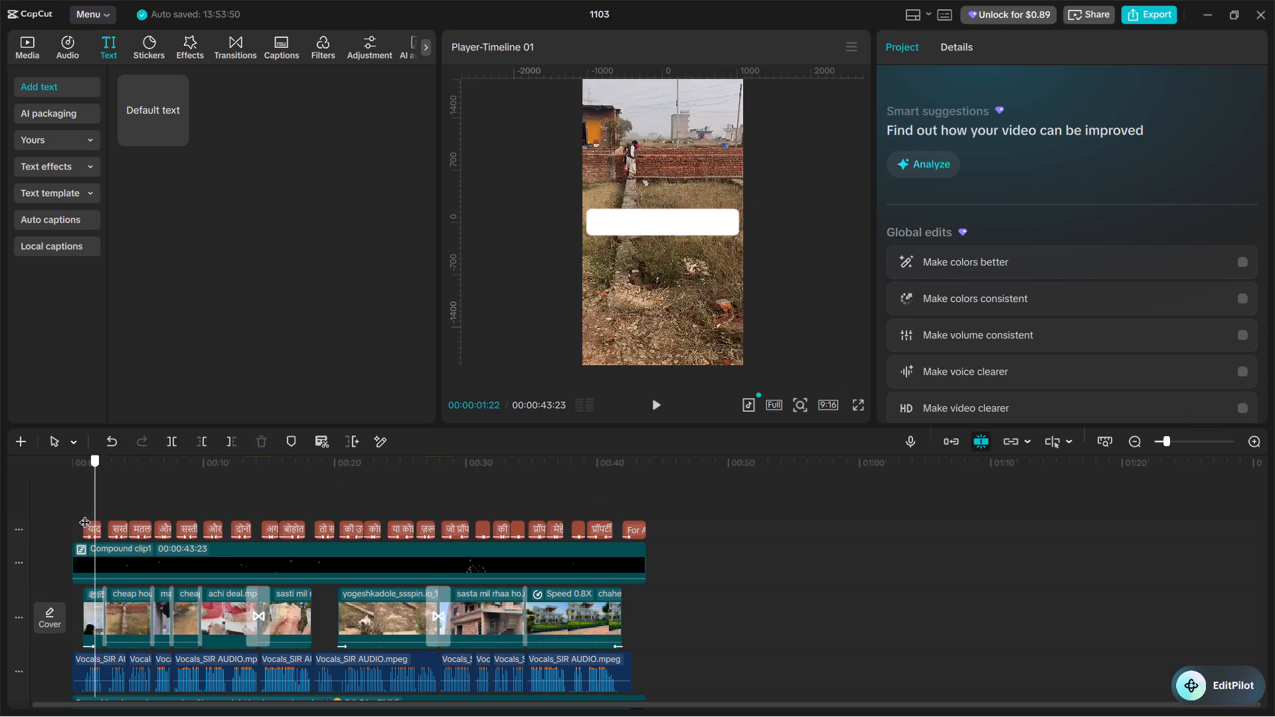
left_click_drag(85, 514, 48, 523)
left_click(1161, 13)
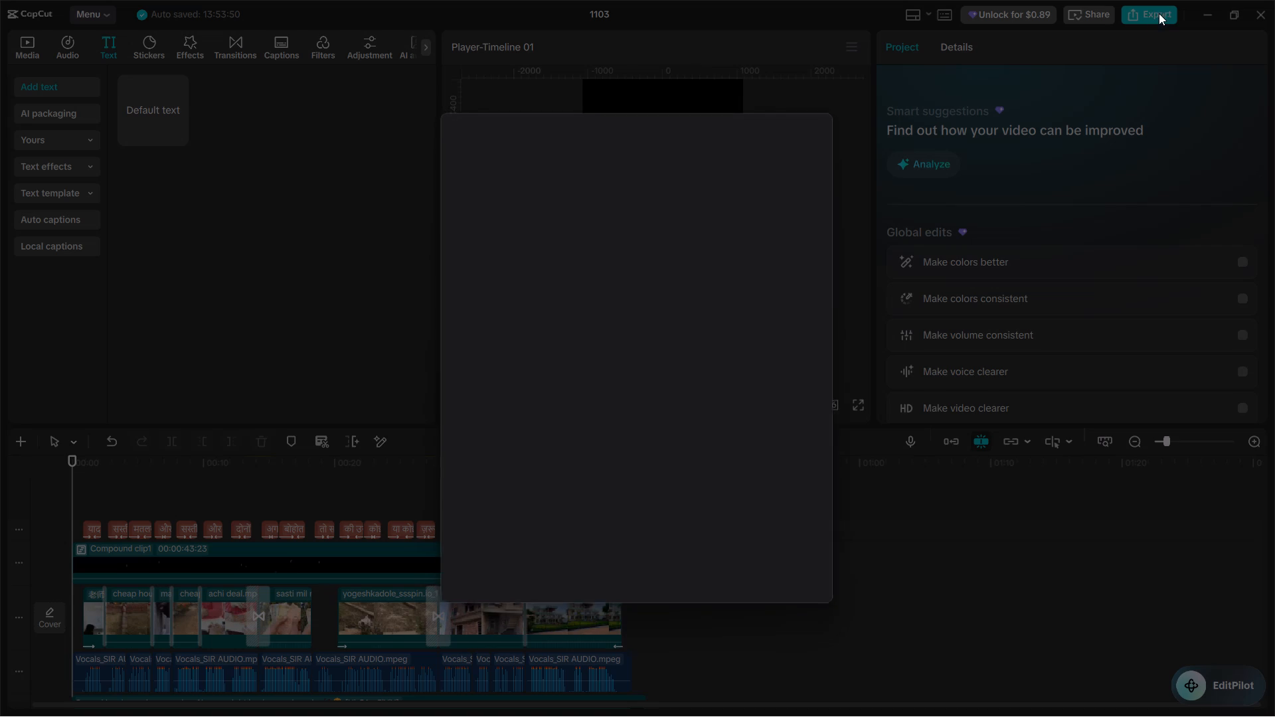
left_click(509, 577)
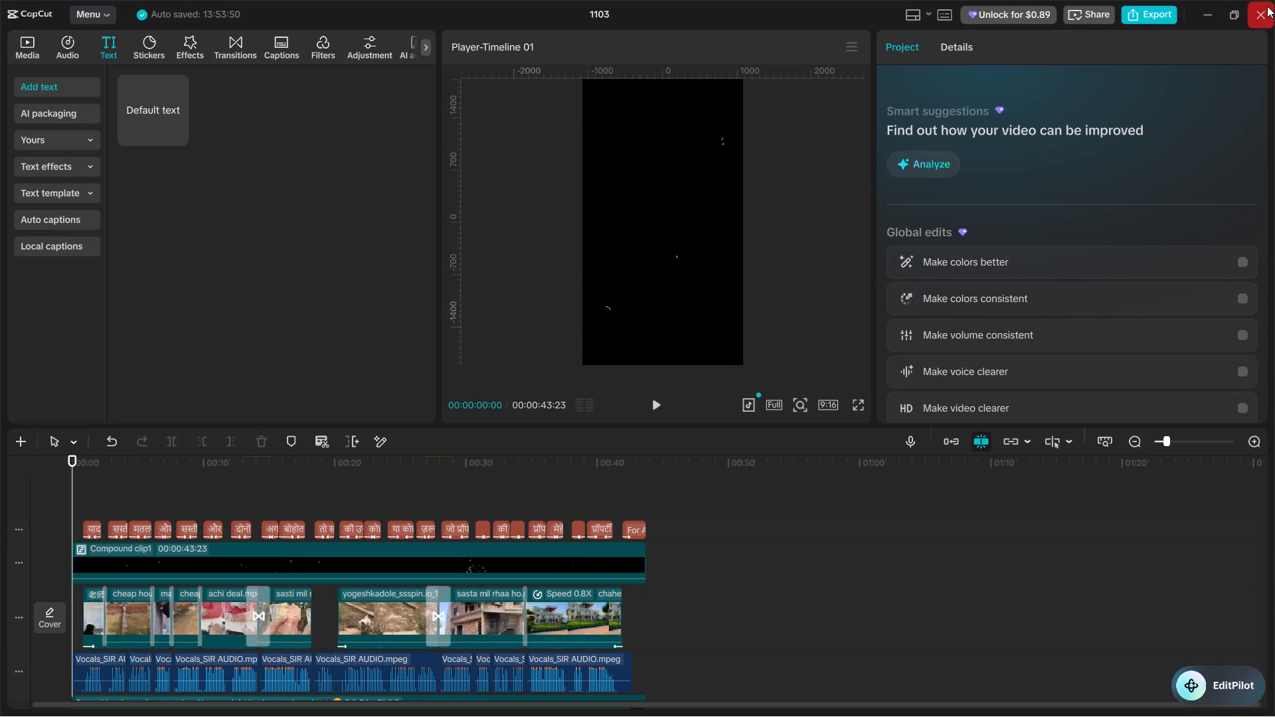
Close the video project and minimise the open windows to reach the desktop.
left_click(1267, 6)
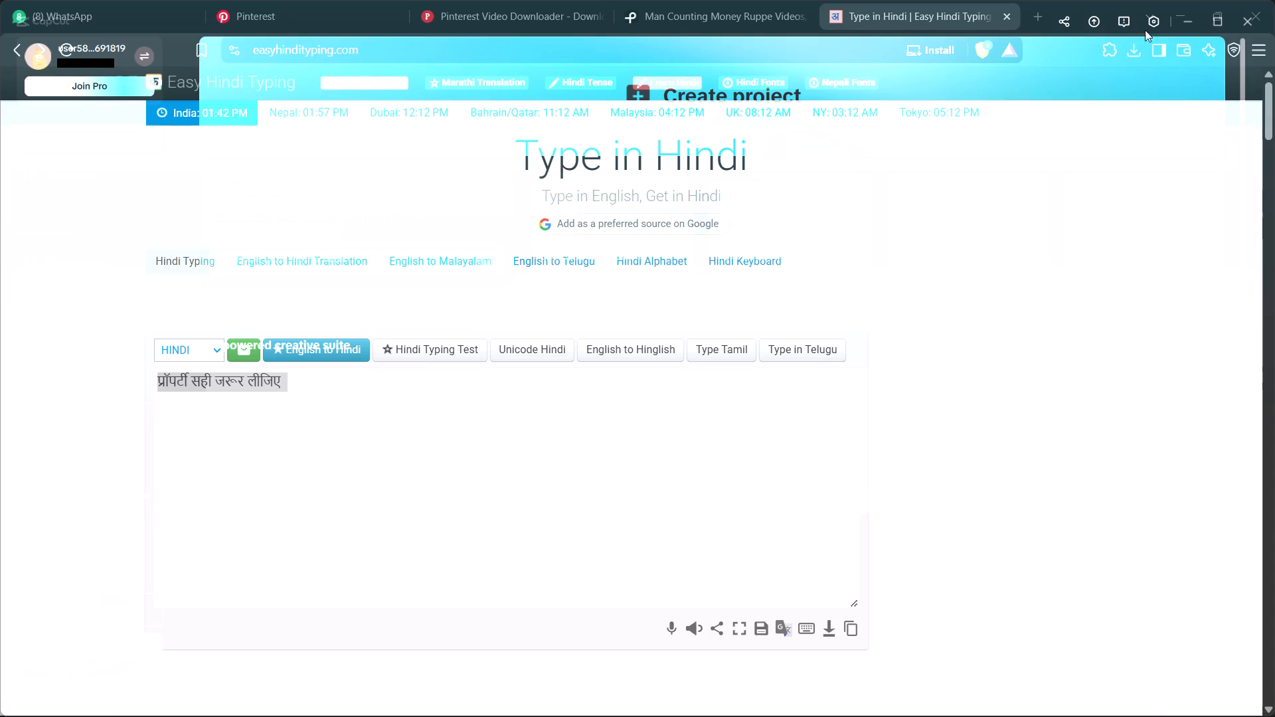
left_click(1181, 13)
left_click(1192, 12)
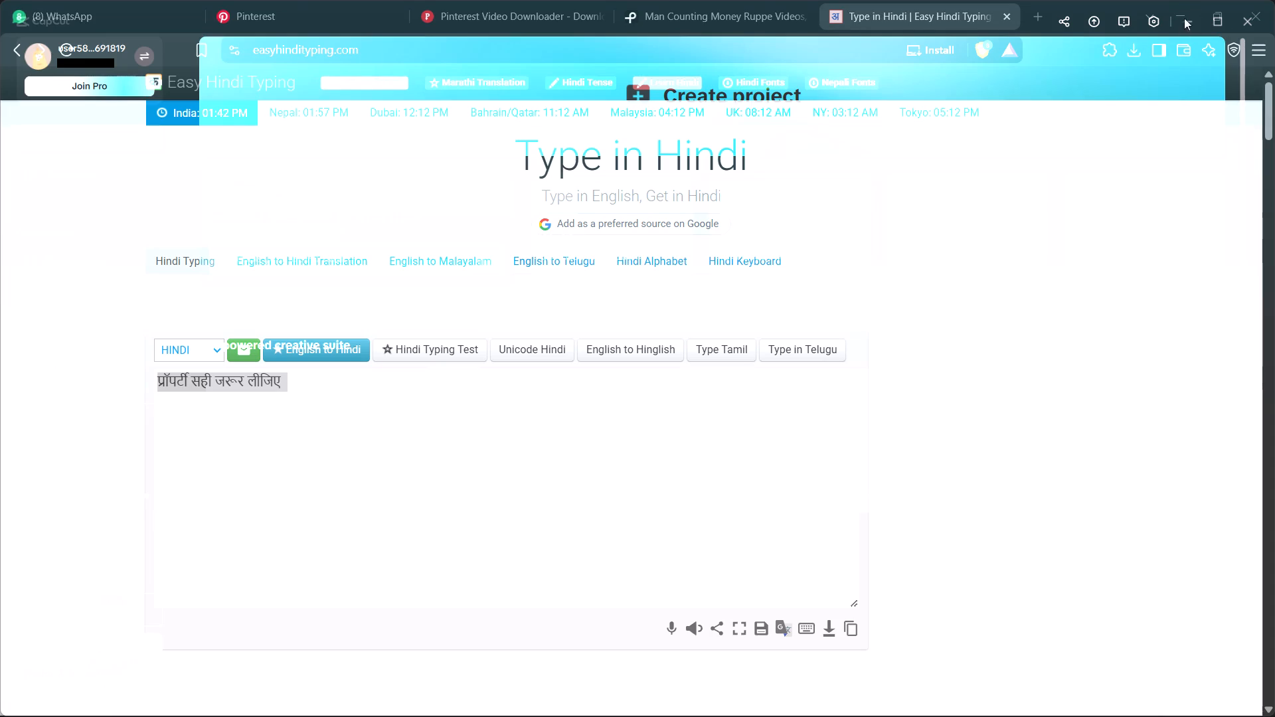
left_click(1186, 12)
triple_click(1173, 13)
left_click(1174, 17)
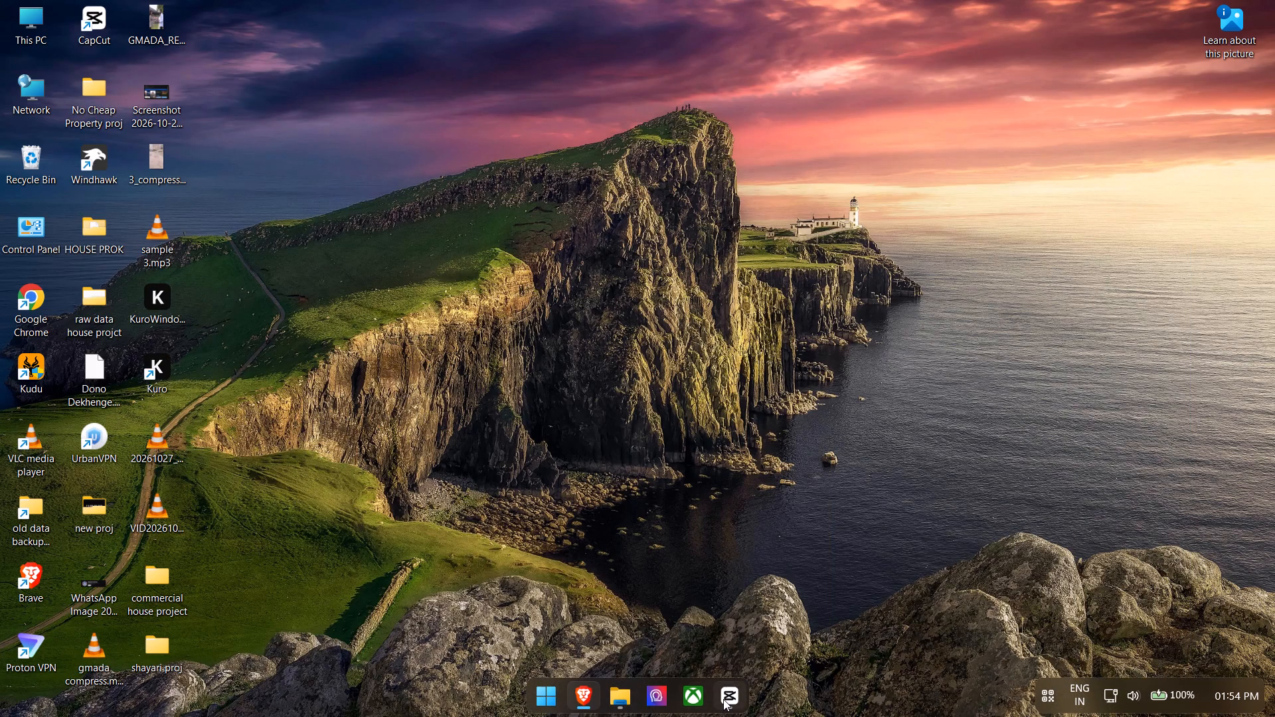
Switch the UrbanVPN location to Russia using the free version and close the VPN window.
left_click(795, 554)
left_click(1039, 692)
left_click(1003, 648)
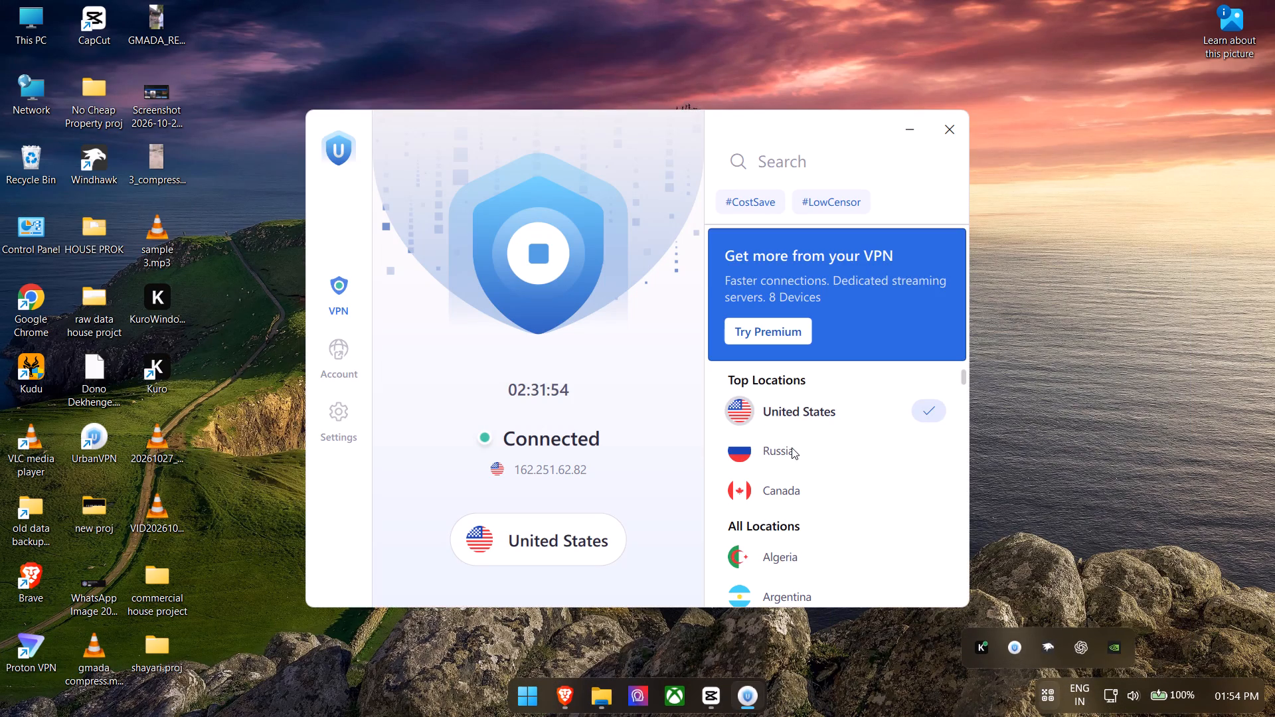
left_click(792, 447)
left_click(811, 451)
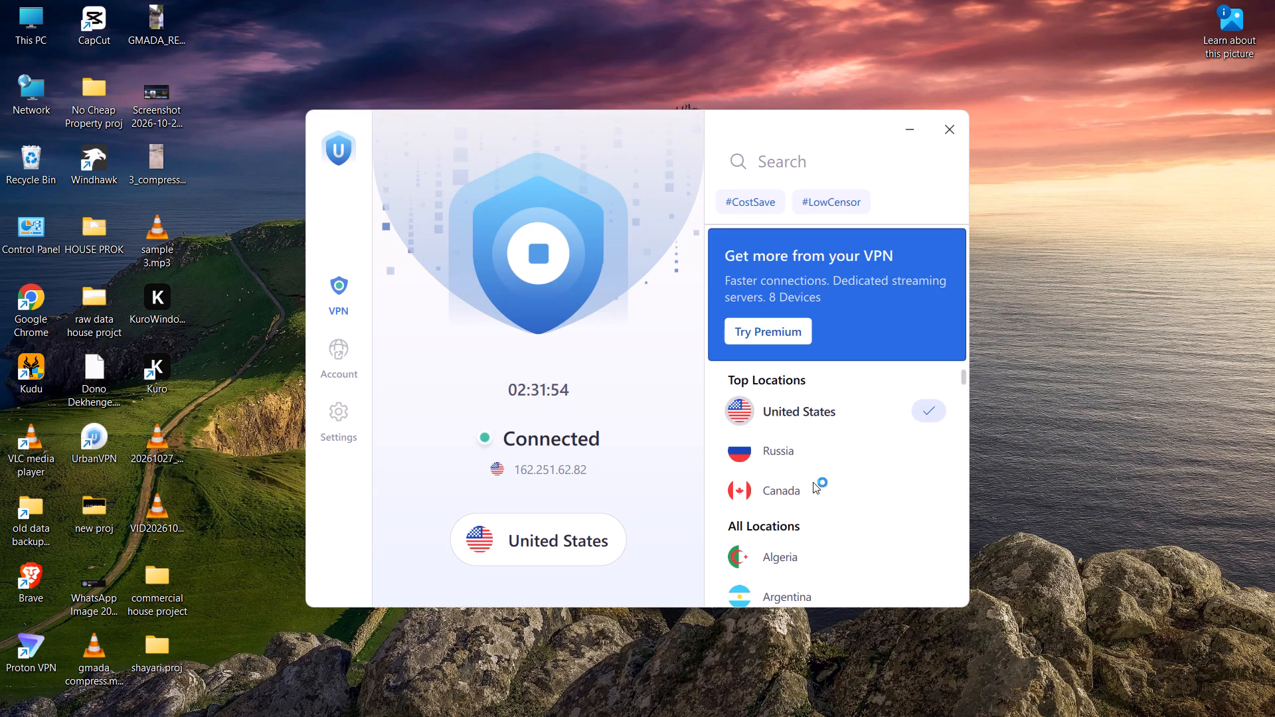
left_click(784, 461)
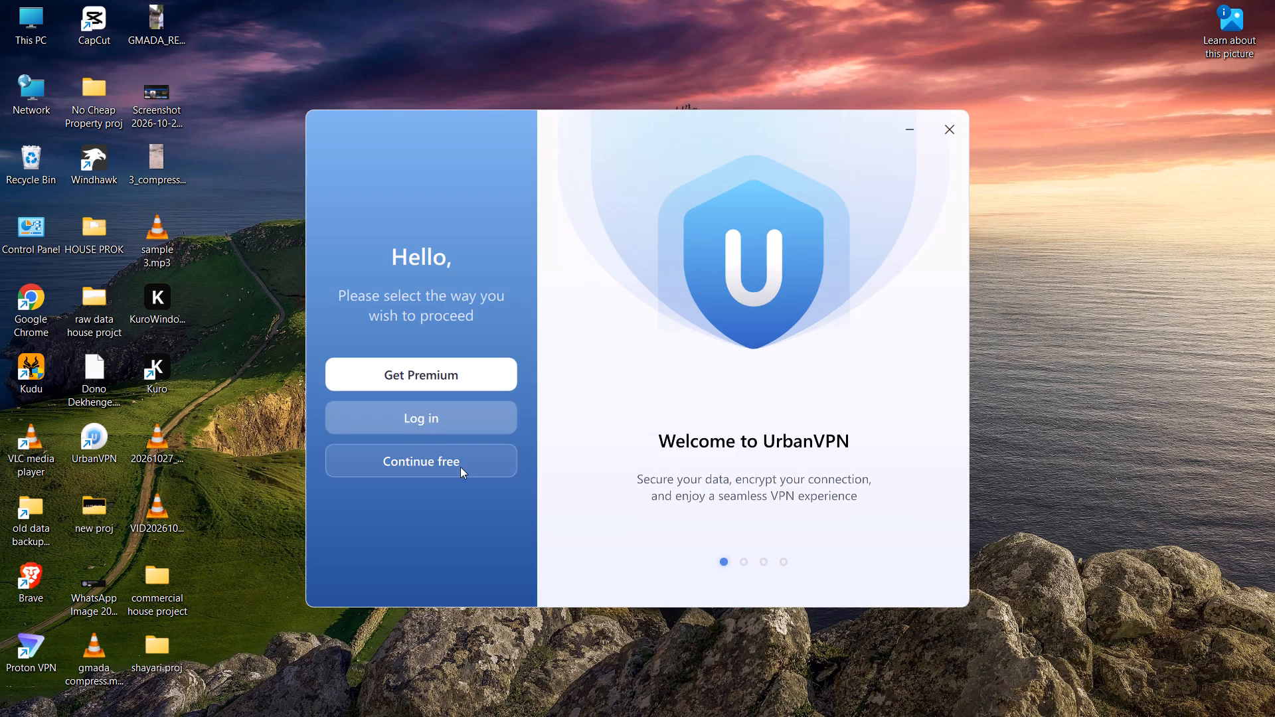
left_click(460, 467)
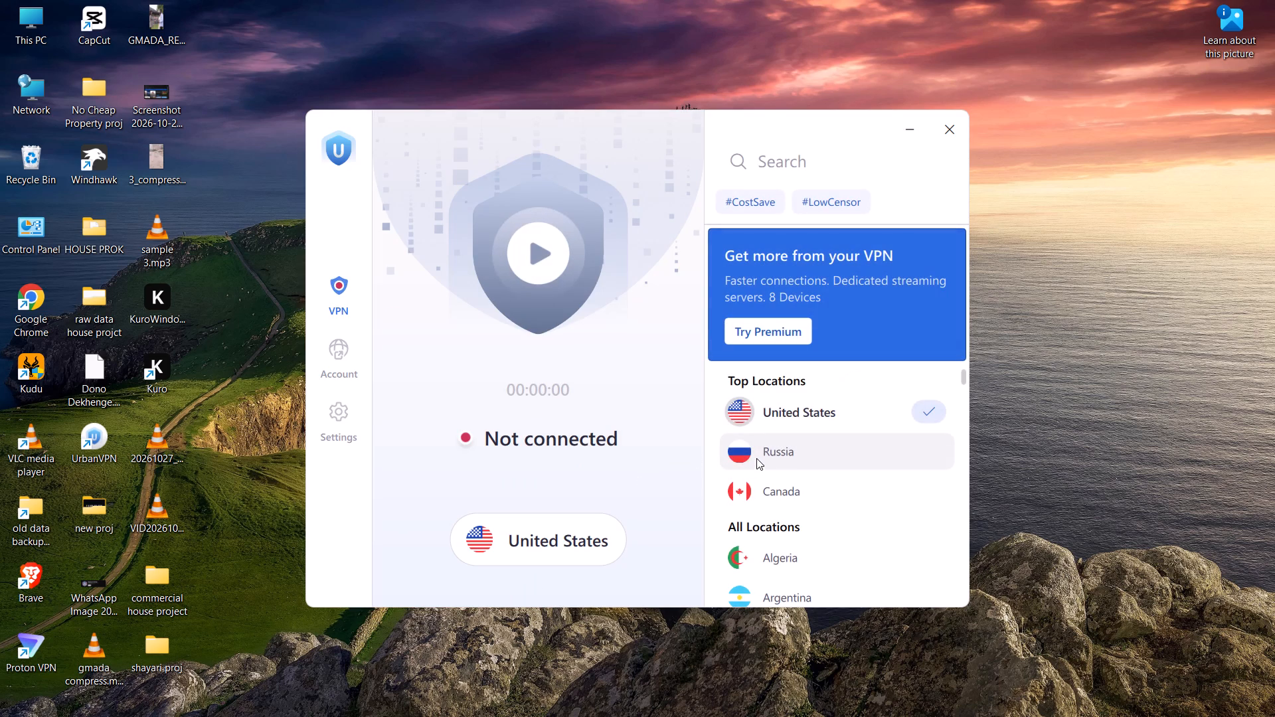
left_click(765, 453)
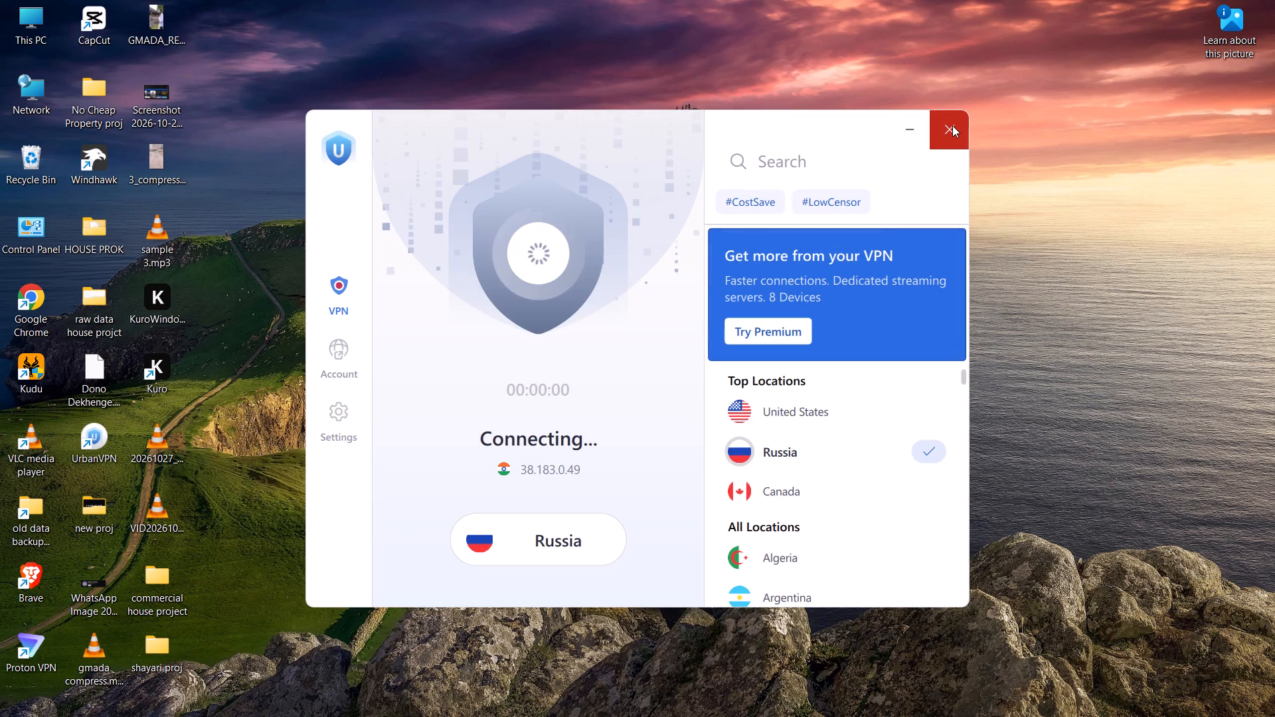
left_click(952, 125)
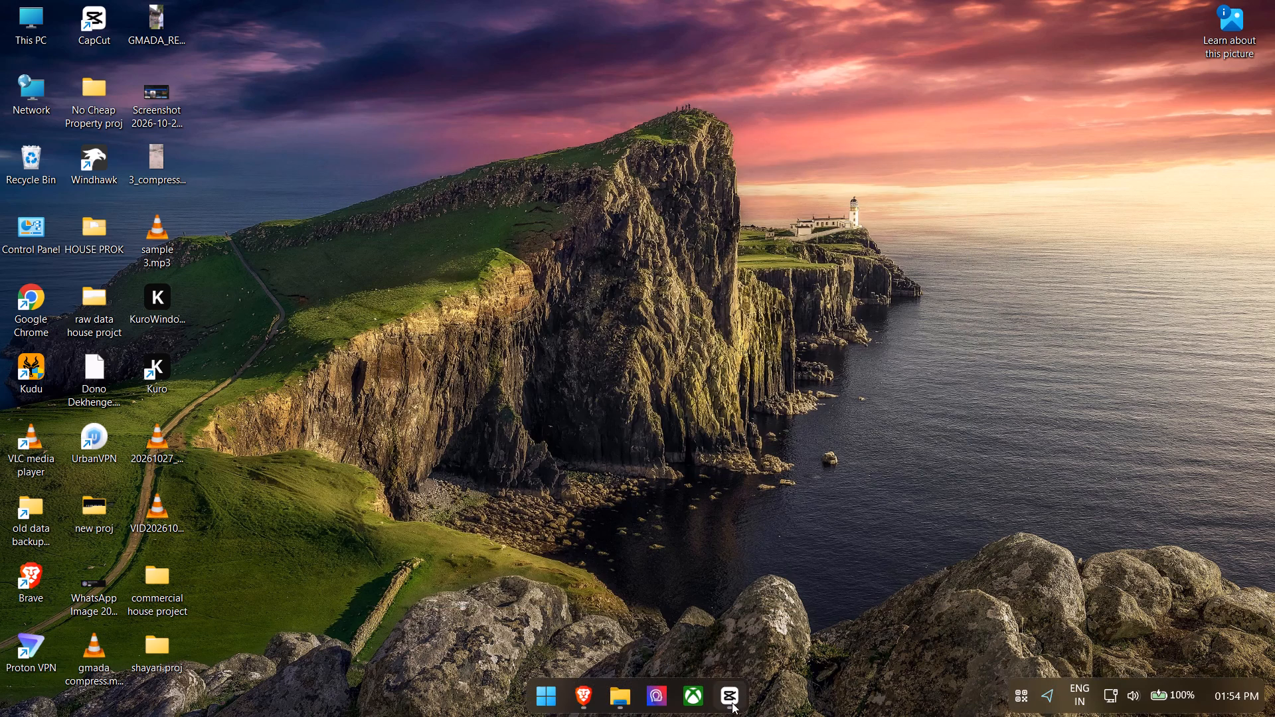
Close the running CapCut window and relaunch CapCut from the desktop.
left_click(732, 702)
left_click(799, 558)
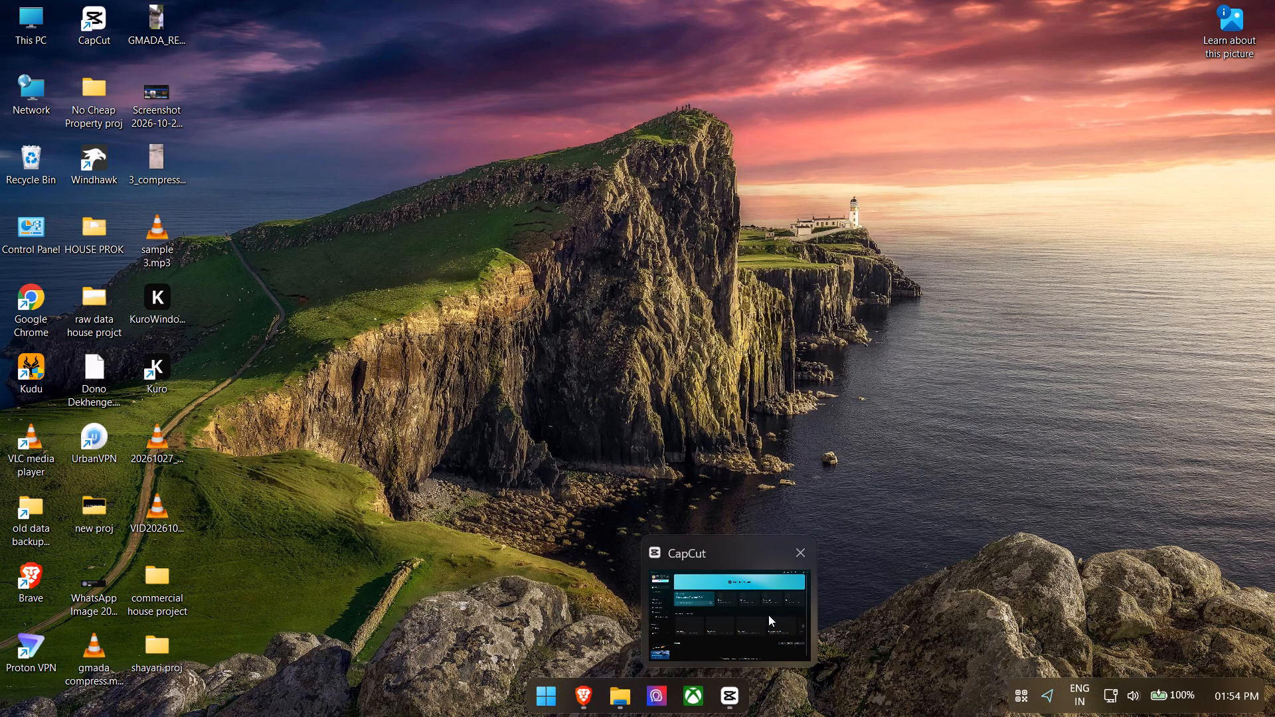
triple_click(792, 549)
triple_click(792, 549)
triple_click(792, 549)
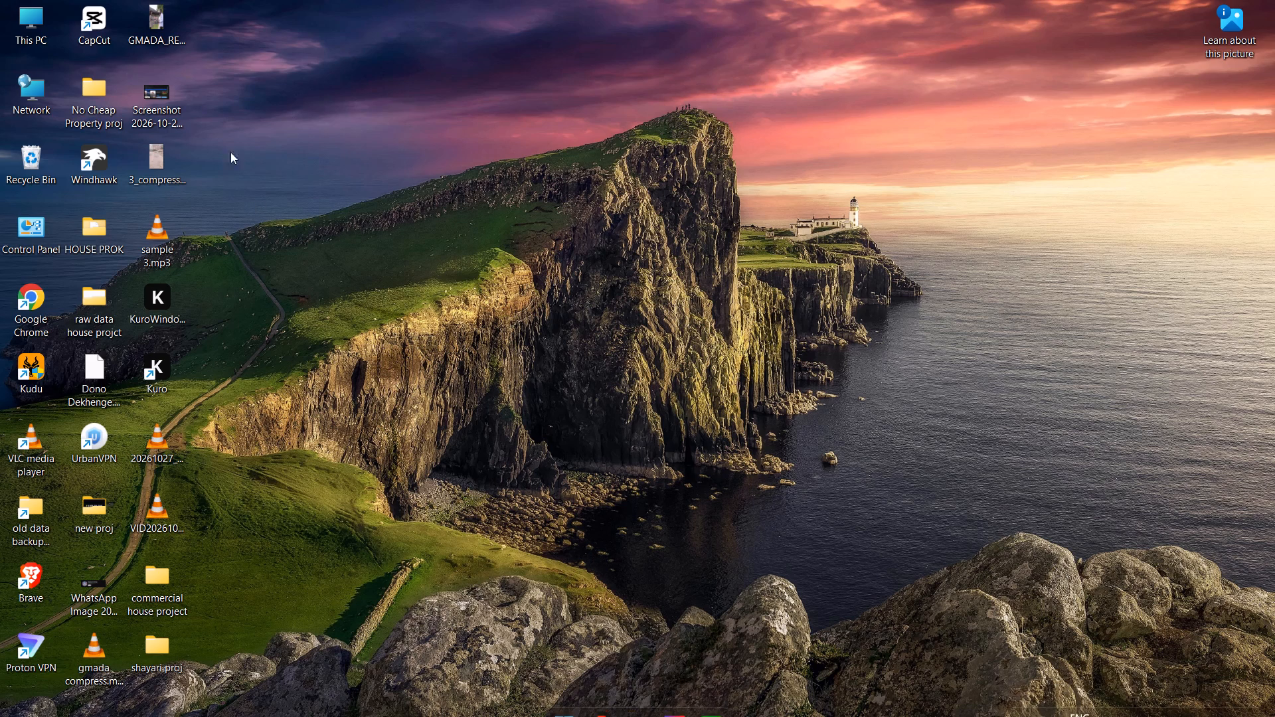
double_click(116, 18)
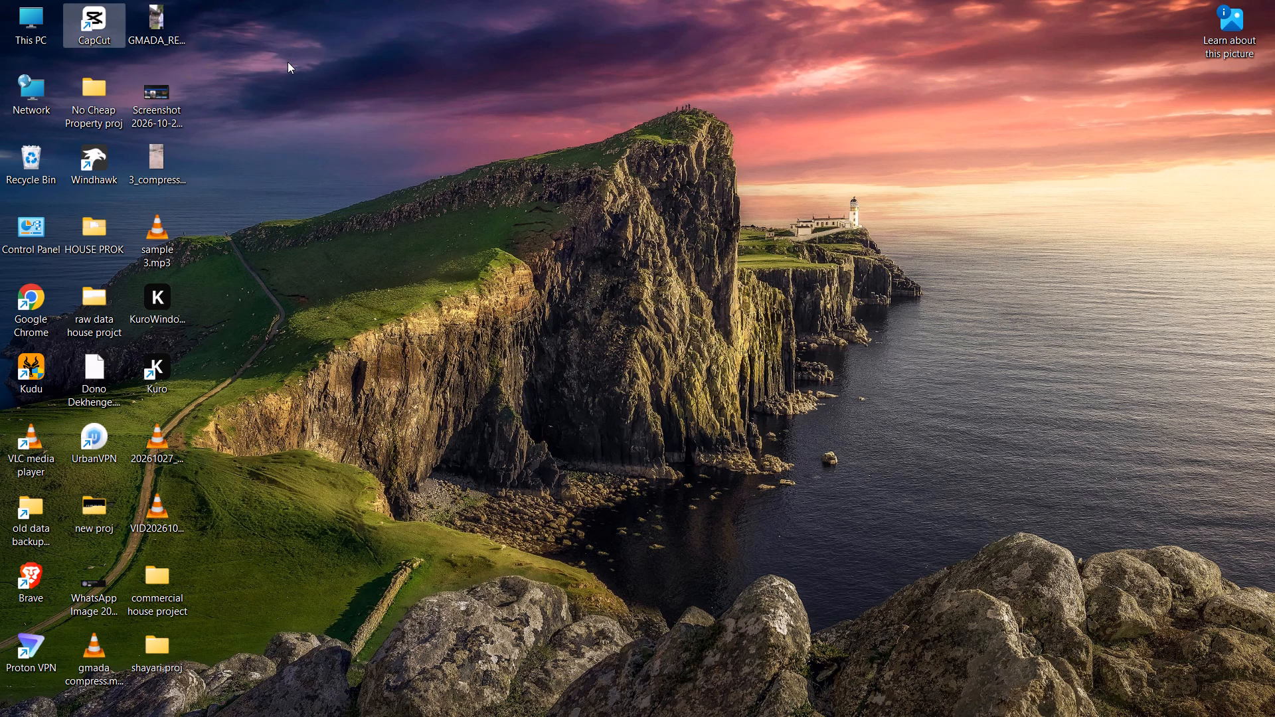
double_click(106, 12)
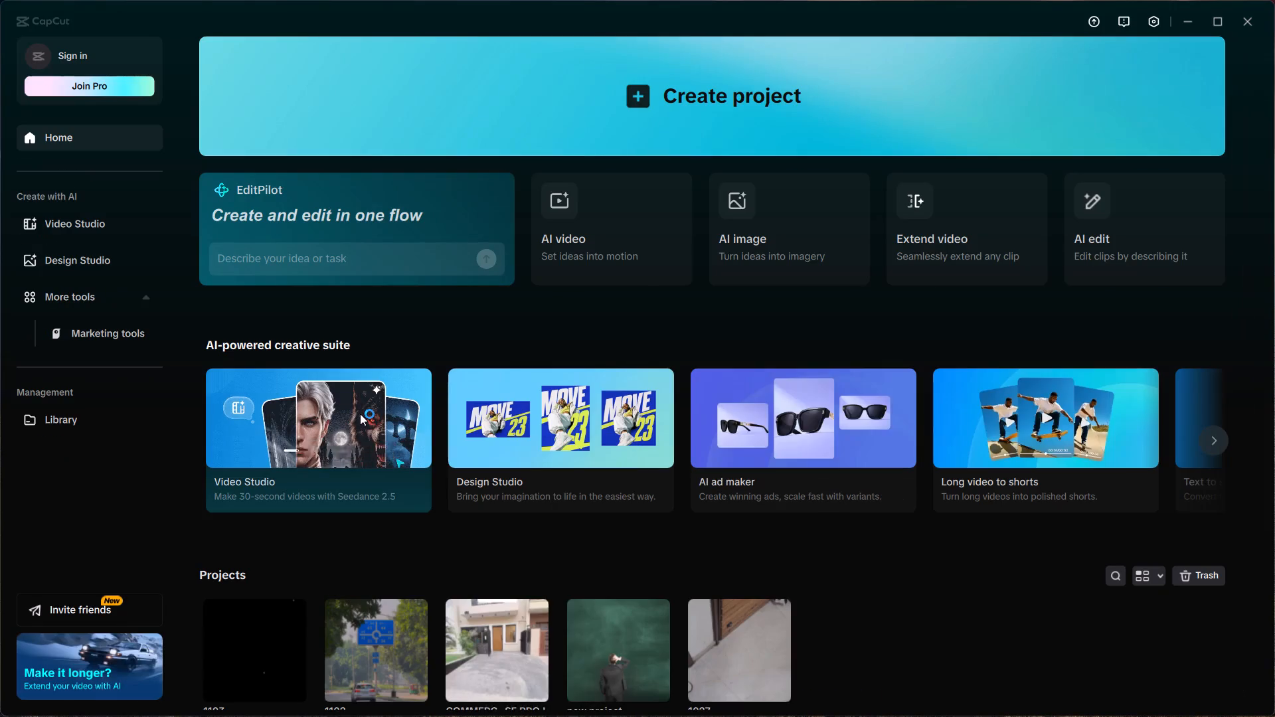
Open the existing project 1103 for editing.
scroll(382, 363, "down", 3)
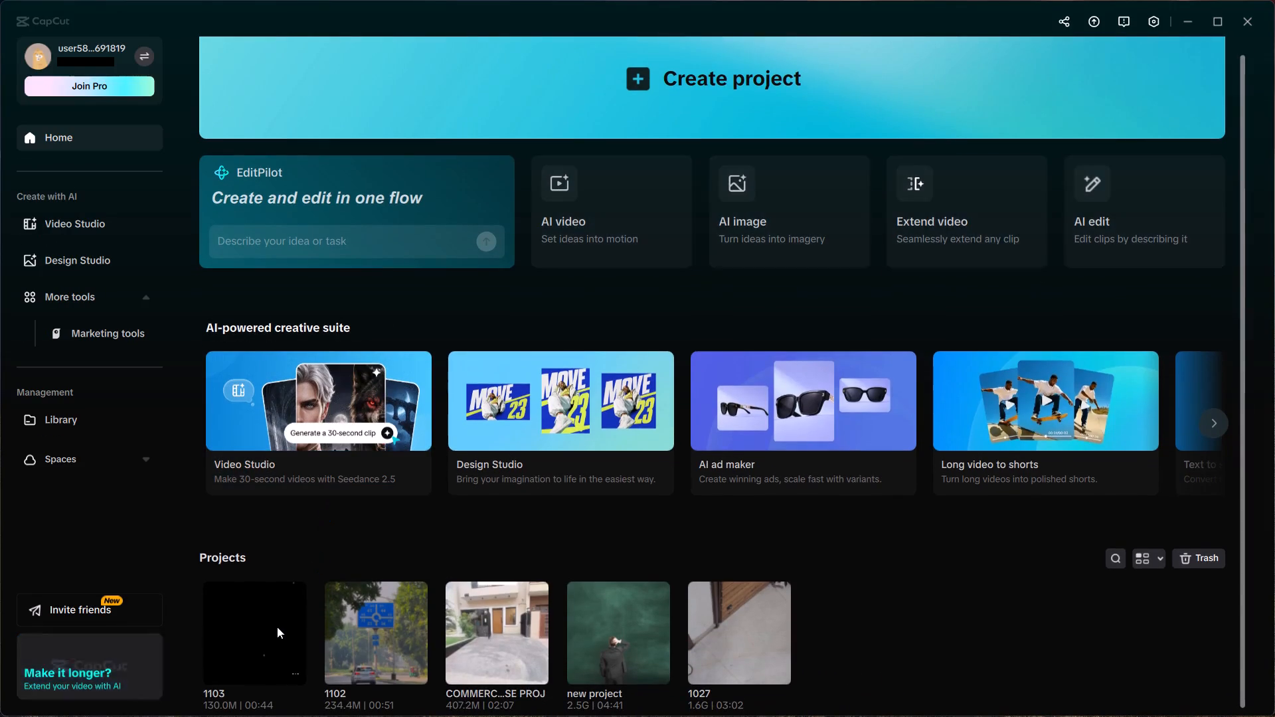
left_click(277, 628)
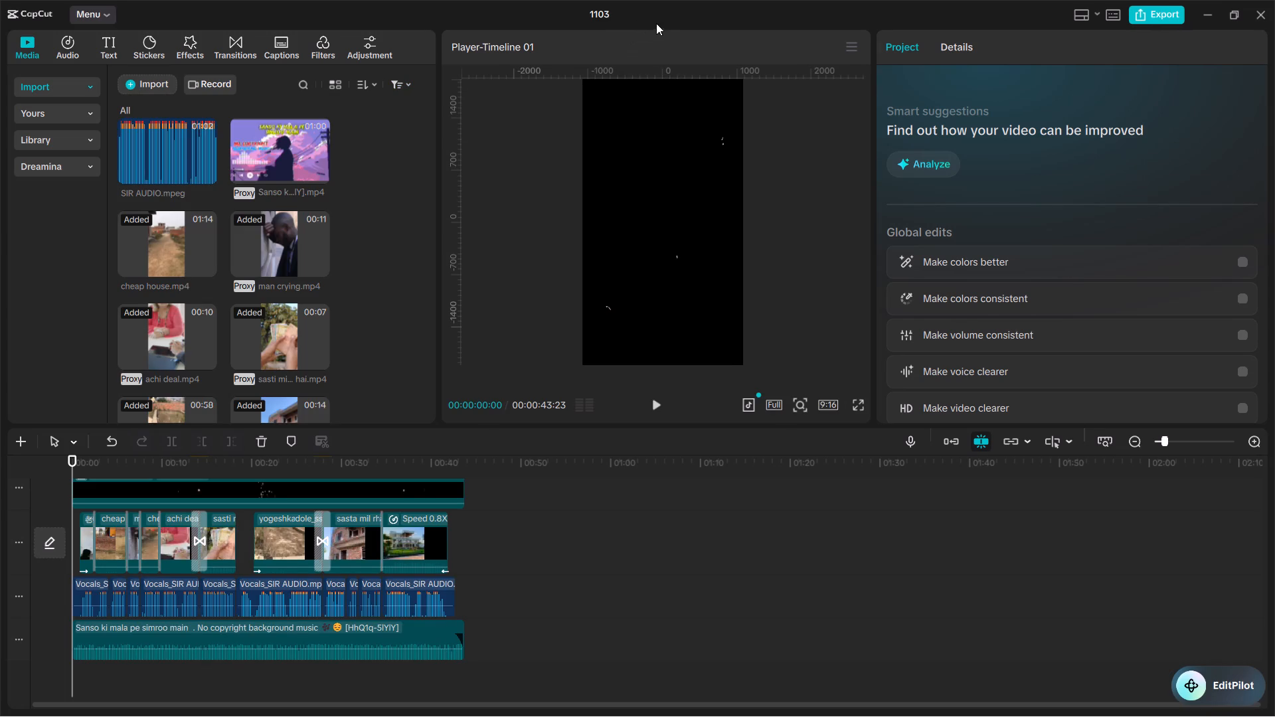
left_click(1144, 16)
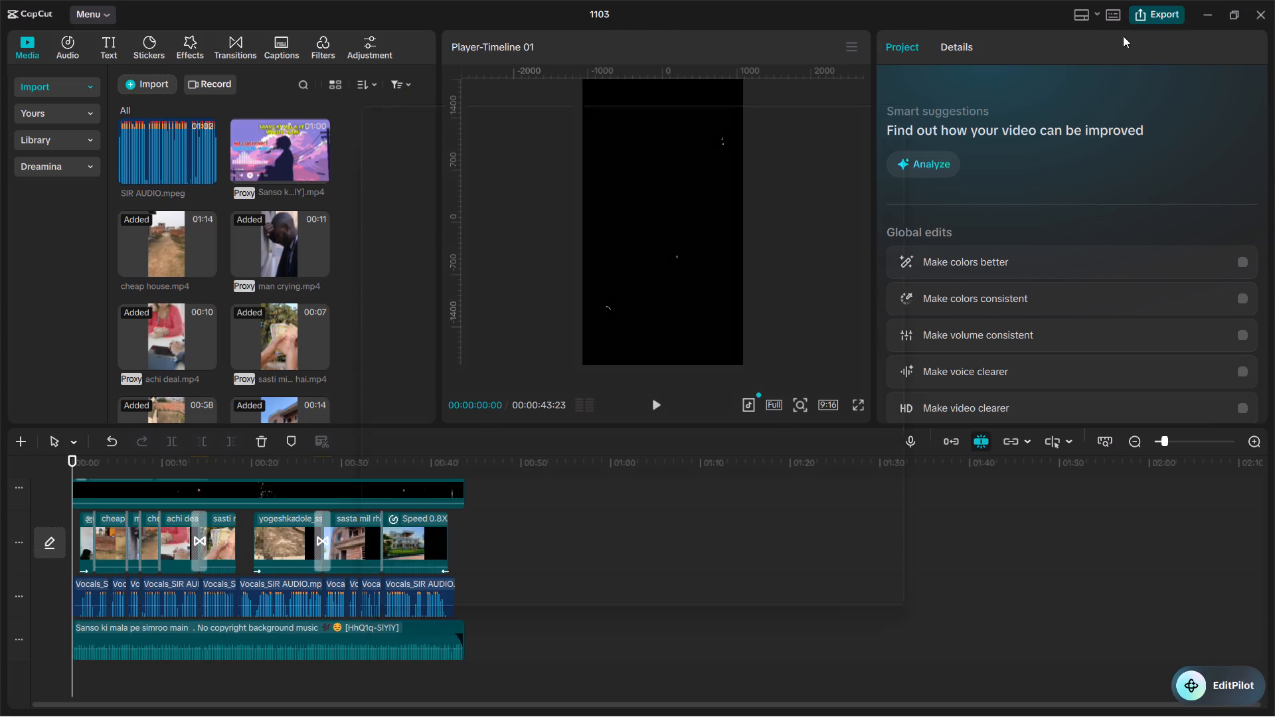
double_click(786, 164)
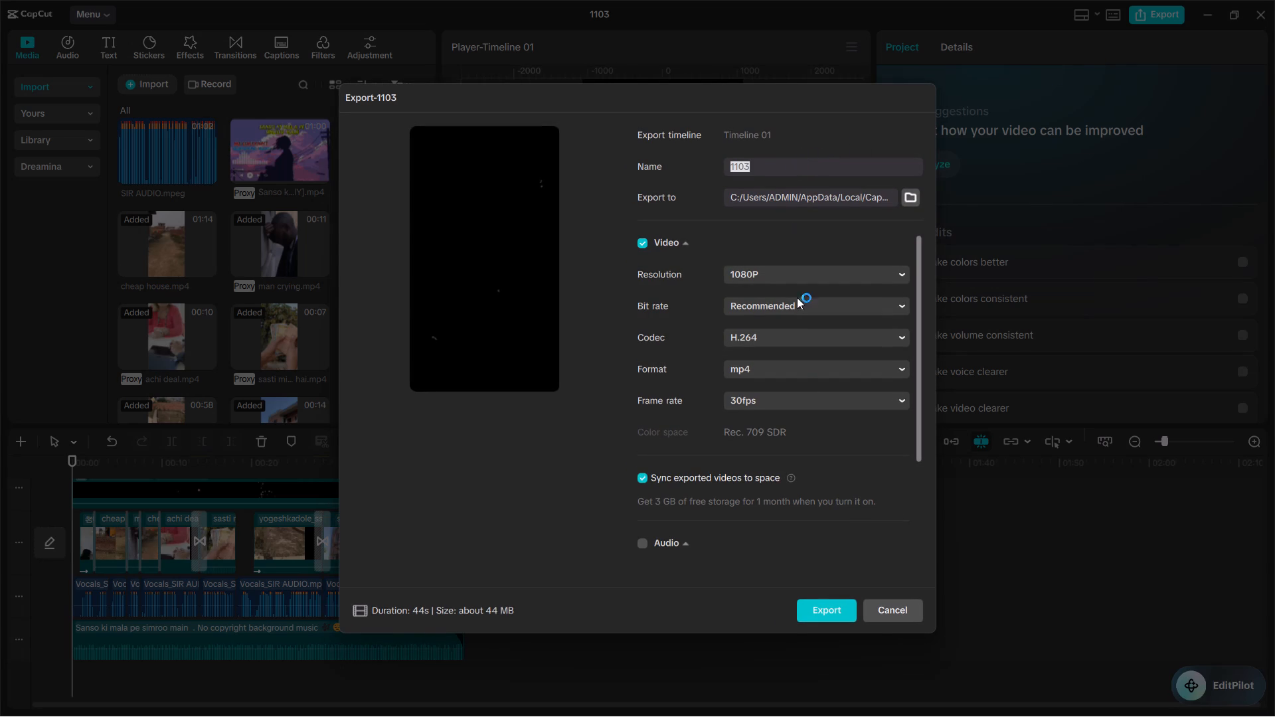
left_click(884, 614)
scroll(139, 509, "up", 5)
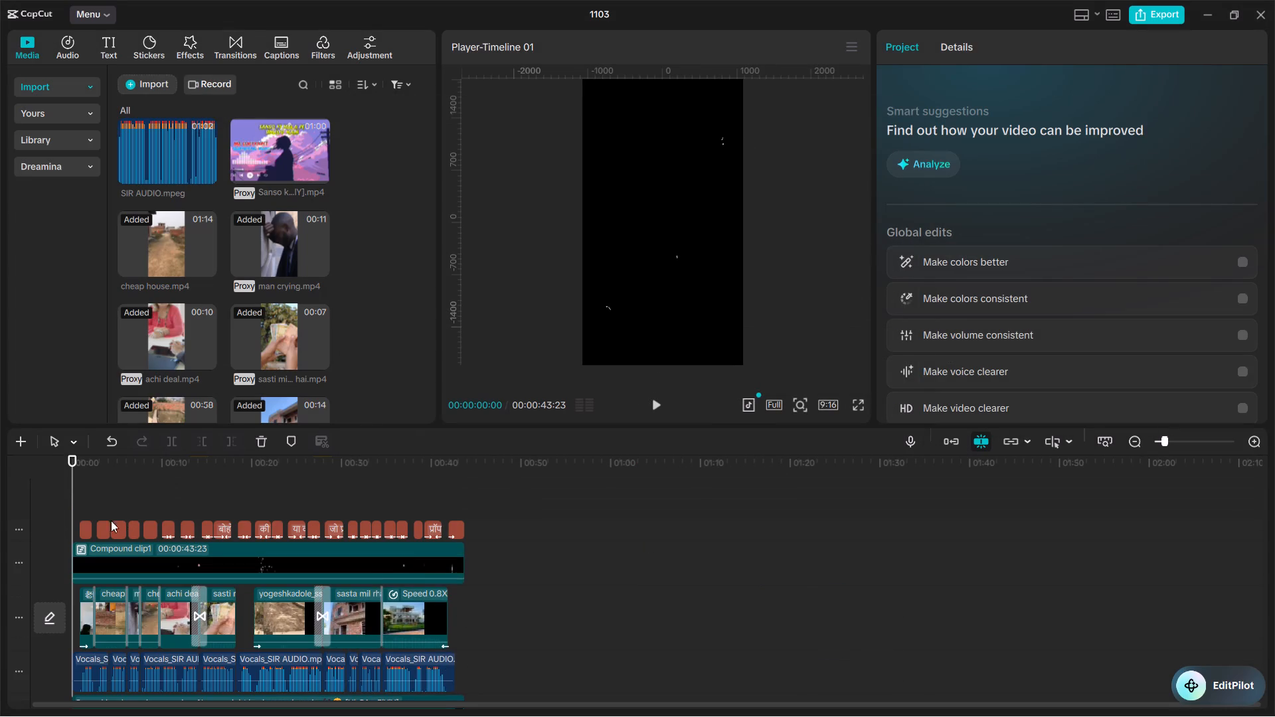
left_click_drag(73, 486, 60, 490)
Open the export settings for the video and name the output "no cheap proj final".
left_click(1153, 11)
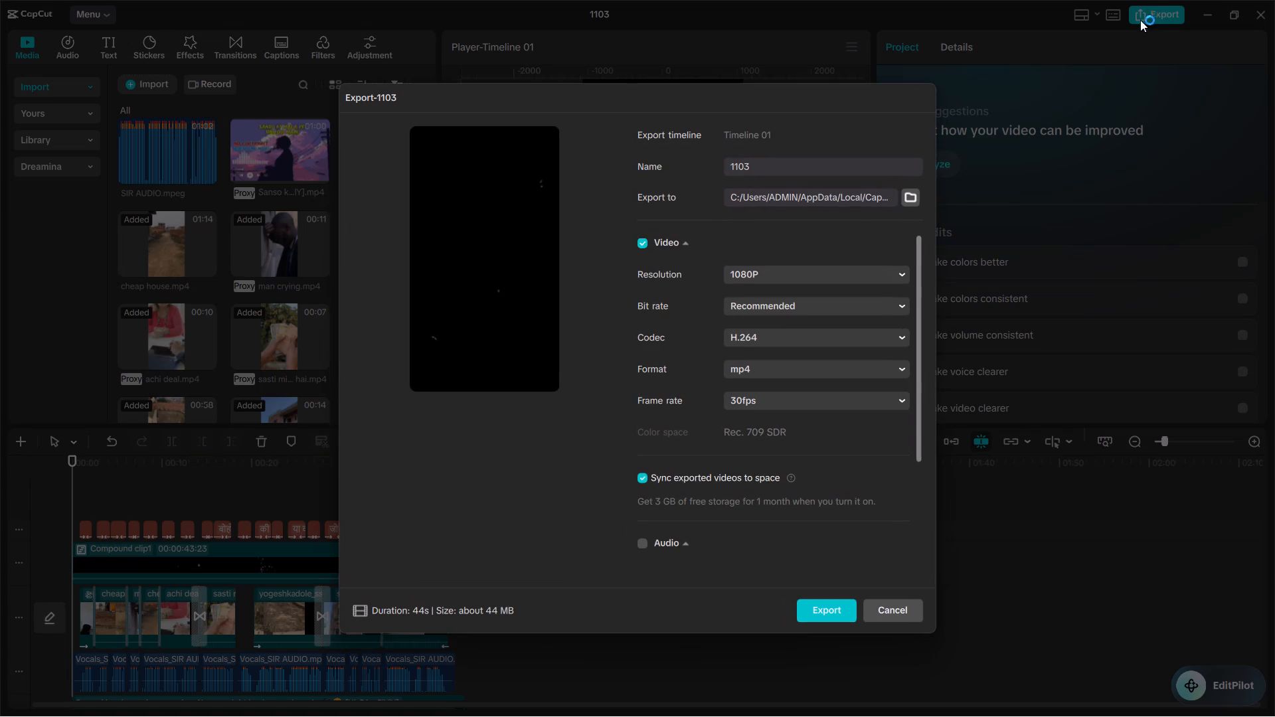
double_click(784, 166)
key("n")
key("i")
key("BackSpace")
type("o cheap proj")
key("space")
type("final")
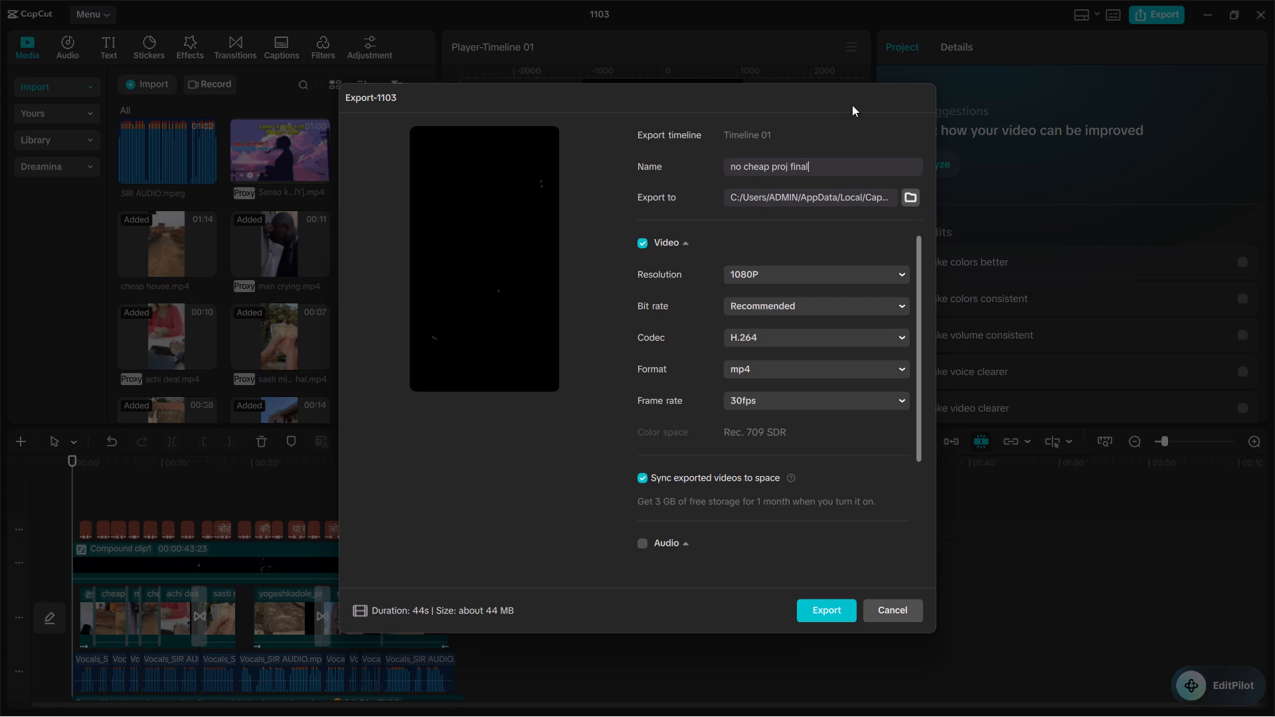
Set the export destination to the FINAL folder inside "No Cheap Property proj" on the Desktop.
left_click(908, 199)
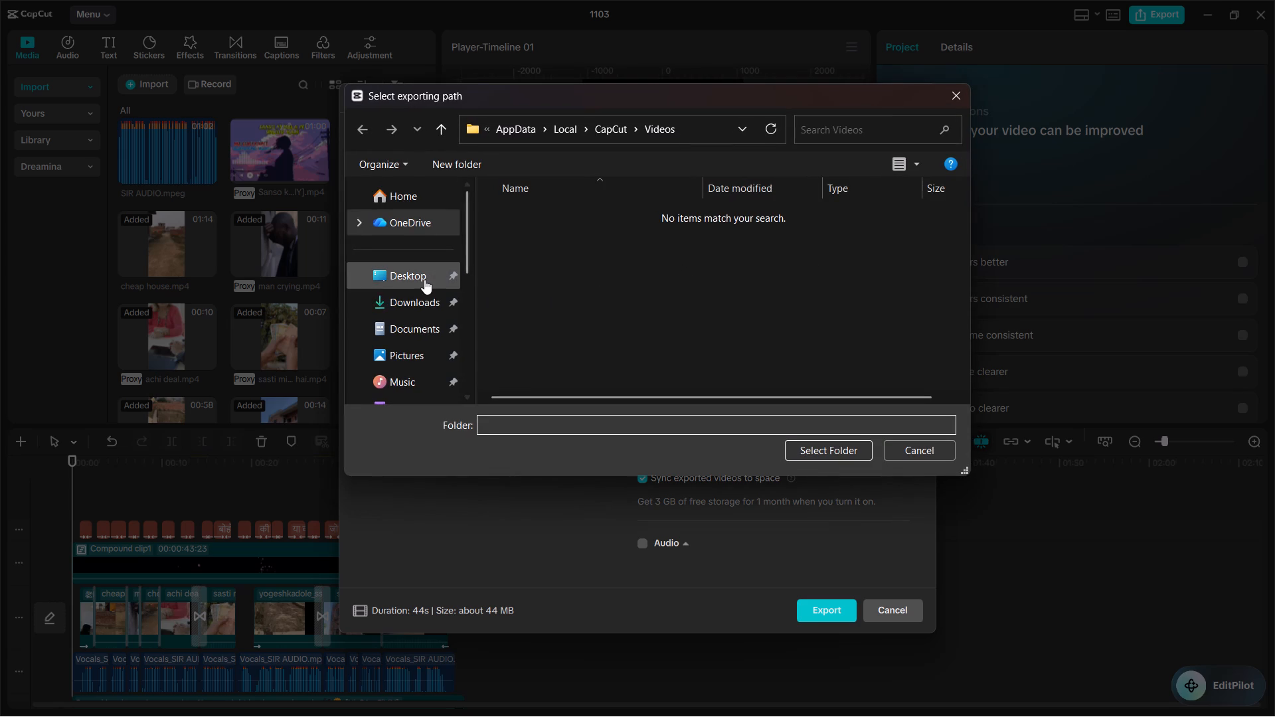
left_click(424, 279)
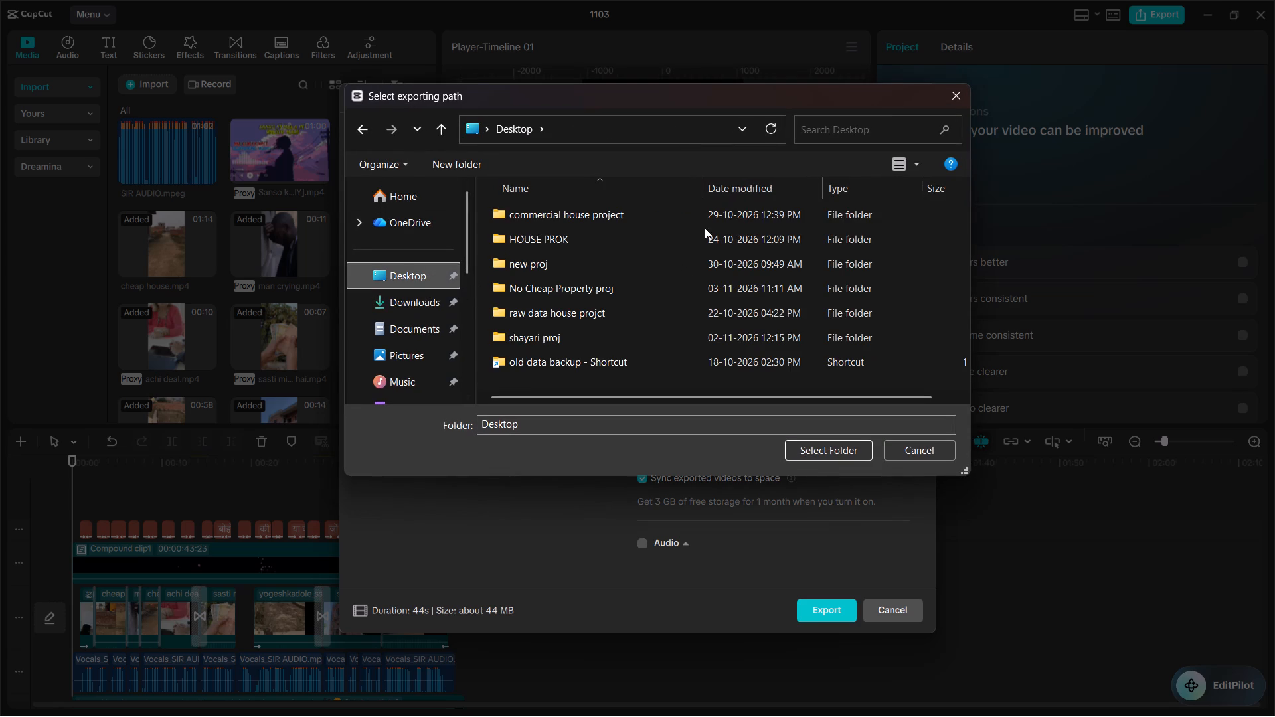
double_click(632, 283)
double_click(614, 244)
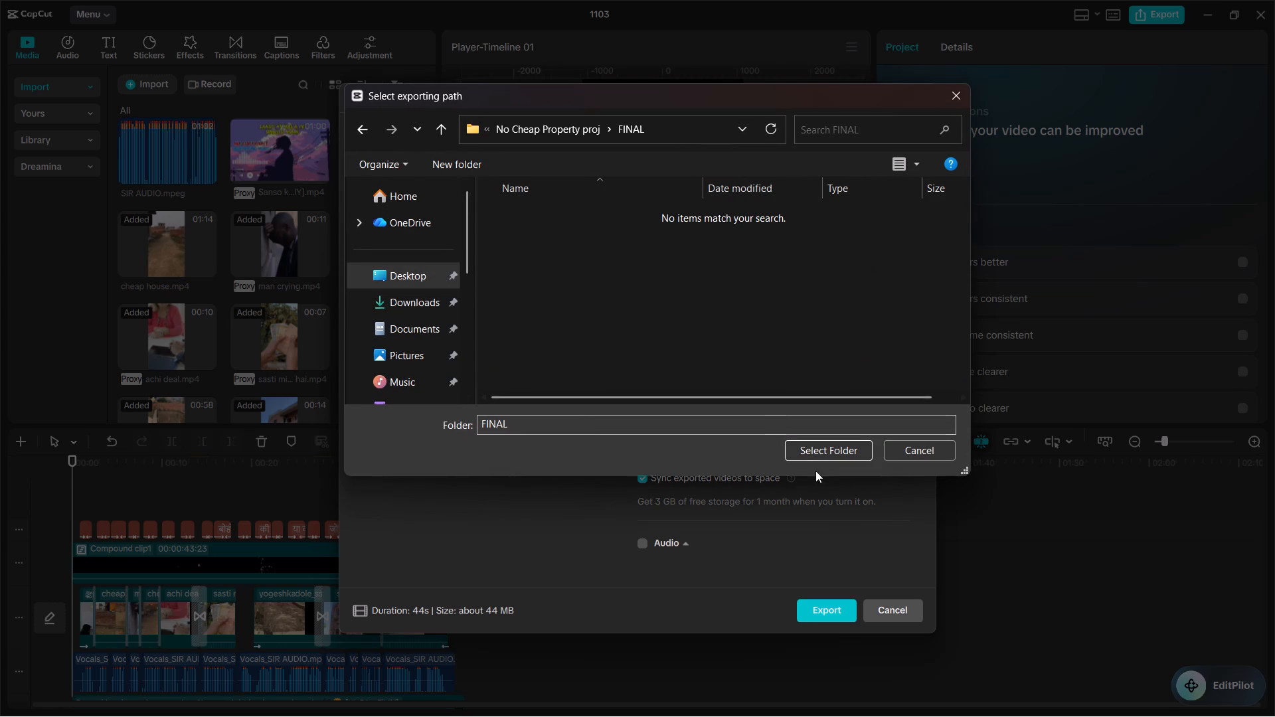
left_click(816, 463)
left_click(815, 455)
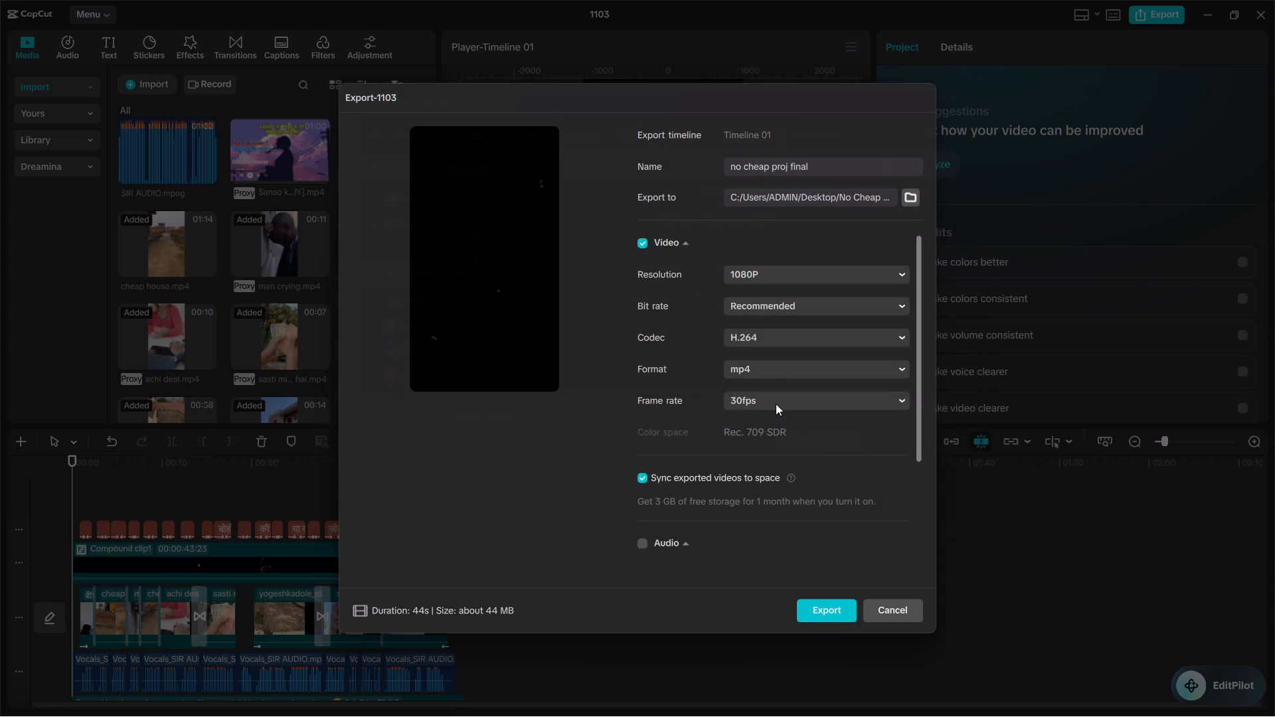
Choose the frame rate and export the video, closing the export window without sharing it.
left_click(776, 404)
left_click(773, 586)
left_click(821, 609)
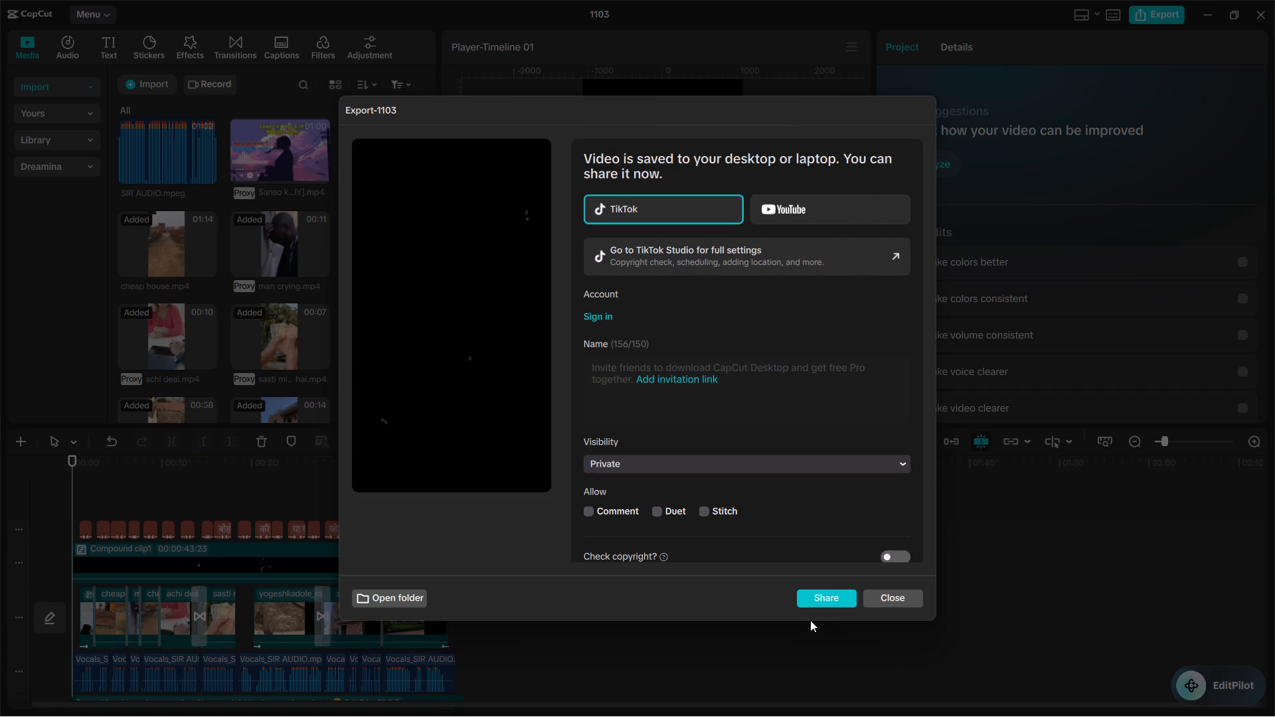
left_click(881, 598)
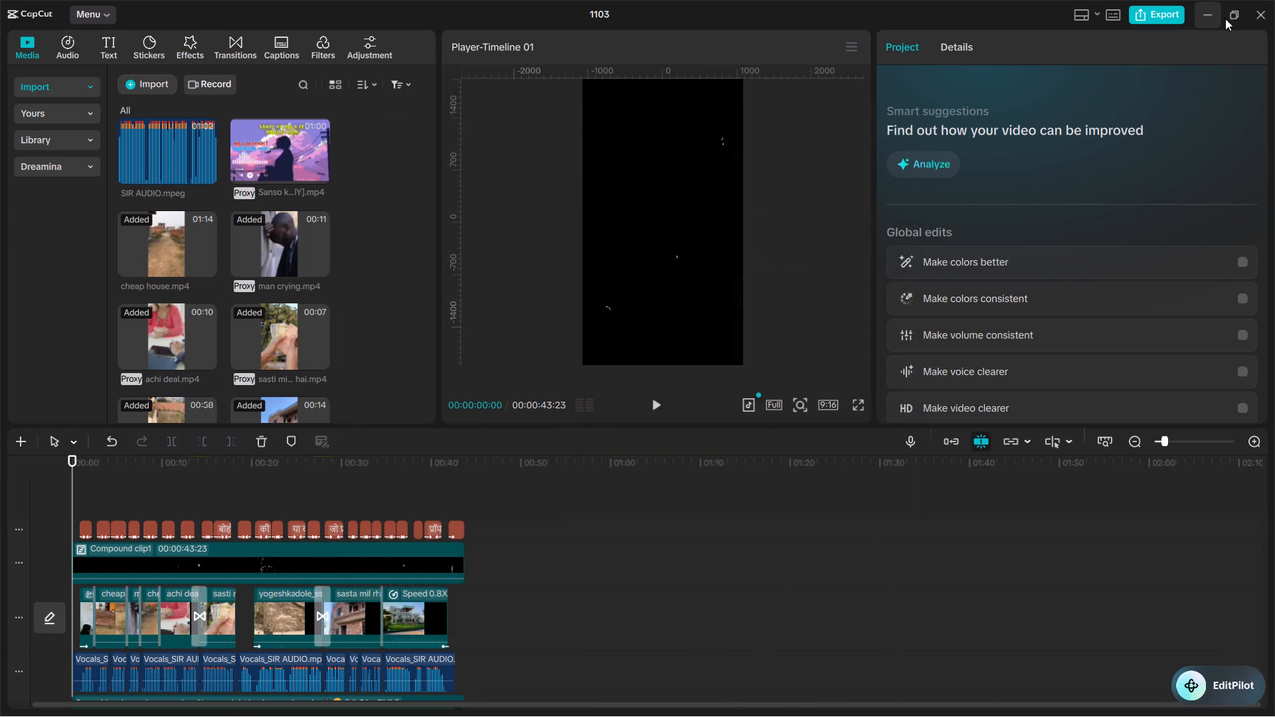
Minimise the CapCut project window and switch to the Brave browser.
left_click(1210, 22)
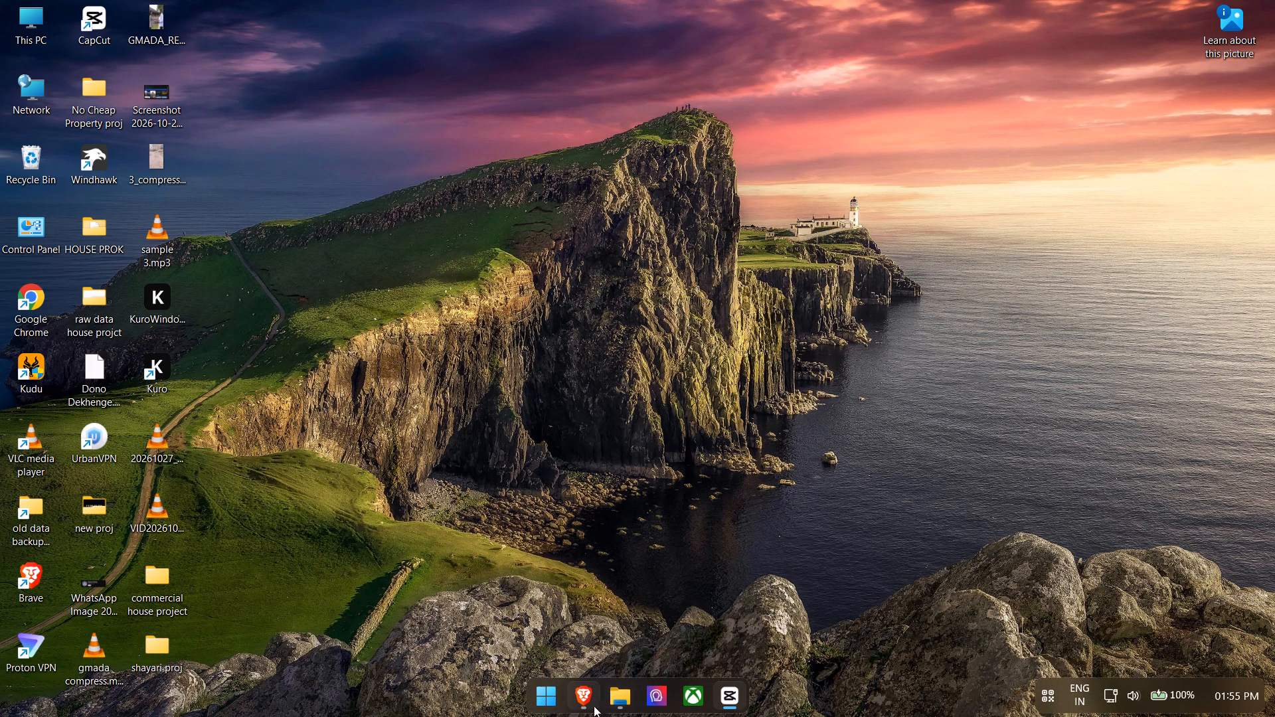
left_click(582, 709)
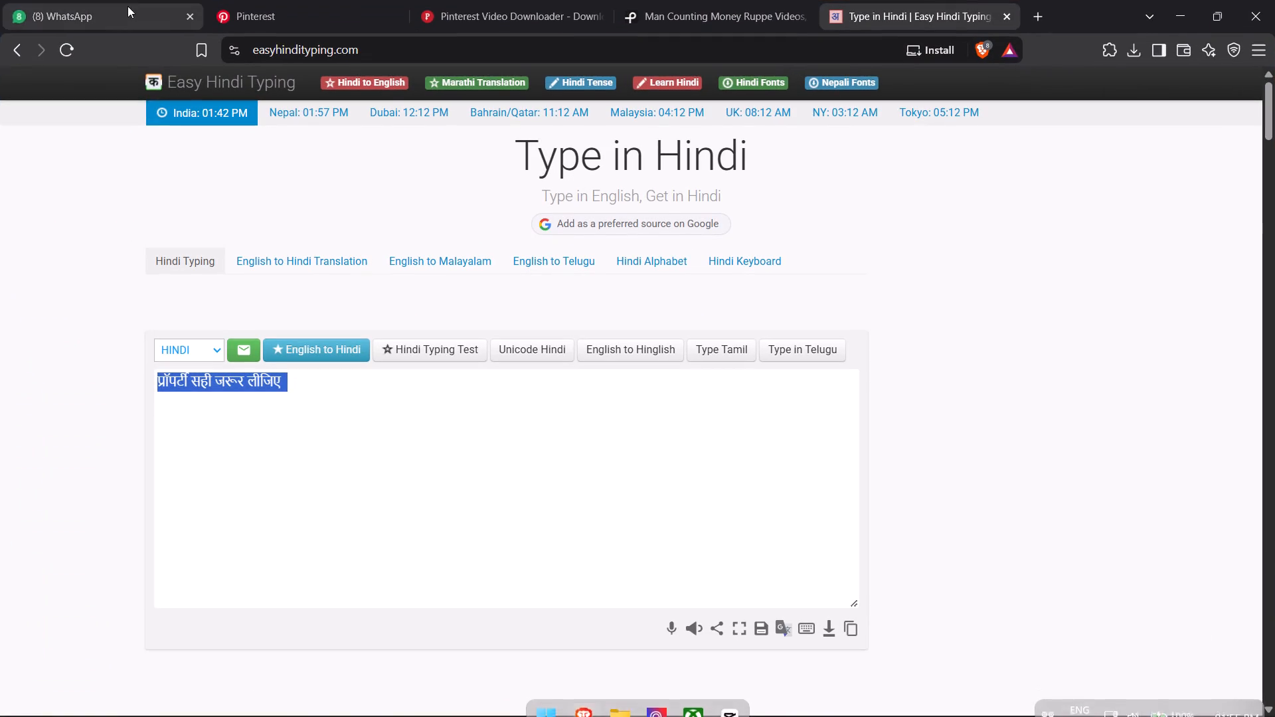